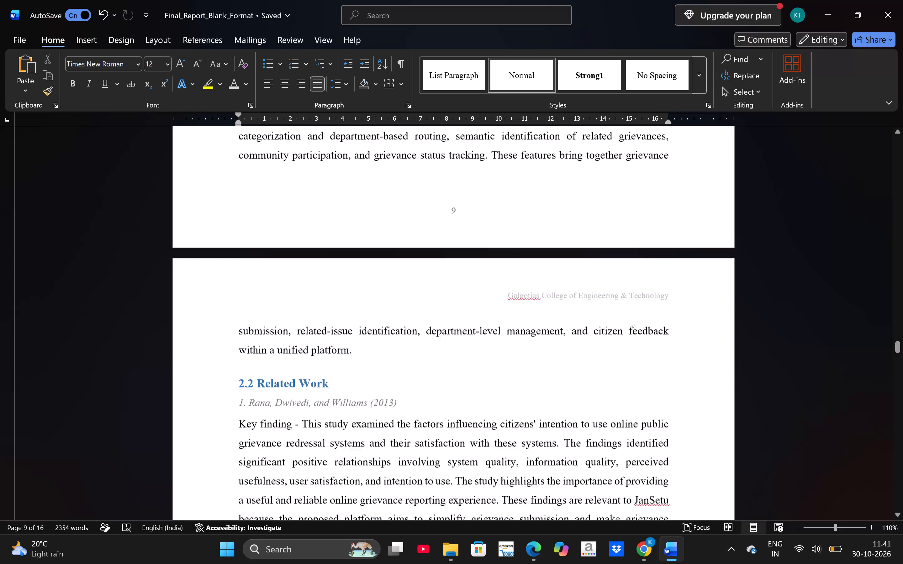
Delete the empty paragraph between the end of the Related Work section and the 2.3 Problem Statement heading.
scroll(613, 330, down, 4)
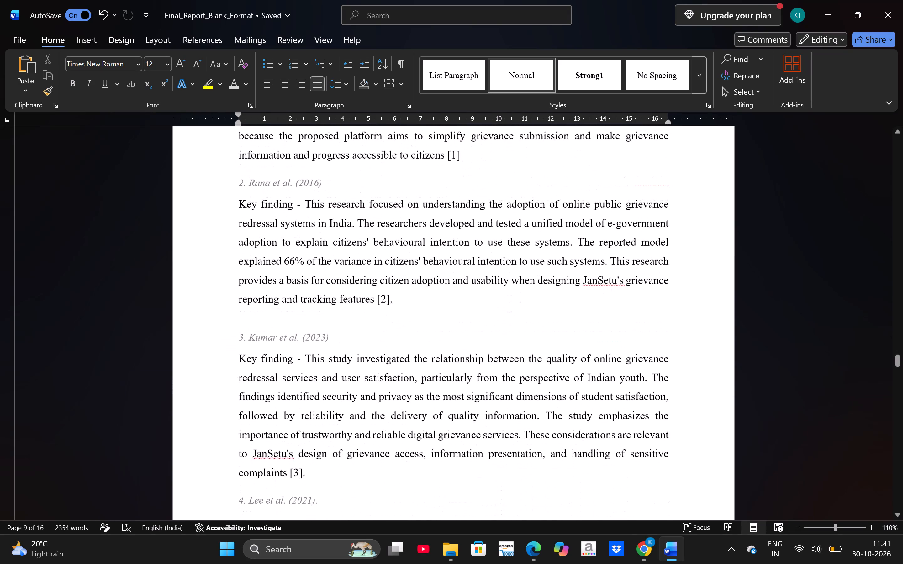
scroll(613, 330, down, 2)
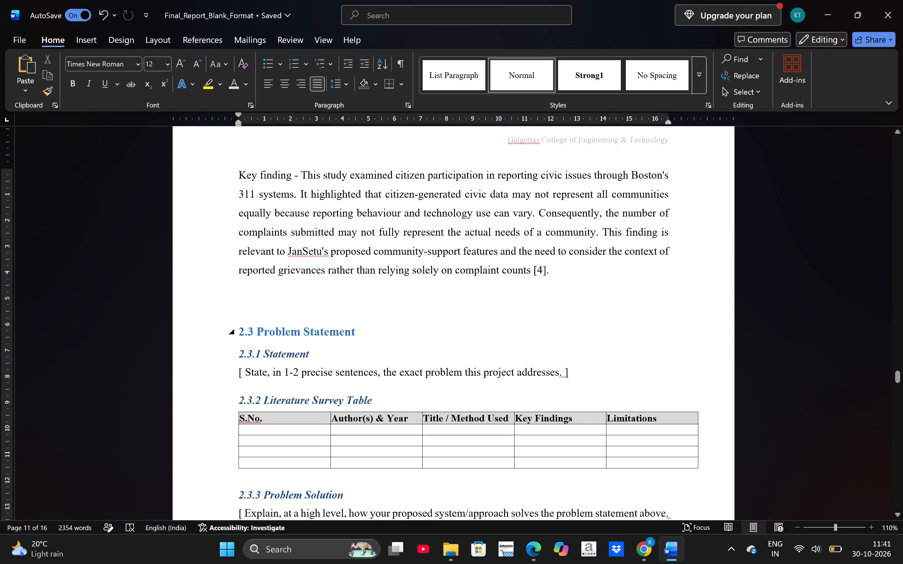
click(531, 295)
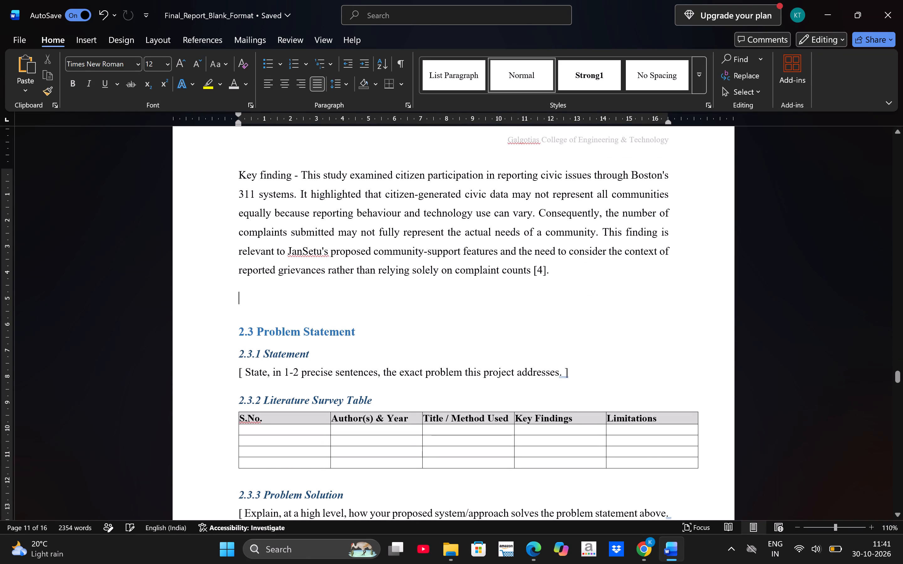
key(BackSpace)
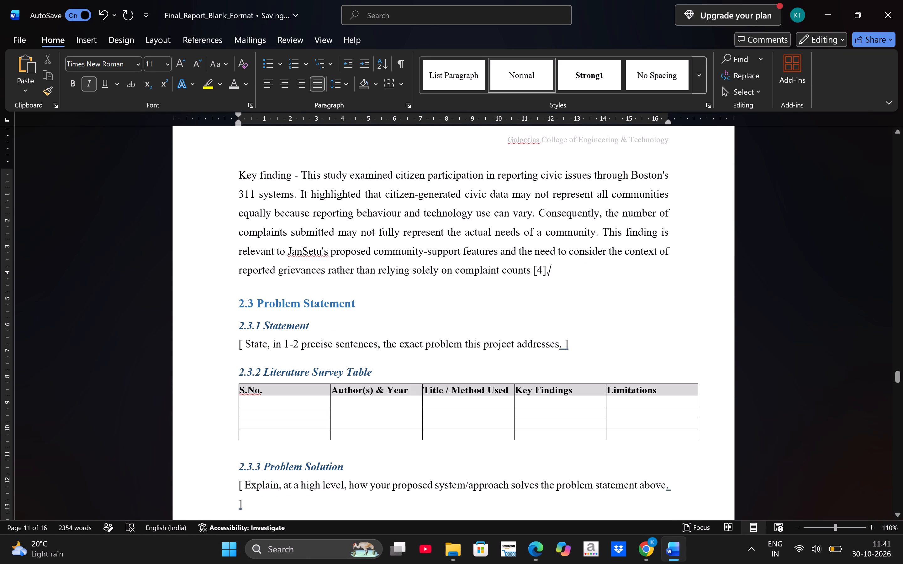
scroll(354, 335, down, 1)
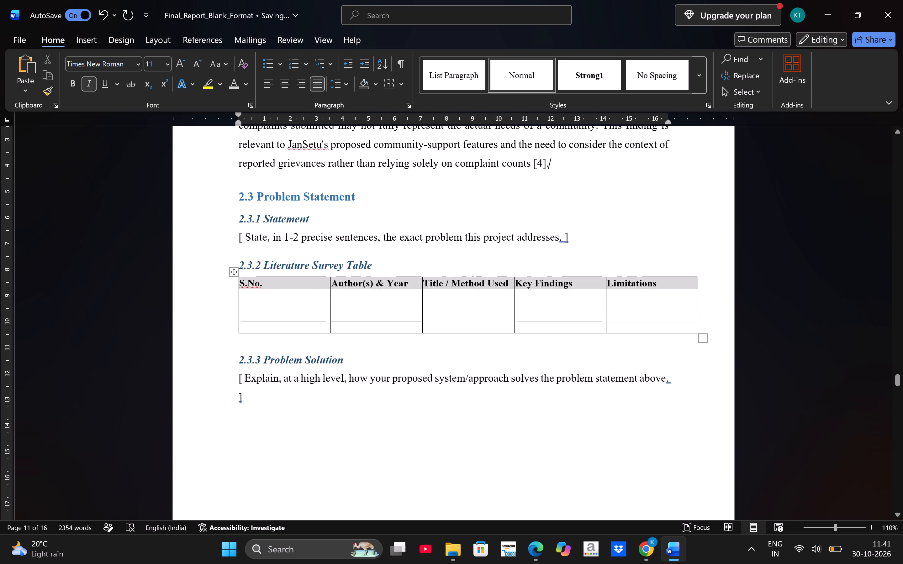
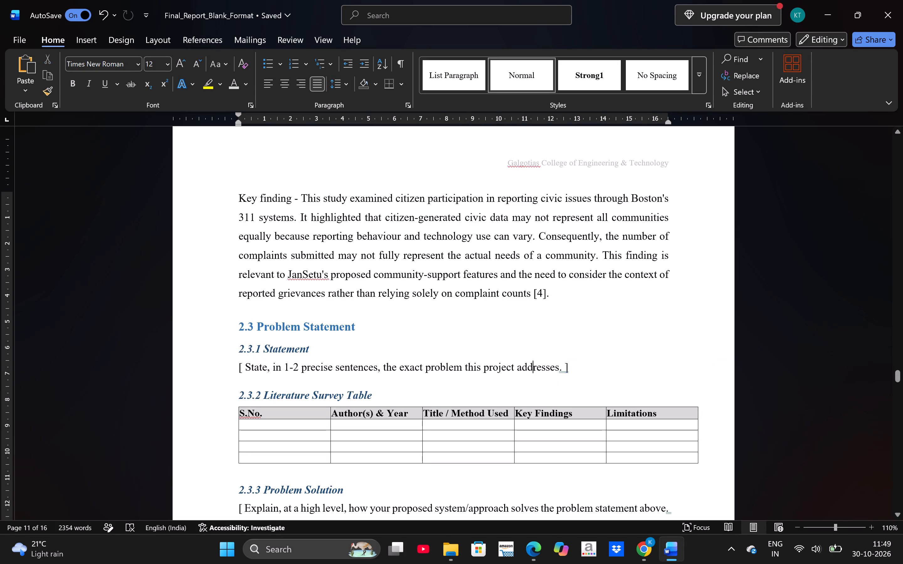
Replace the 2.3.1 Statement placeholder wording inside the brackets with the copied problem statement paragraph beginning "Existing online grievance redressal systems".
key(BackSpace)
key(BackSpace)
key(BackSpace)
key(BackSpace)
key(BackSpace)
key(BackSpace)
key(BackSpace)
key(BackSpace)
key(BackSpace)
key(BackSpace)
key(BackSpace)
key(BackSpace)
key(BackSpace)
key(BackSpace)
key(BackSpace)
key(BackSpace)
key(BackSpace)
key(BackSpace)
key(BackSpace)
key(BackSpace)
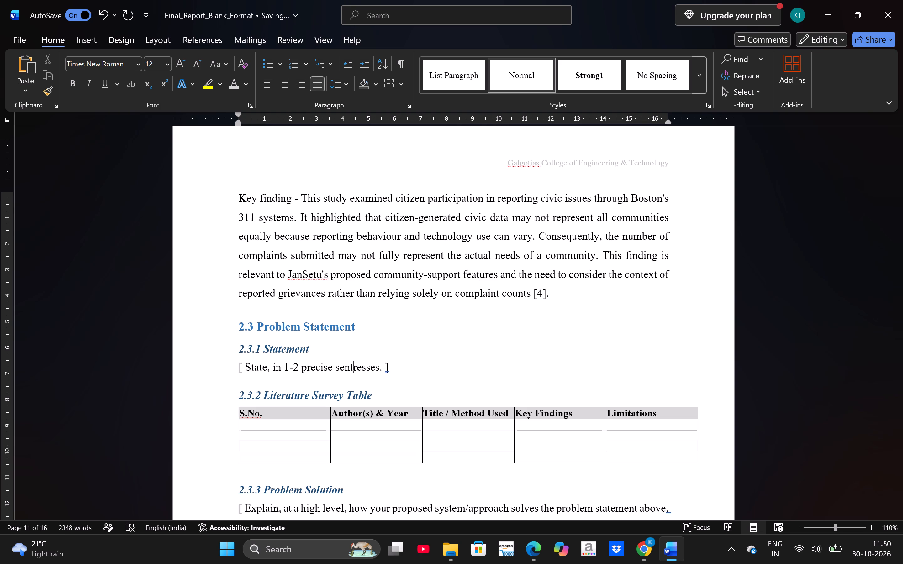
key(BackSpace)
key(BackSpace)
key(BackSpace)
key(BackSpace)
key(BackSpace)
key(BackSpace)
key(BackSpace)
key(BackSpace)
key(BackSpace)
key(BackSpace)
key(BackSpace)
key(BackSpace)
key(BackSpace)
key(BackSpace)
key(BackSpace)
key(BackSpace)
key(BackSpace)
key(BackSpace)
key(BackSpace)
key(BackSpace)
key(BackSpace)
key(BackSpace)
key(BackSpace)
key(BackSpace)
key(BackSpace)
key(BackSpace)
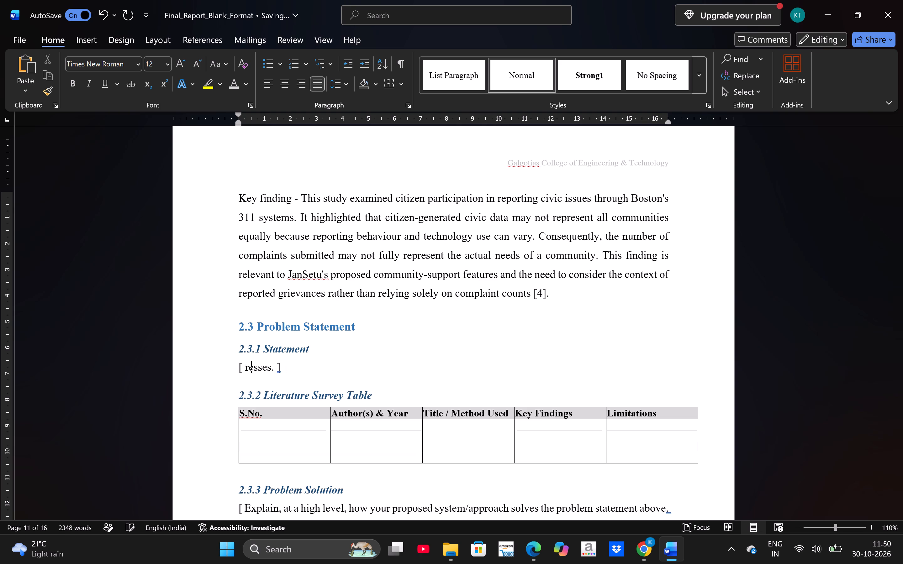
key(ctrl+v)
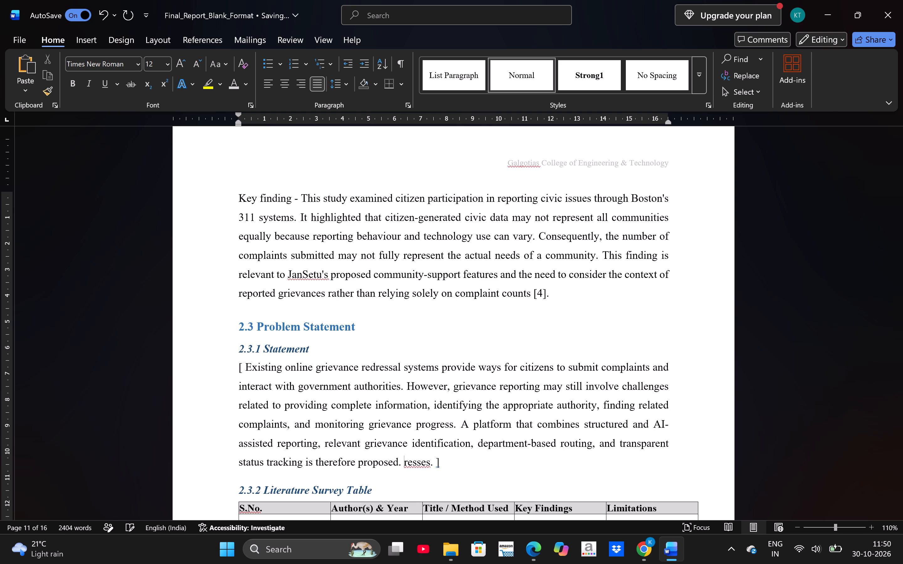
Delete the leftover placeholder text "resses." and the closing bracket at the end of the 2.3.1 Statement paragraph.
click(448, 465)
key(BackSpace)
key(BackSpace)
key(BackSpace)
key(BackSpace)
key(BackSpace)
key(BackSpace)
key(BackSpace)
key(BackSpace)
key(BackSpace)
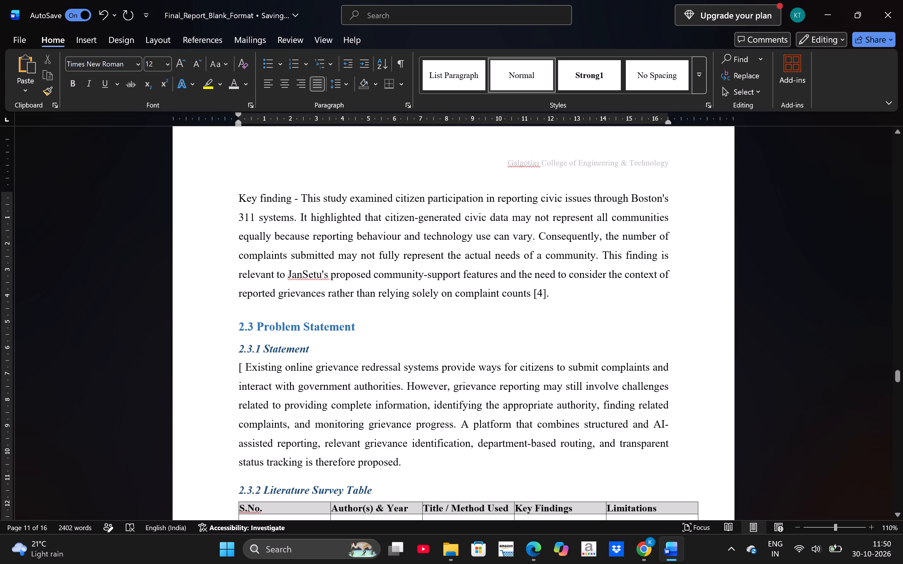
Remove the opening bracket and the space after it from the start of the 2.3.1 Statement paragraph.
click(246, 366)
key(BackSpace)
key(BackSpace)
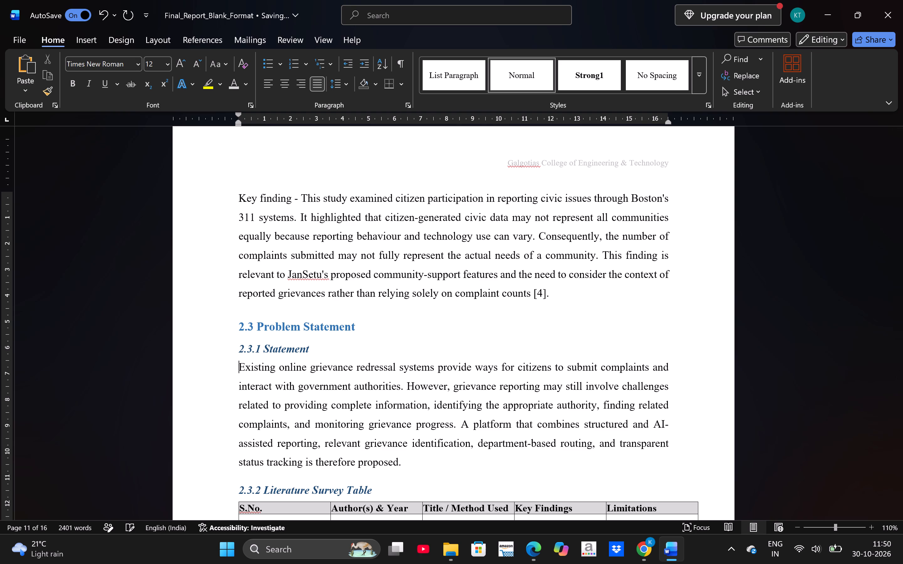
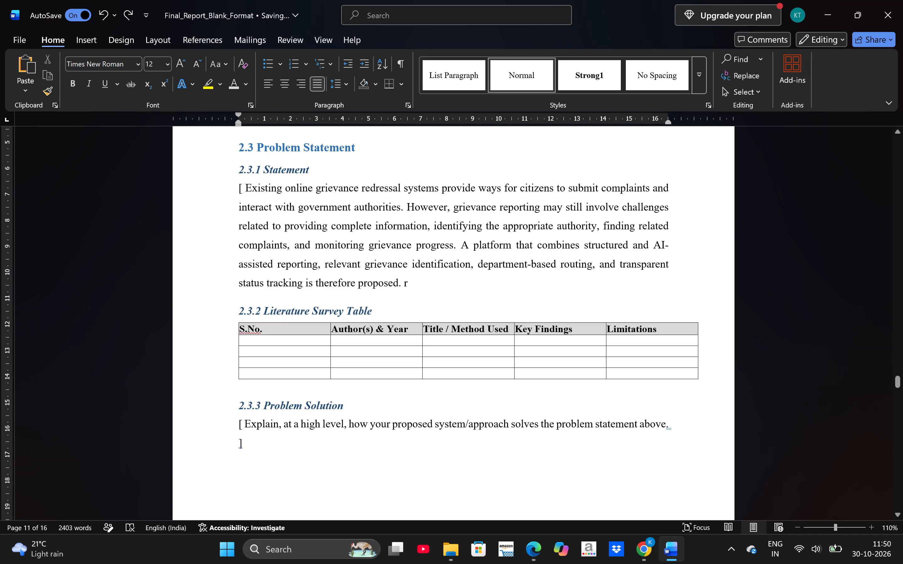
Undo the recent 2.3.1 Statement edits, going back past the pasted problem statement paragraph to the partly deleted placeholder.
key(ctrl+z)
key(ctrl+z)
key(ctrl+z)
key(ctrl+z)
key(ctrl+z)
key(ctrl+z)
key(ctrl+z)
key(ctrl+z)
key(ctrl+z)
key(ctrl+z)
key(ctrl+z)
key(ctrl+z)
key(ctrl+z)
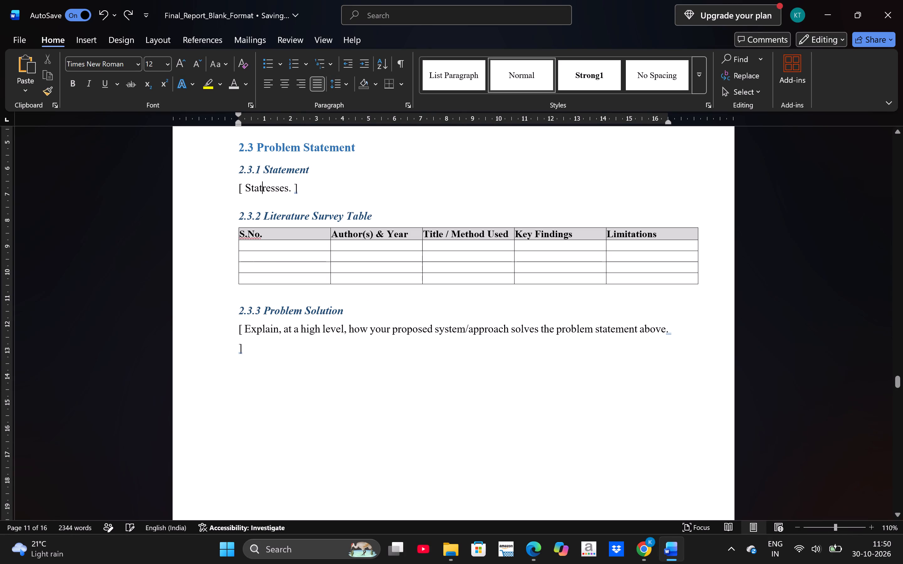
Keep undoing until the full 2.3.1 placeholder sentence is restored and the key finding under "4. Lee et al. (2021)." is removed.
key(ctrl+z)
key(ctrl+z)
key(ctrl+z)
key(ctrl+z)
key(ctrl+z)
key(ctrl+z)
key(ctrl+z)
key(ctrl+z)
key(ctrl+z)
key(ctrl+z)
key(ctrl+z)
key(ctrl+z)
key(ctrl+z)
key(ctrl+z)
key(ctrl+z)
key(ctrl+z)
key(ctrl+z)
key(ctrl+z)
key(ctrl+z)
key(ctrl+z)
key(ctrl+z)
key(ctrl+z)
key(ctrl+z)
key(ctrl+z)
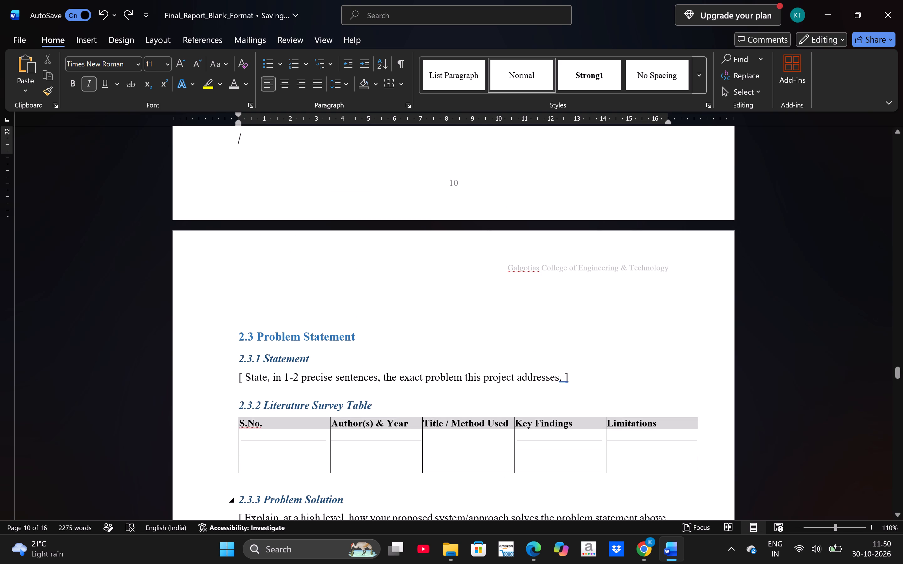
Redo the undone edits that insert the "Key finding -" paragraph on Boston's 311 systems for Lee et al. (2021).
scroll(578, 496, up, 2)
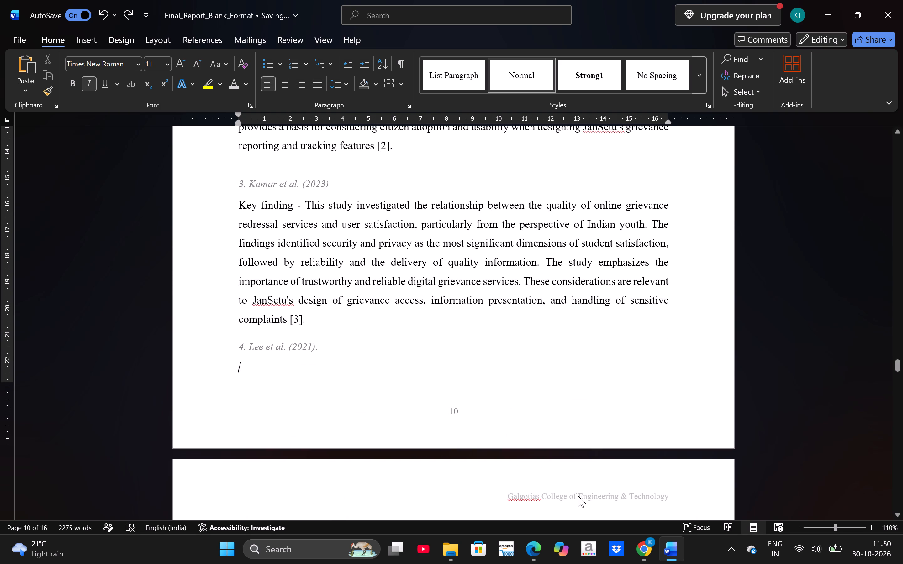
key(ctrl+y)
key(ctrl+y)
key(ctrl+y)
key(ctrl+y)
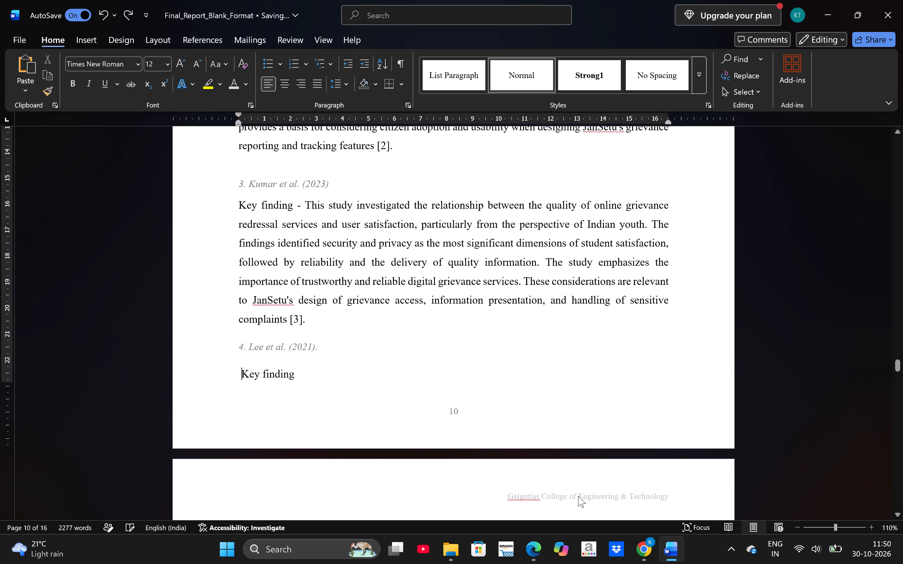
key(ctrl+y)
key(ctrl+y)
key(ctrl+y)
key(ctrl+y)
key(ctrl+y)
key(ctrl+y)
key(ctrl+y)
key(ctrl+y)
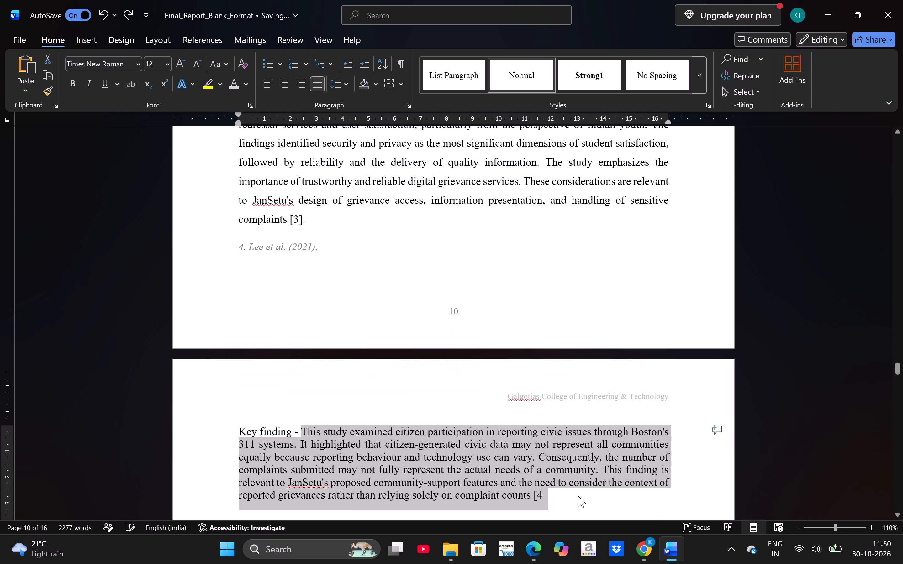
Redo the wider line spacing of the Lee et al. key finding paragraph and the final edits ending it with "[4].".
scroll(556, 563, down, 1)
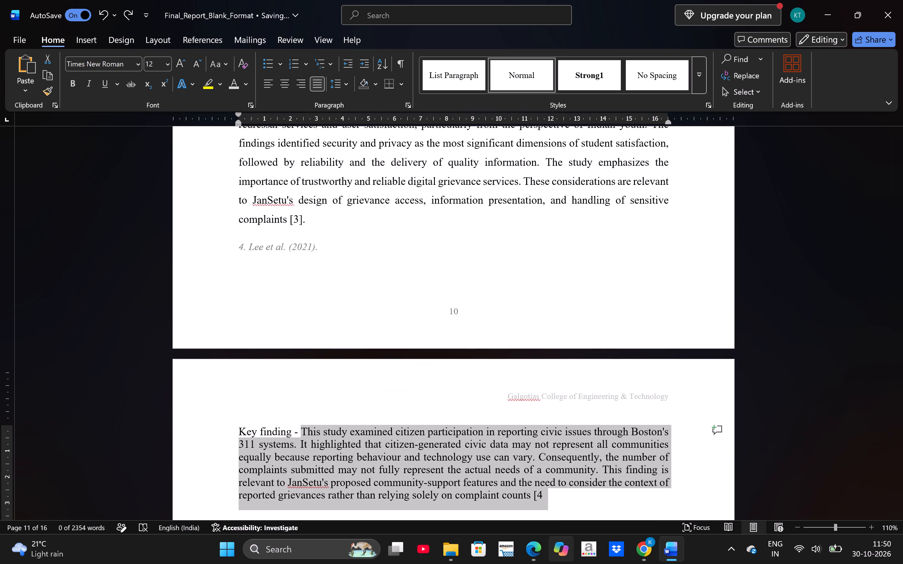
key(ctrl+y)
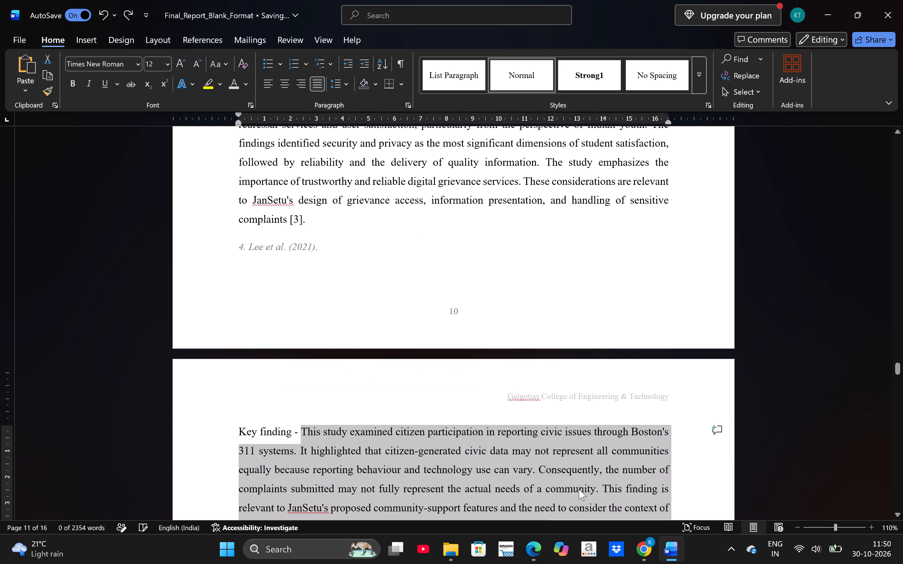
scroll(579, 489, down, 1)
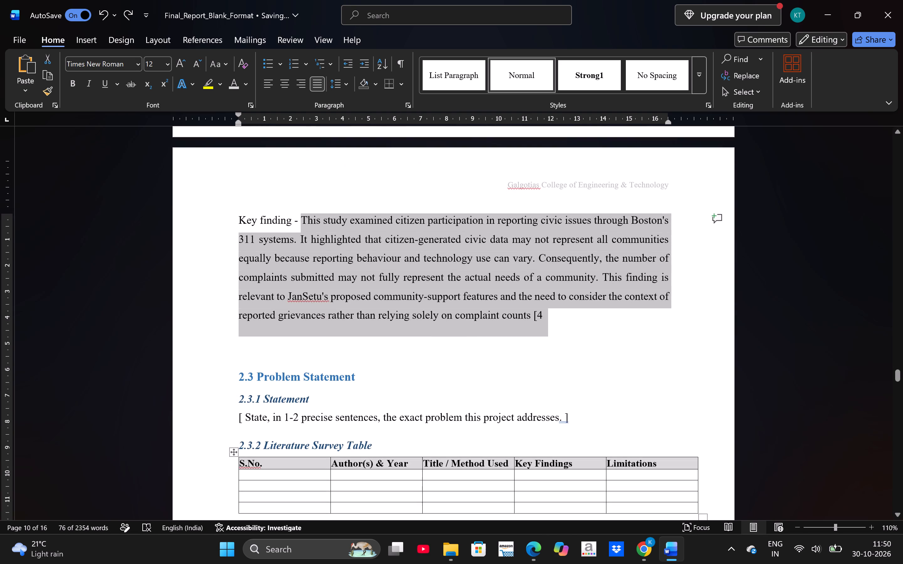
key(ctrl+y)
key(ctrl+y)
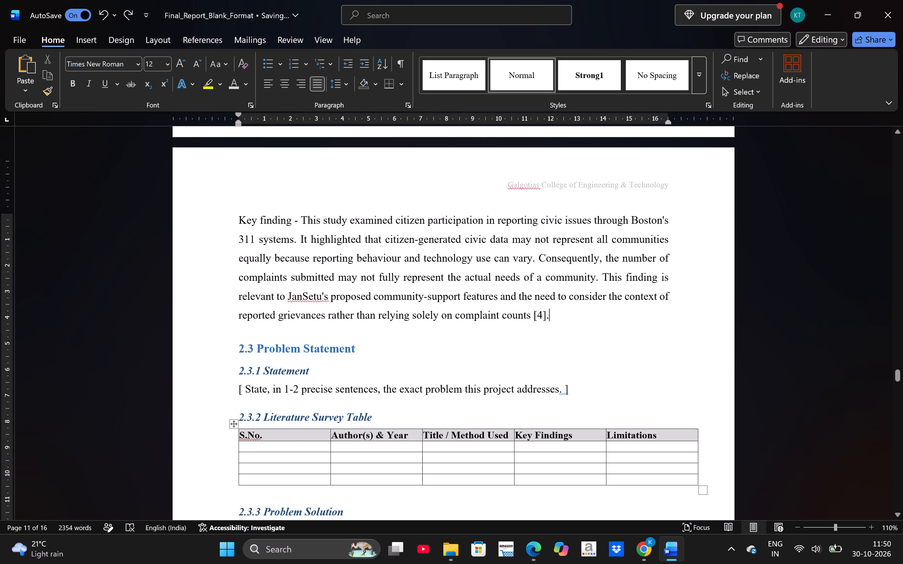
scroll(443, 348, down, 1)
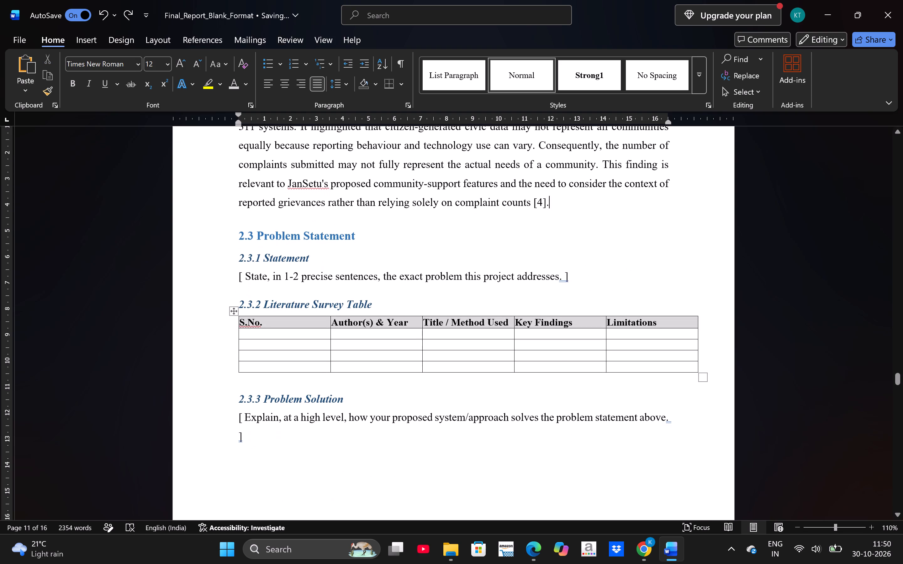
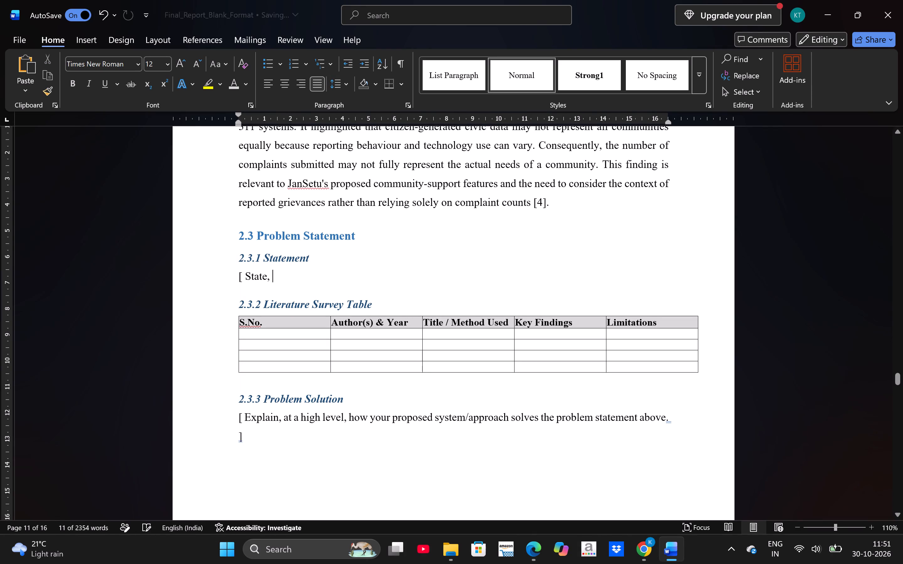
Paste the paragraph beginning "Citizens need an accessible and structured platform" under 2.3.1 Statement and delete the leftover "[ State," before it.
key(ctrl+v)
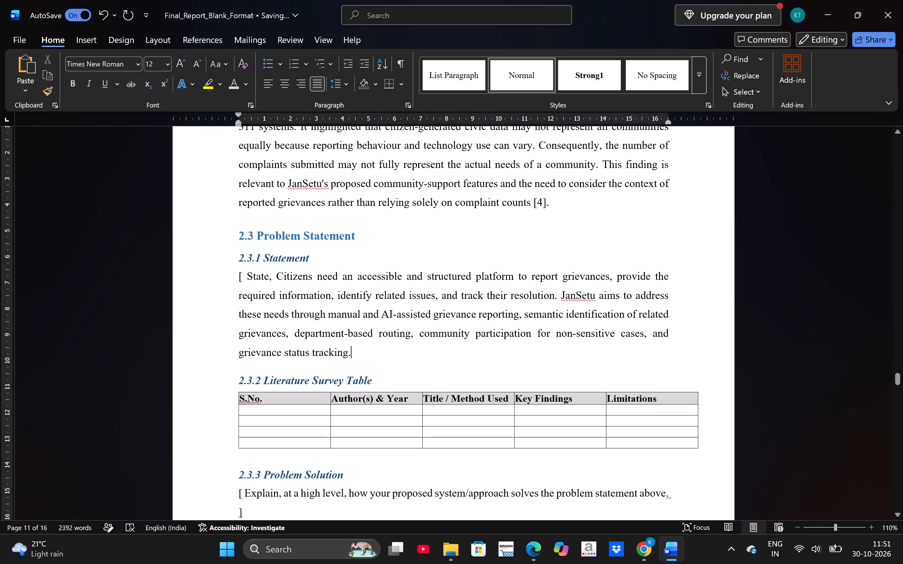
click(273, 275)
key(Right)
key(BackSpace)
key(BackSpace)
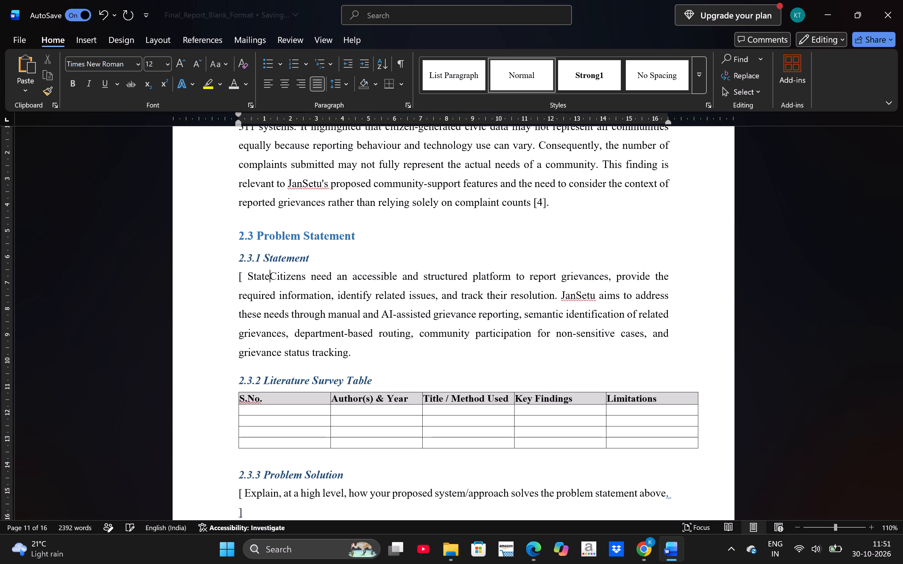
key(BackSpace)
key(BackSpace)
key(BackSpace)
key(BackSpace)
key(BackSpace)
key(BackSpace)
key(BackSpace)
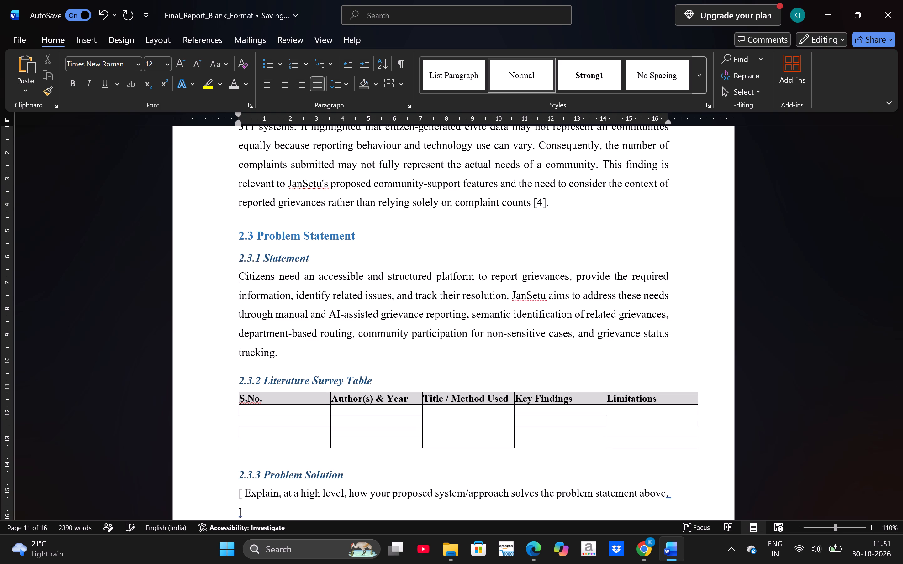
Look over the 2.3.2 Literature Survey Table and 2.3.3 Problem Solution placeholder, and minimize the report window.
scroll(273, 275, down, 1)
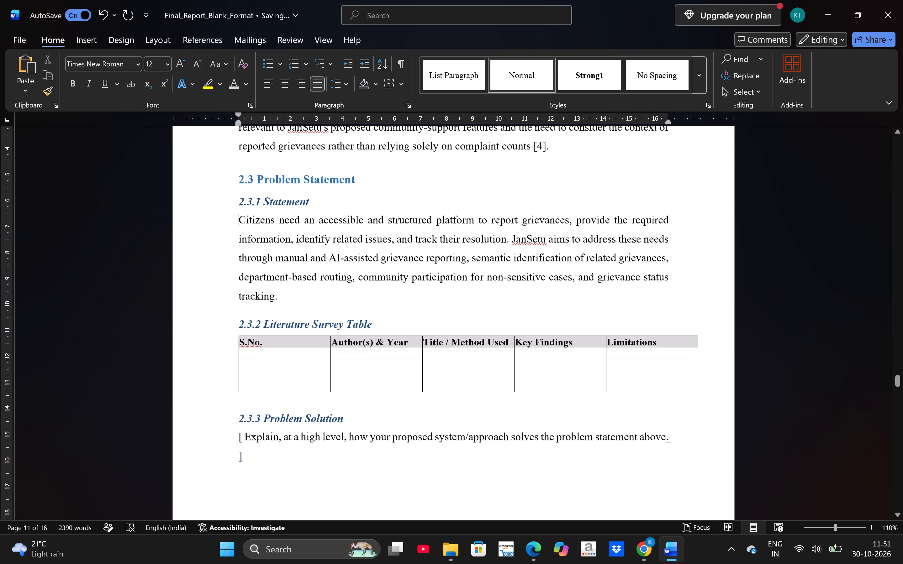
scroll(314, 405, down, 1)
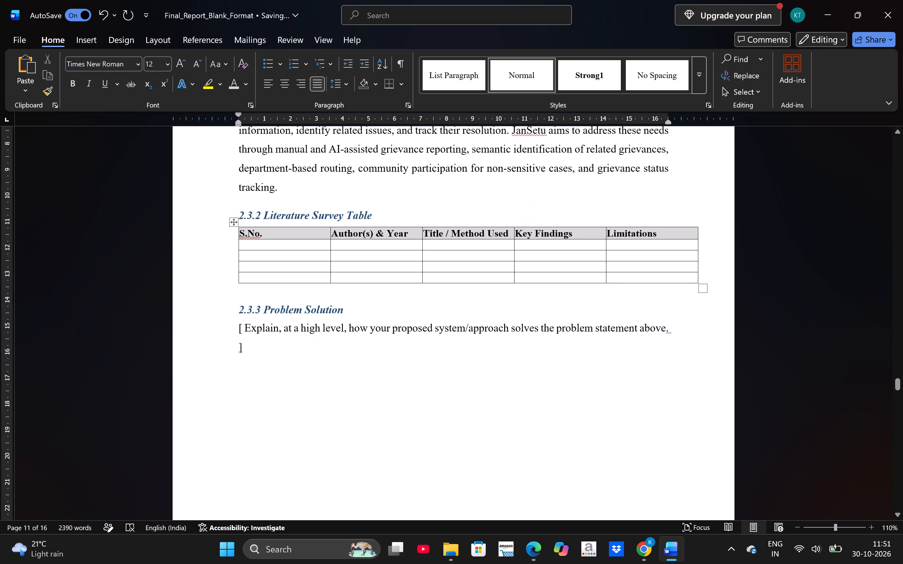
click(667, 546)
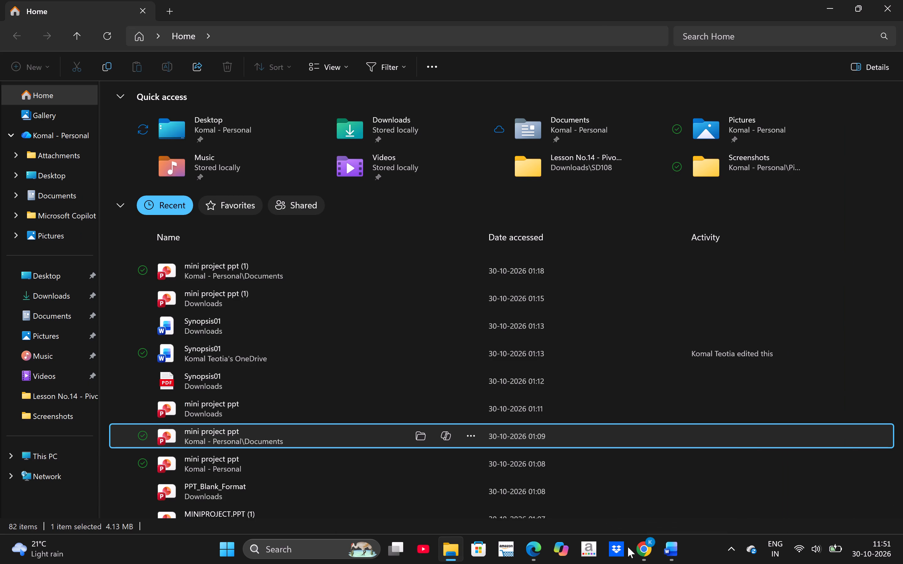
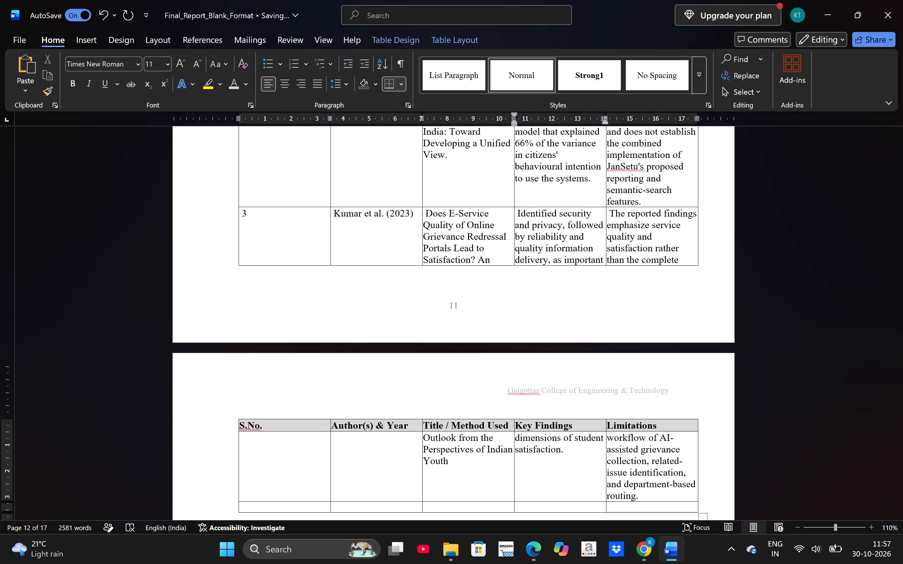
Enter serial number 4 in the empty last row of the literature survey table.
scroll(451, 462, down, 2)
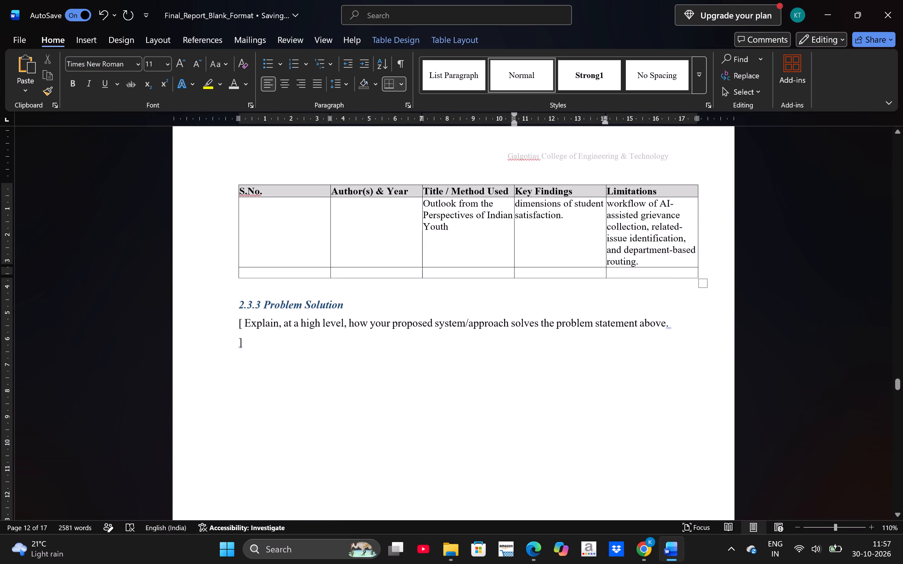
scroll(326, 343, up, 1)
click(282, 343)
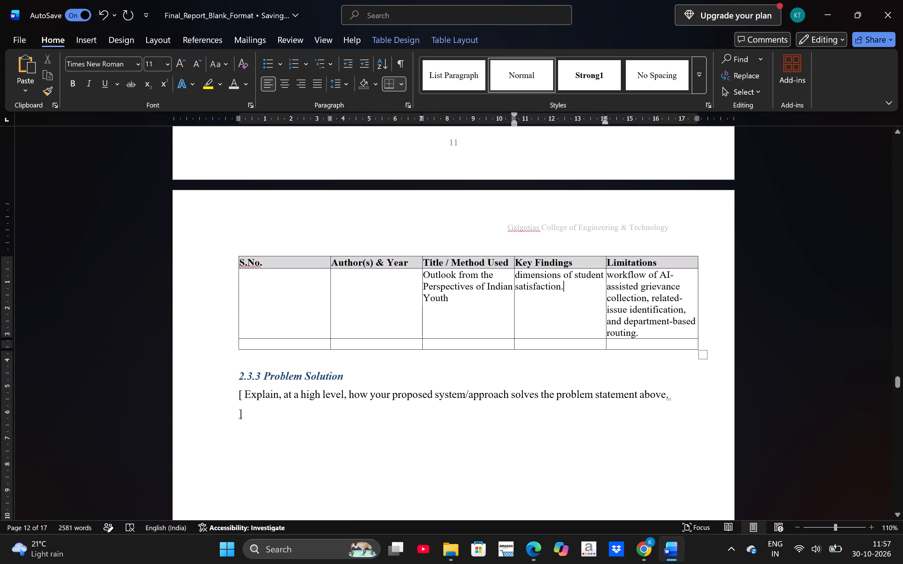
key(4)
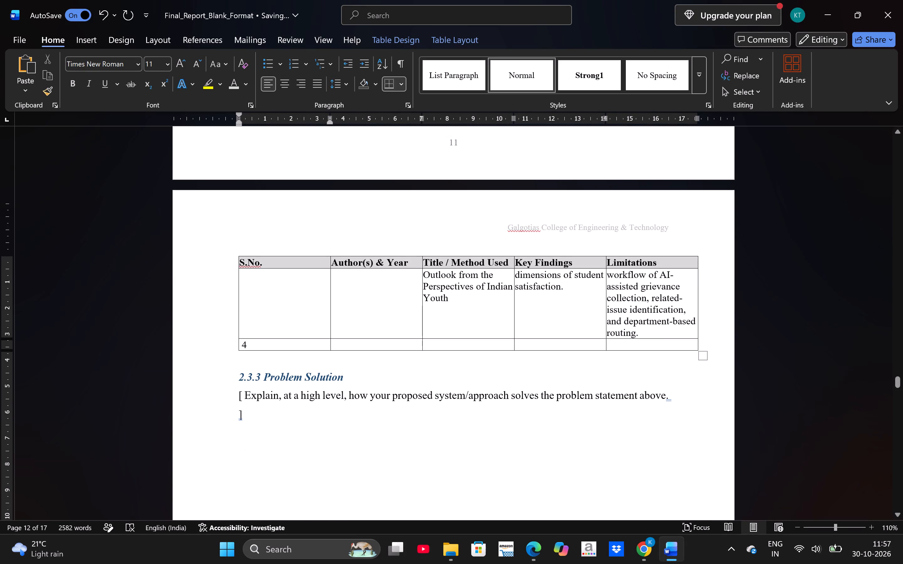
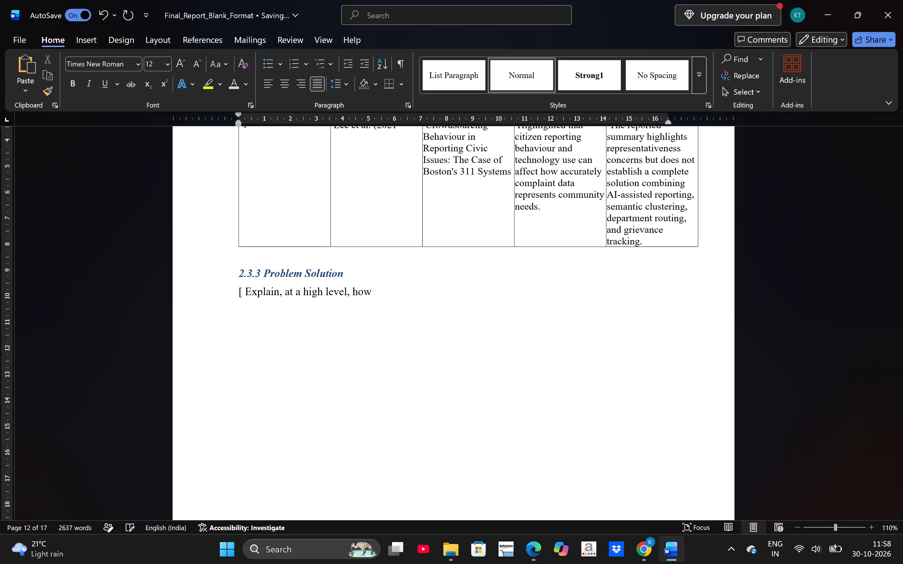
Trim the remaining placeholder text under 2.3.3 Problem Solution and paste in the copied description of JanSetu's proposed unified platform.
key(BackSpace)
key(BackSpace)
key(BackSpace)
key(BackSpace)
key(BackSpace)
key(BackSpace)
key(BackSpace)
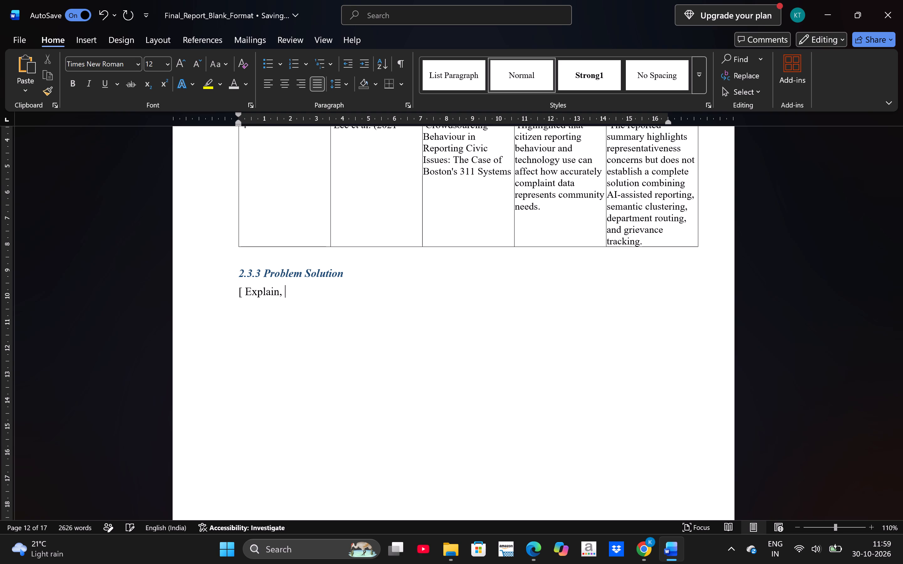
key(ctrl+v)
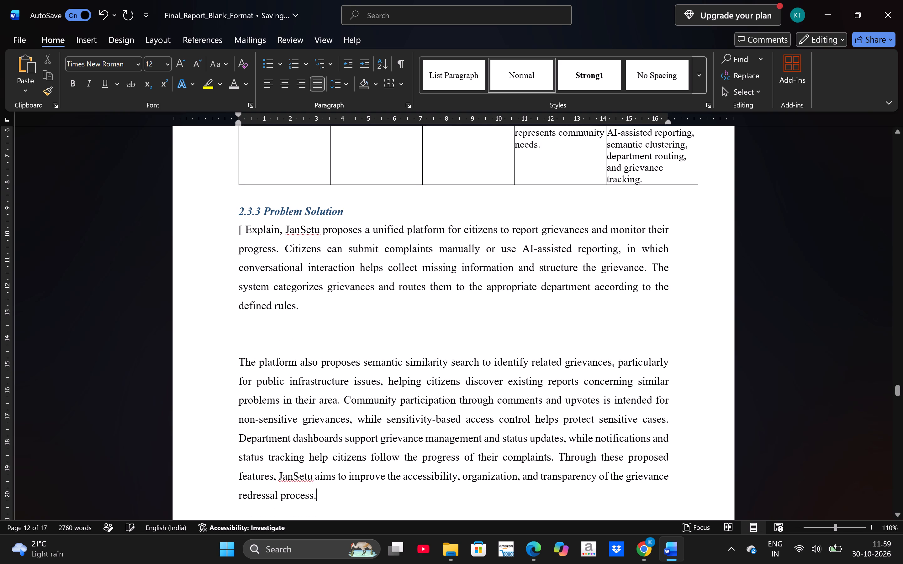
Delete the leftover placeholder fragment "[ Explain," so the Problem Solution paragraph starts with "JanSetu proposes".
click(284, 228)
key(BackSpace)
key(BackSpace)
key(BackSpace)
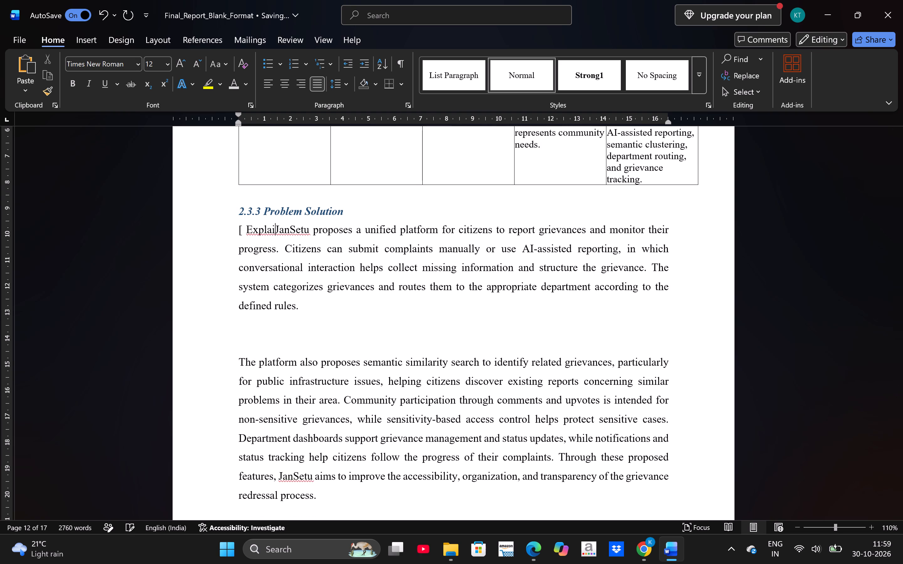
key(BackSpace)
key(BackSpace)
key(BackSpace)
key(BackSpace)
key(BackSpace)
key(BackSpace)
key(BackSpace)
key(BackSpace)
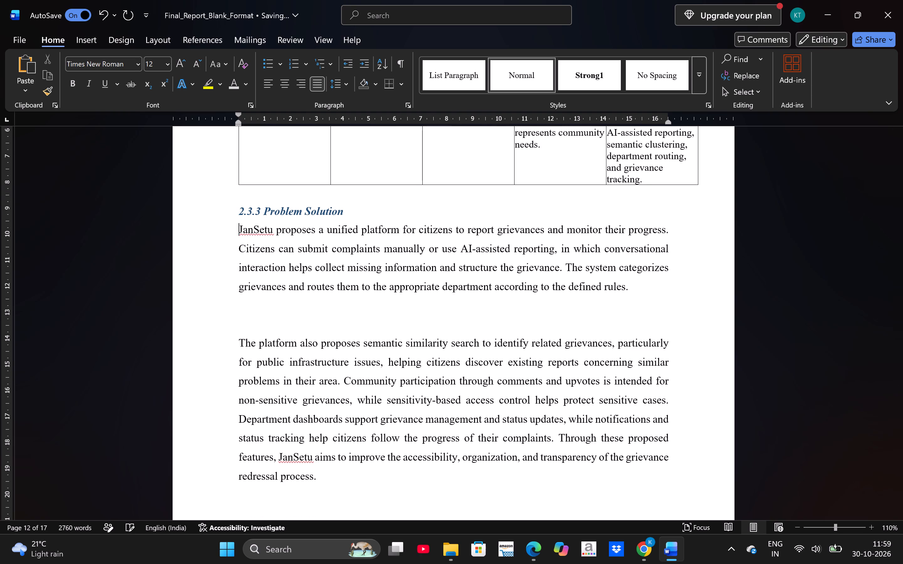
Look through the unfilled template sections from Implementation to Results, and back over the literature survey table.
scroll(267, 401, down, 3)
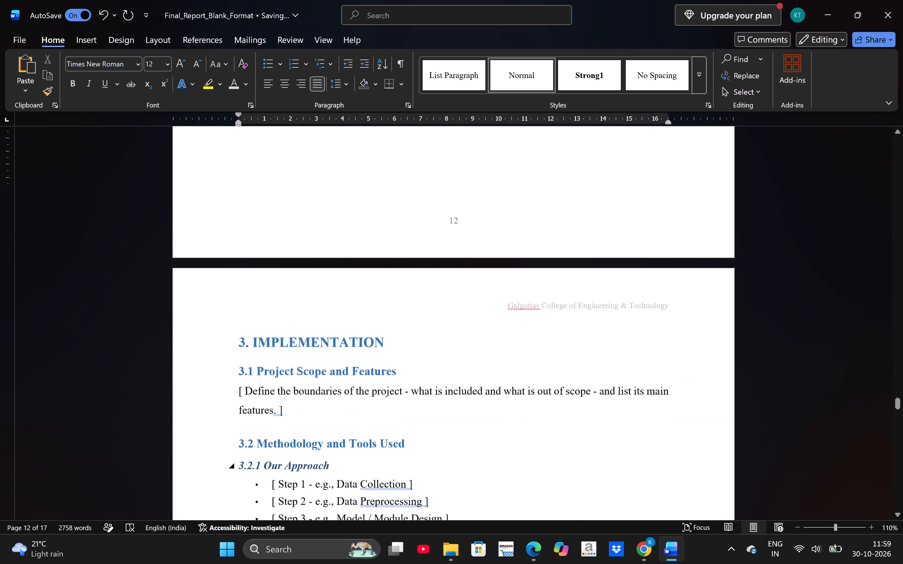
scroll(267, 401, down, 4)
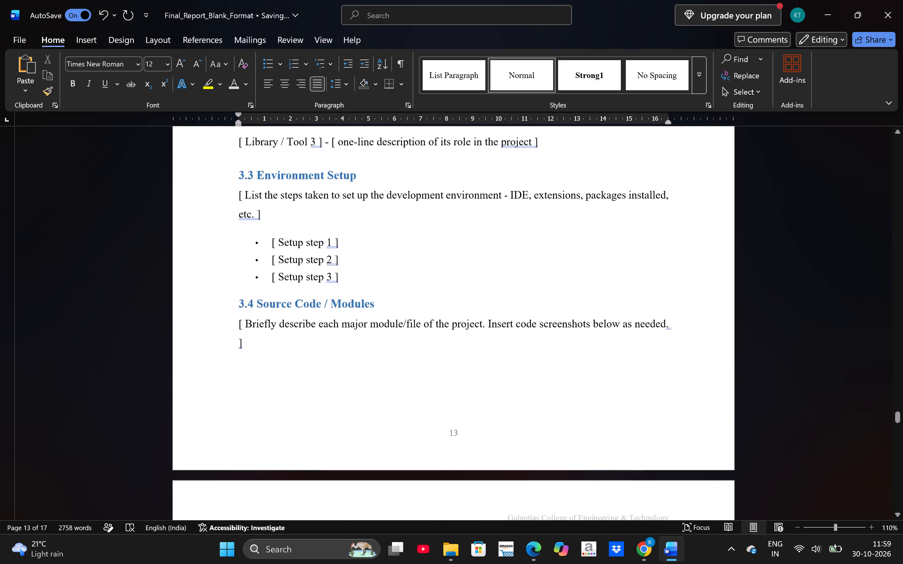
scroll(267, 401, down, 5)
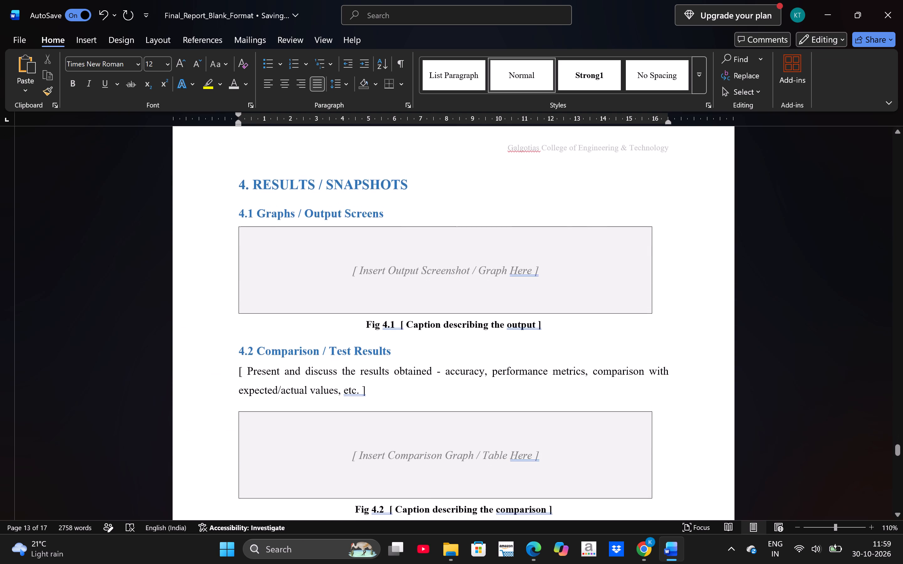
scroll(267, 401, down, 1)
scroll(267, 401, up, 8)
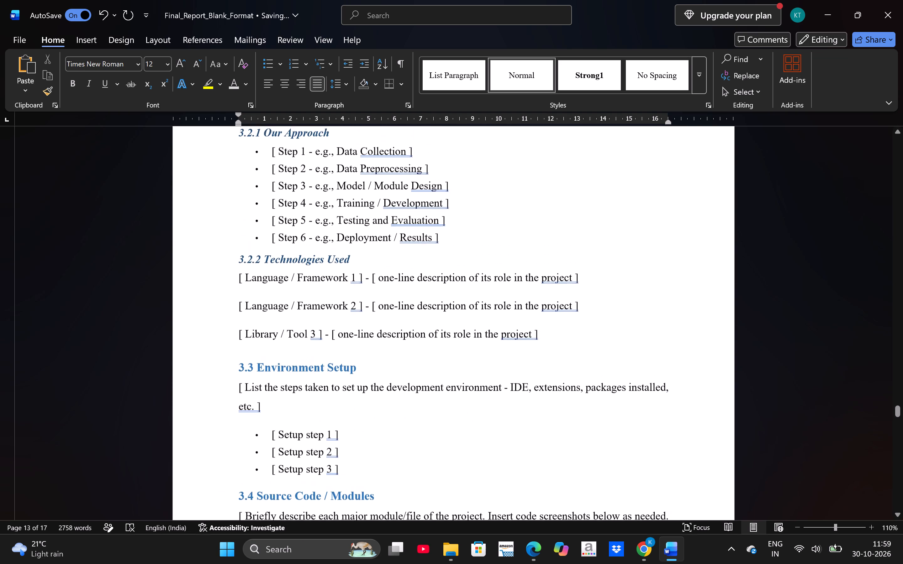
scroll(267, 401, up, 6)
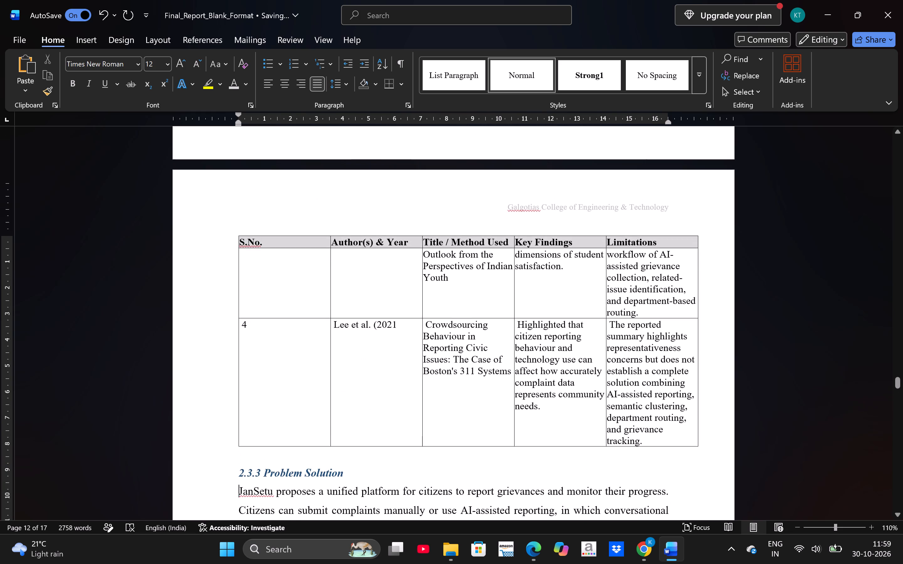
scroll(267, 401, down, 2)
scroll(267, 401, up, 2)
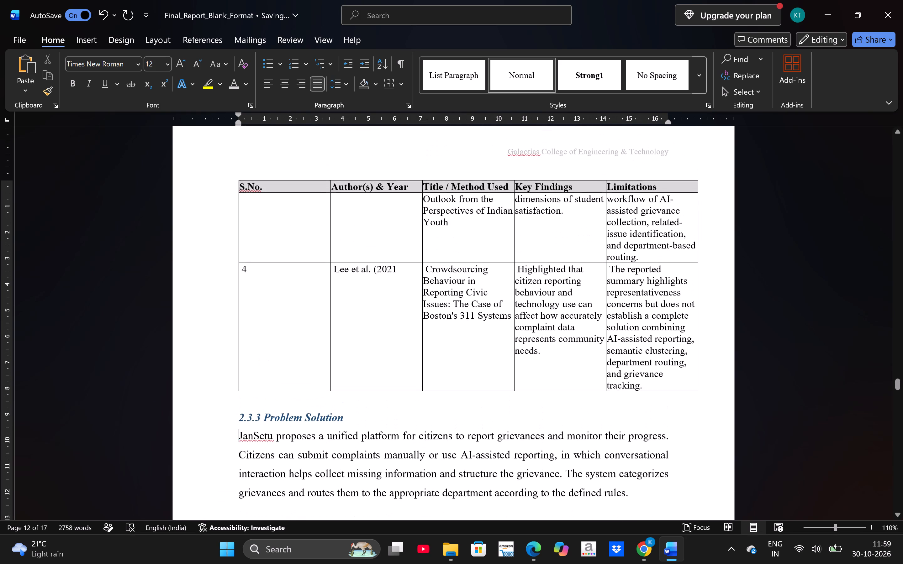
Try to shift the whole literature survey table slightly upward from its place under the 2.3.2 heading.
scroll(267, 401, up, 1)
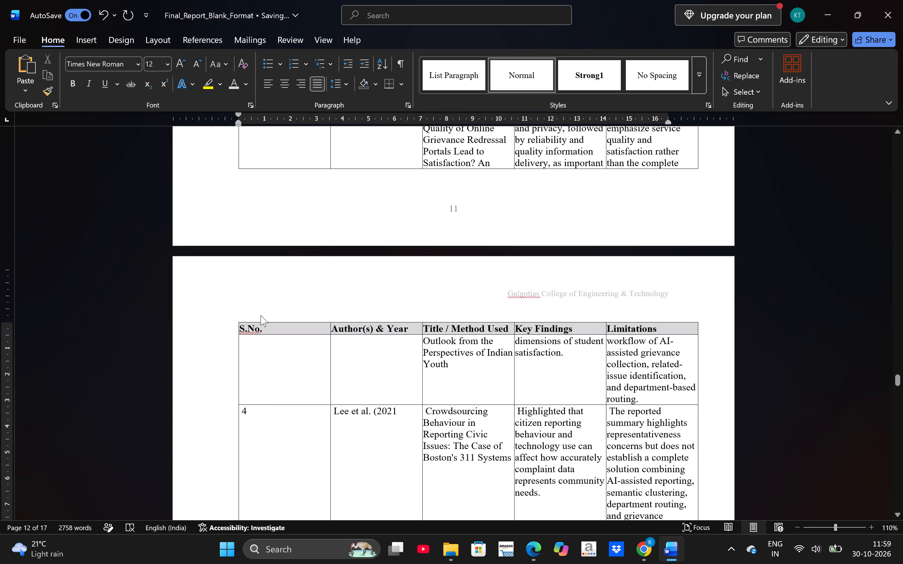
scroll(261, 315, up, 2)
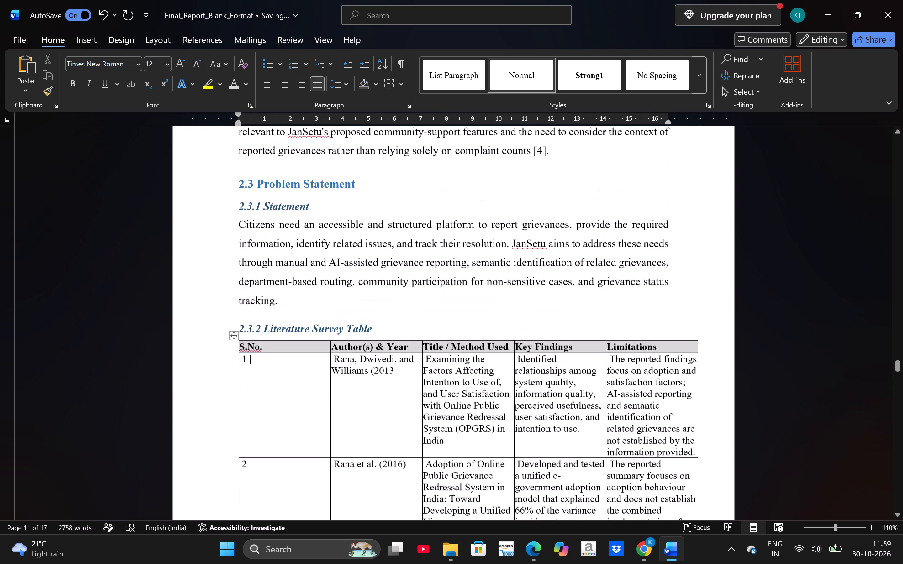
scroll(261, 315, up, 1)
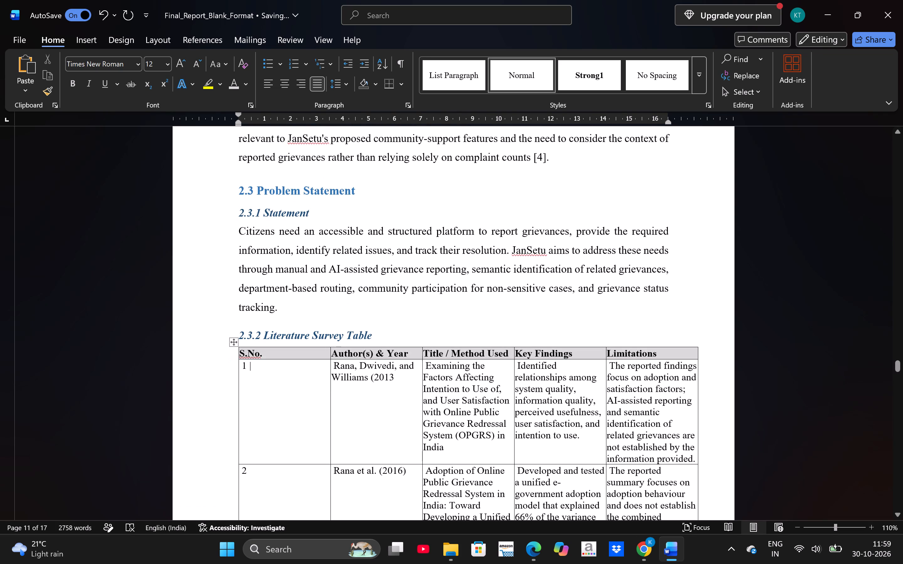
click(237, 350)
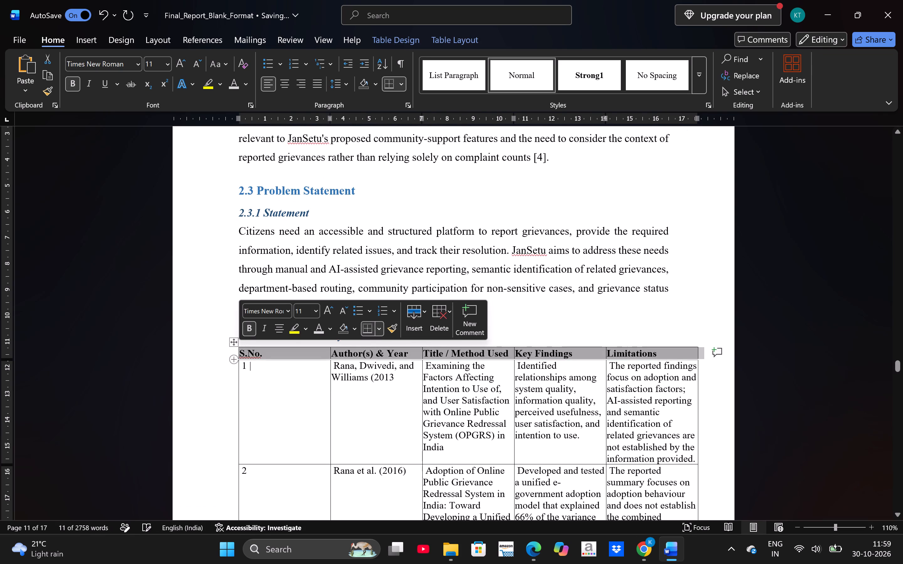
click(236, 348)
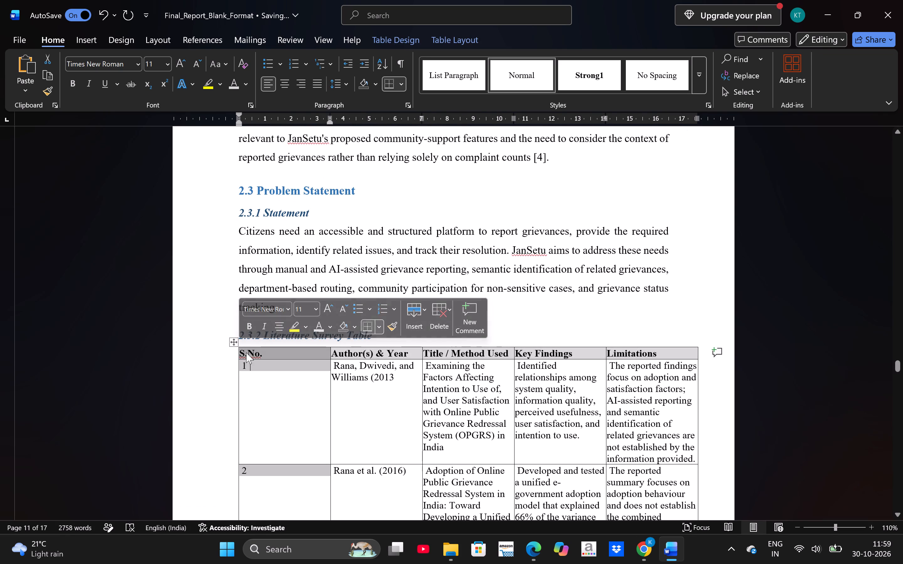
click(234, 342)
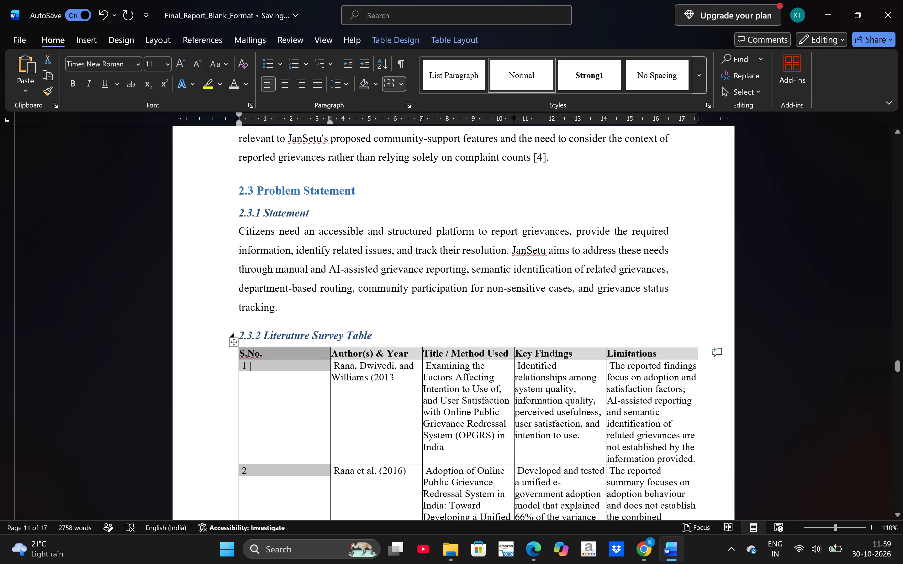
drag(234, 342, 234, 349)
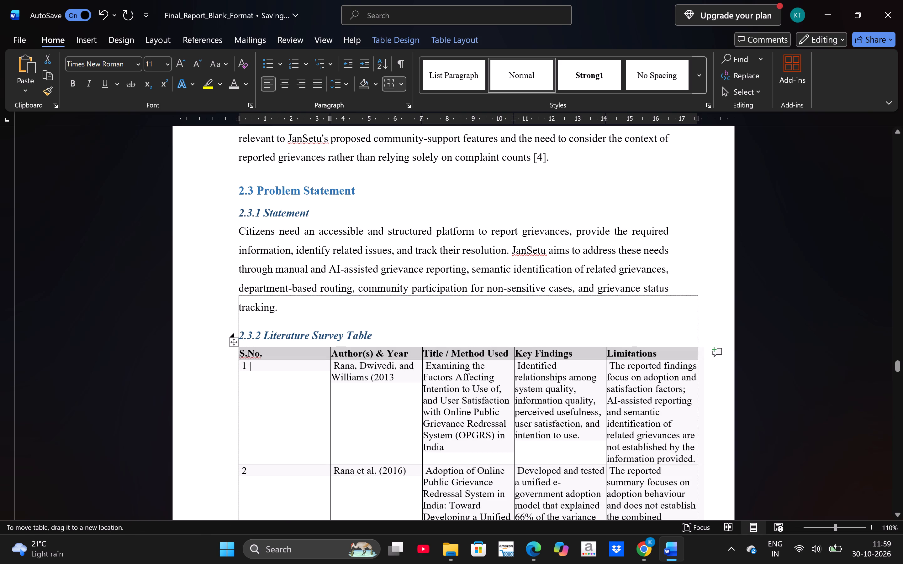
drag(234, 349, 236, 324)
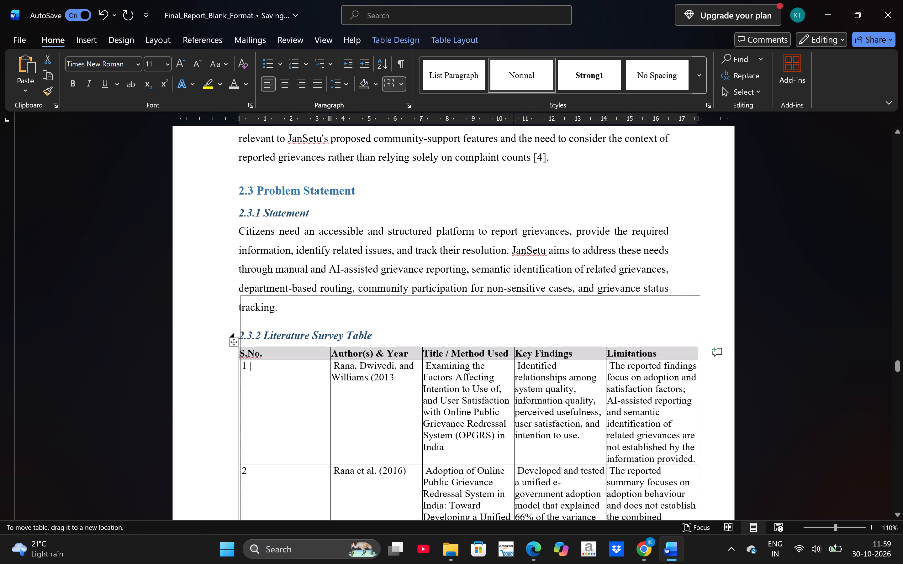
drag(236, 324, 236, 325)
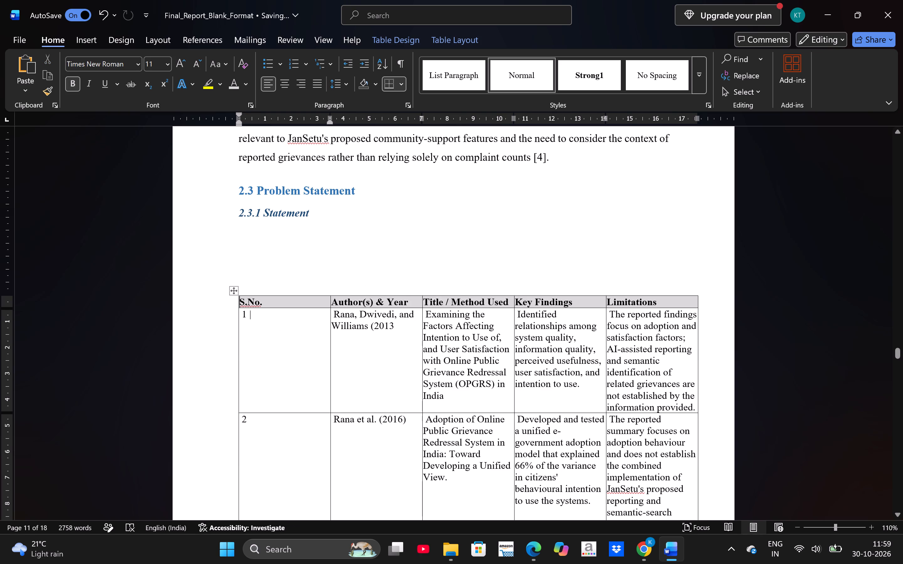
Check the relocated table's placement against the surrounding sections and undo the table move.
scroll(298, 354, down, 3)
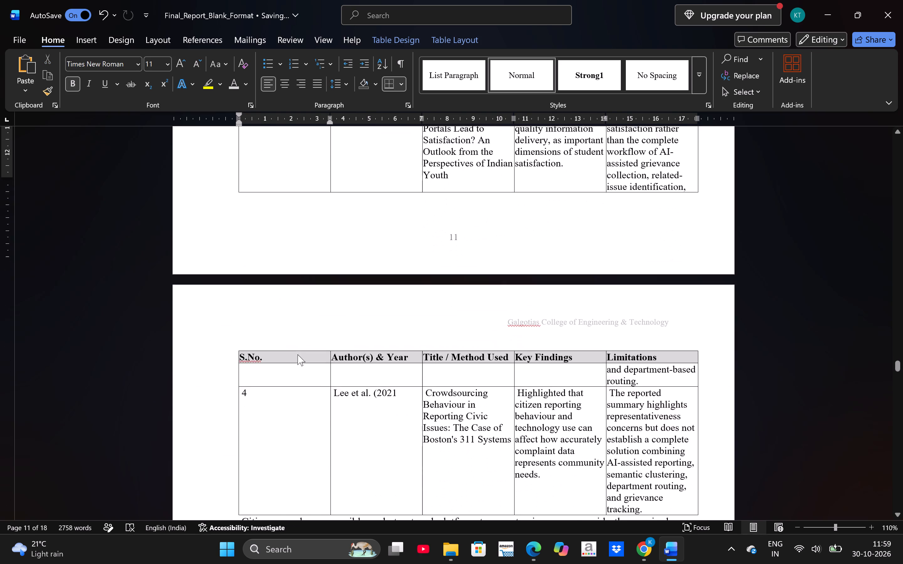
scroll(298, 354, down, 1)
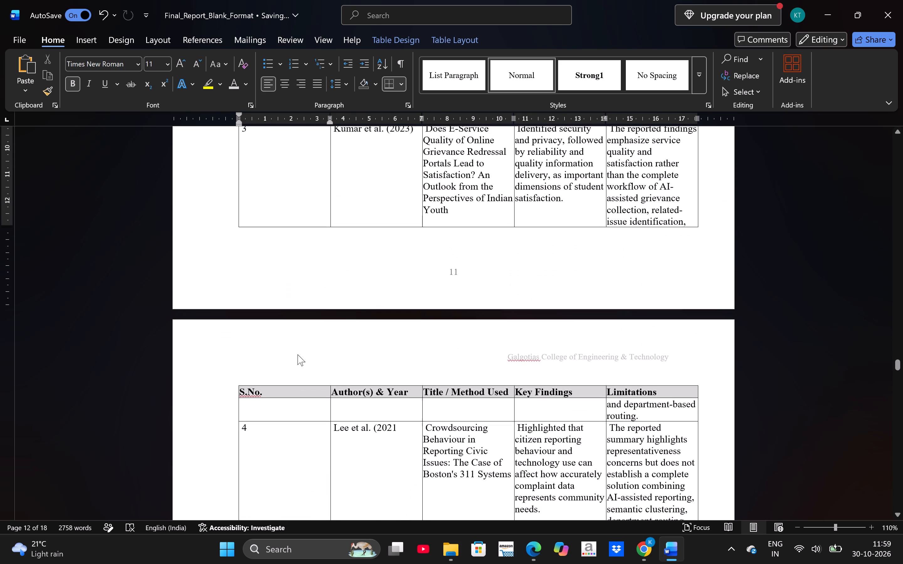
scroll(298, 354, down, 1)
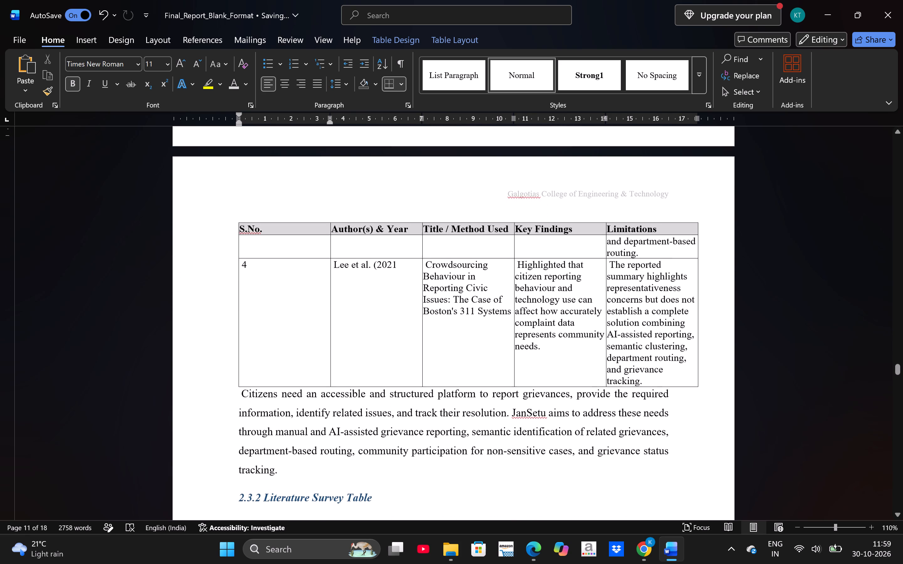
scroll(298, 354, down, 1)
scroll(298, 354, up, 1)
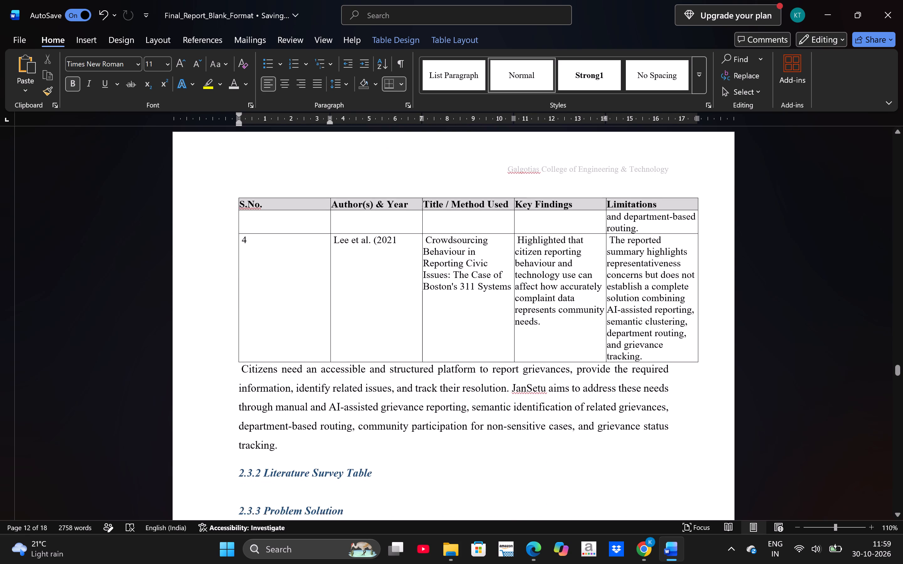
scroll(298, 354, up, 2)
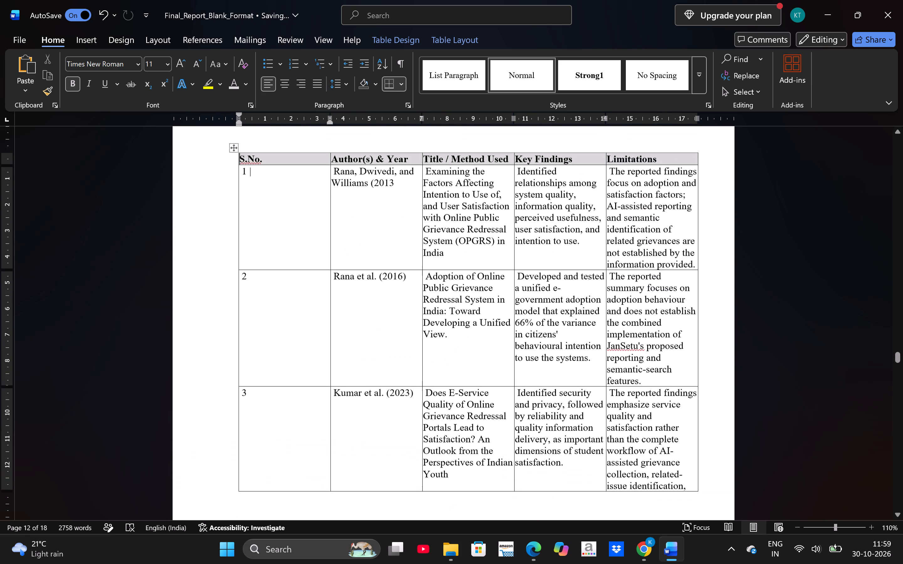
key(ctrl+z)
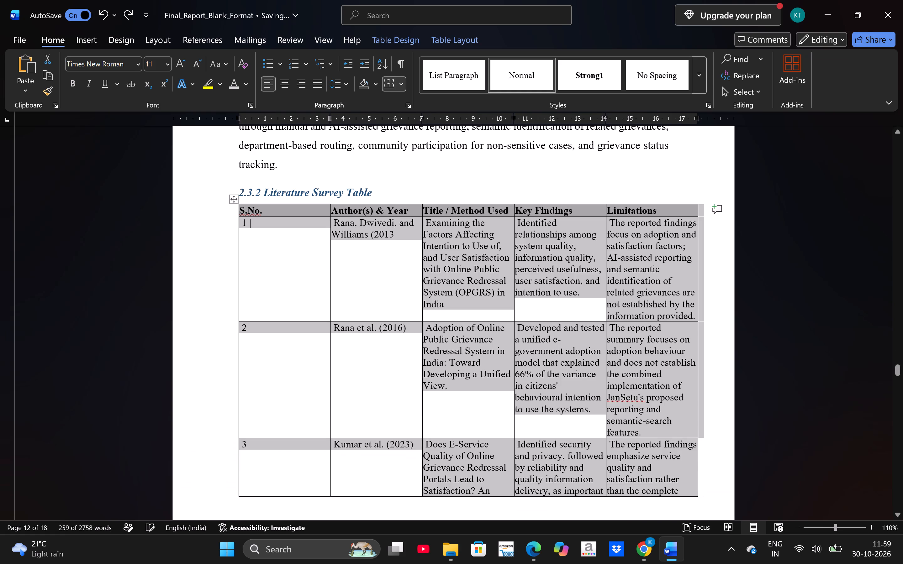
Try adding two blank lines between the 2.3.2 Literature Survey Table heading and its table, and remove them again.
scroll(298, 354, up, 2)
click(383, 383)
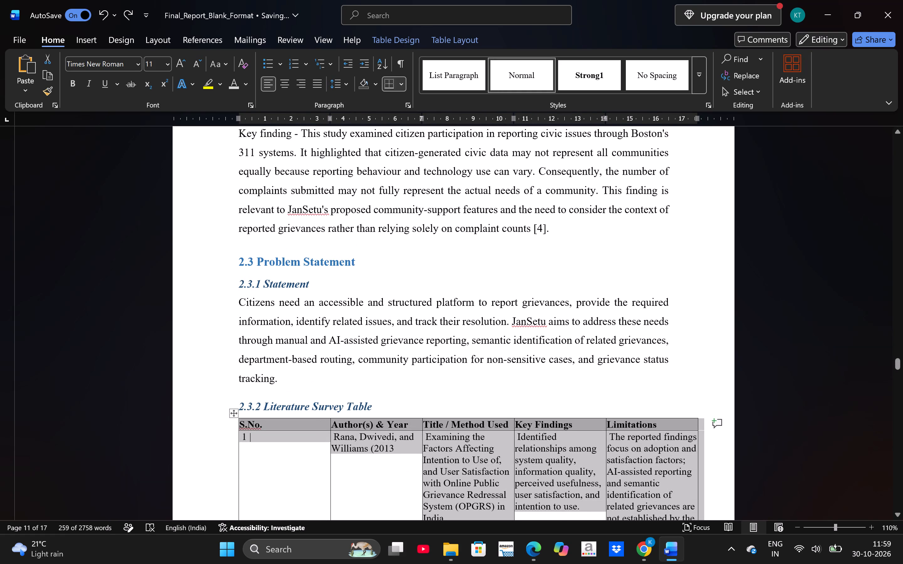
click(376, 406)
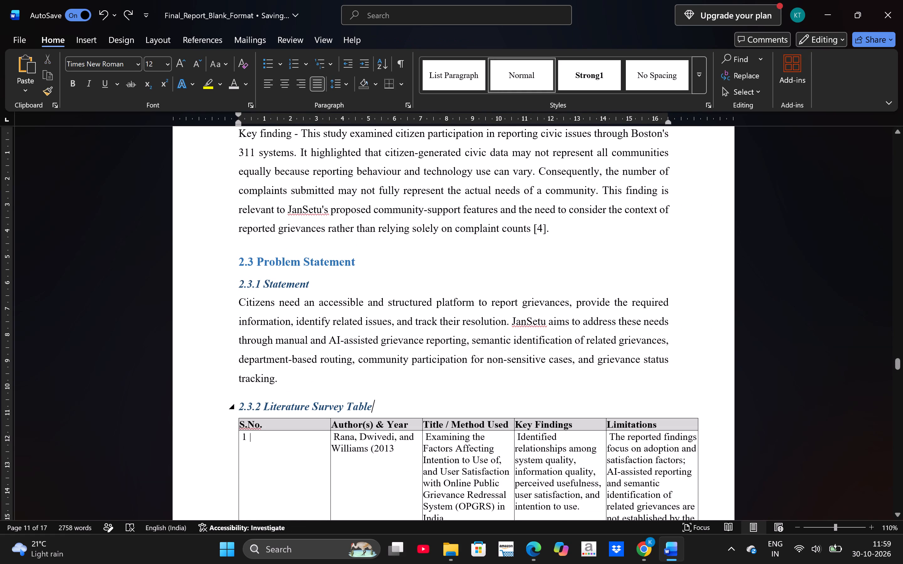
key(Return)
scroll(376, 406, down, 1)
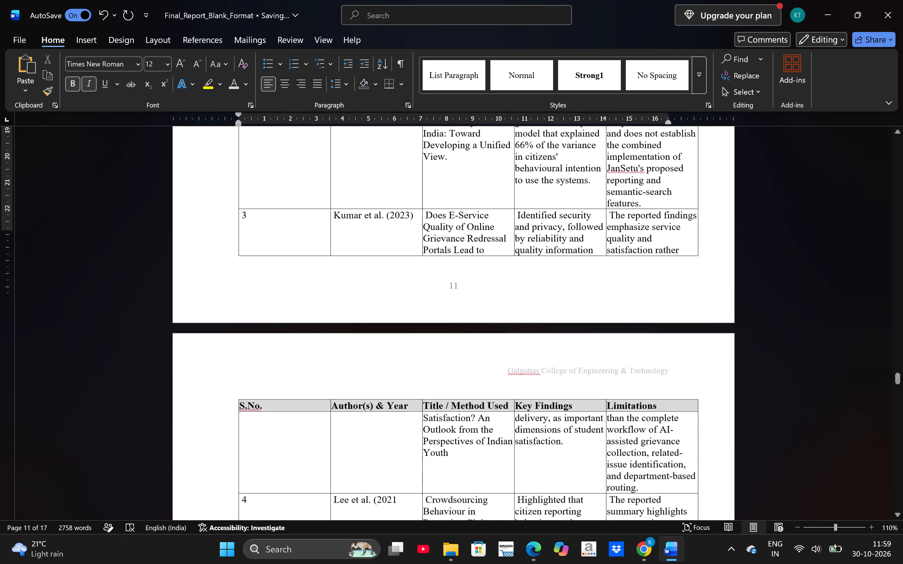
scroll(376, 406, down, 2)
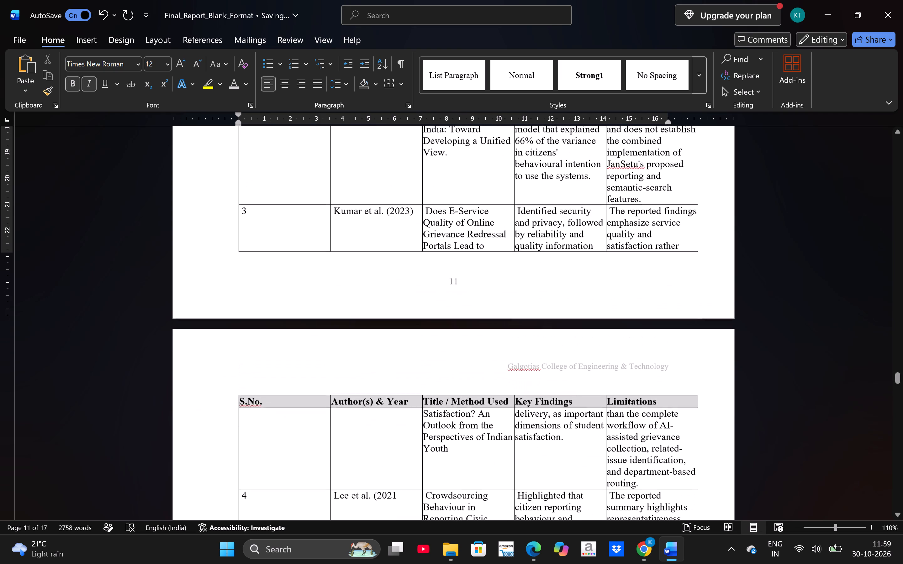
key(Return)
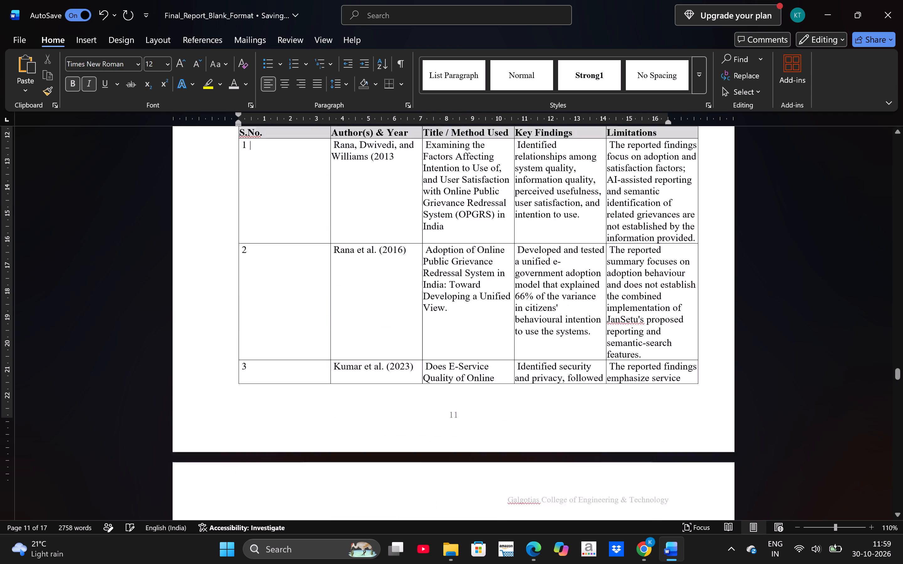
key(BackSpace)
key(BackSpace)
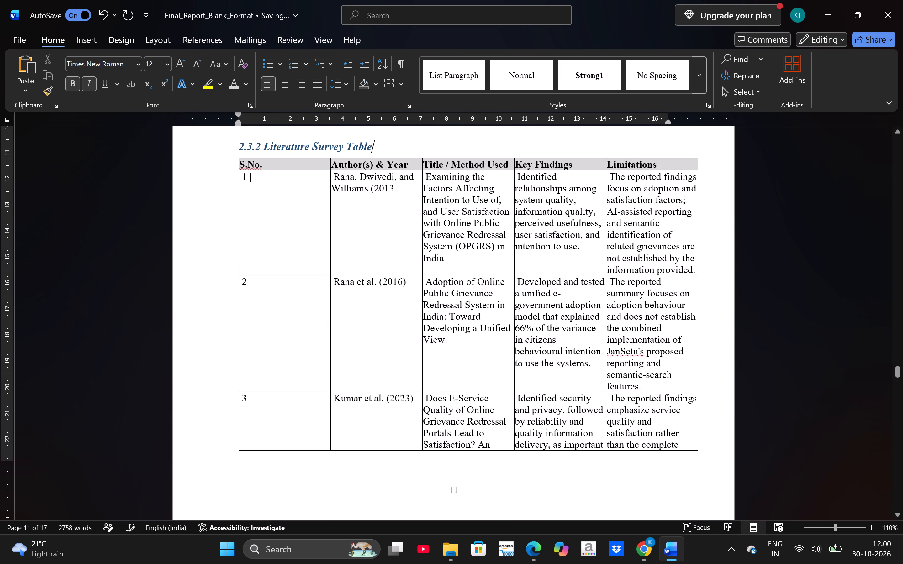
Review how the literature survey table and the Problem Solution section are laid out across their two pages.
scroll(376, 406, down, 1)
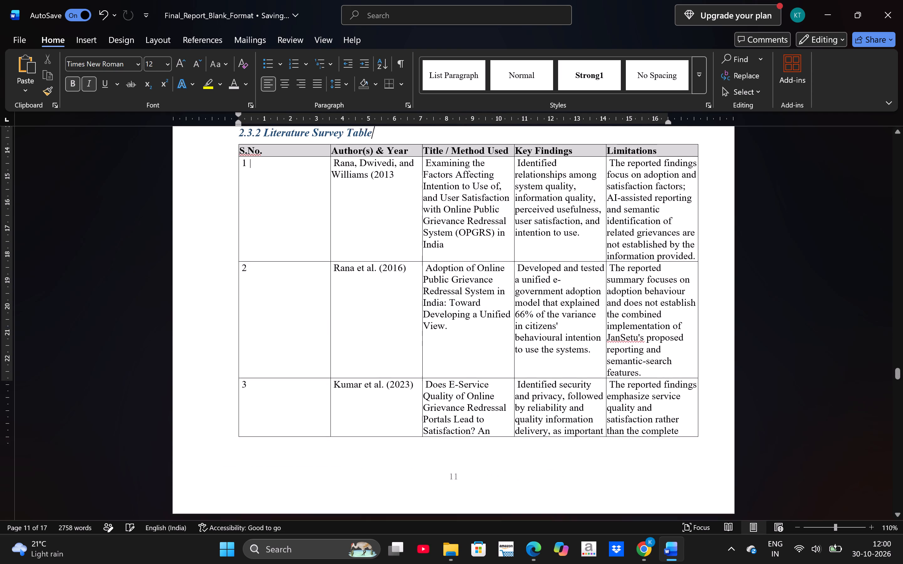
scroll(376, 406, down, 3)
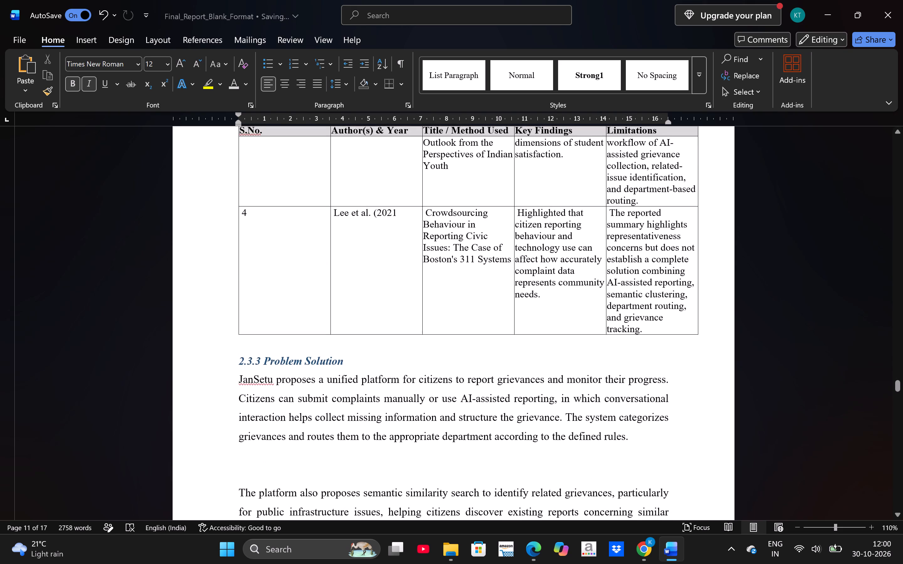
scroll(376, 406, up, 3)
ctrl+scroll(376, 406, down, 1)
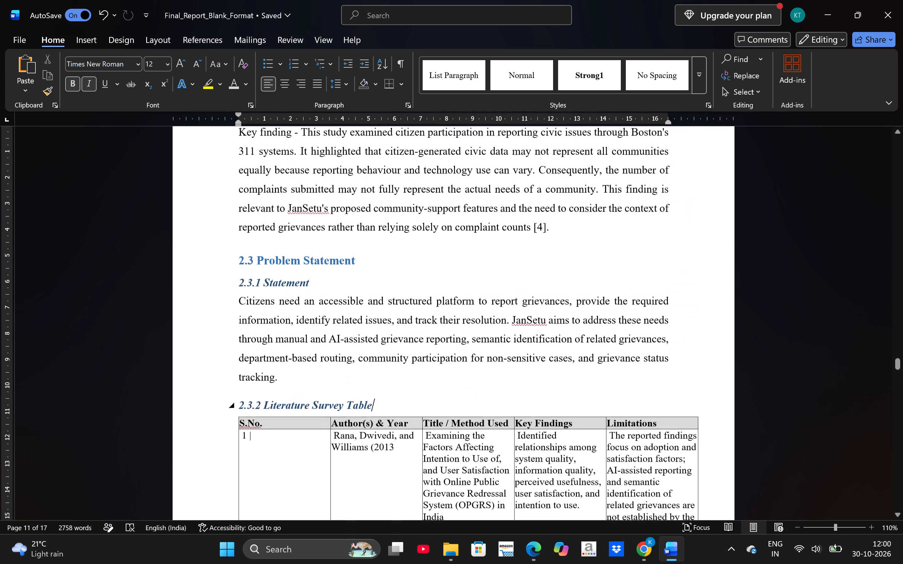
ctrl+scroll(376, 406, down, 2)
scroll(376, 406, down, 1)
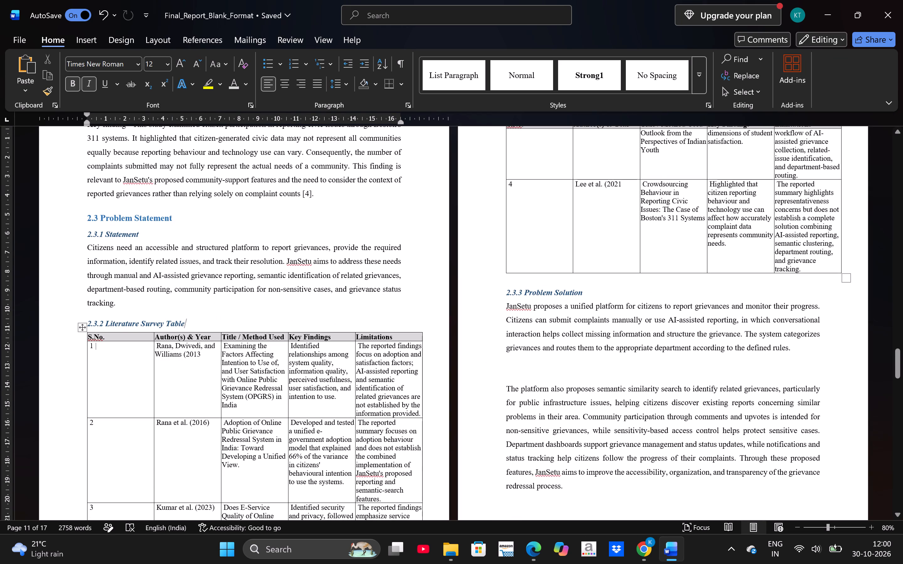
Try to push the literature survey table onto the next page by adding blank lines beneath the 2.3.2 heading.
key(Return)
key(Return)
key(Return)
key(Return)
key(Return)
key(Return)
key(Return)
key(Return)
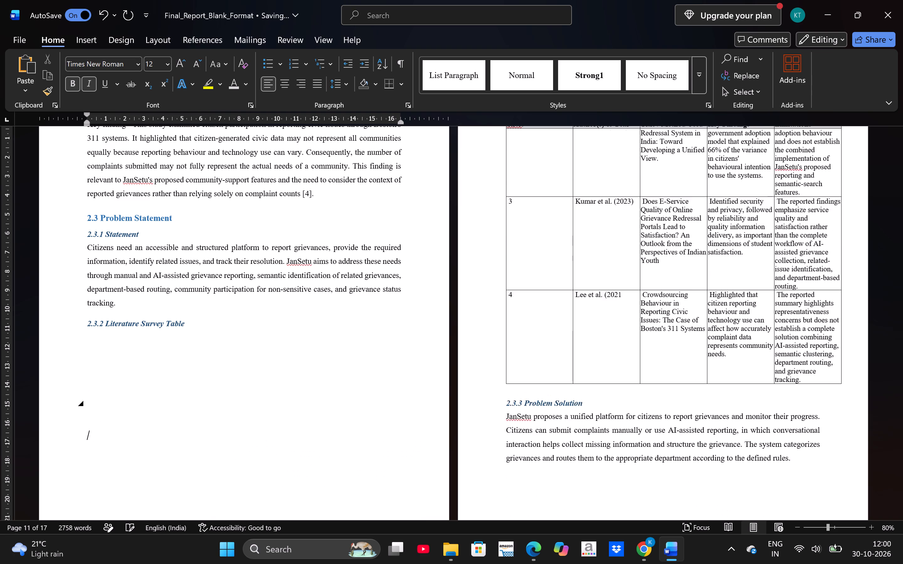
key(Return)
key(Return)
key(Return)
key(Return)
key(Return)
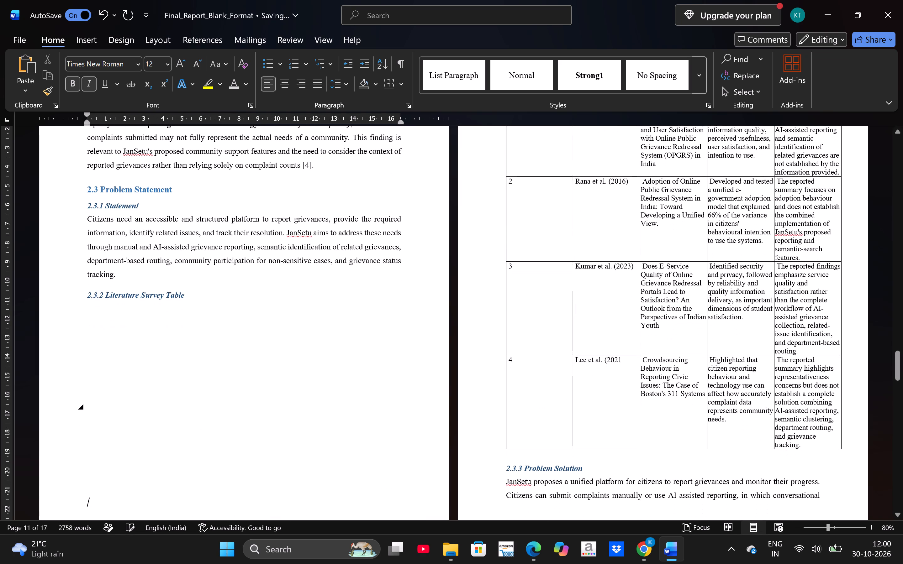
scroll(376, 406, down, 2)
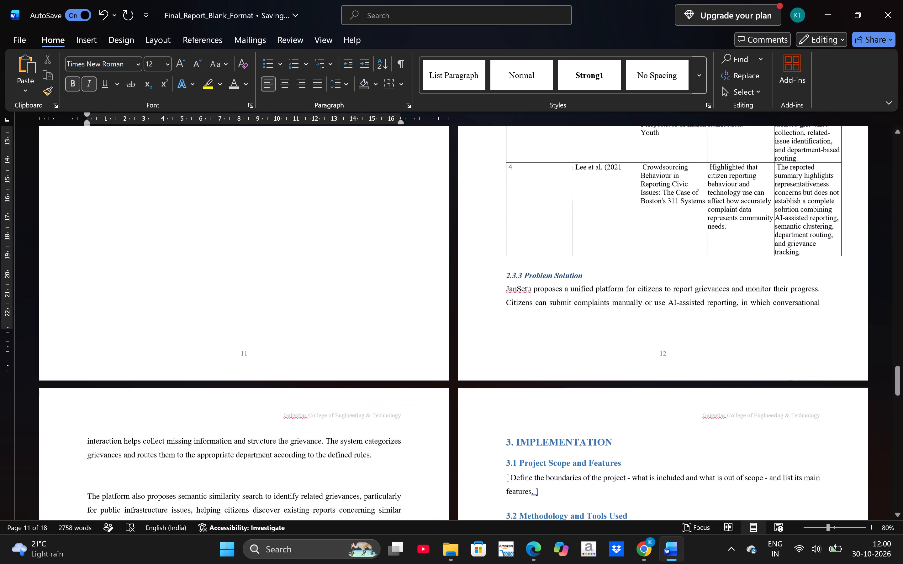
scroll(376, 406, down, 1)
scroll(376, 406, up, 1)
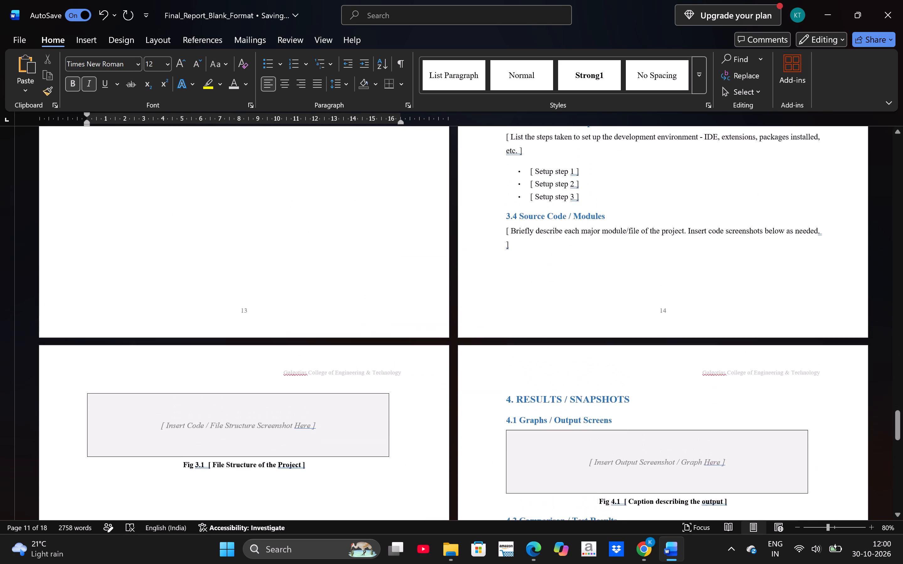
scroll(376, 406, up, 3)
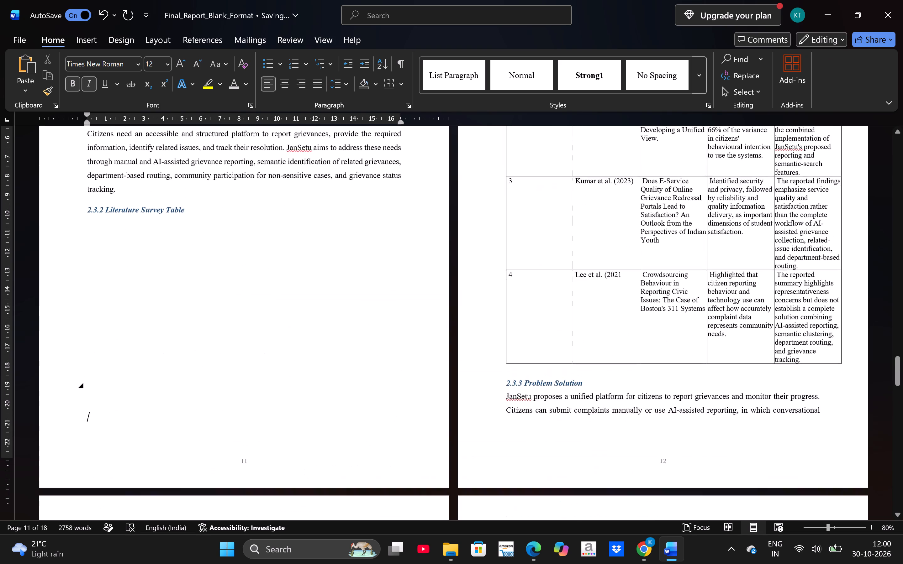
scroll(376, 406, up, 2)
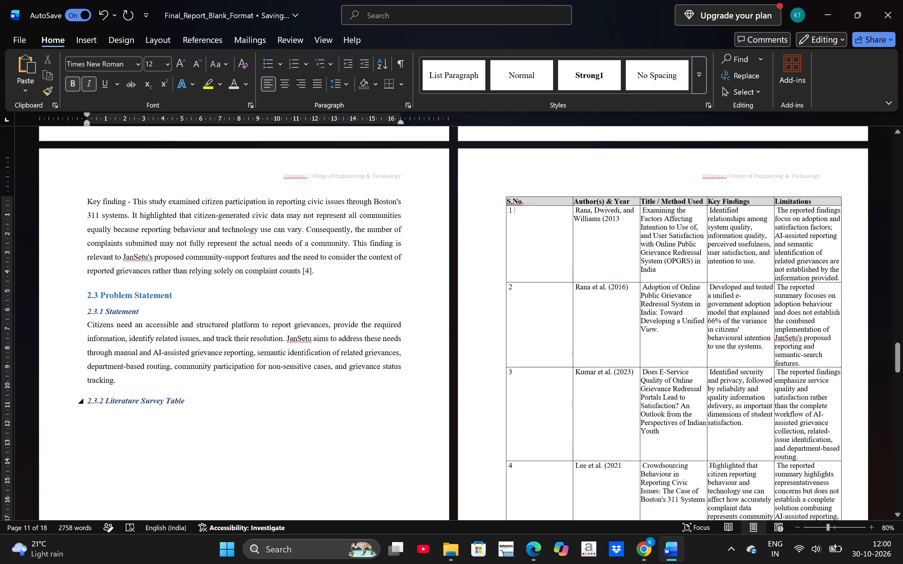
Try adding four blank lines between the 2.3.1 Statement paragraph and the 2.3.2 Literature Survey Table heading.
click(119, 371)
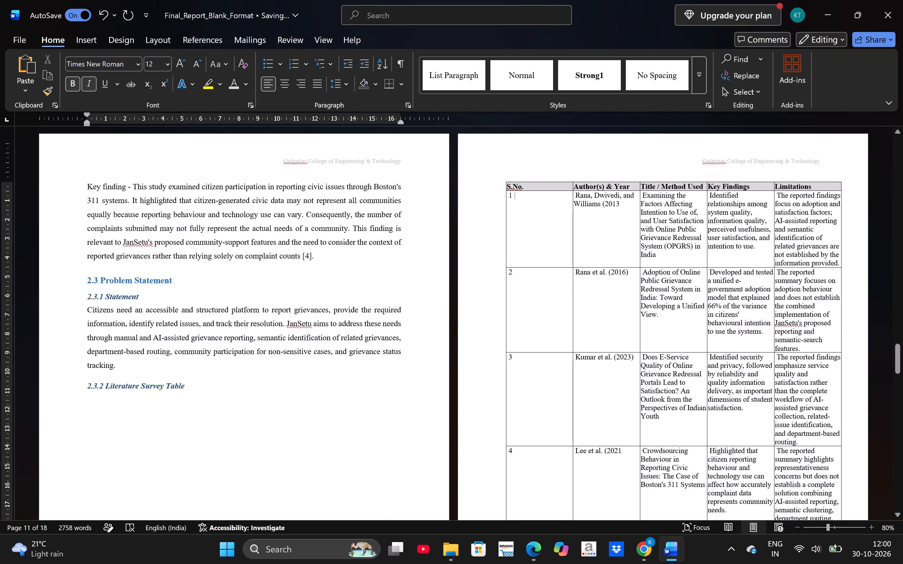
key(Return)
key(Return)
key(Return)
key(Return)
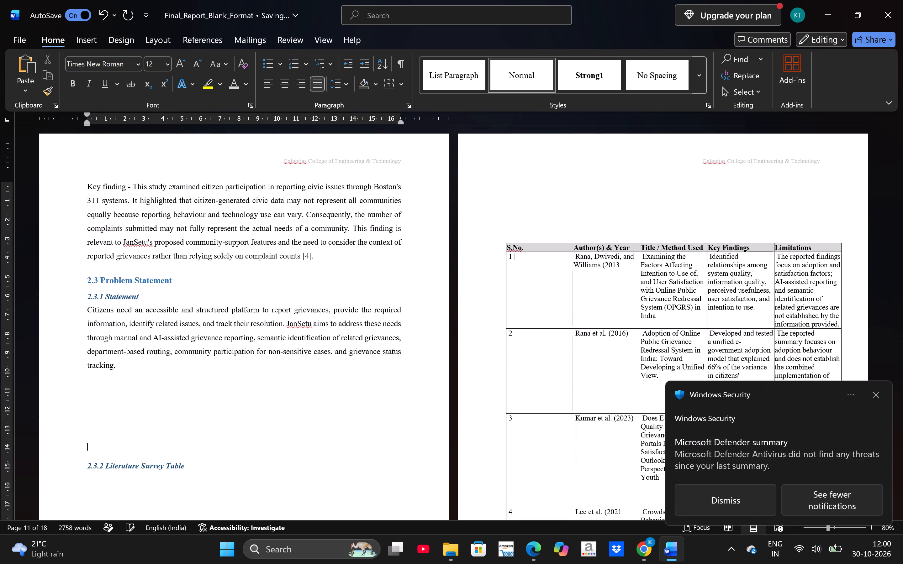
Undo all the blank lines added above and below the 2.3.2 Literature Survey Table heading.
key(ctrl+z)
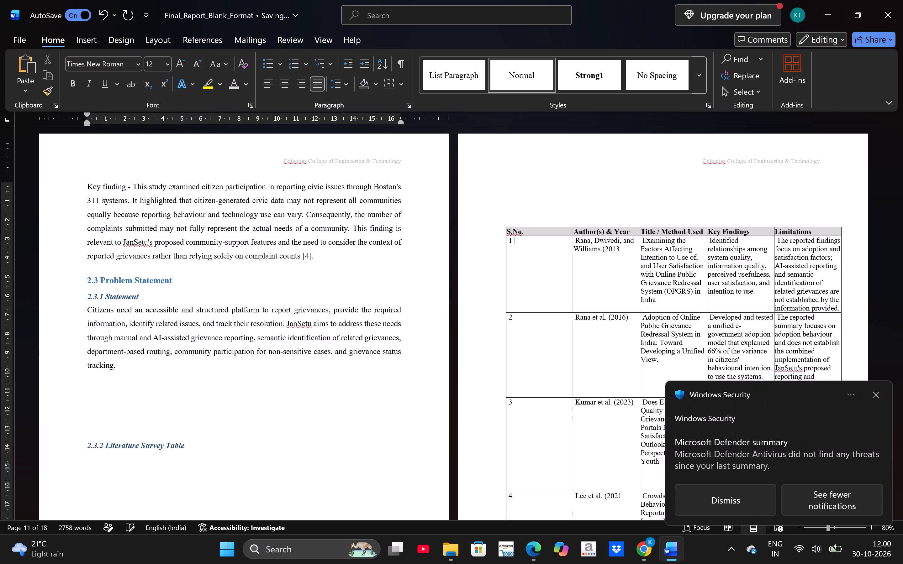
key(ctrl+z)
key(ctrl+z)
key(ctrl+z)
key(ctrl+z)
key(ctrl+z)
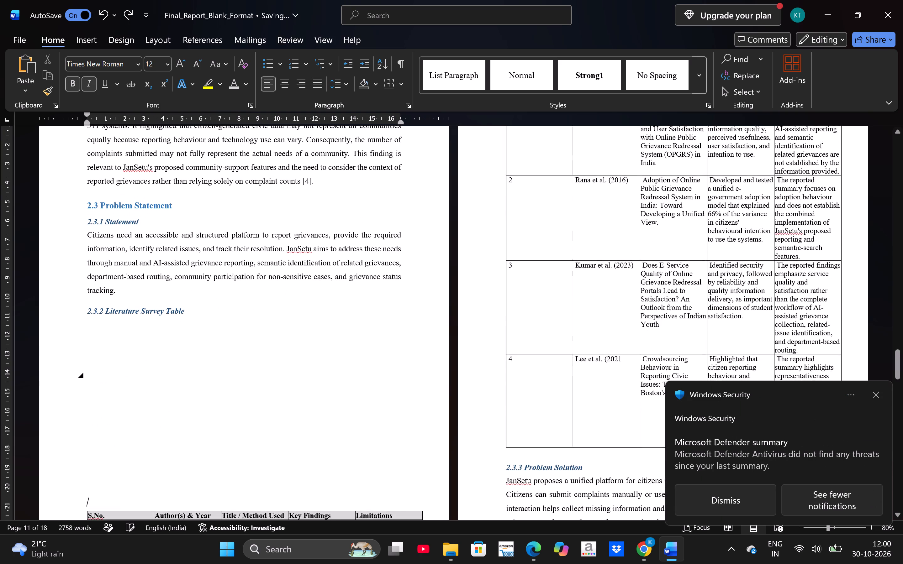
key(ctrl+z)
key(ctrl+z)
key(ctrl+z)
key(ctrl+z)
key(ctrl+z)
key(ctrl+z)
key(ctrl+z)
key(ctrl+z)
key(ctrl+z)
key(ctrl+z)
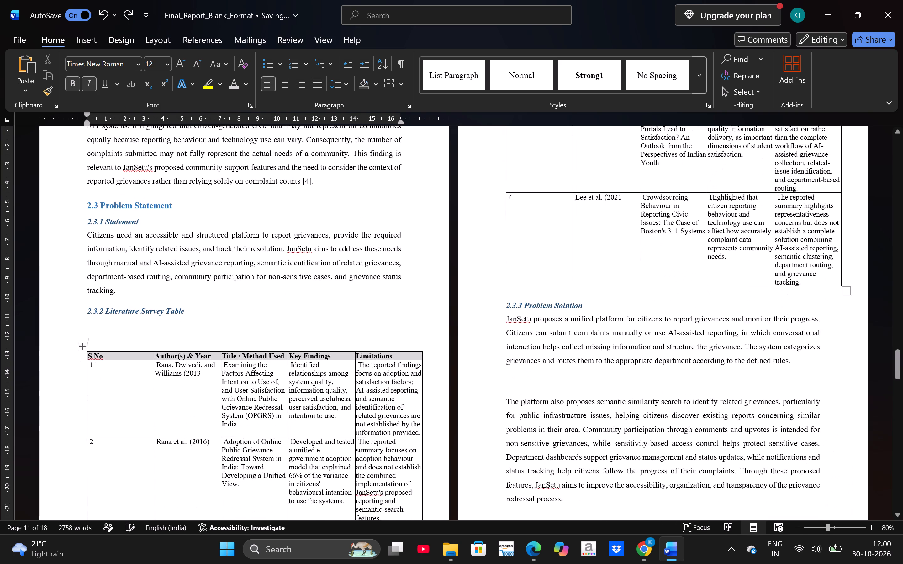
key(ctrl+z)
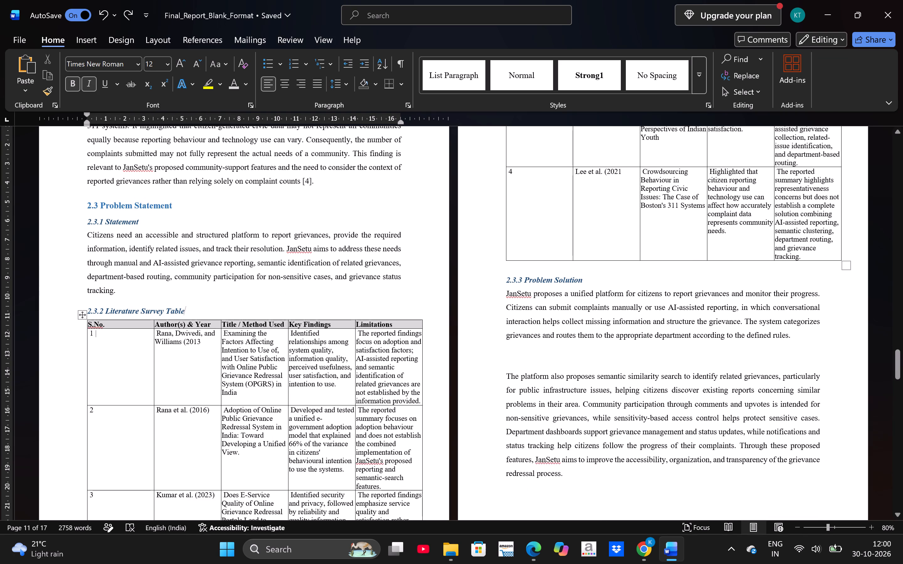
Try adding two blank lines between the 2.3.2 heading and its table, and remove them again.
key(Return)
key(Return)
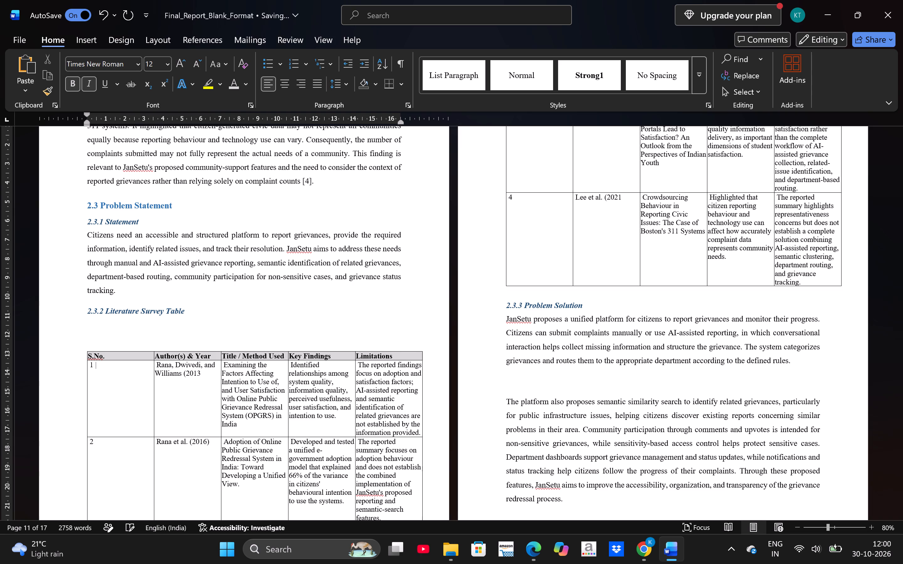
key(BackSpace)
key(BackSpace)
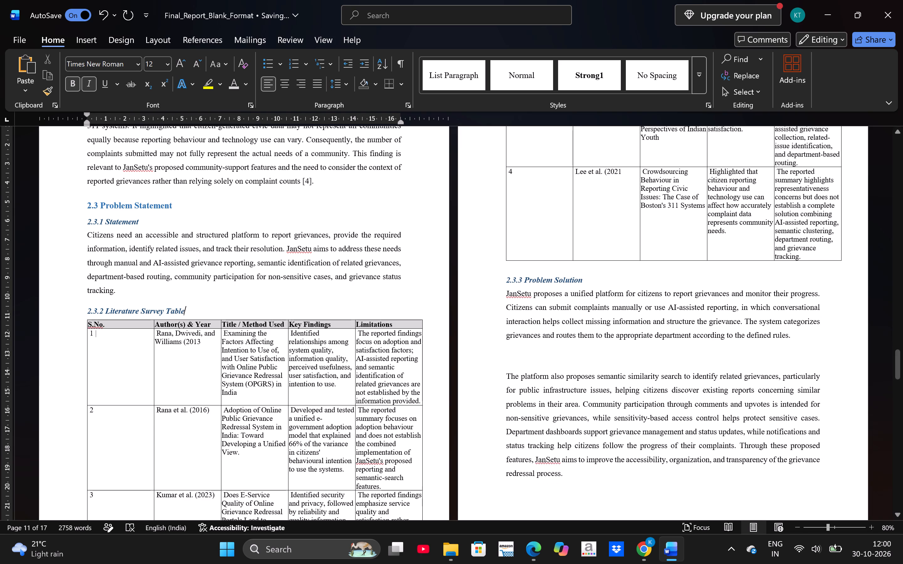
Add blank lines after the 2.3.1 Statement paragraph so the 2.3.2 heading and its survey table start together on the next page.
click(116, 291)
click(99, 298)
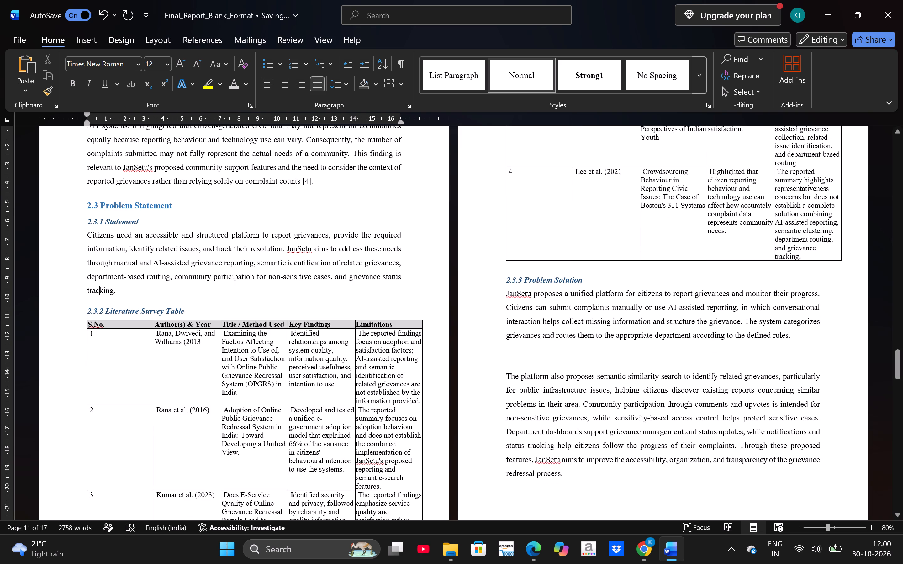
click(136, 298)
key(Return)
key(Return)
key(Return)
key(Return)
key(Return)
key(Return)
key(Return)
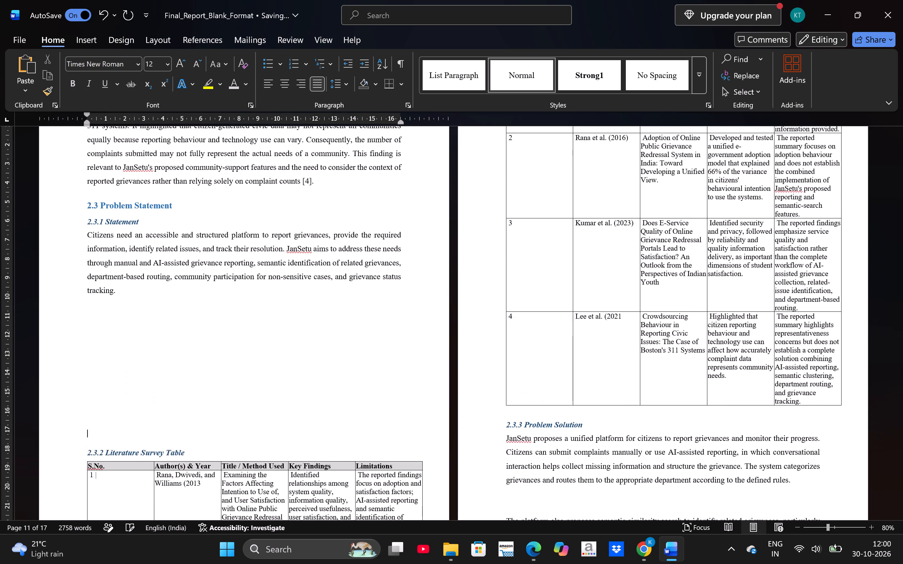
key(Return)
key(Return)
key(Return)
key(Return)
scroll(136, 298, down, 1)
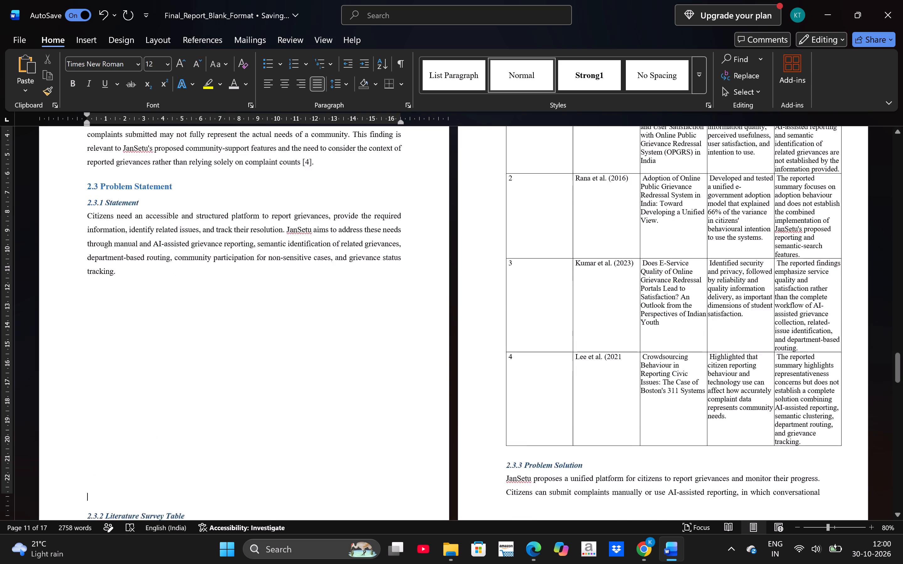
scroll(136, 298, down, 1)
key(Return)
scroll(136, 298, up, 1)
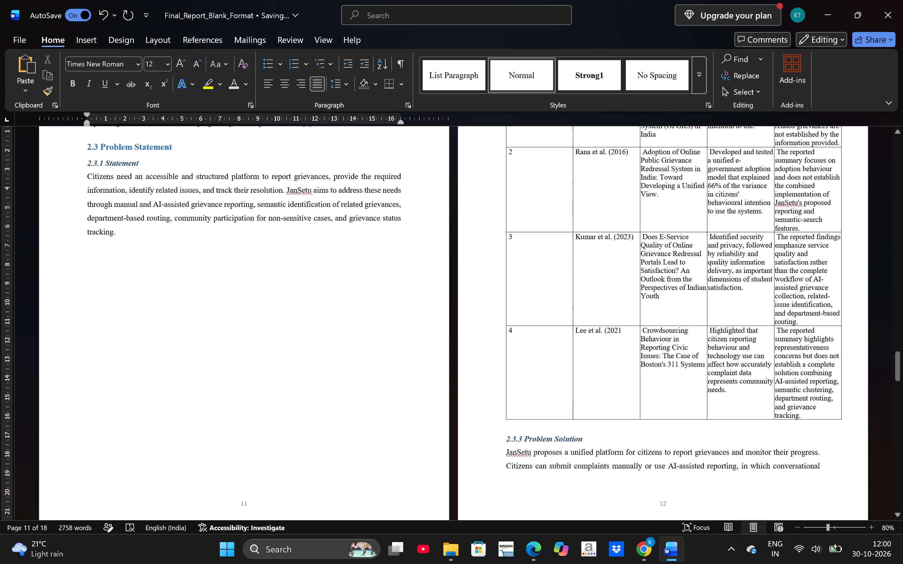
scroll(136, 298, up, 1)
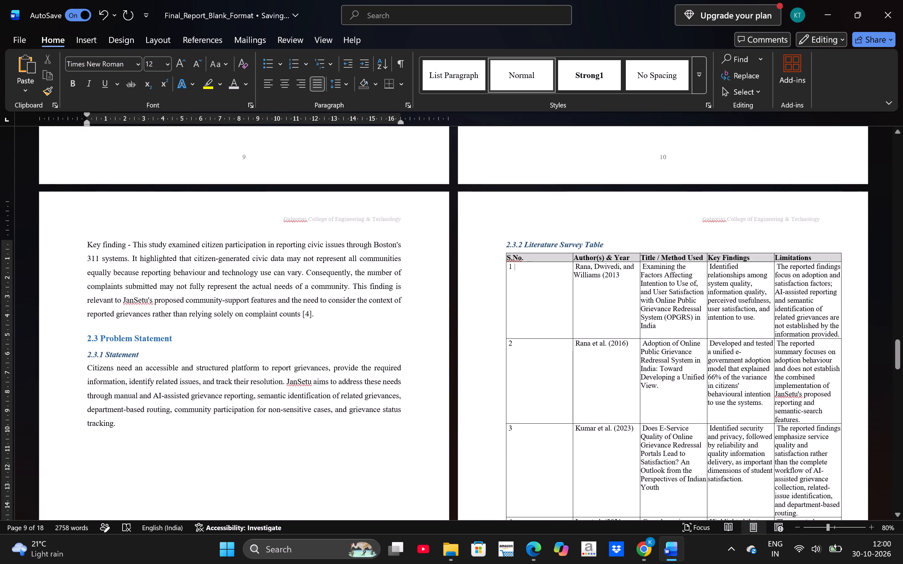
click(472, 232)
click(466, 289)
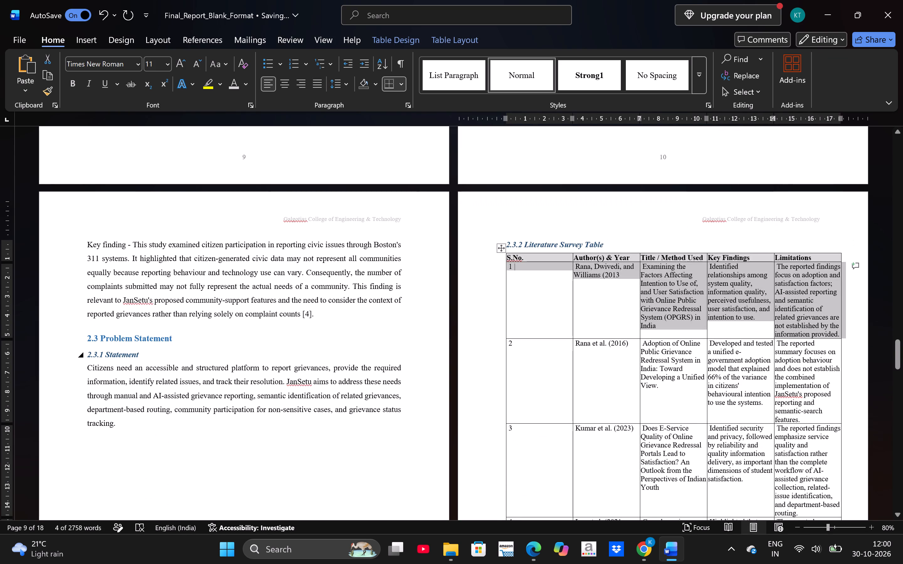
click(317, 349)
Add two blank lines above "4. Lee et al. (2021)." in Related Work to move that heading onto the page with its key finding.
scroll(317, 349, up, 3)
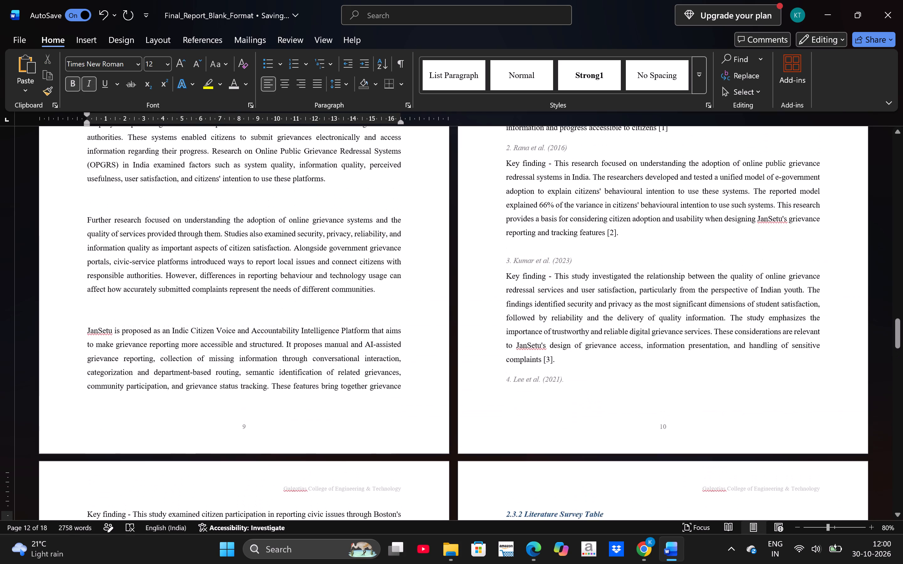
scroll(317, 349, up, 3)
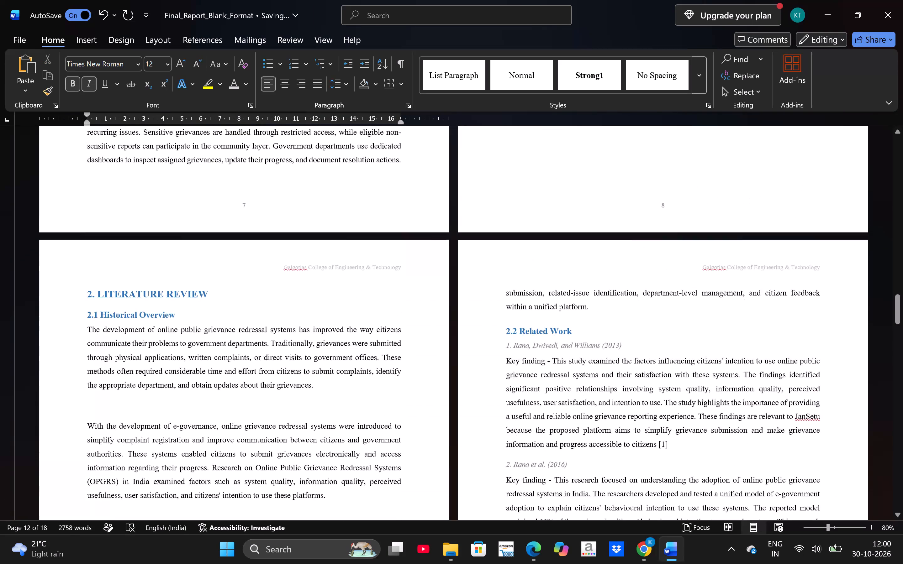
scroll(317, 349, down, 6)
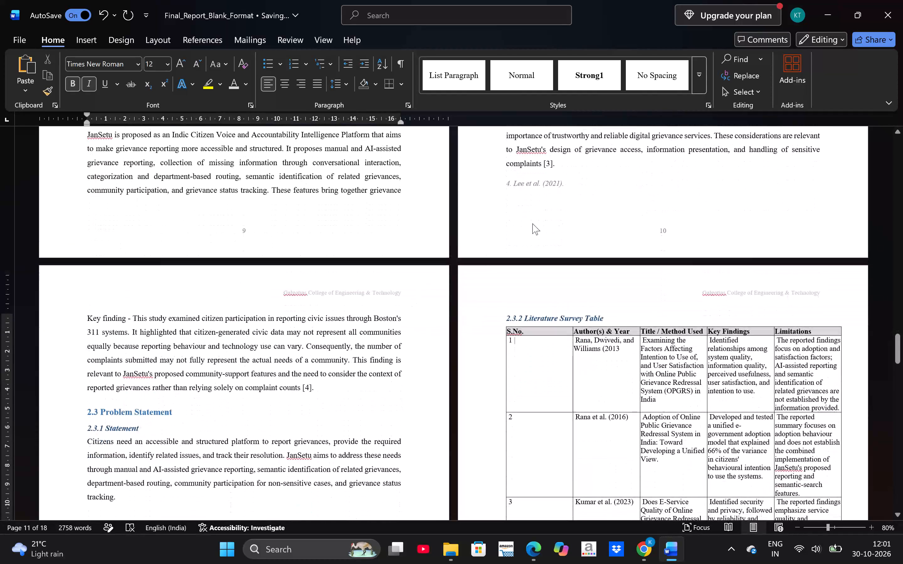
click(560, 162)
key(Return)
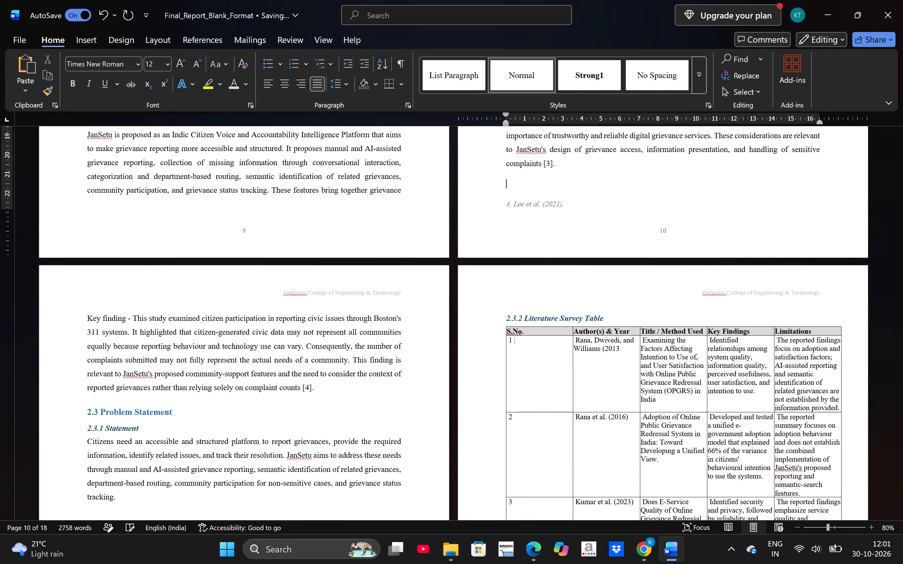
key(Return)
Remove the extra blank line above the 2.3.2 Literature Survey Table heading at the top of its page.
scroll(367, 332, down, 1)
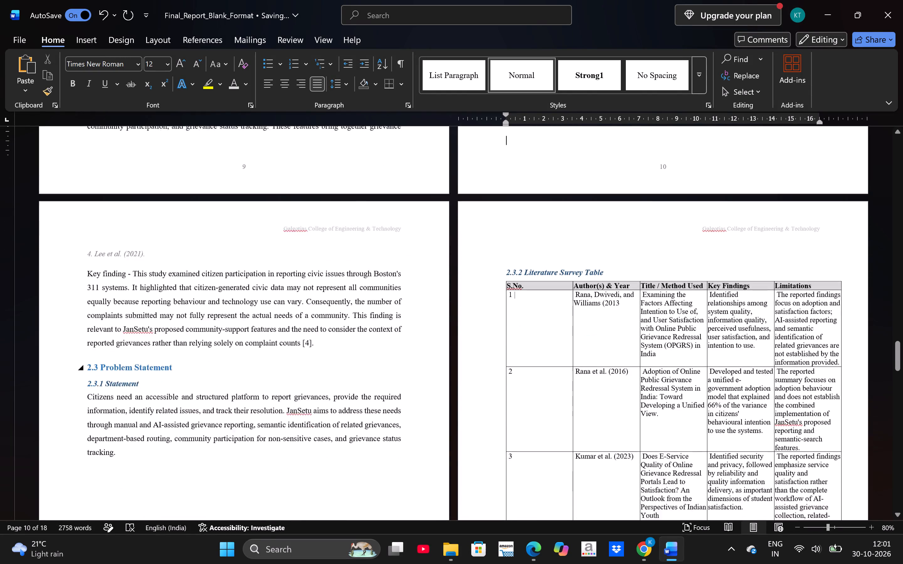
scroll(367, 332, down, 2)
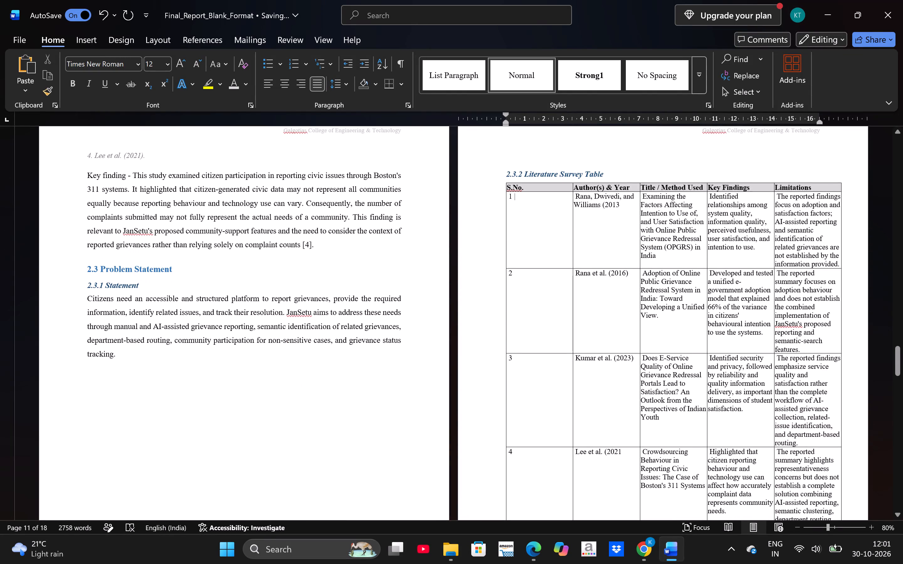
scroll(405, 422, up, 1)
click(530, 217)
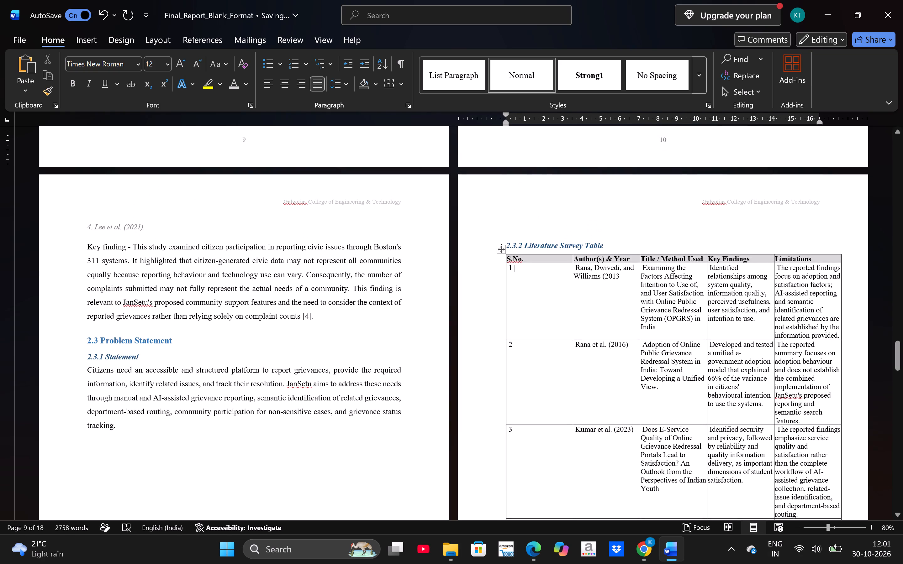
key(BackSpace)
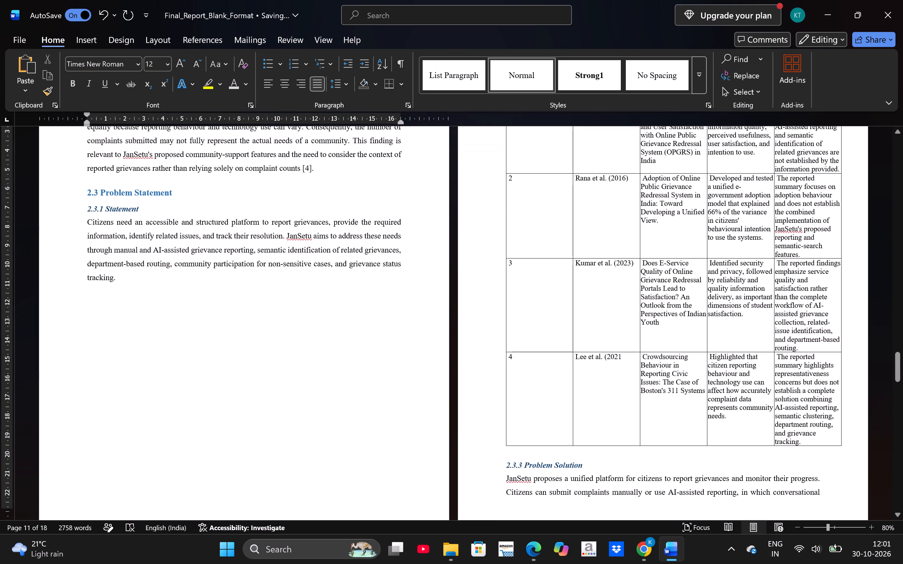
Review the page layout from the literature survey table through Problem Solution and examine the Implementation chapter's placeholders.
scroll(375, 418, down, 1)
scroll(375, 418, up, 3)
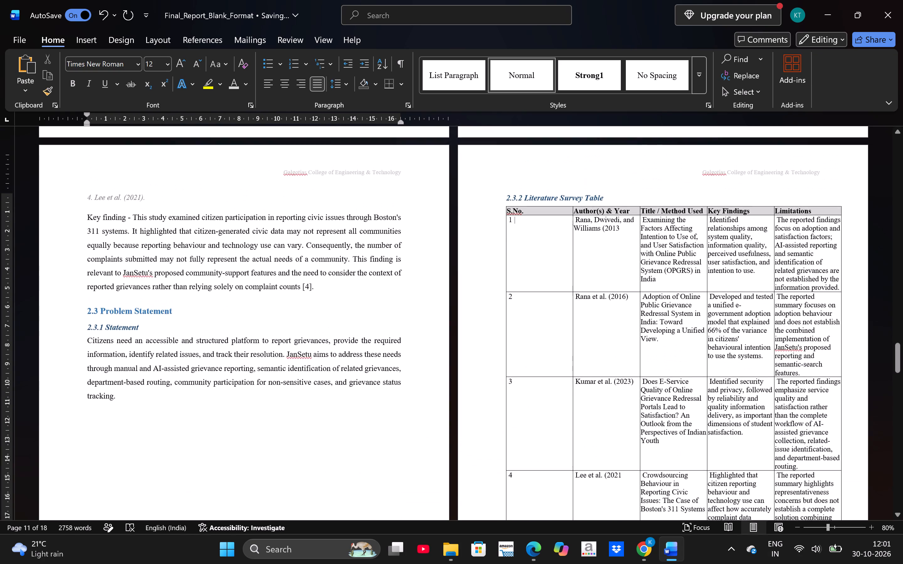
scroll(375, 418, down, 4)
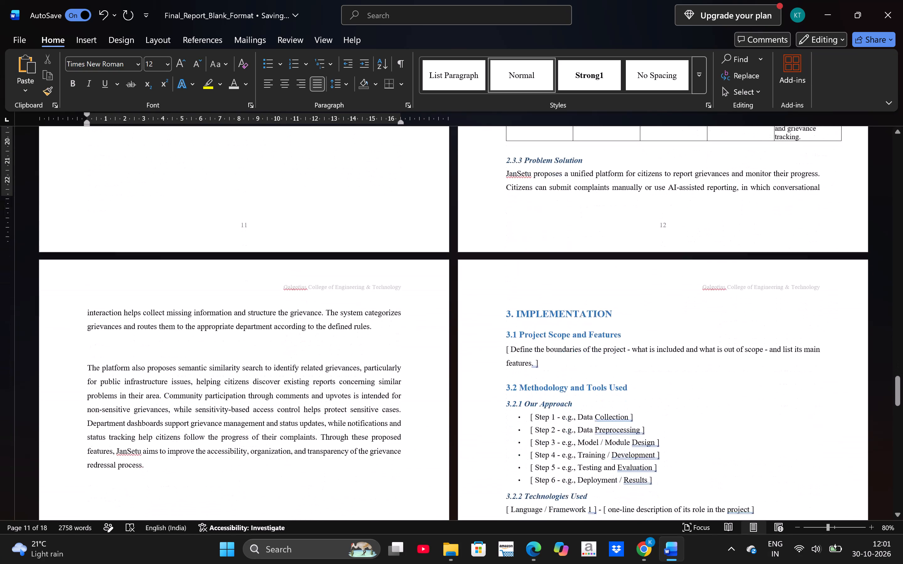
scroll(375, 418, down, 2)
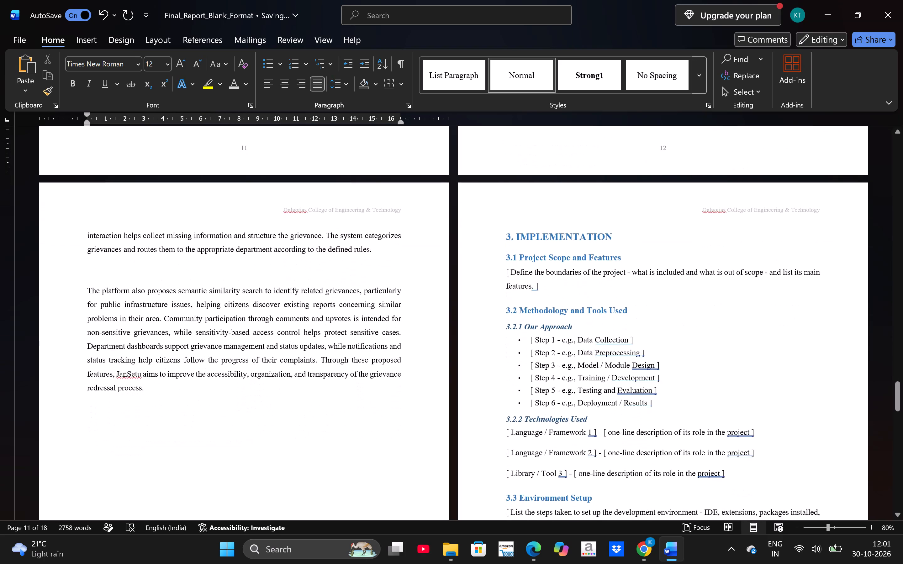
scroll(375, 418, down, 1)
ctrl+scroll(605, 206, up, 2)
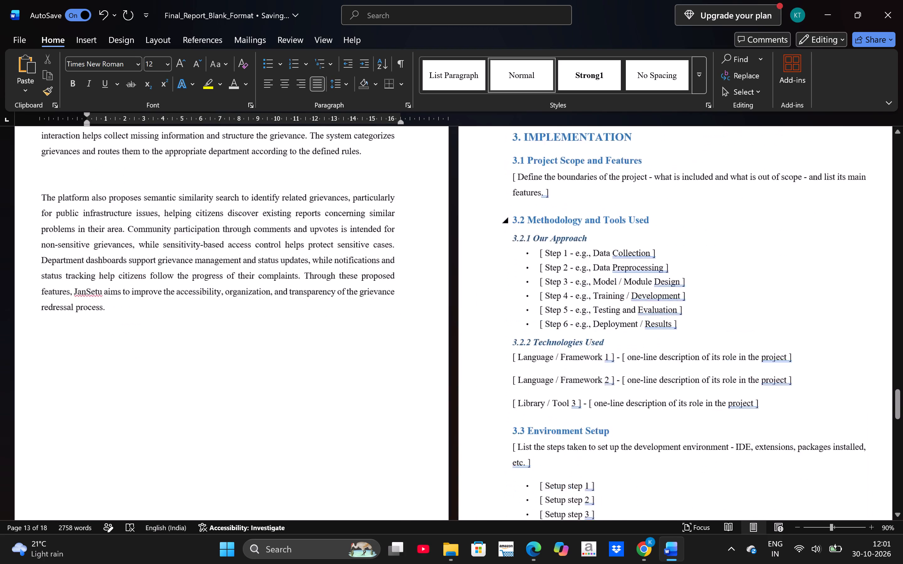
ctrl+scroll(605, 206, up, 3)
scroll(605, 206, down, 4)
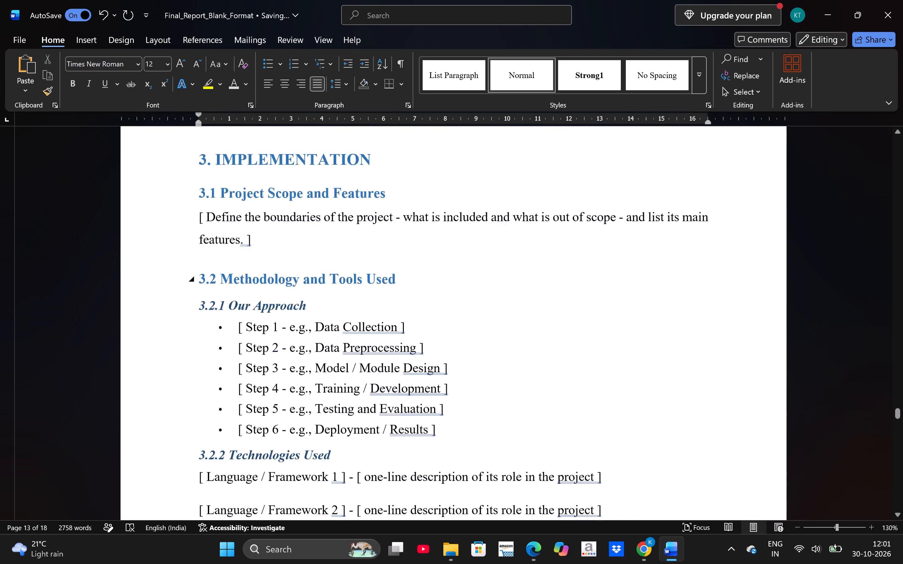
scroll(605, 206, up, 1)
click(661, 553)
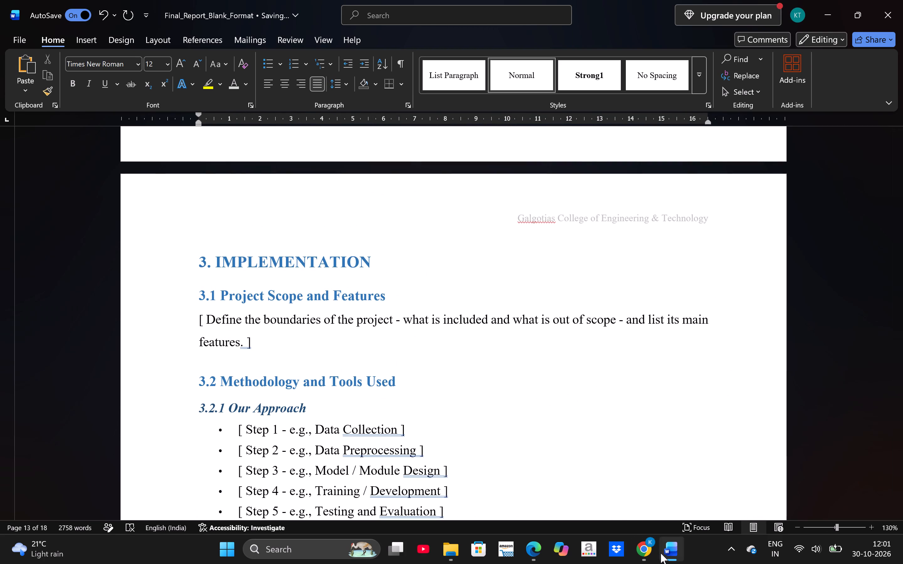
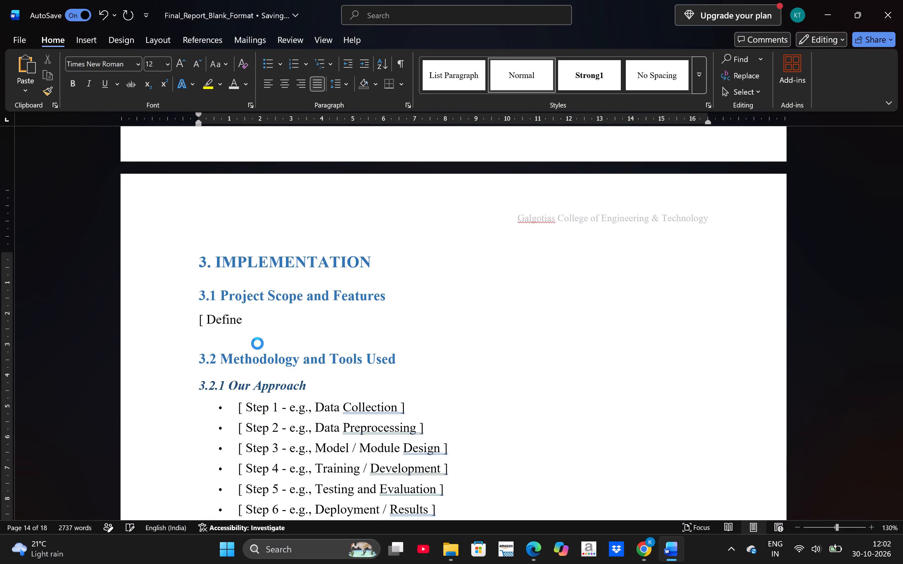
Delete the leftover "[ Define" placeholder text before "JanSetu" at the start of the 3.1 Project Scope and Features paragraph.
scroll(243, 261, up, 9)
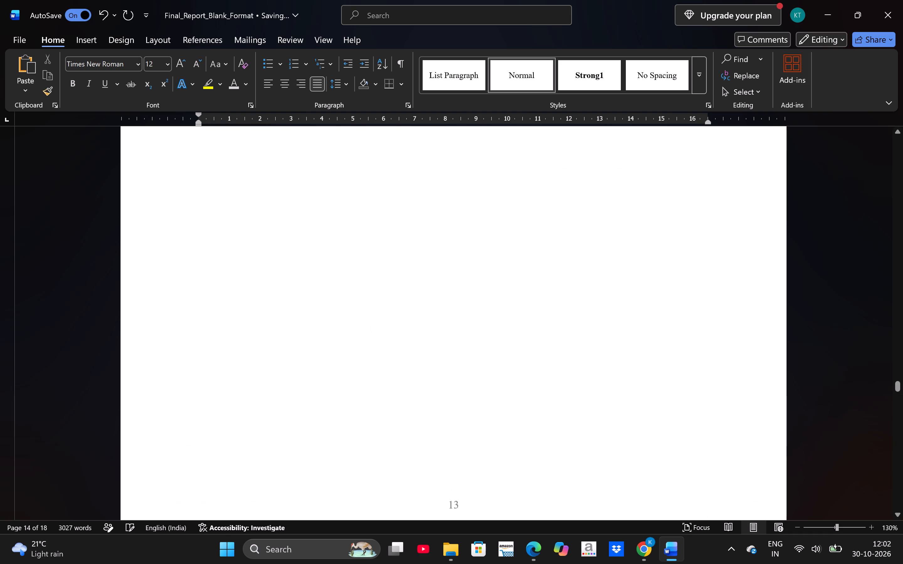
scroll(243, 261, down, 2)
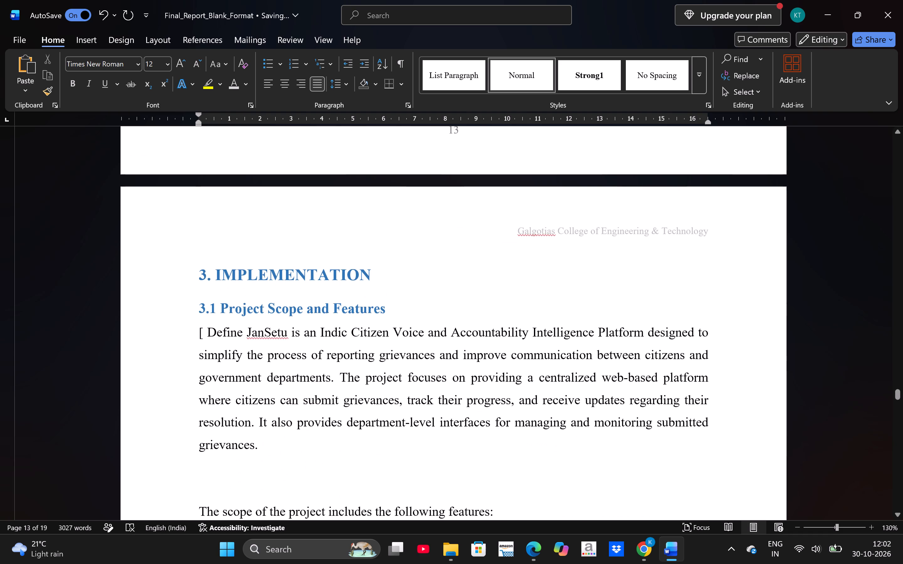
click(247, 333)
key(BackSpace)
key(BackSpace)
key(BackSpace)
key(BackSpace)
key(BackSpace)
key(BackSpace)
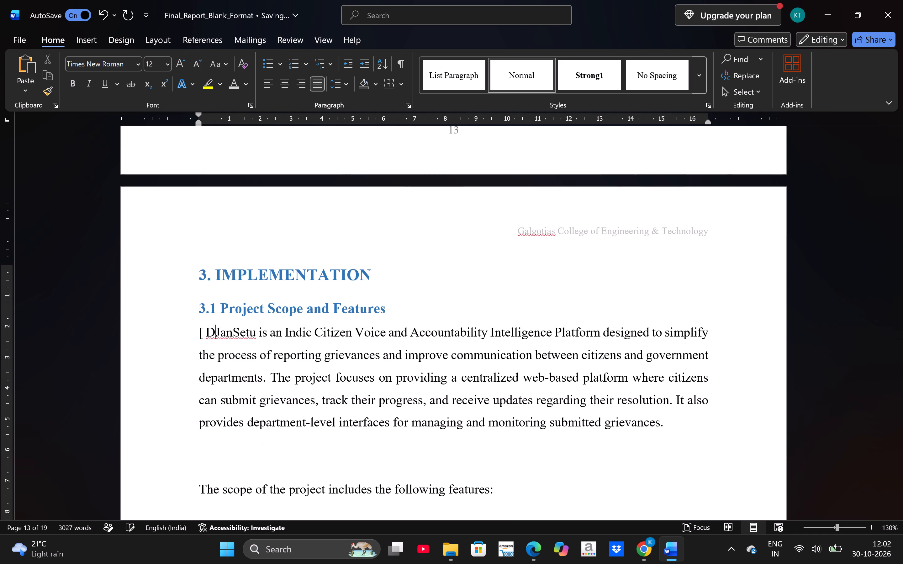
key(BackSpace)
key(BackSpace)
key(BackSpace)
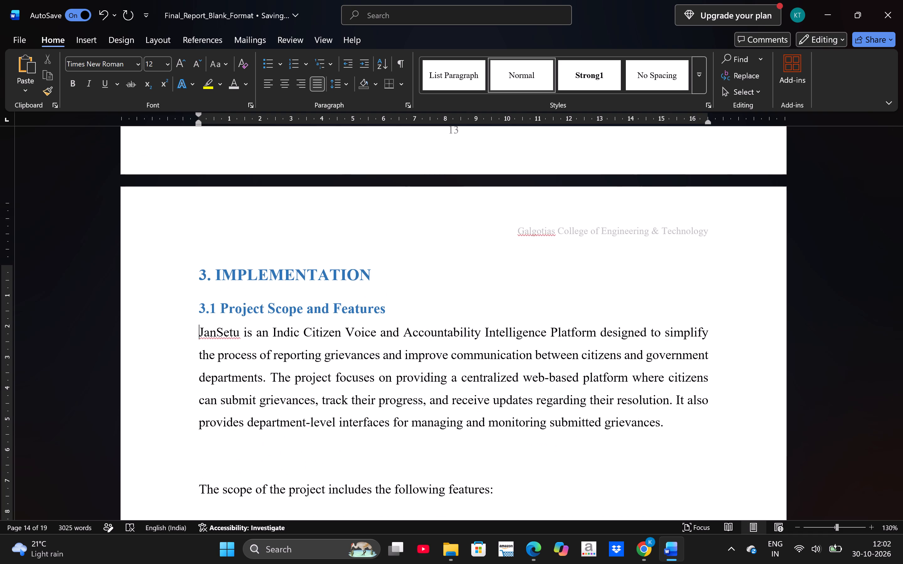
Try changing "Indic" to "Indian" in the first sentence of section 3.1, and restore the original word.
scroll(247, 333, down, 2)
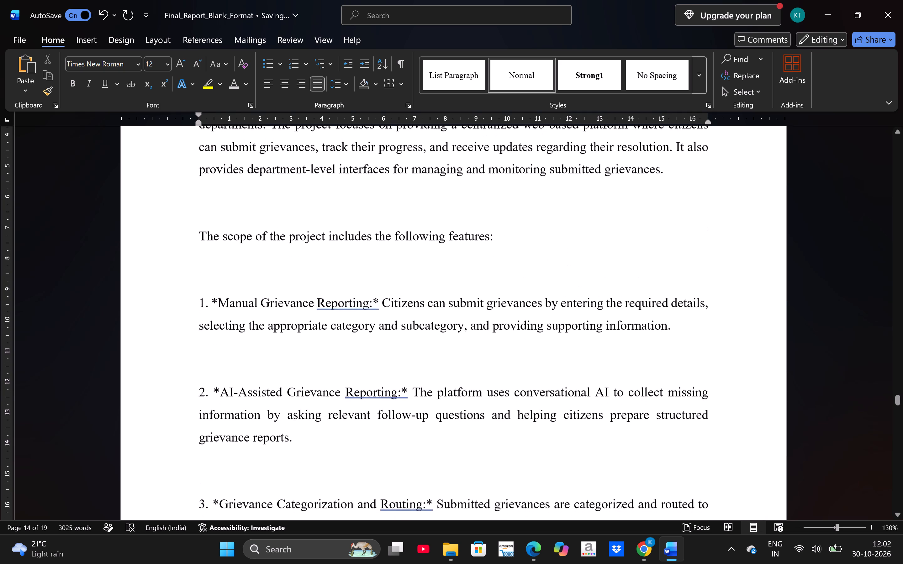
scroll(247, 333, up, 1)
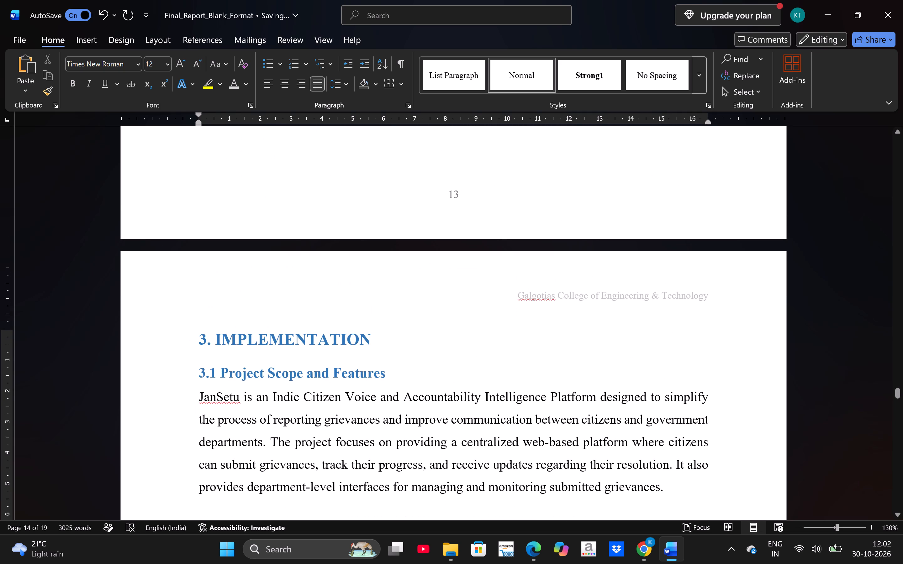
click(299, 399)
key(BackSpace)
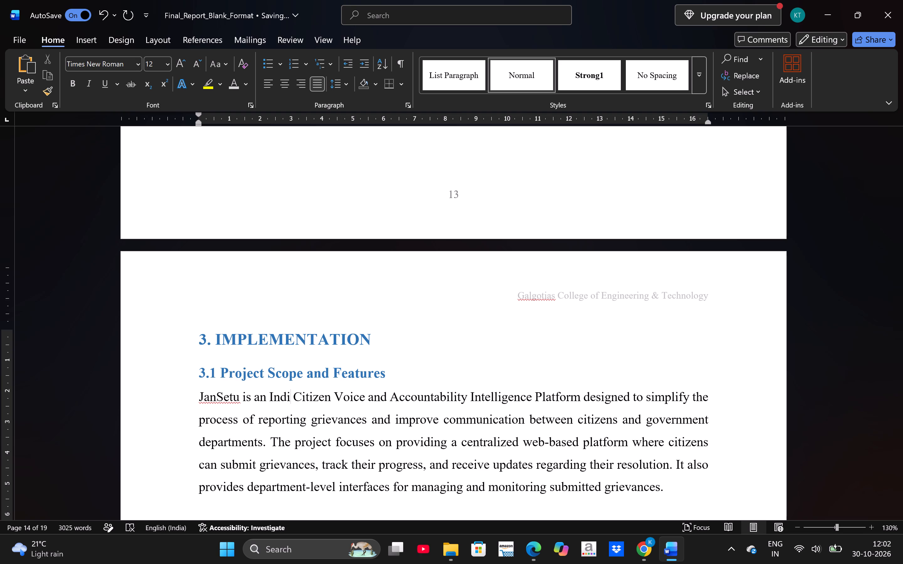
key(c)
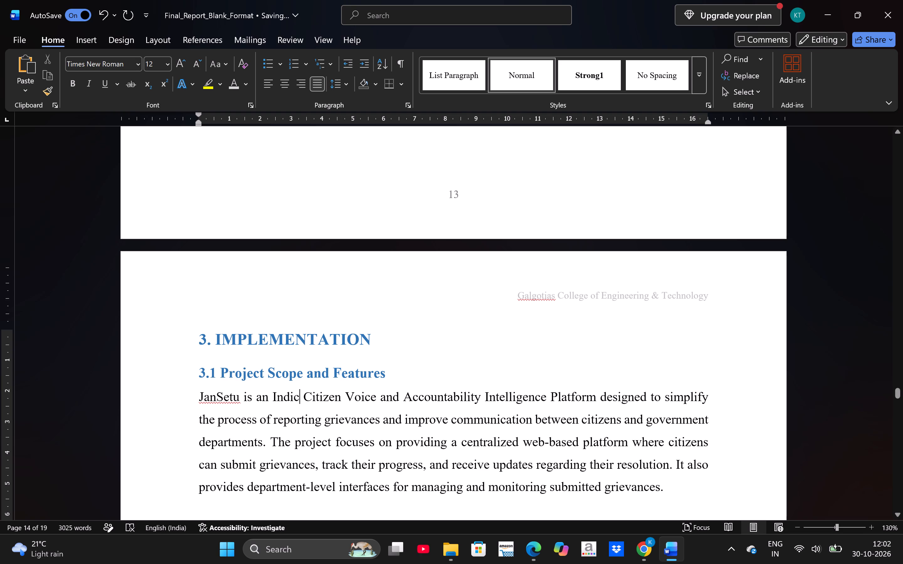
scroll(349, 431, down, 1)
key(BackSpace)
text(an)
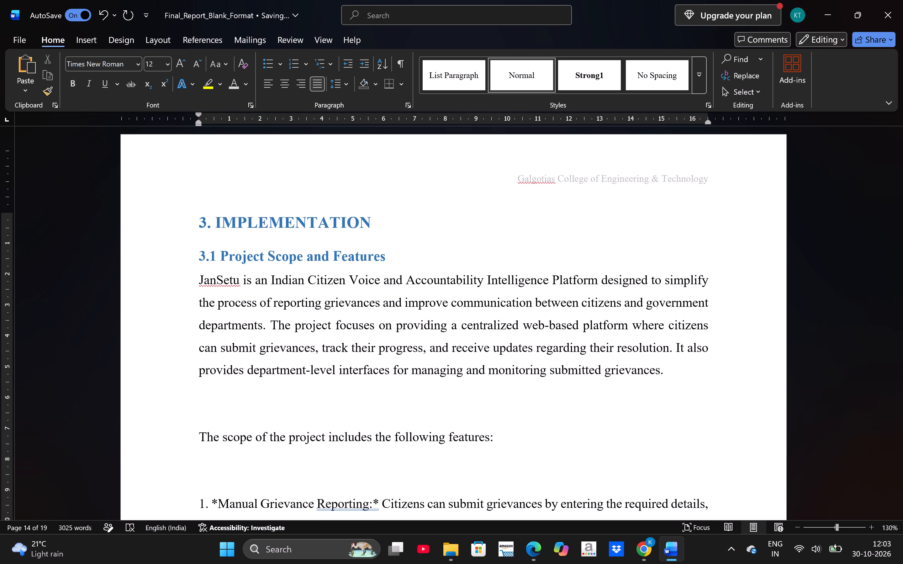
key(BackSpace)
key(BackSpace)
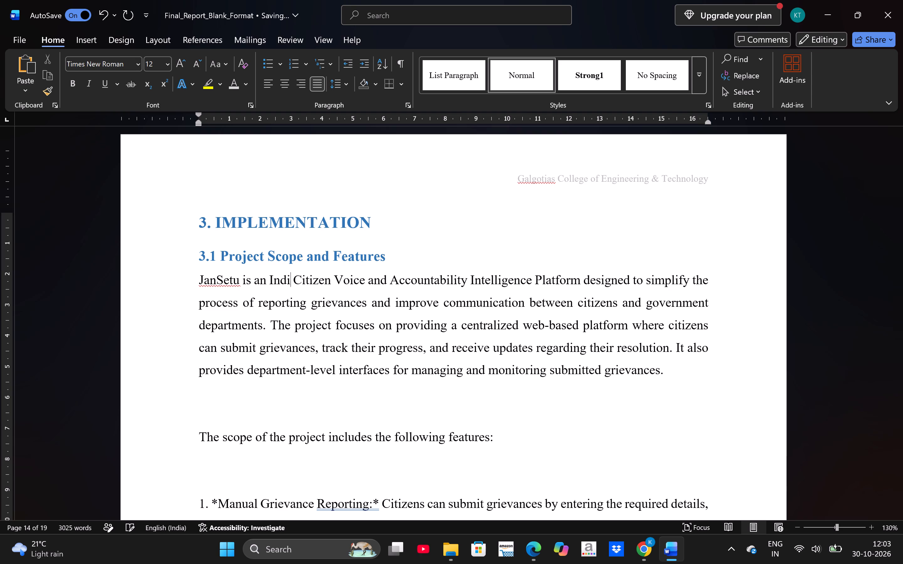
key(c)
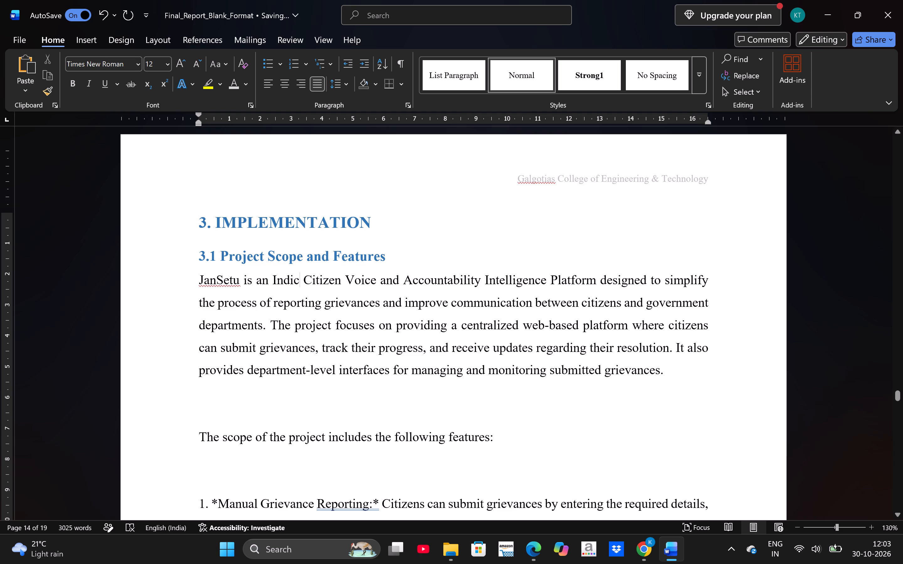
Remove the blank line above feature 1 in section 3.1 and the asterisks around "Manual Grievance Reporting:".
scroll(429, 469, down, 1)
scroll(429, 469, up, 1)
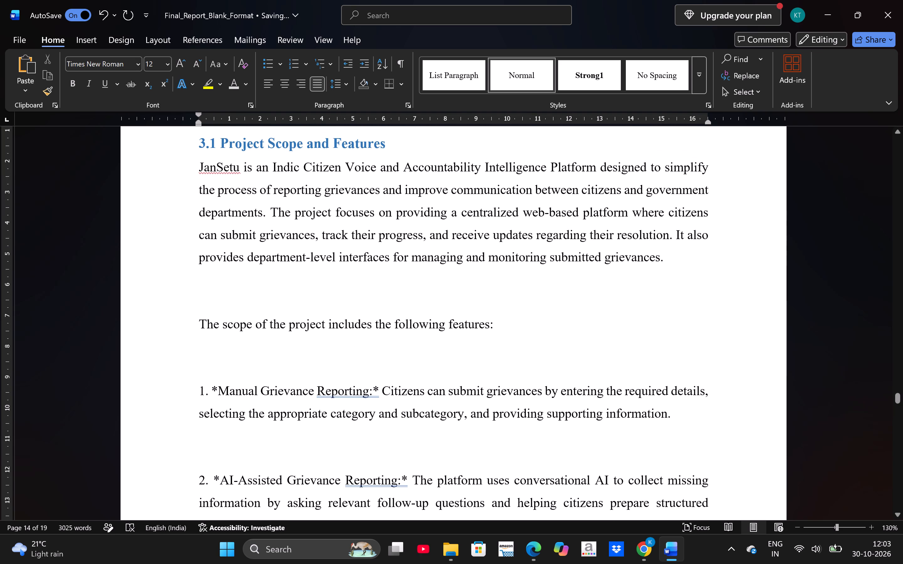
click(355, 360)
key(BackSpace)
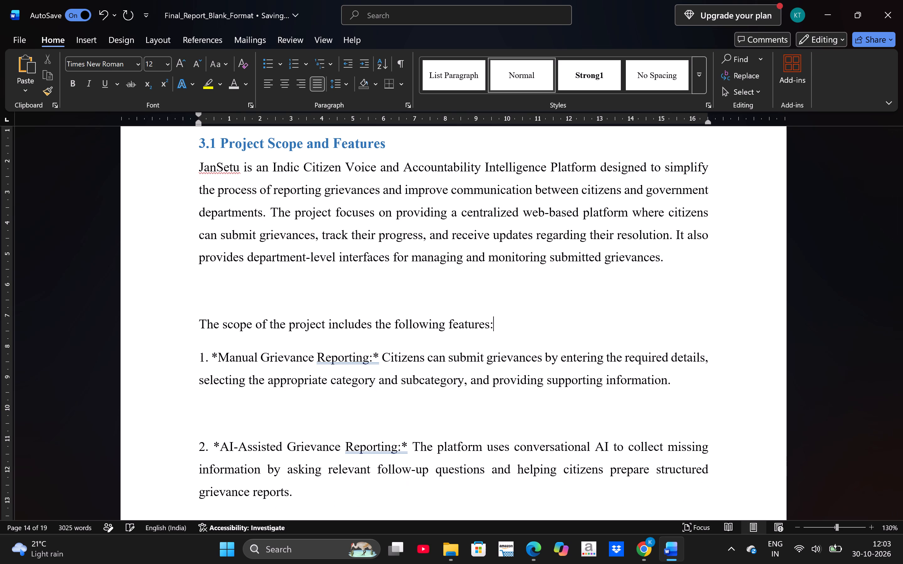
scroll(355, 360, down, 1)
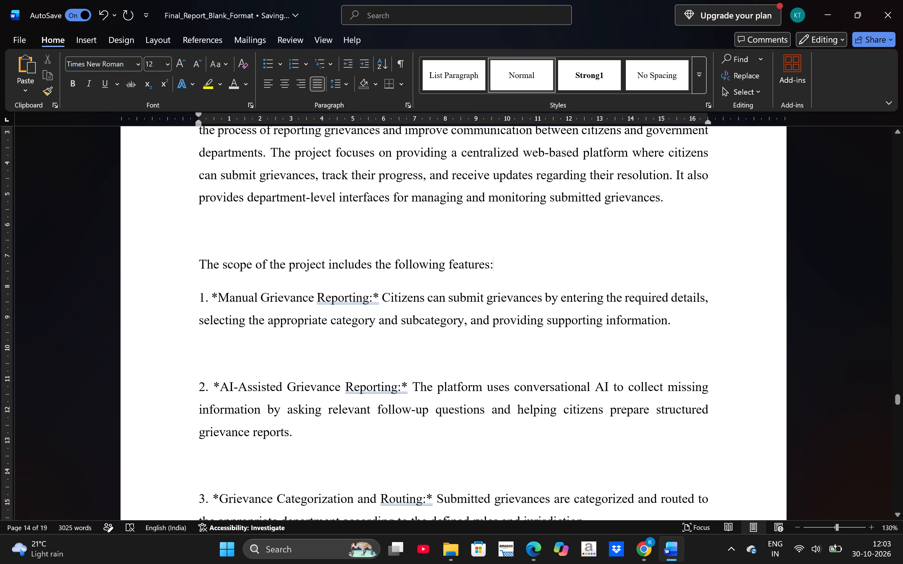
click(221, 295)
key(BackSpace)
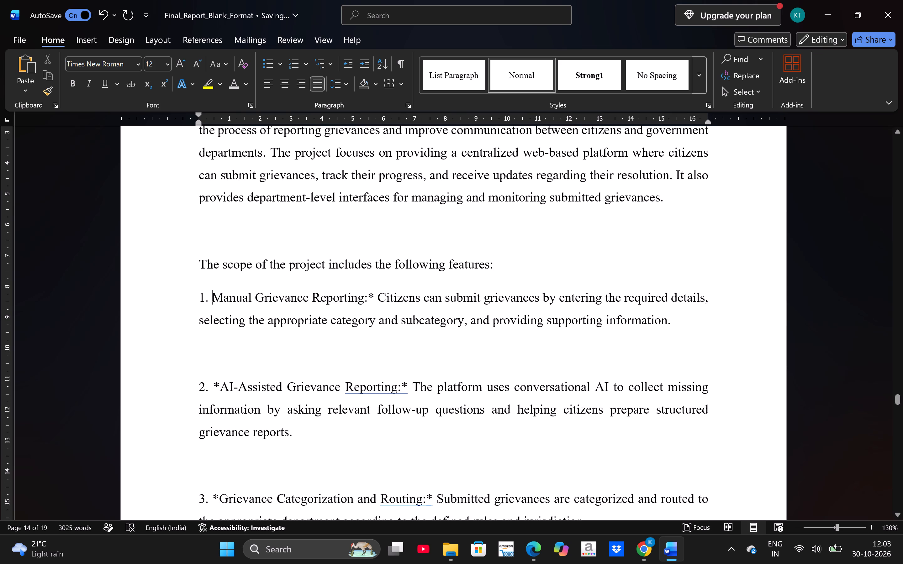
click(375, 294)
key(BackSpace)
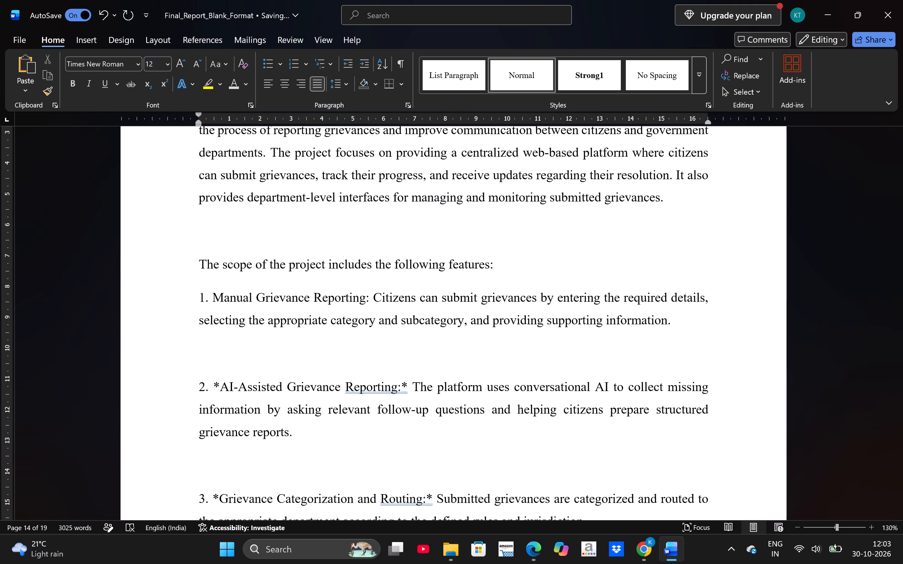
Remove the blank line above feature 2 and the asterisks around "AI-Assisted Grievance Reporting:", keeping one space after the colon.
click(220, 384)
key(BackSpace)
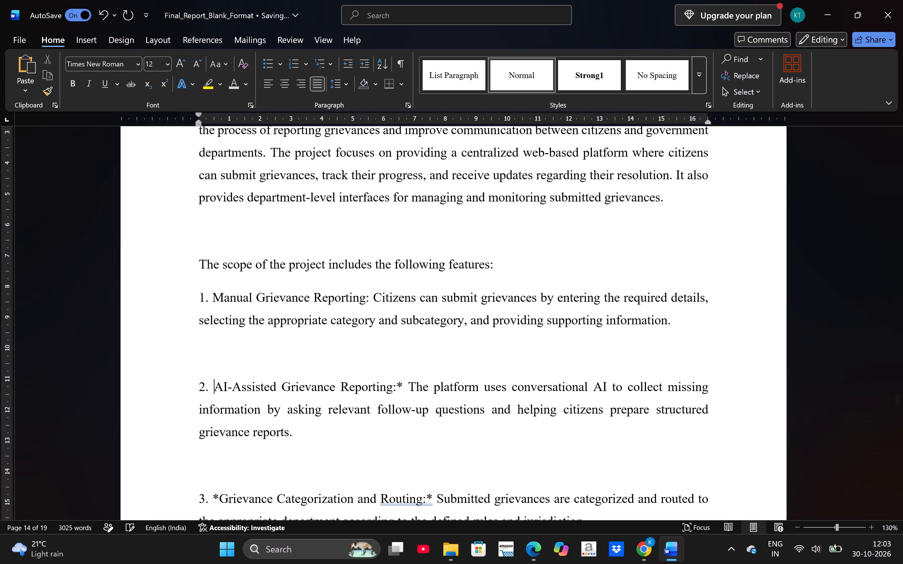
click(276, 361)
key(BackSpace)
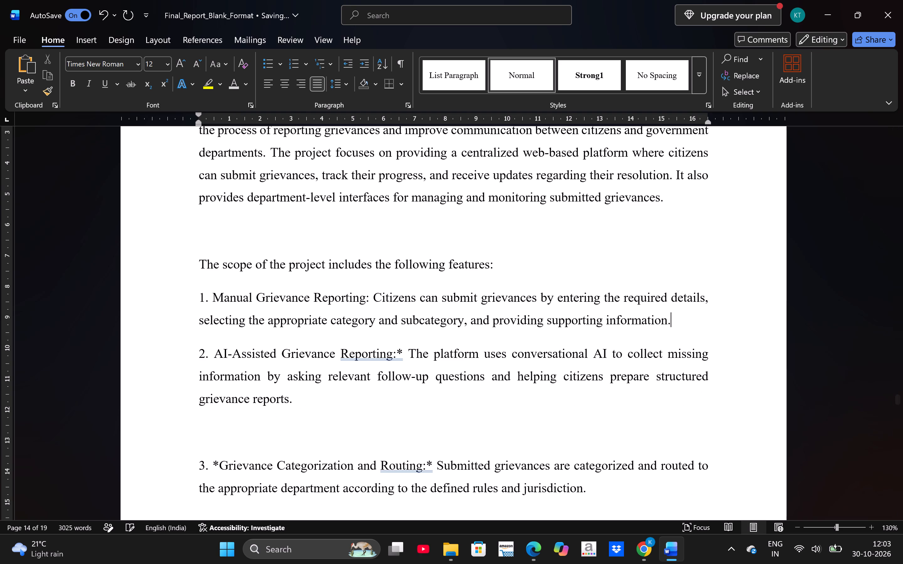
click(406, 353)
key(BackSpace)
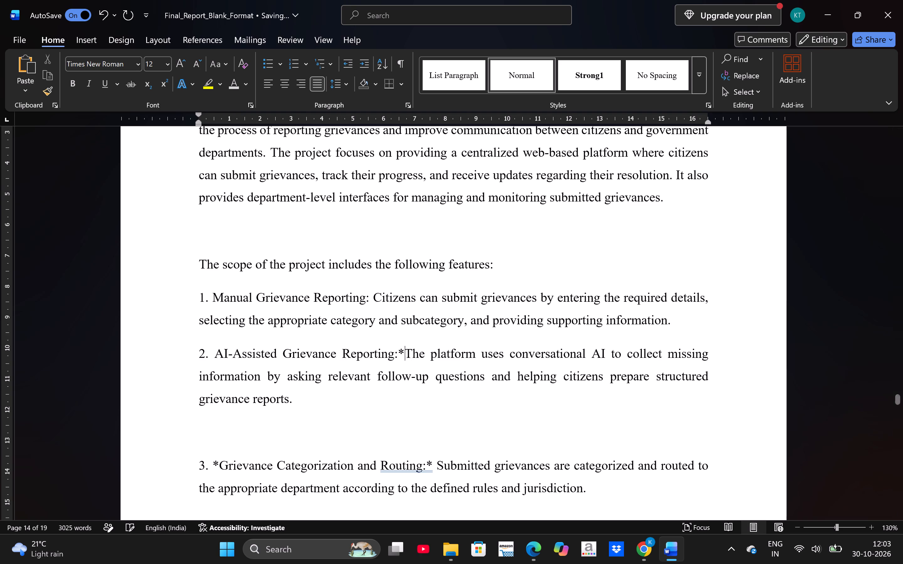
key(BackSpace)
key(space)
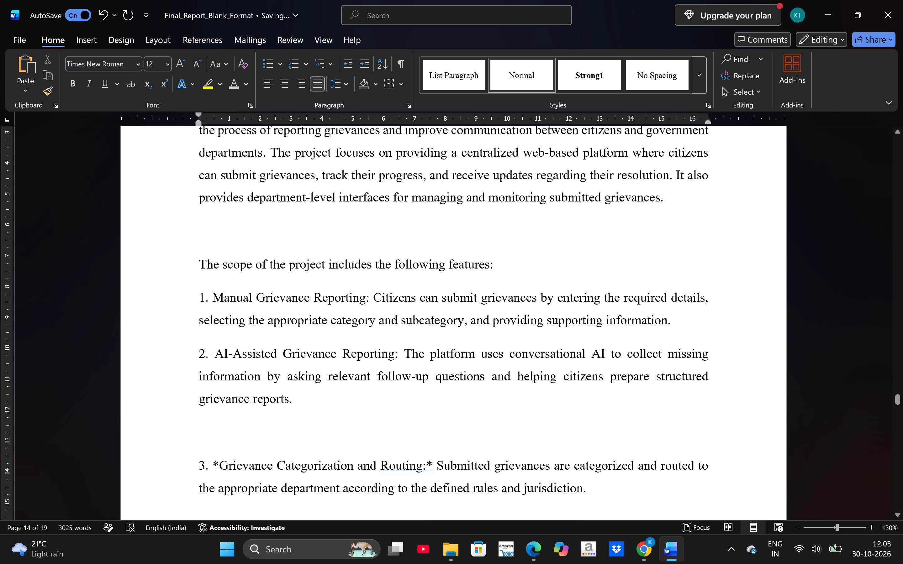
Remove the blank line above feature 3 and the asterisks around "Grievance Categorization and Routing:".
click(221, 466)
key(BackSpace)
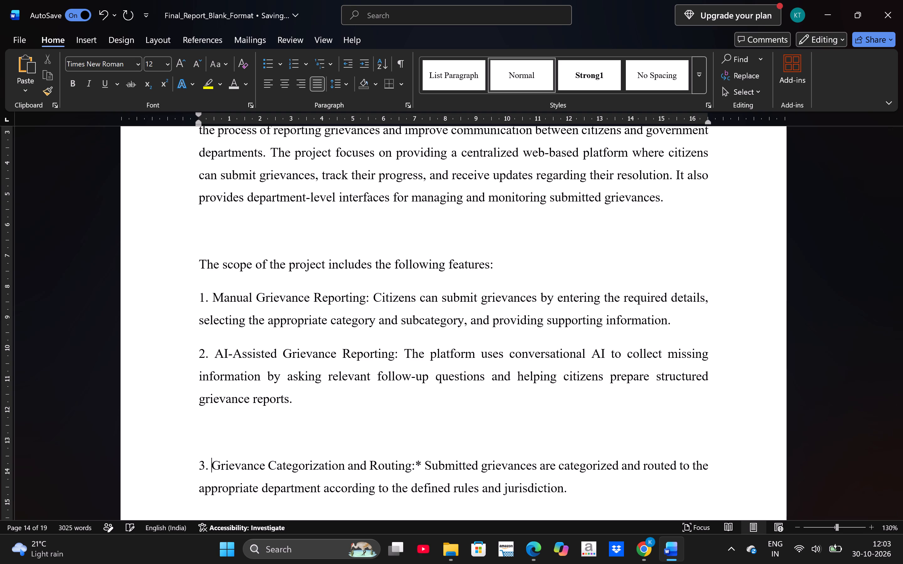
click(261, 415)
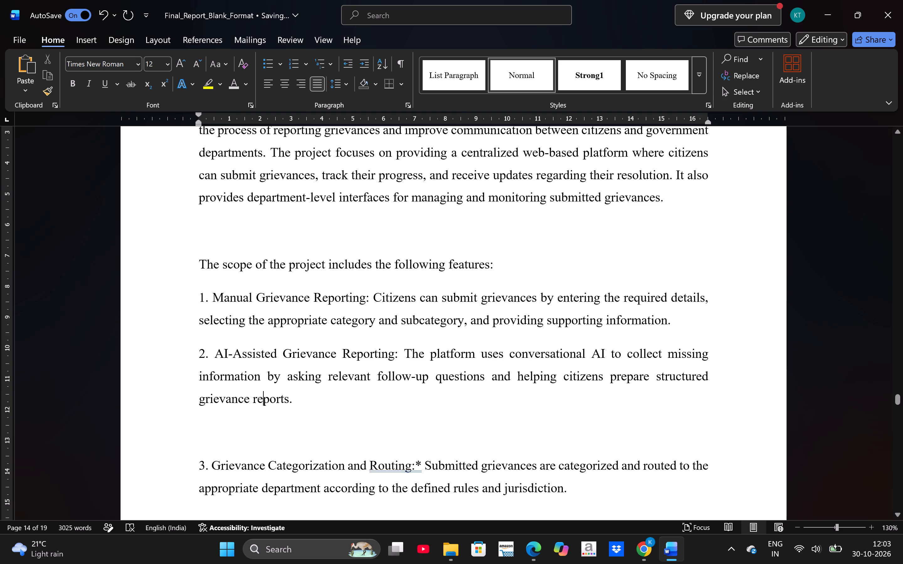
click(253, 433)
key(BackSpace)
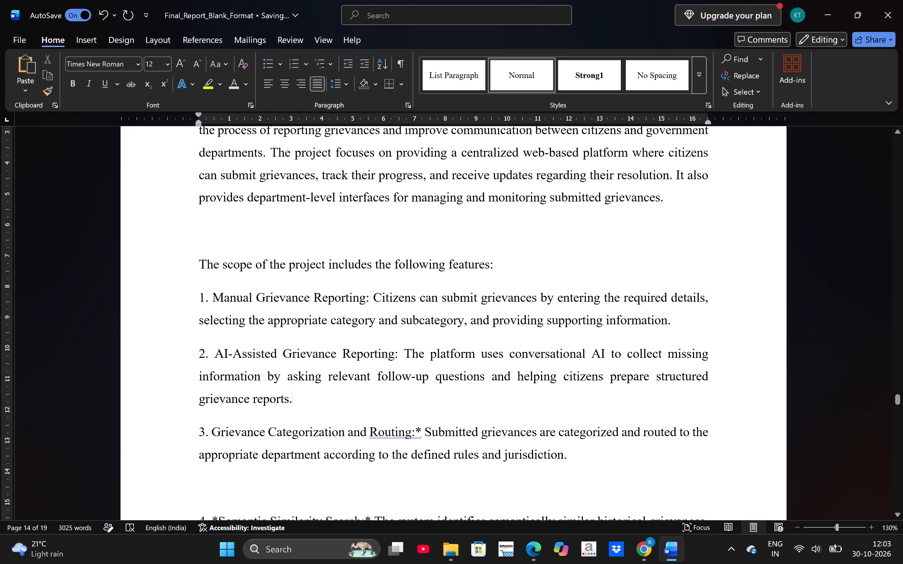
click(421, 431)
key(BackSpace)
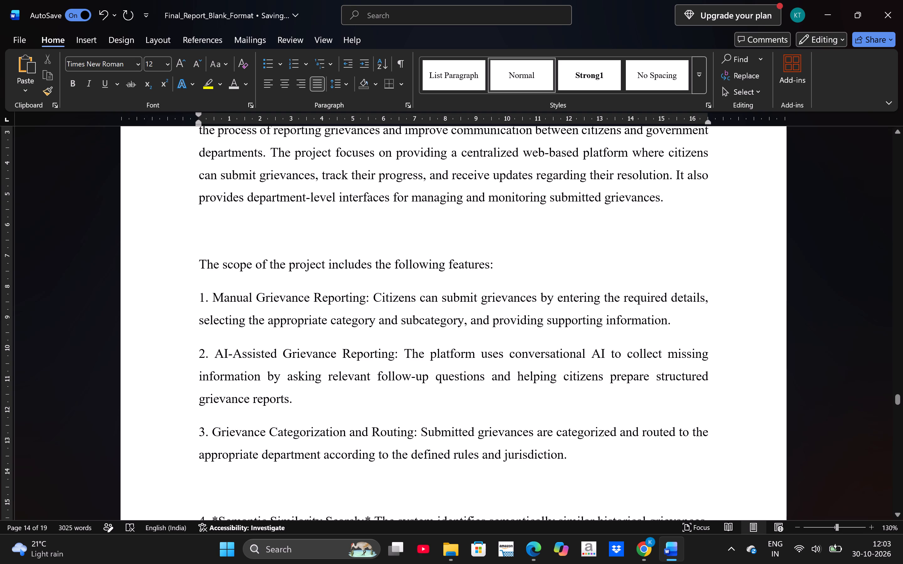
Remove the blank line above feature 4 and the asterisks around "Semantic Similarity Search:".
scroll(387, 469, down, 1)
click(220, 365)
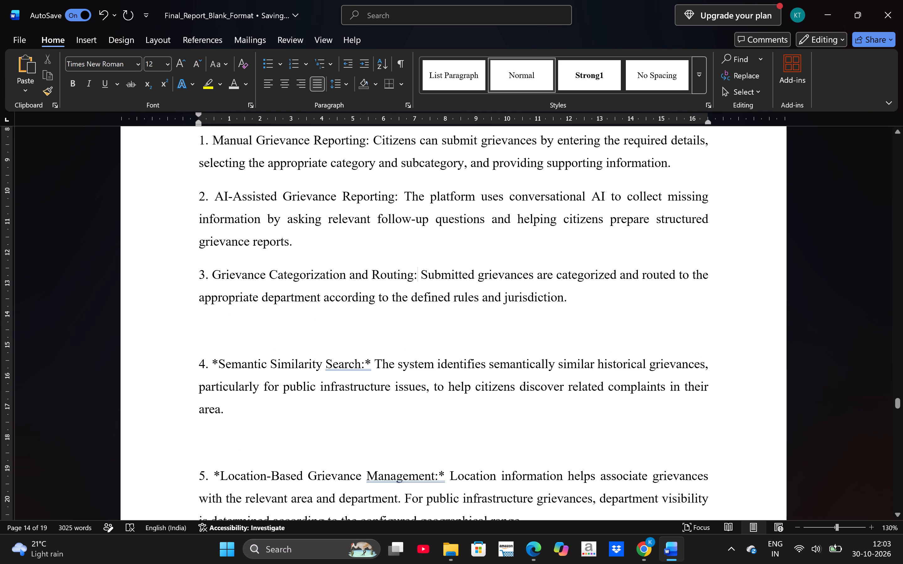
key(BackSpace)
click(234, 329)
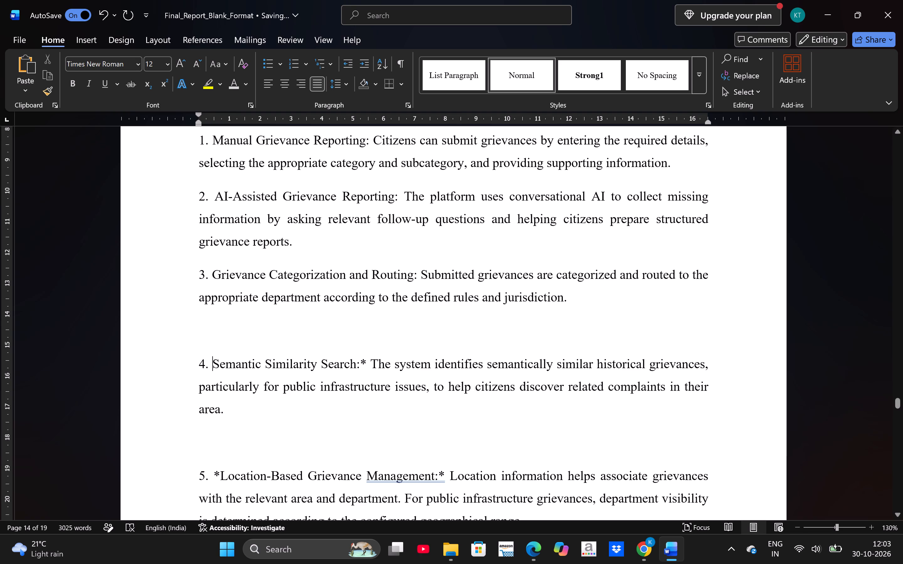
key(BackSpace)
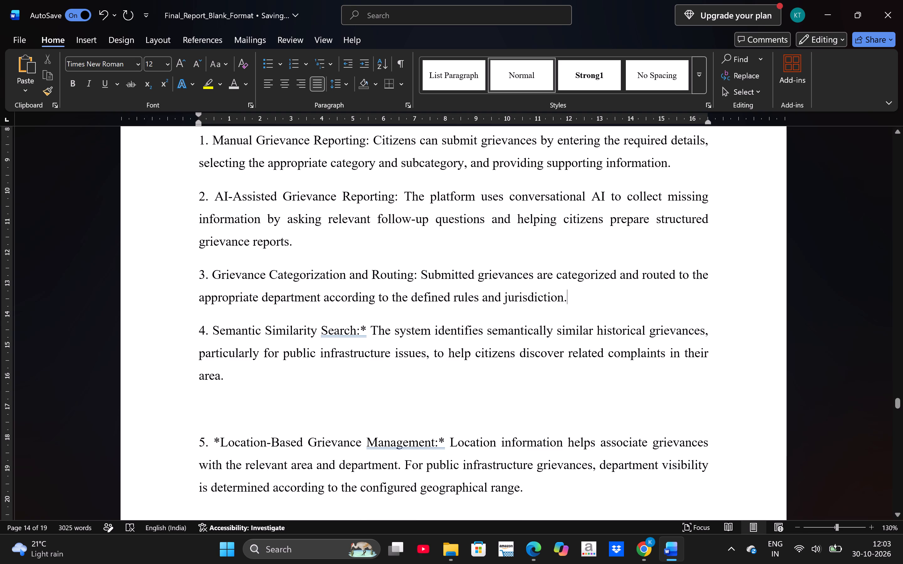
click(365, 329)
key(BackSpace)
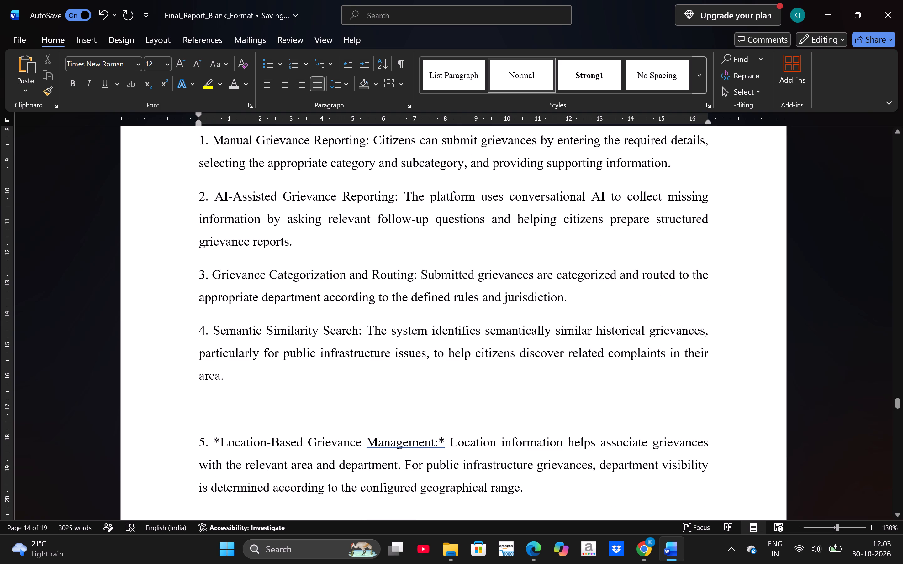
Remove the blank line above feature 5 and the asterisks around "Location-Based Grievance Management:".
click(235, 411)
key(BackSpace)
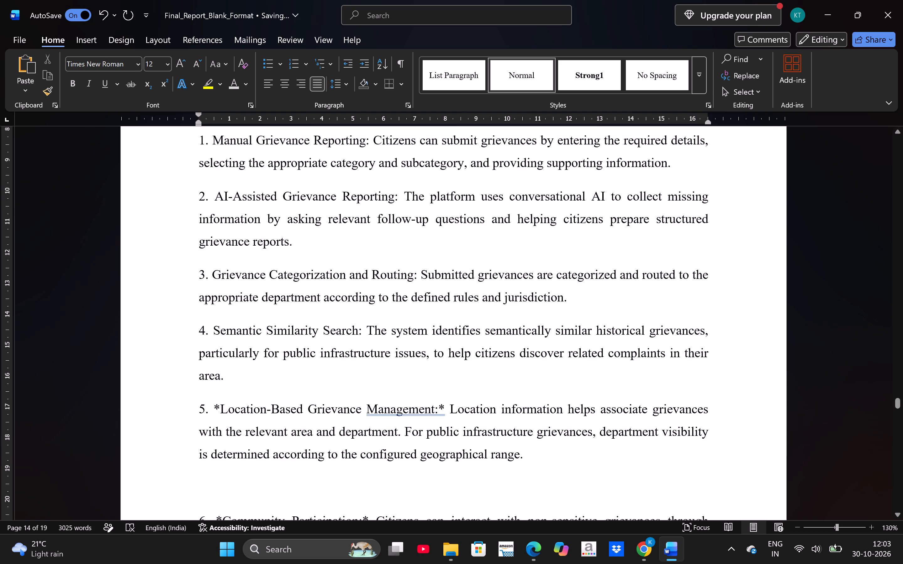
click(218, 410)
key(BackSpace)
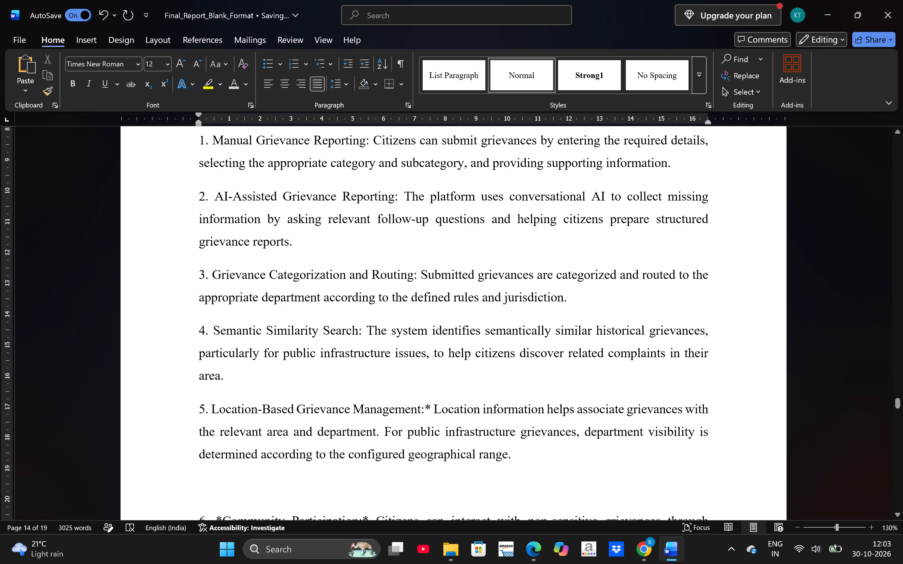
click(430, 408)
key(BackSpace)
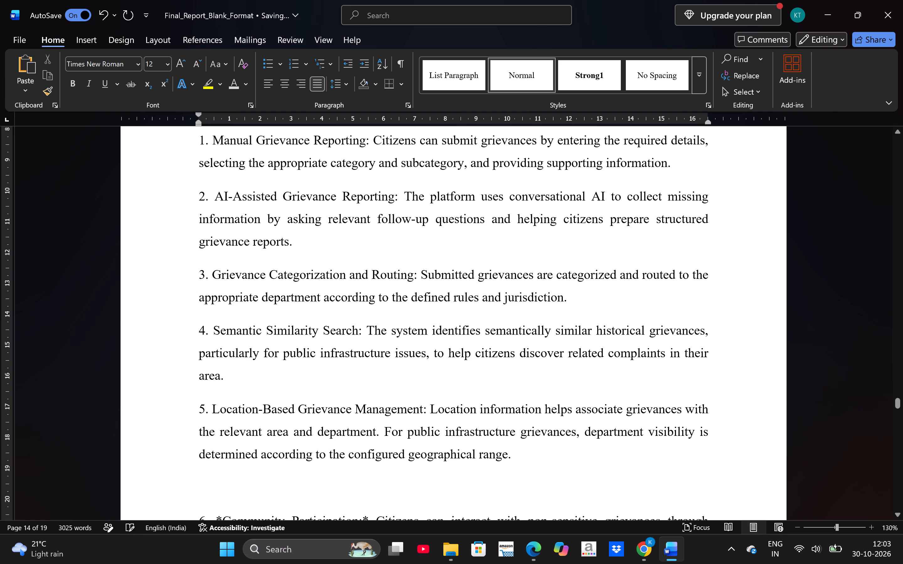
Remove the blank line above feature 6 and the asterisks around "Community Participation:", keeping one space after the colon.
scroll(372, 400, down, 1)
click(343, 353)
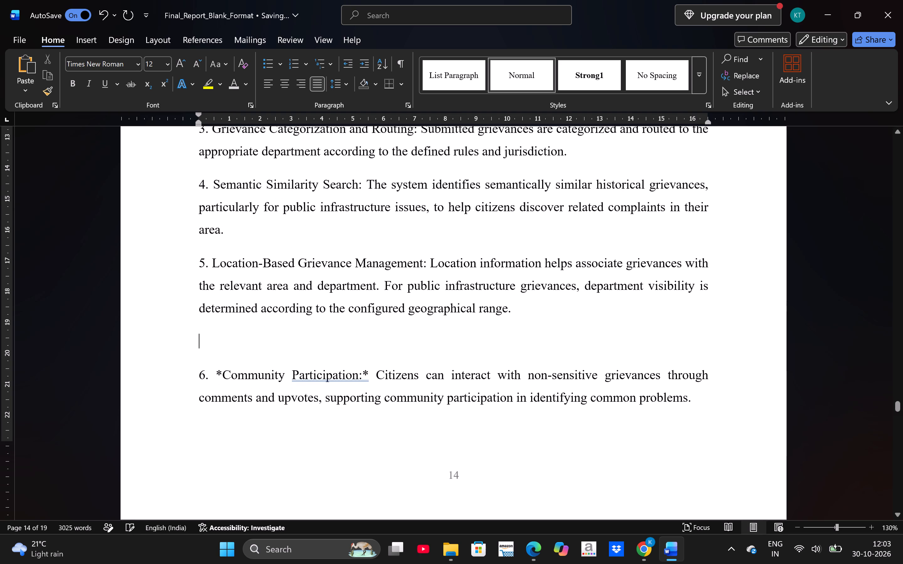
key(BackSpace)
click(221, 343)
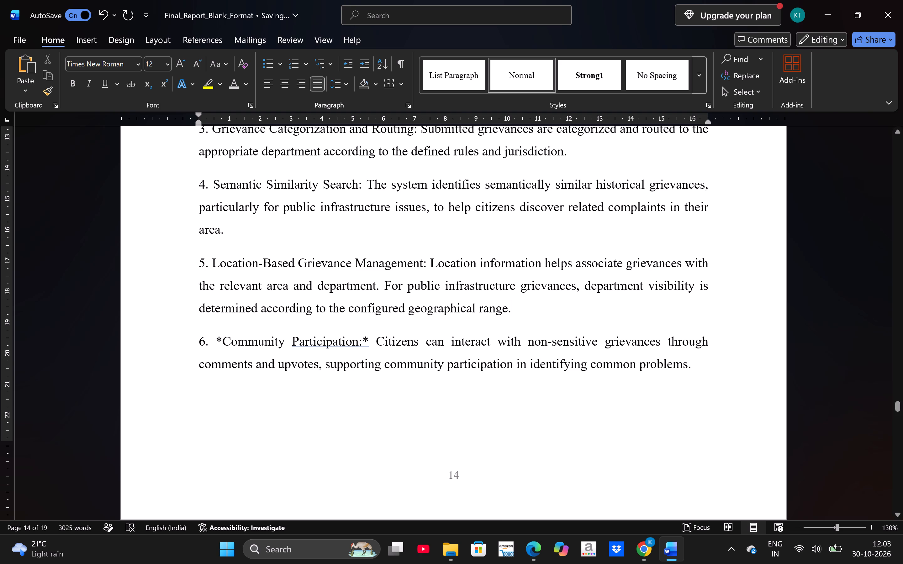
key(BackSpace)
key(BackSpace)
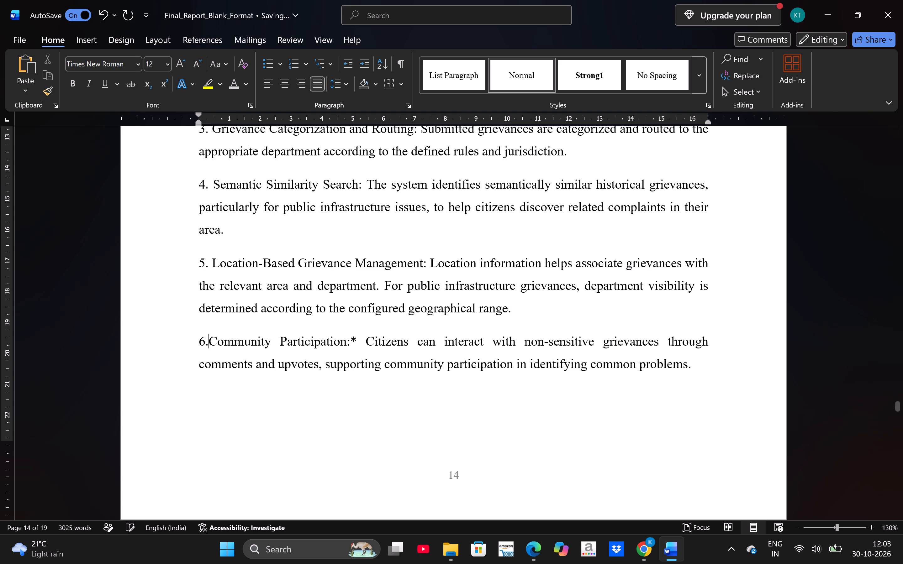
click(368, 337)
key(BackSpace)
key(BackSpace)
key(space)
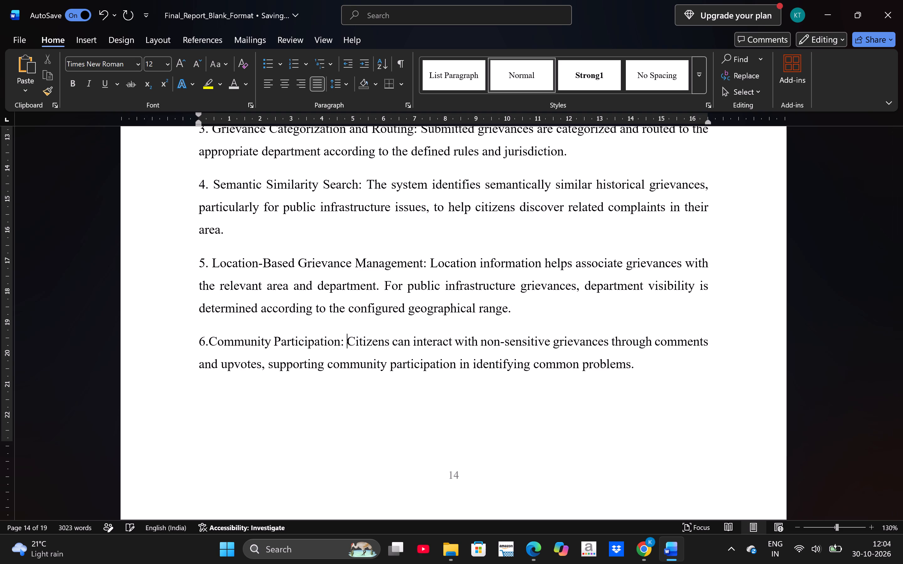
Remove the blank line above feature 7 and the asterisks around "Department Dashboard:", keeping one space after the colon.
scroll(360, 386, down, 1)
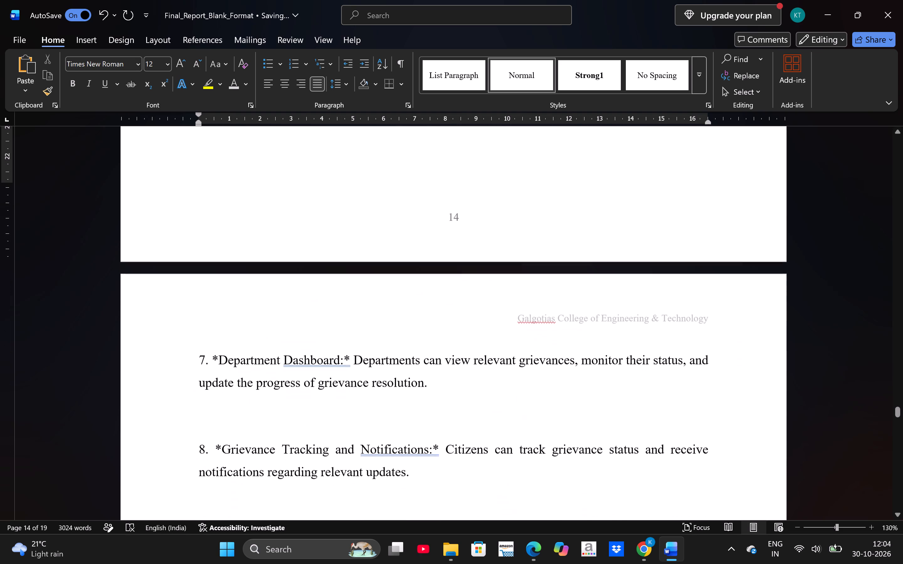
click(221, 359)
key(BackSpace)
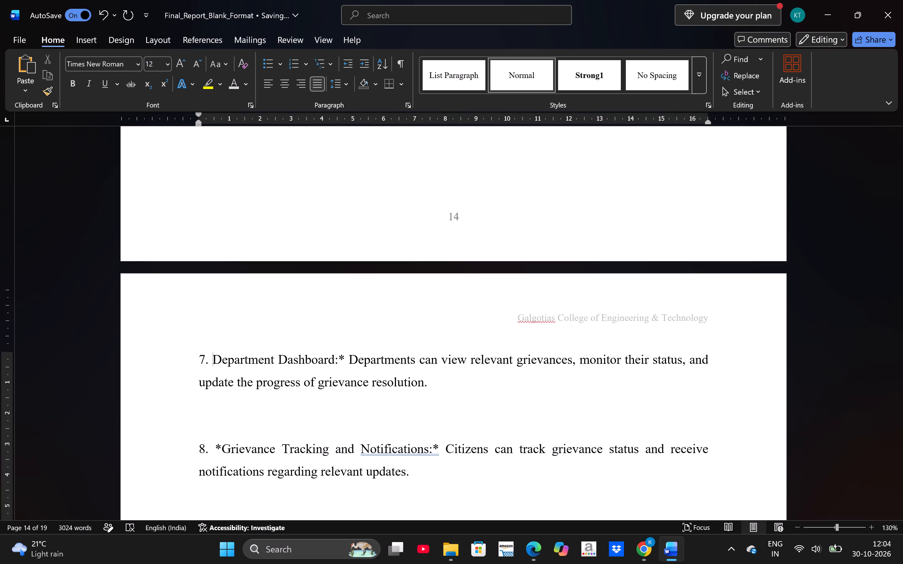
scroll(346, 208, up, 1)
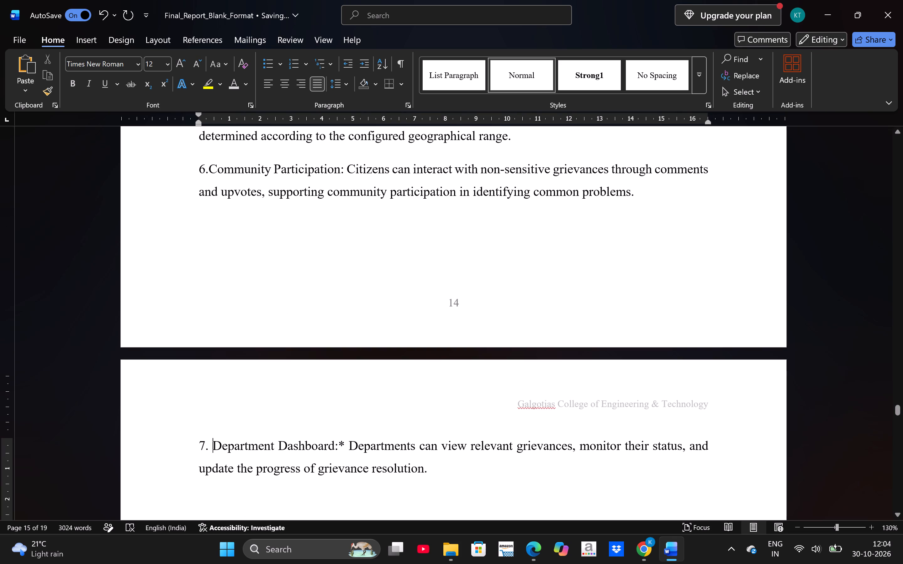
click(422, 239)
key(BackSpace)
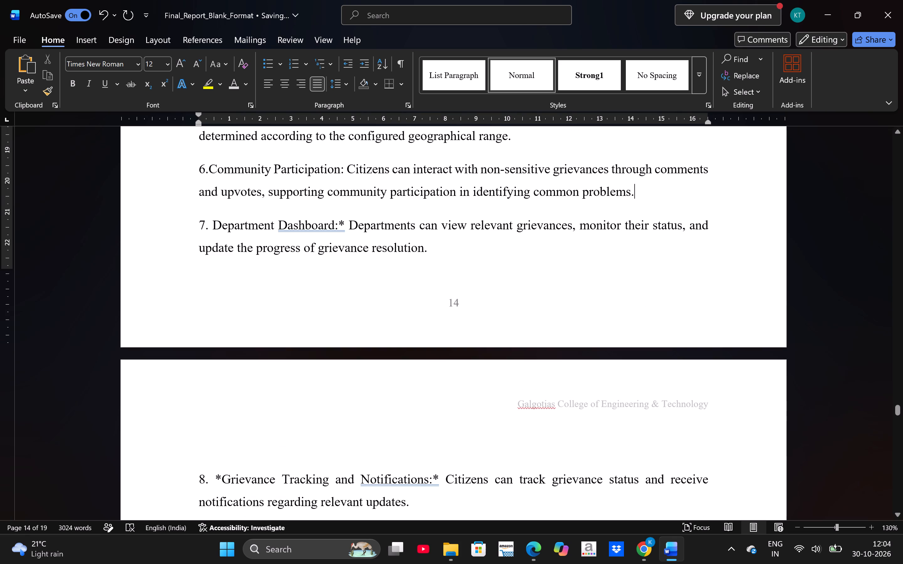
click(347, 225)
key(BackSpace)
key(BackSpace)
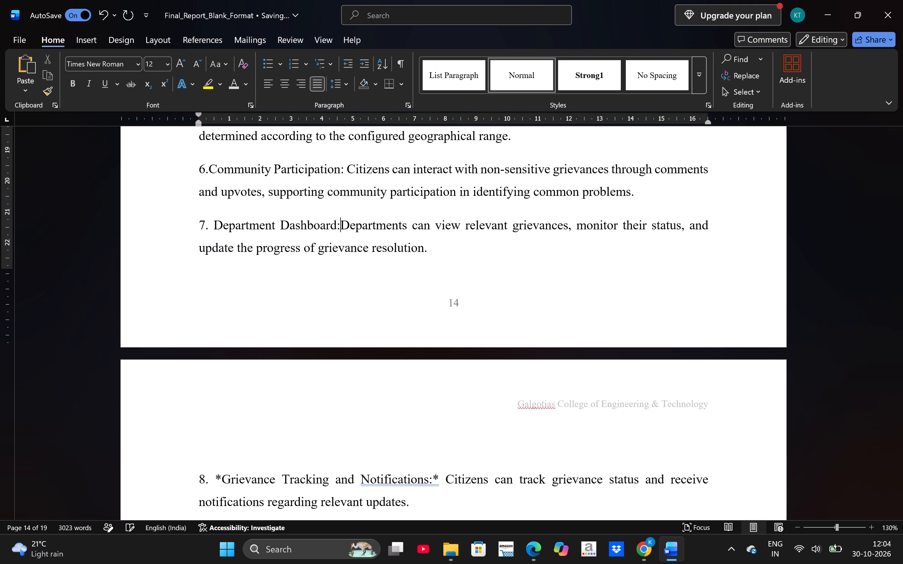
key(space)
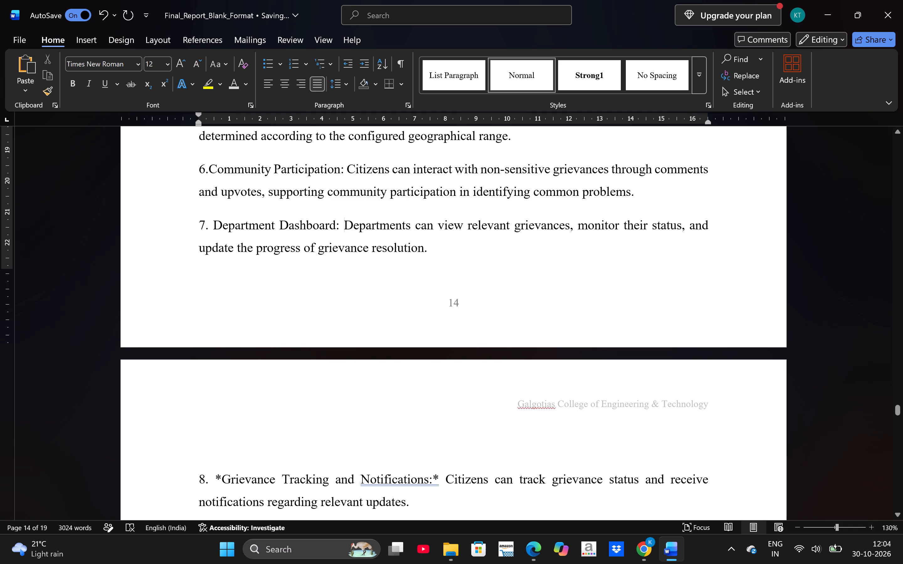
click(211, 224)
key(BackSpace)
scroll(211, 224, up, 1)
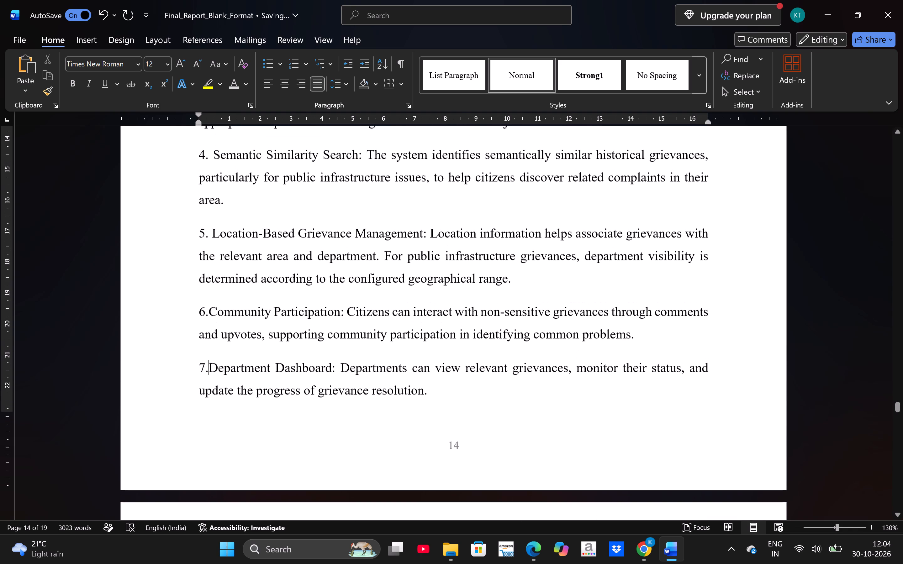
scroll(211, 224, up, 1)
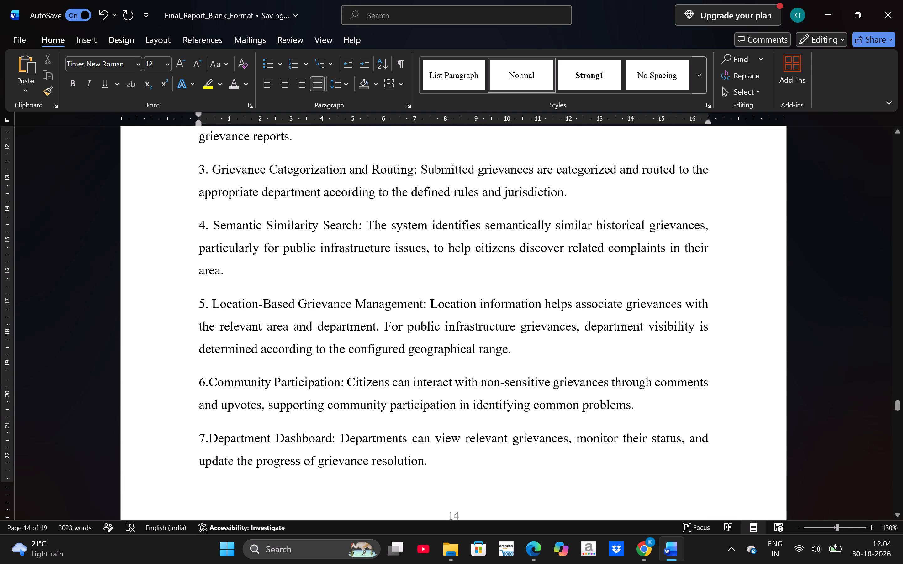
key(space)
Insert a space between "6." and "Community Participation:" to match the spacing of the other numbered features.
click(208, 383)
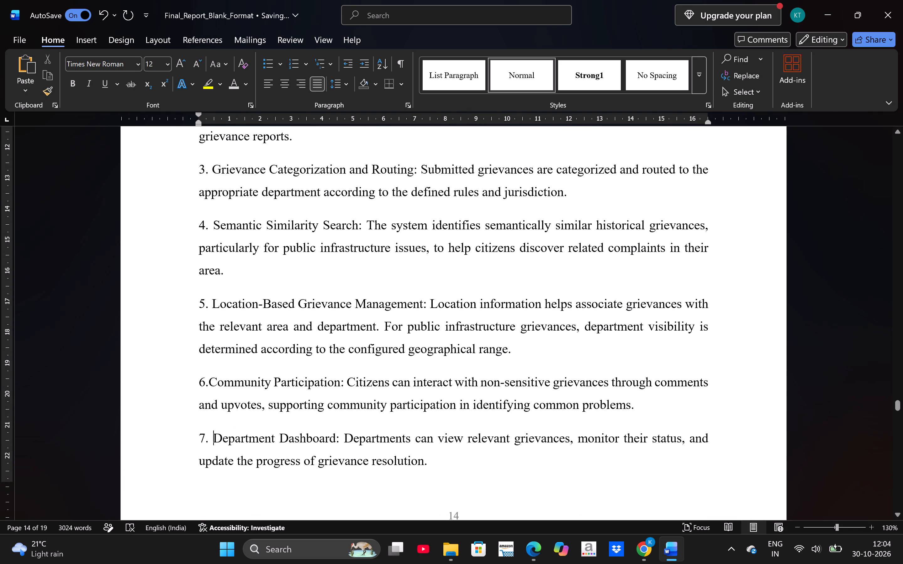
key(space)
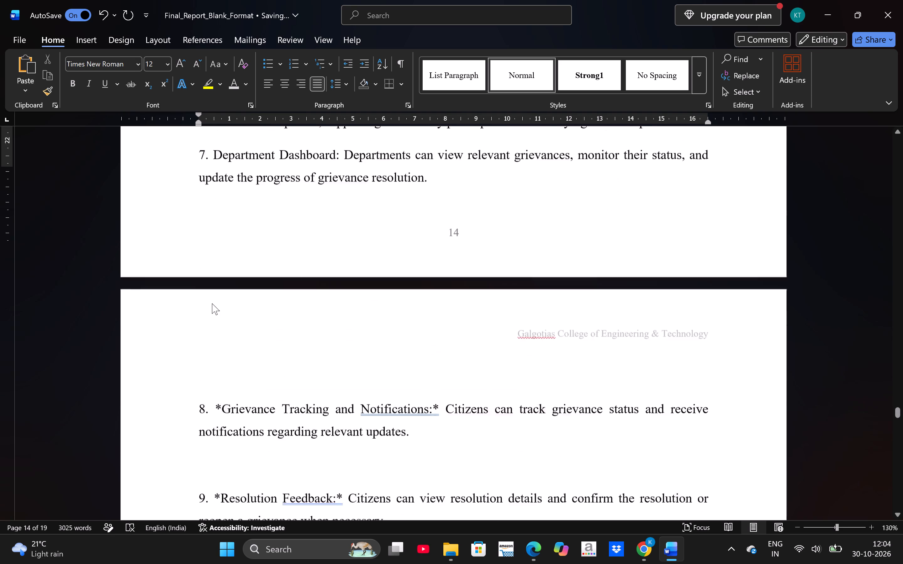
Remove the asterisks around "Grievance Tracking and Notifications:" in feature 8, keeping one space after the colon.
scroll(212, 303, down, 1)
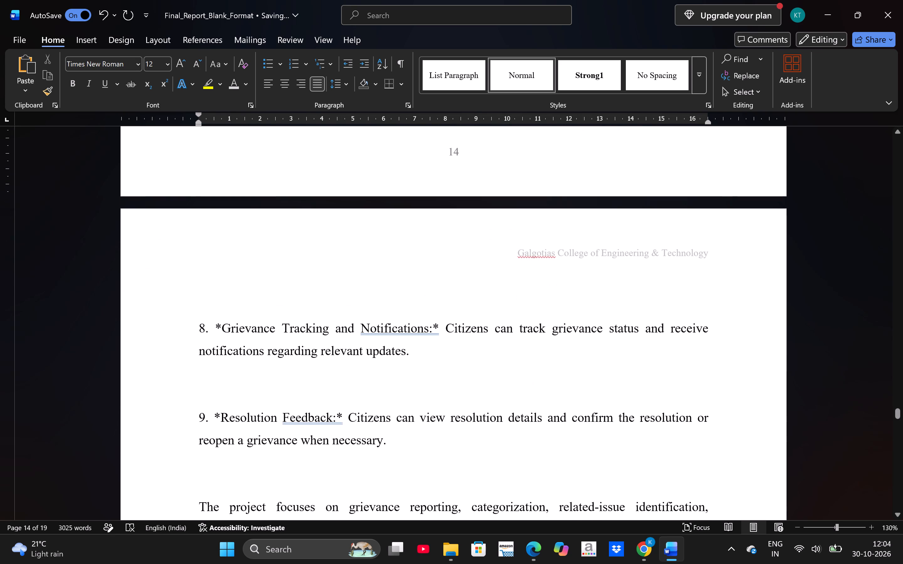
click(222, 326)
key(BackSpace)
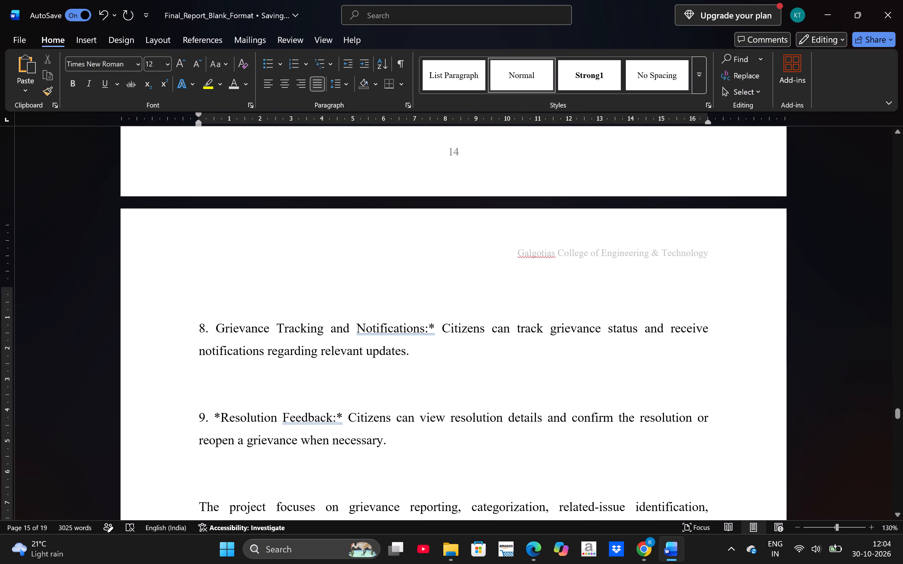
click(438, 325)
key(BackSpace)
key(Right)
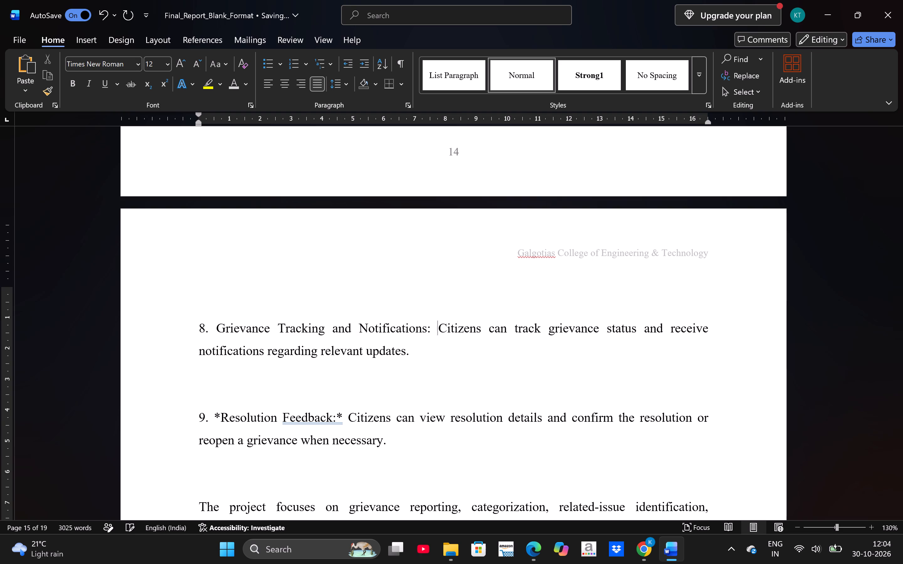
key(BackSpace)
key(space)
Remove the asterisks around "Resolution Feedback:" in feature 9, keeping one space after the colon.
click(346, 420)
key(BackSpace)
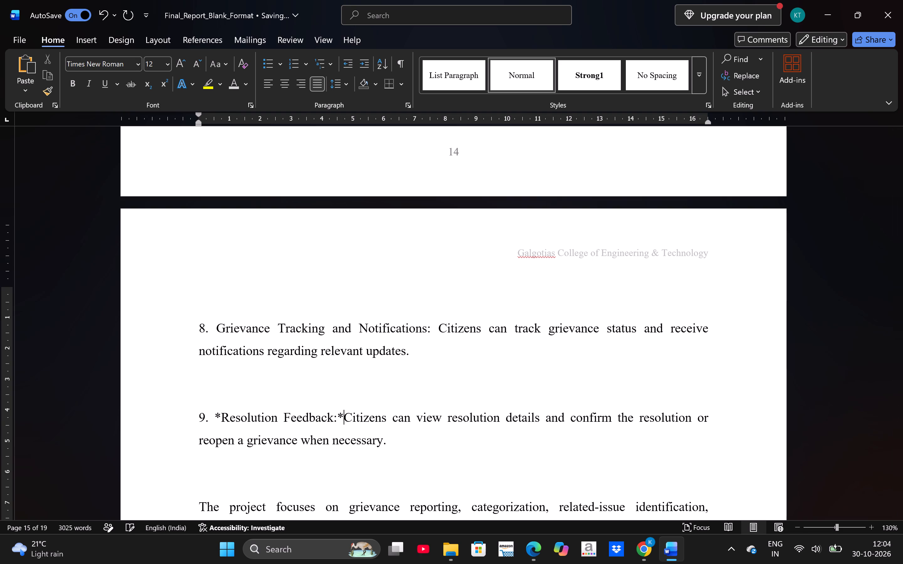
key(BackSpace)
key(space)
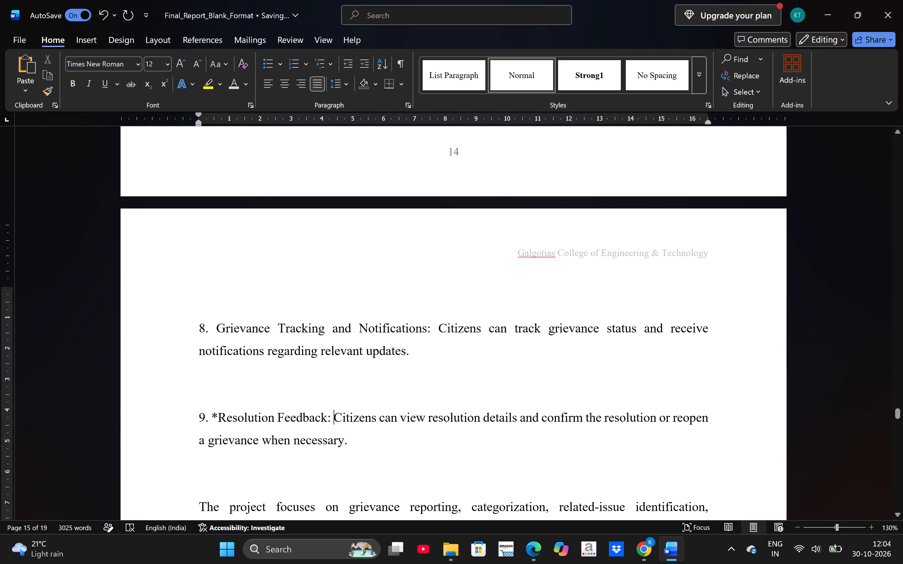
click(220, 415)
key(BackSpace)
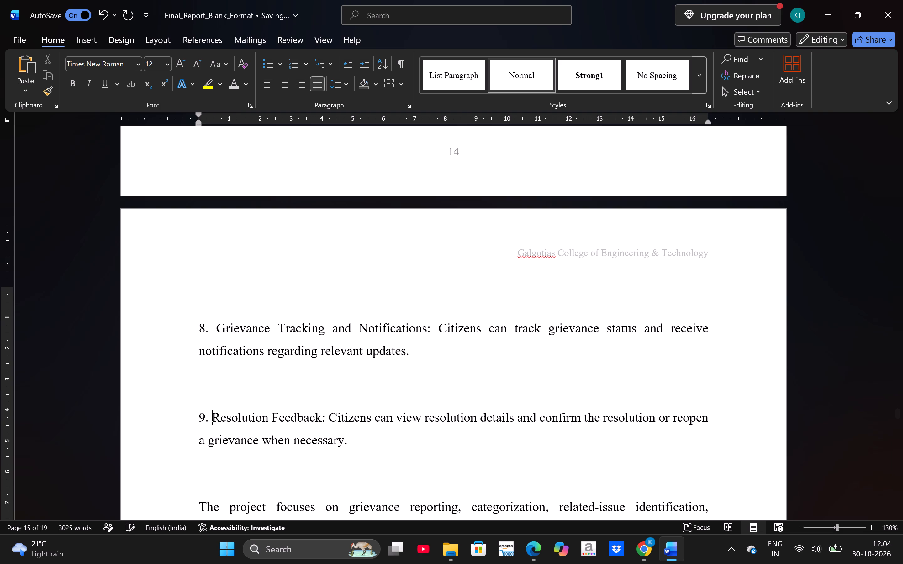
Remove the blank lines above feature 8, feature 9 and the closing paragraph that begins "The project focuses on".
scroll(220, 415, down, 1)
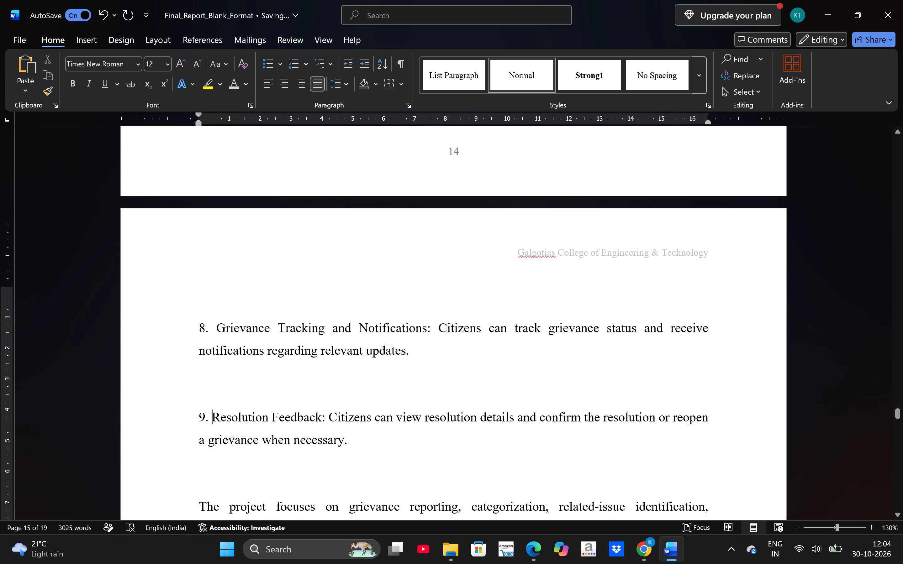
click(421, 280)
key(BackSpace)
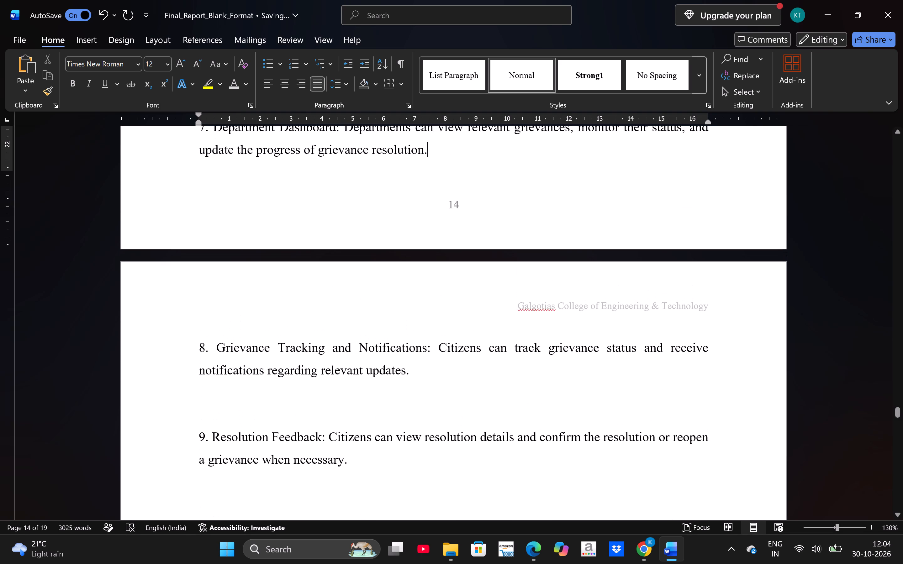
scroll(421, 280, down, 1)
click(455, 295)
key(BackSpace)
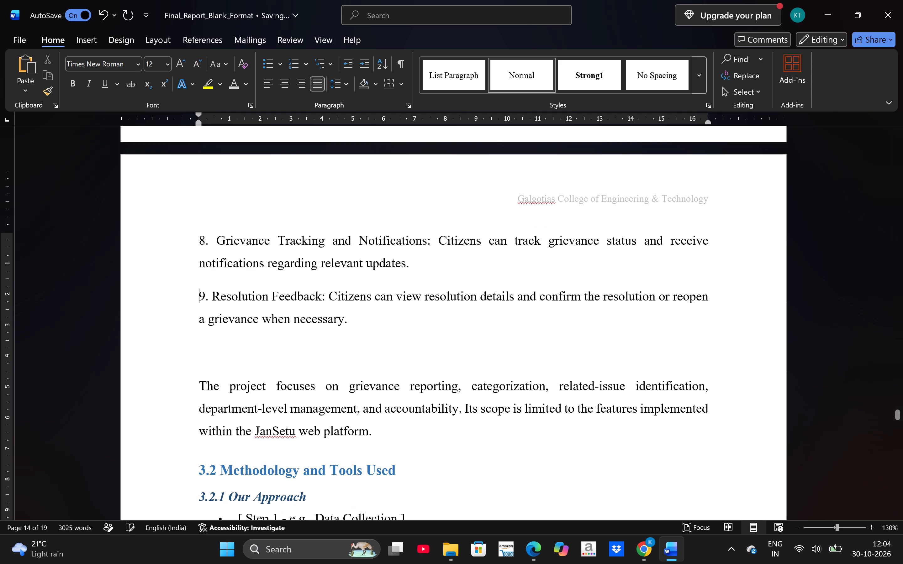
click(449, 342)
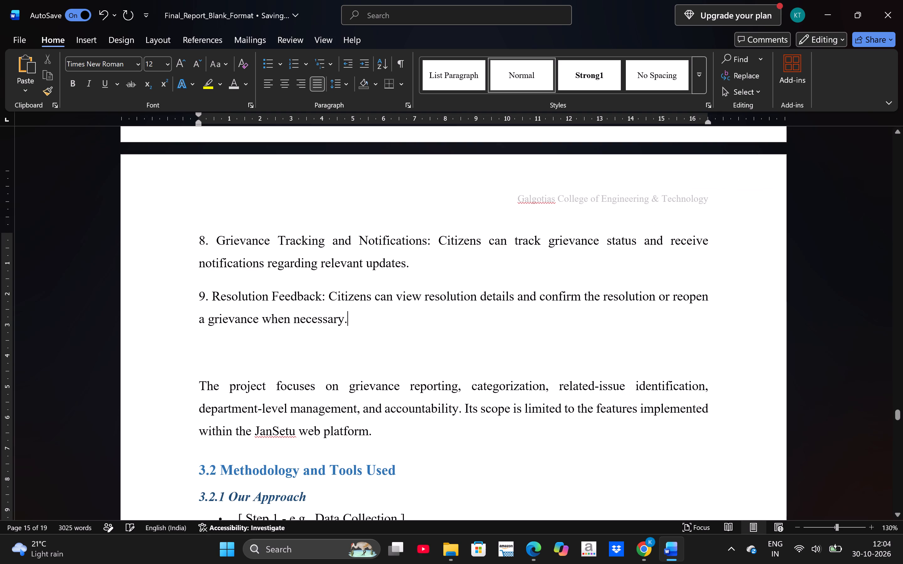
click(449, 342)
click(437, 351)
key(BackSpace)
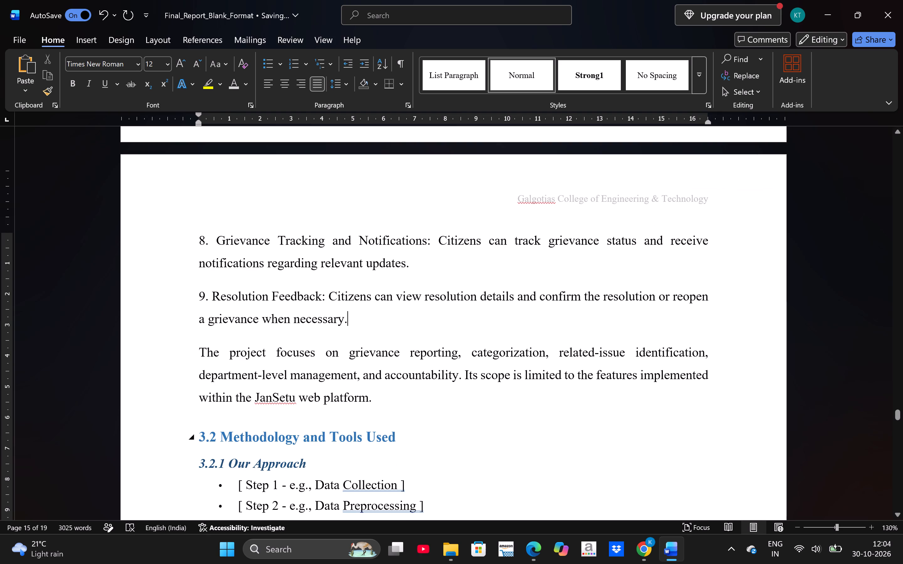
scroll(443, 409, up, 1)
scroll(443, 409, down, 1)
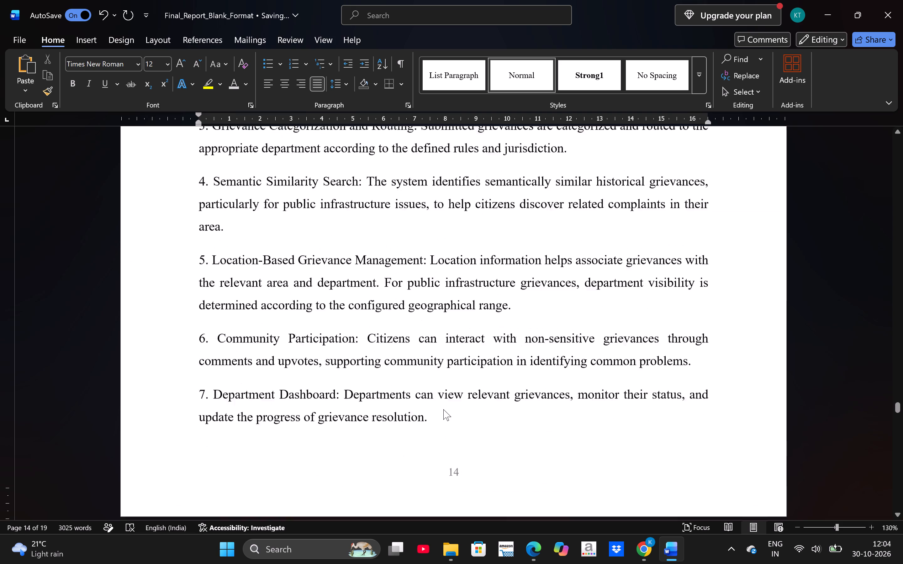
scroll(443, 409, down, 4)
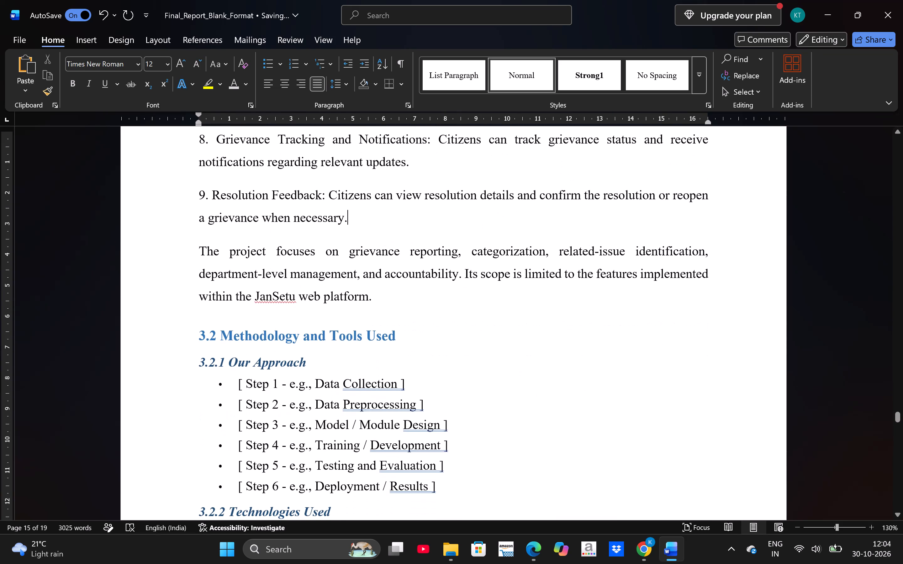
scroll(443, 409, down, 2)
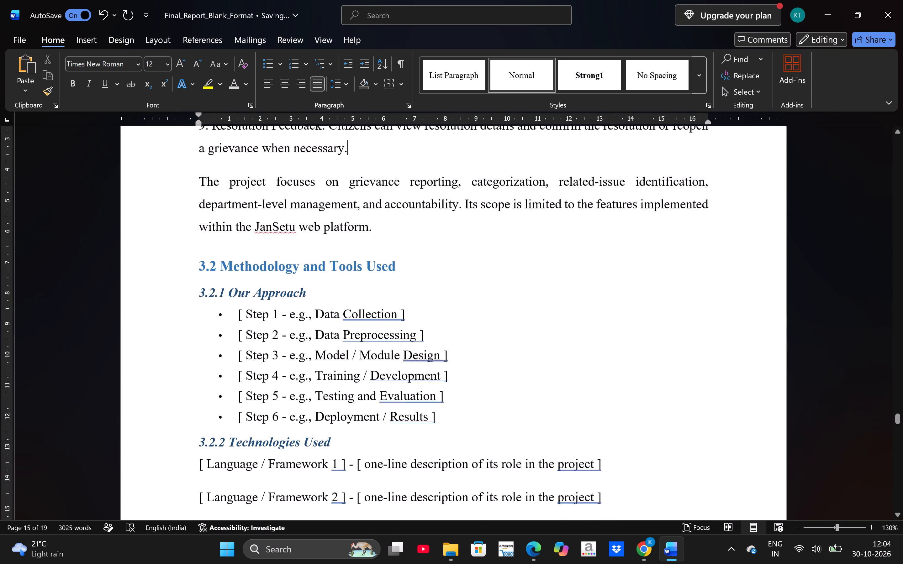
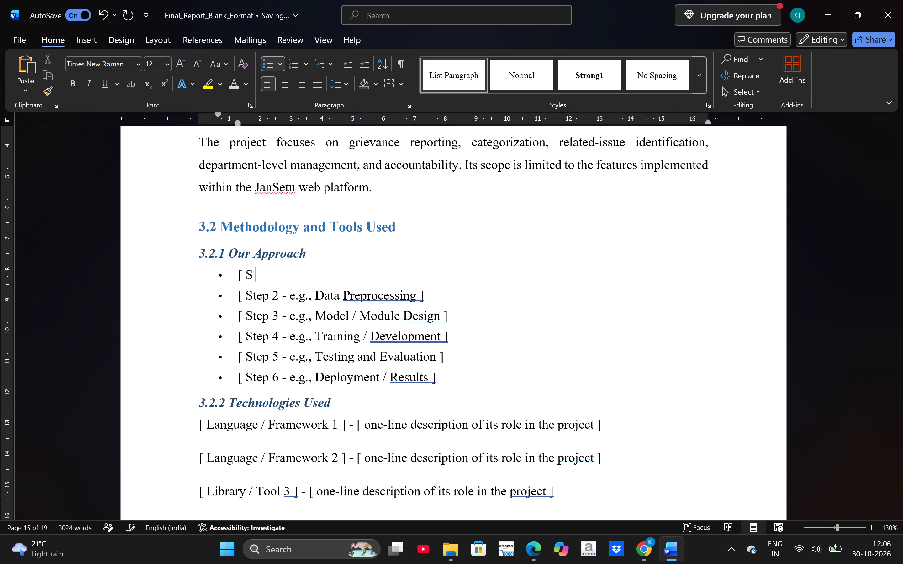
Delete the remaining Step 1 placeholder text and its bullet under 3.2.1 Our Approach, leaving an empty line.
key(BackSpace)
key(BackSpace)
key(BackSpace)
key(BackSpace)
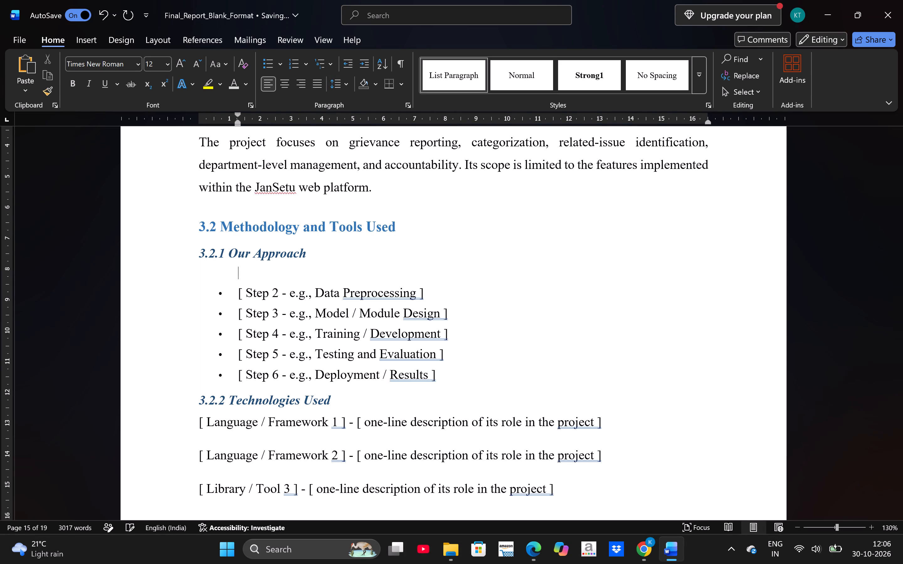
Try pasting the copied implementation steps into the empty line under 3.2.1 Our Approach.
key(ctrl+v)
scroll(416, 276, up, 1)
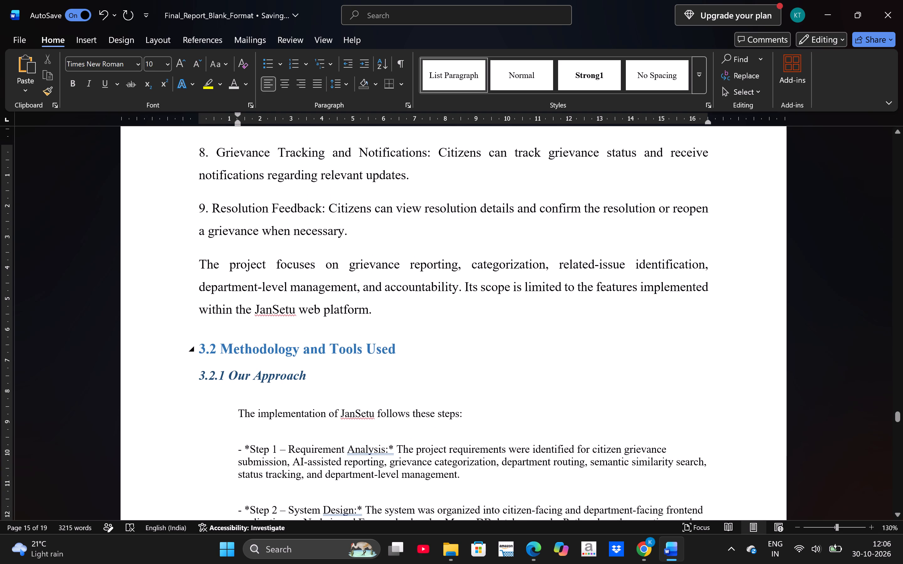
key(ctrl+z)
Set the empty line under 3.2.1 Our Approach to 12 pt and paste the copied implementation steps there.
click(391, 406)
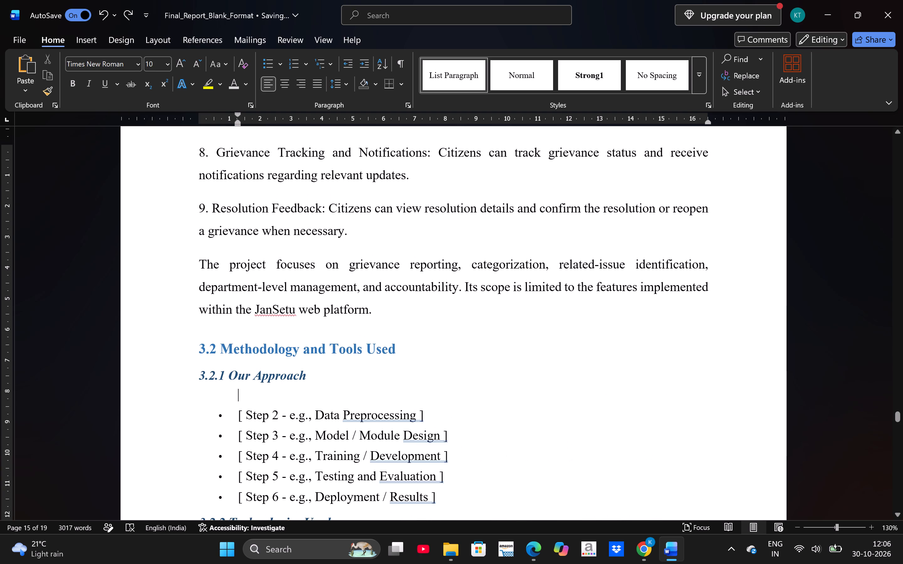
click(375, 419)
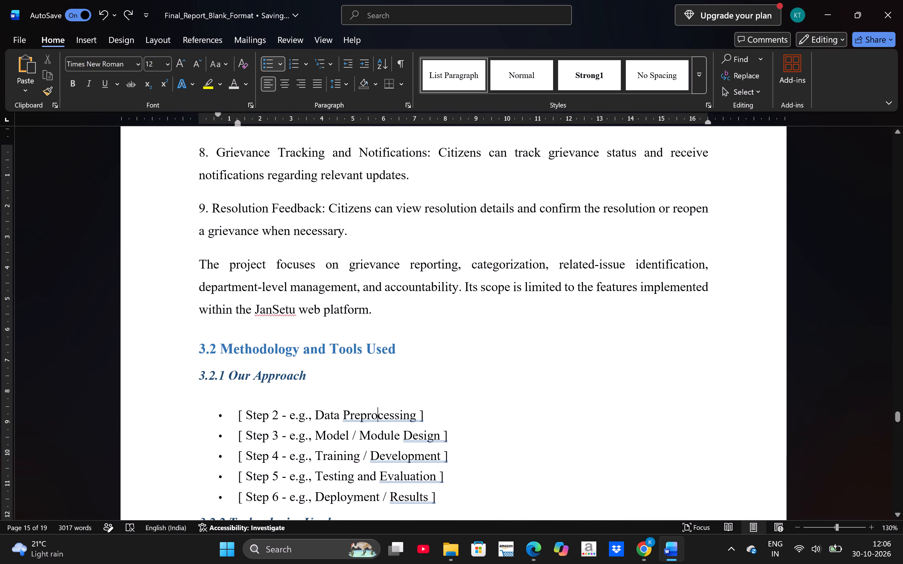
click(256, 398)
click(182, 63)
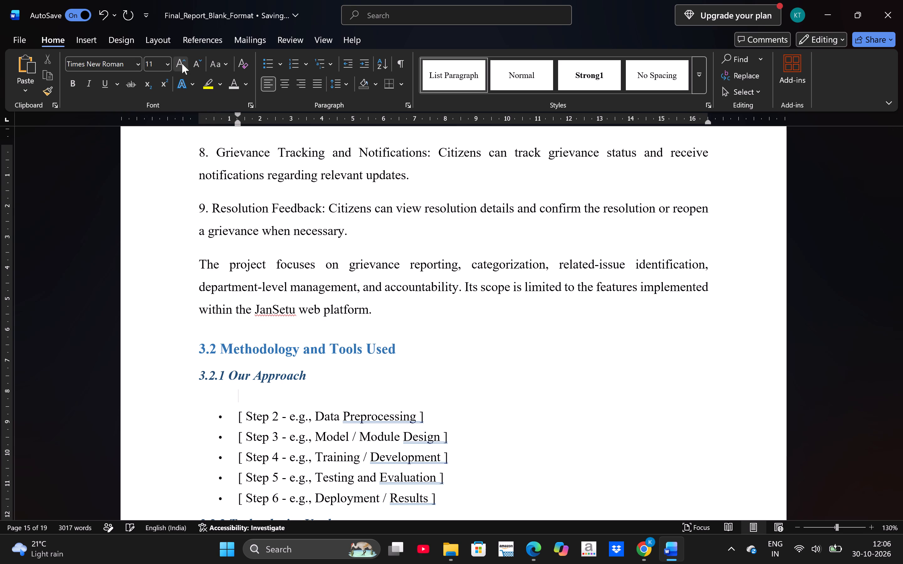
click(182, 63)
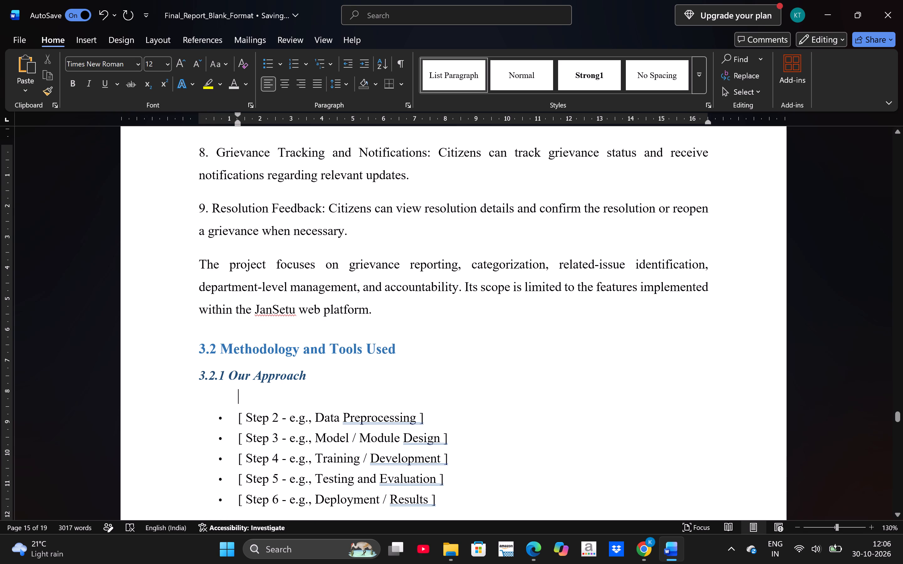
key(ctrl+v)
Remove the indent of "The implementation of JanSetu follows these steps:" and the blank line above it.
scroll(351, 321, up, 3)
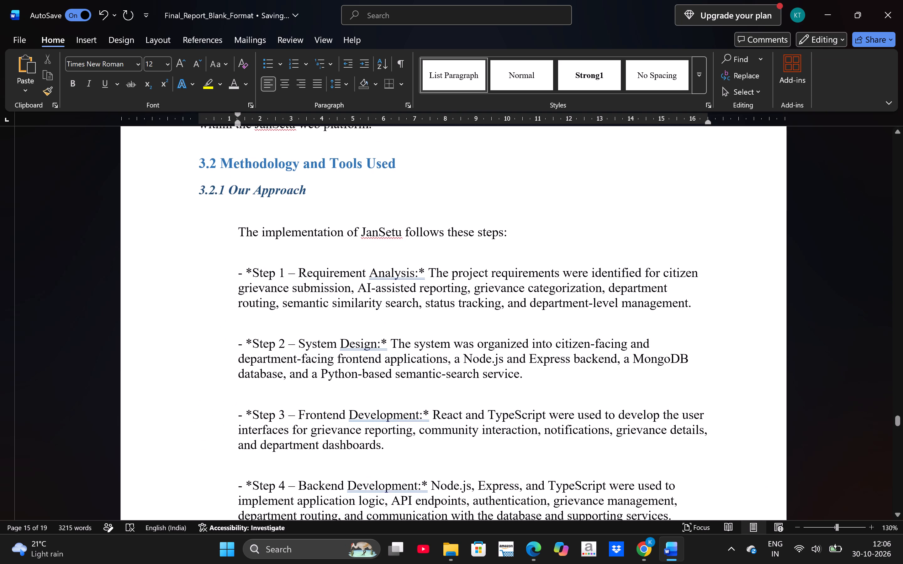
scroll(297, 306, down, 2)
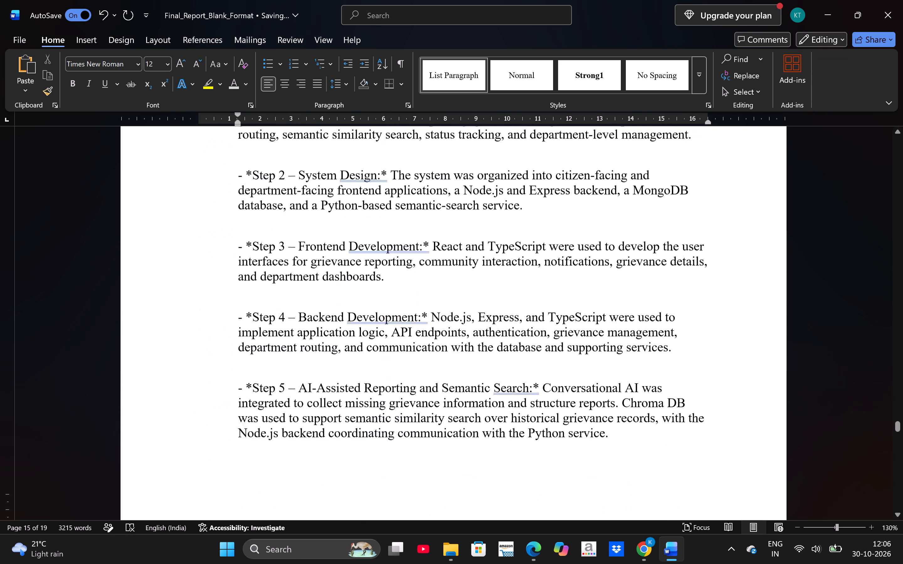
scroll(297, 306, down, 2)
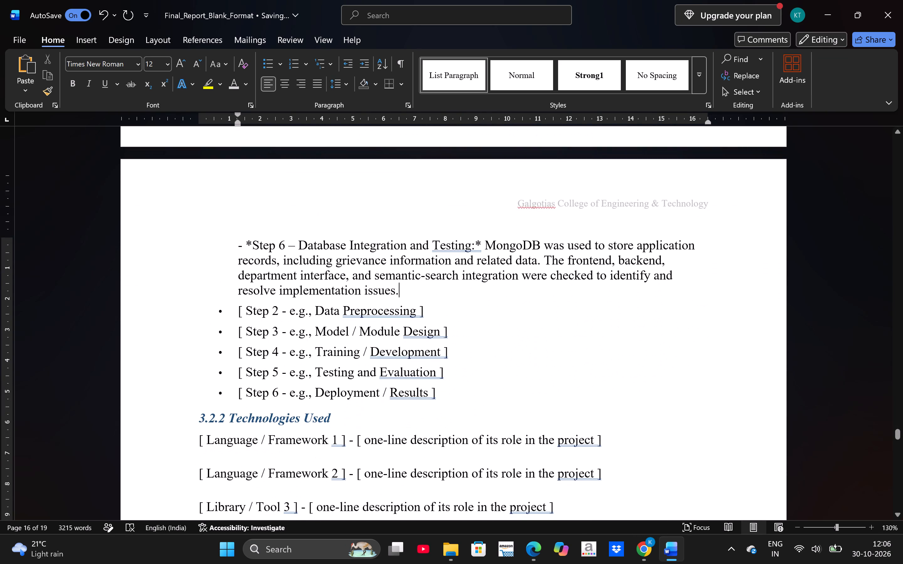
scroll(297, 306, up, 1)
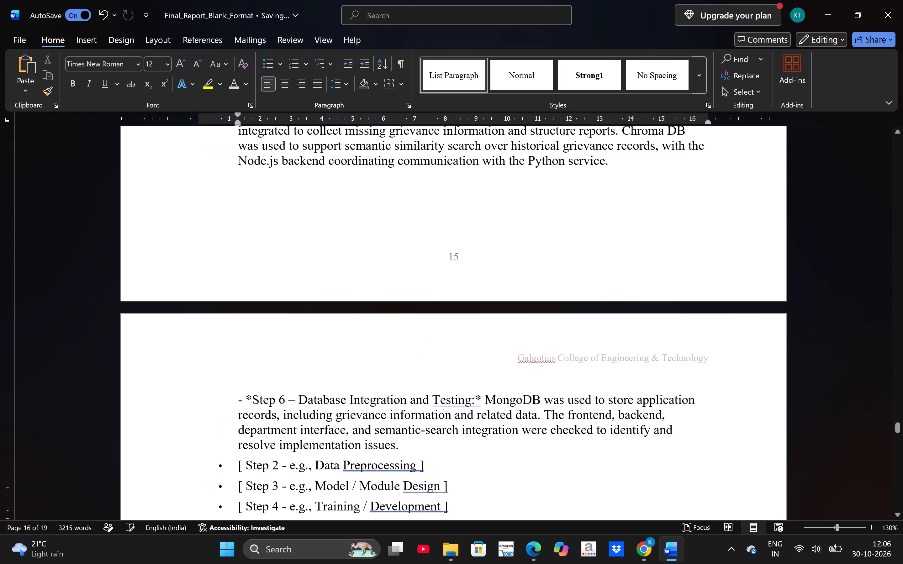
scroll(297, 306, up, 2)
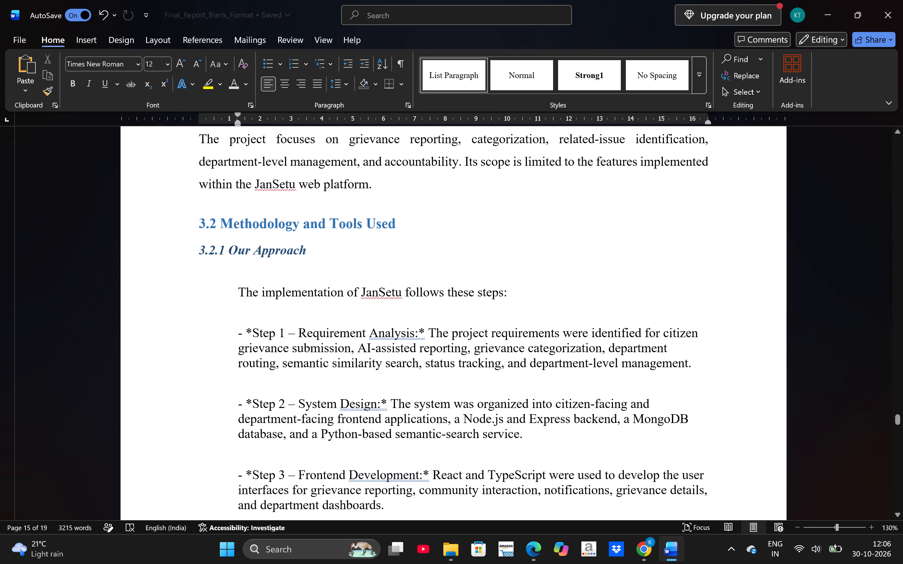
click(235, 295)
key(BackSpace)
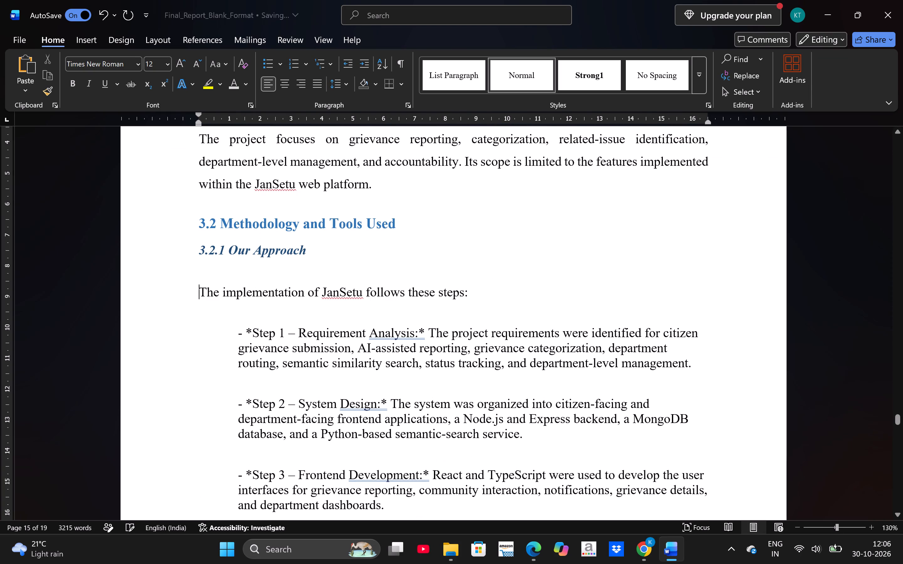
key(BackSpace)
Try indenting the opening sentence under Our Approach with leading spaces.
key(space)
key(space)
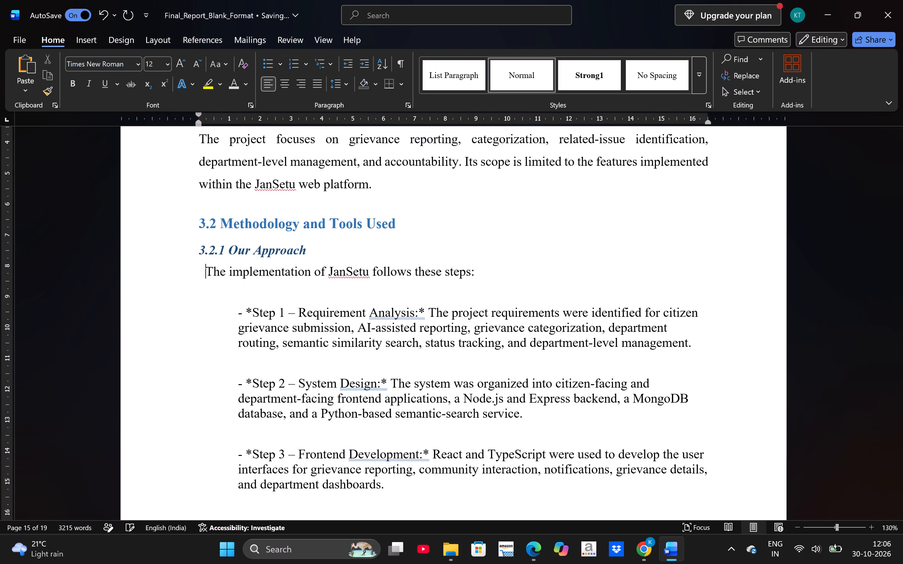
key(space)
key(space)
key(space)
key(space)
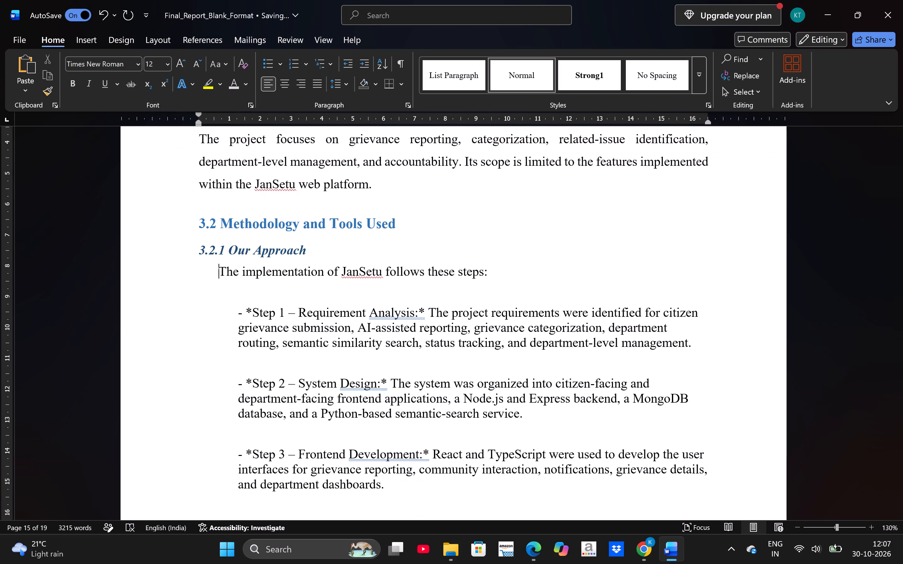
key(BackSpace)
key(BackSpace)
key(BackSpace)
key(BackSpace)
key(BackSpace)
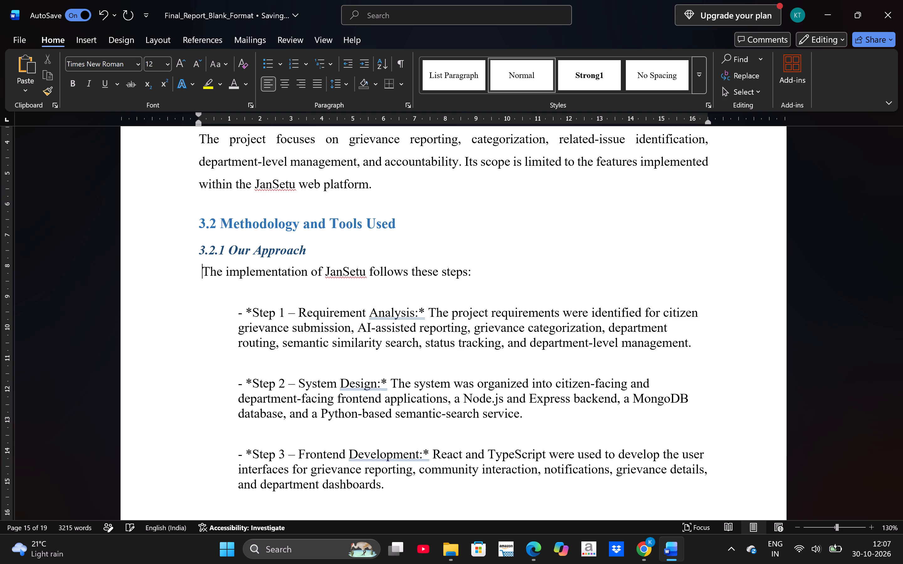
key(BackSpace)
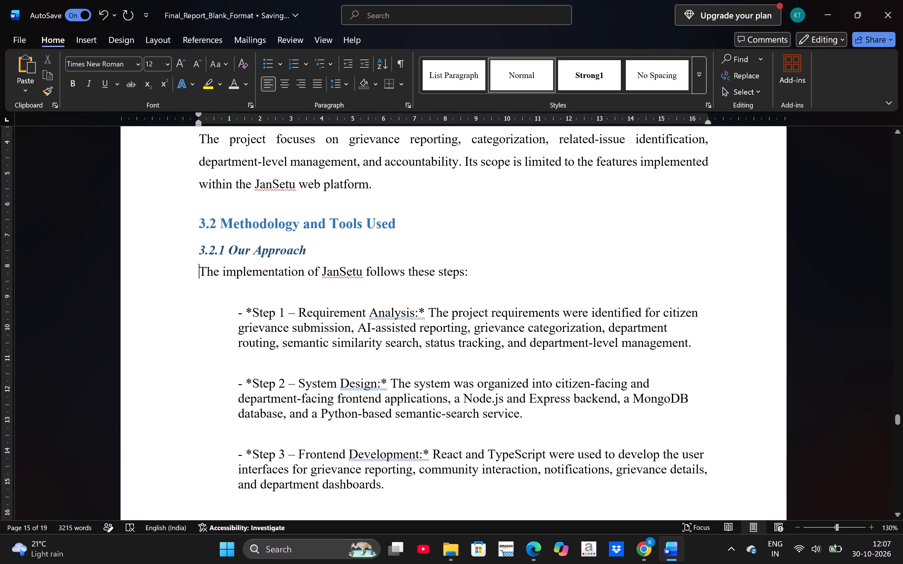
Replace the leading dash and asterisk of "Step 1 – Requirement Analysis" with a round bullet, keeping the blank line above it.
click(253, 314)
key(BackSpace)
key(BackSpace)
key(BackSpace)
key(BackSpace)
key(BackSpace)
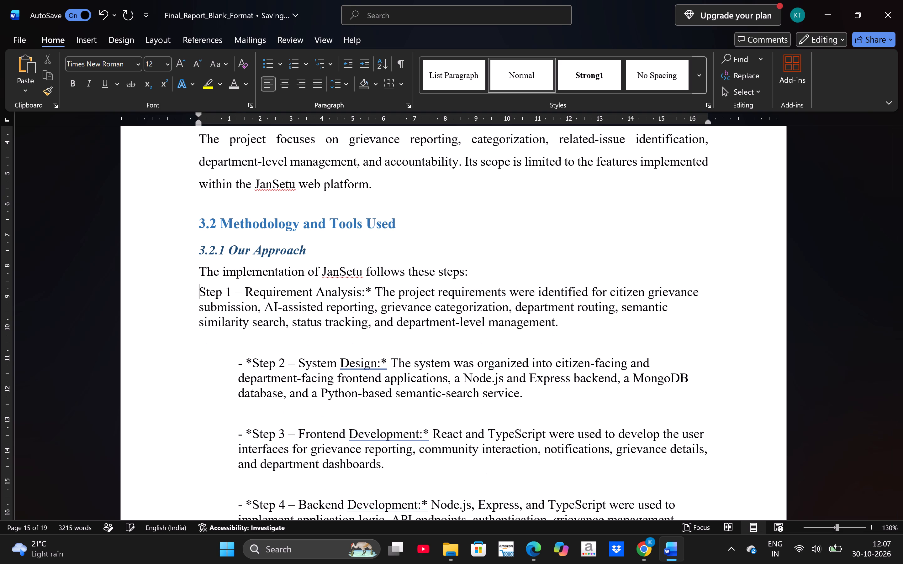
key(Return)
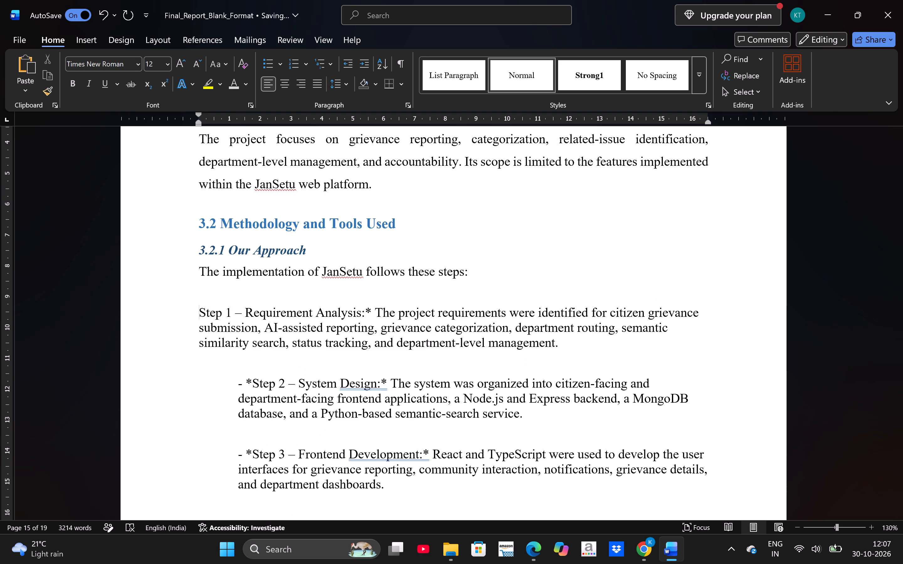
click(278, 60)
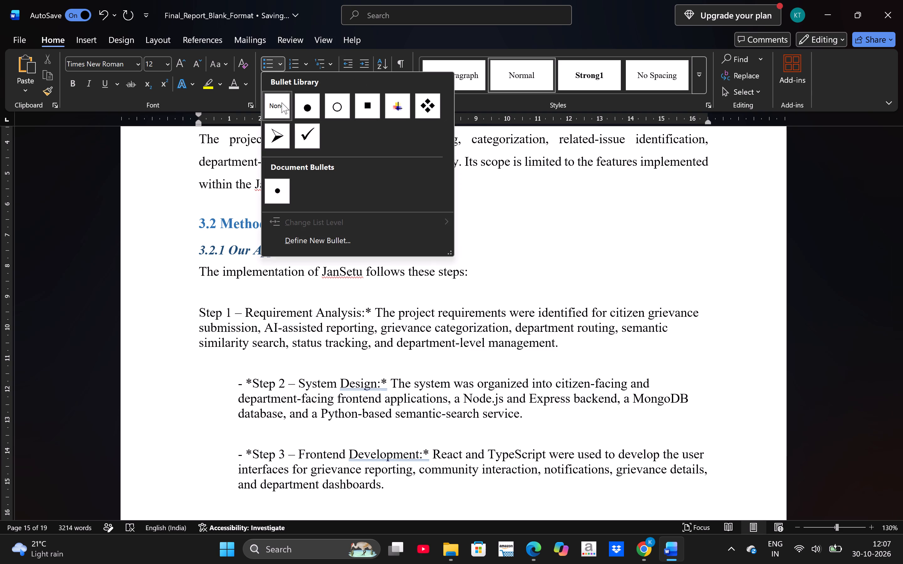
click(275, 192)
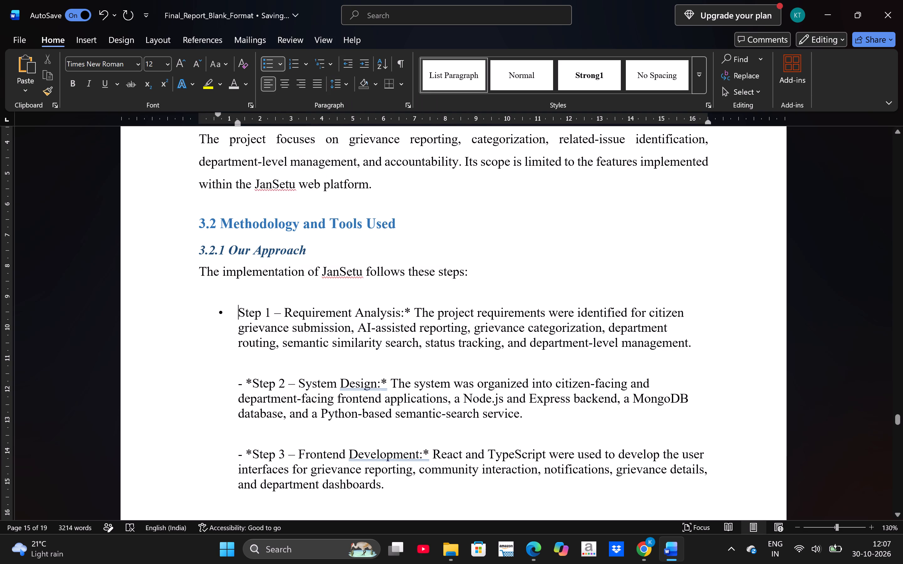
Replace the leading dash and asterisk of "Step 2 – System Design" with a round bullet.
click(250, 382)
key(BackSpace)
key(BackSpace)
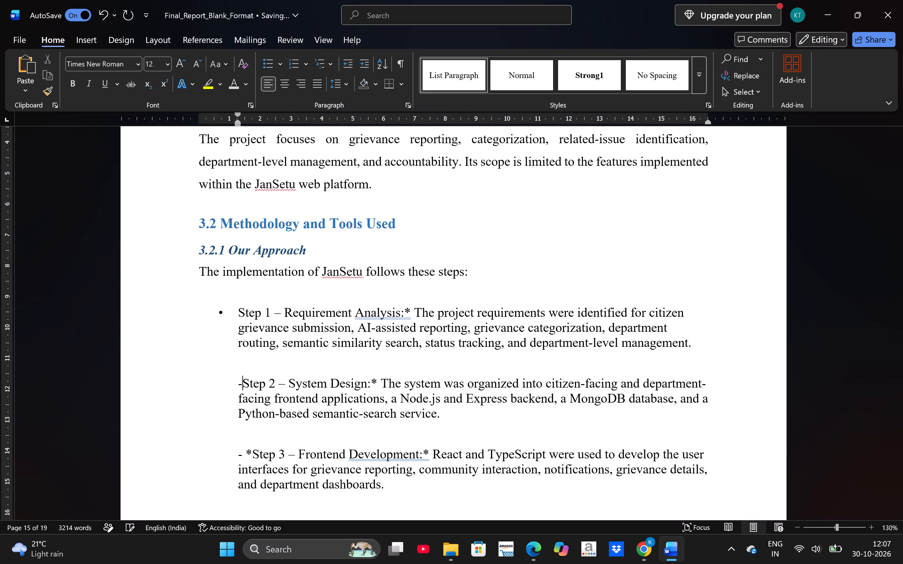
key(BackSpace)
key(BackSpace)
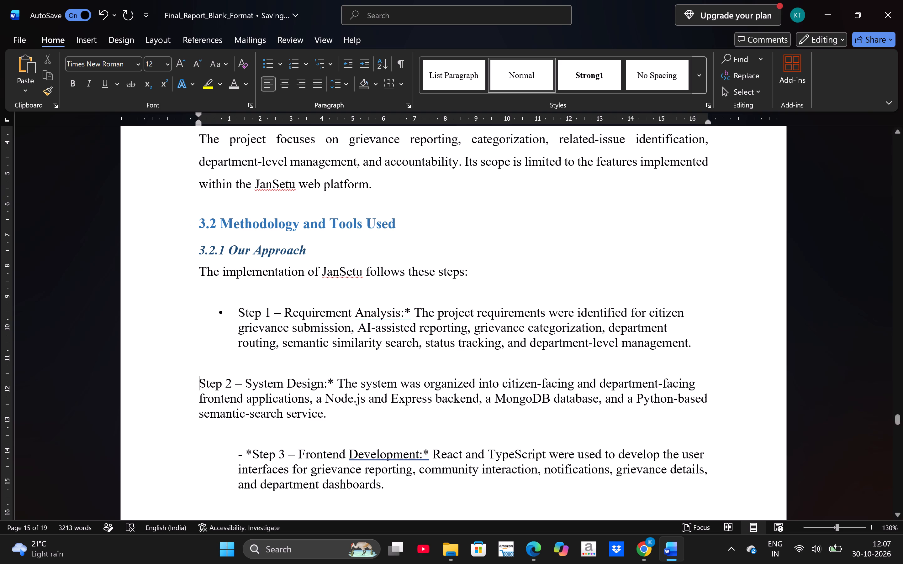
click(276, 65)
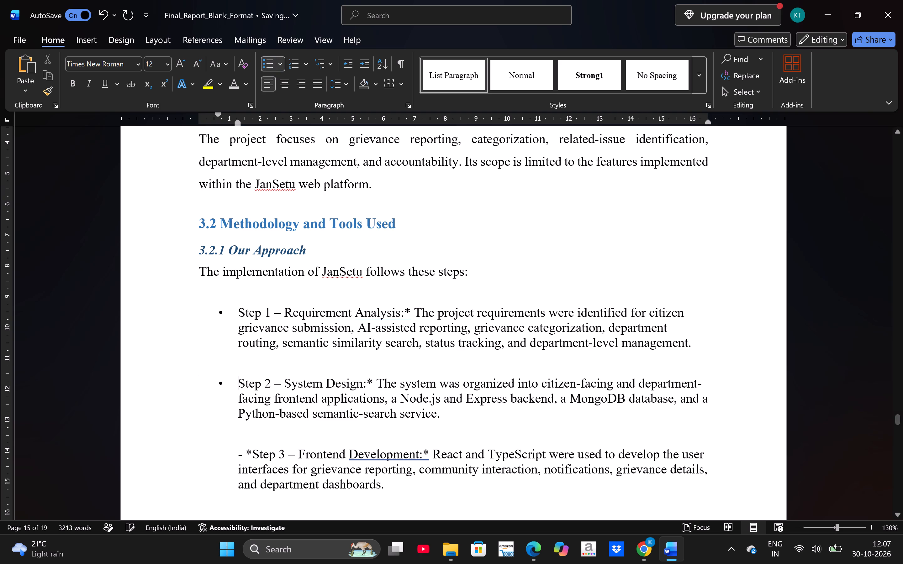
Remove the asterisks after "Requirement Analysis:" and "System Design:", keeping one space after each colon.
scroll(250, 443, down, 2)
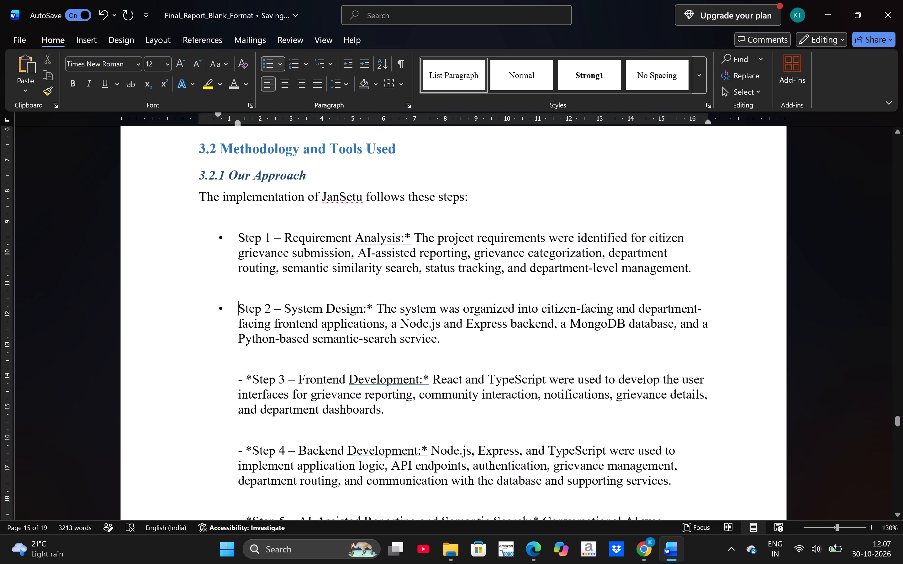
click(414, 238)
key(BackSpace)
key(BackSpace)
key(space)
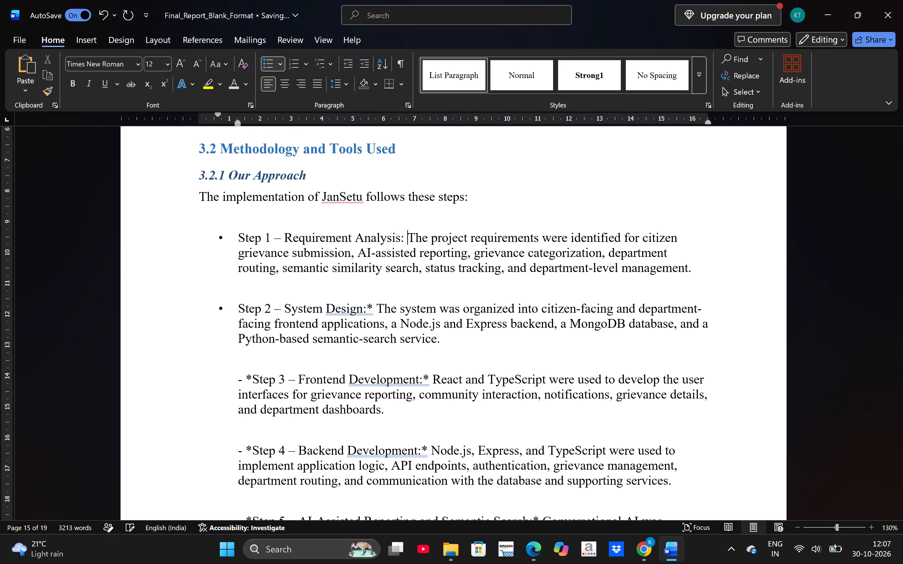
click(377, 307)
key(BackSpace)
key(BackSpace)
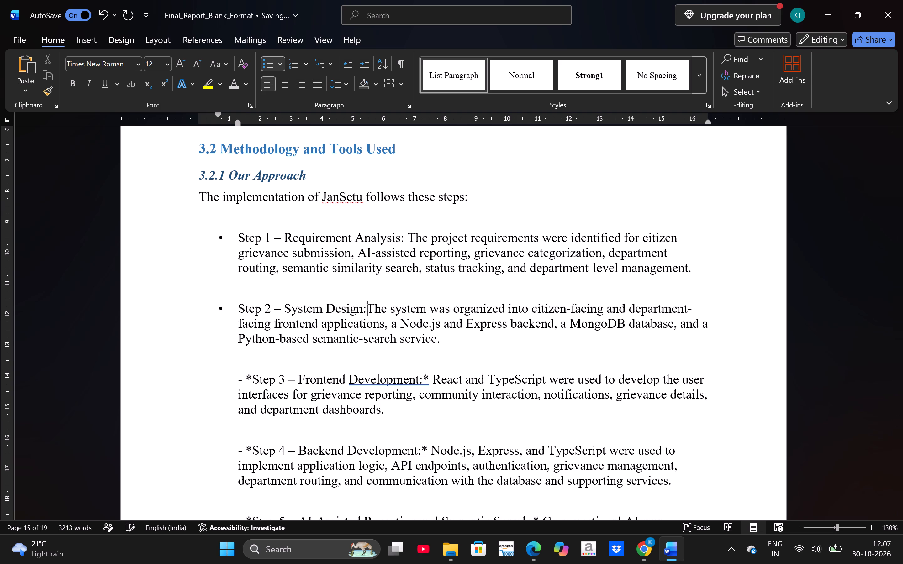
key(space)
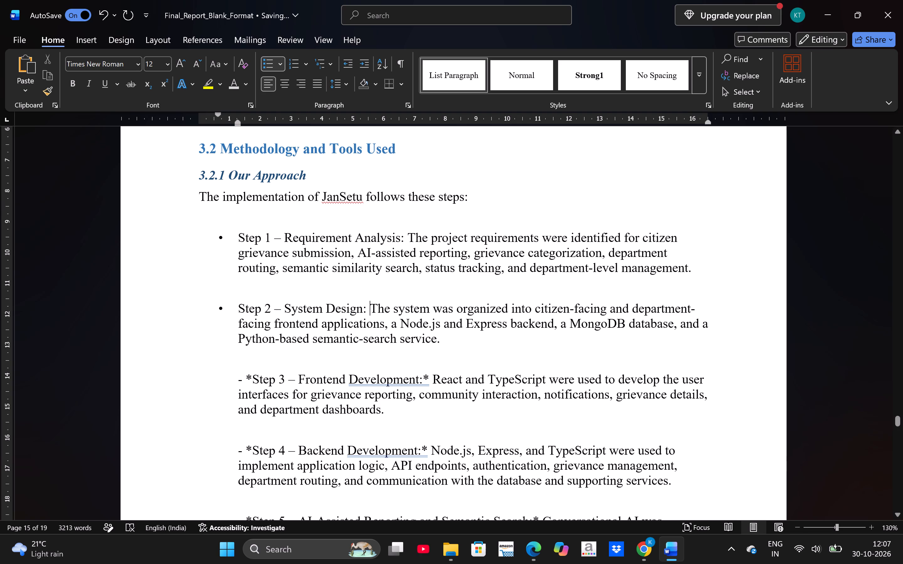
Replace the leading dash and asterisk of "Step 3 – Frontend Development:" with a round bullet and remove the asterisk after its colon.
click(252, 376)
key(BackSpace)
key(BackSpace)
key(BackSpace)
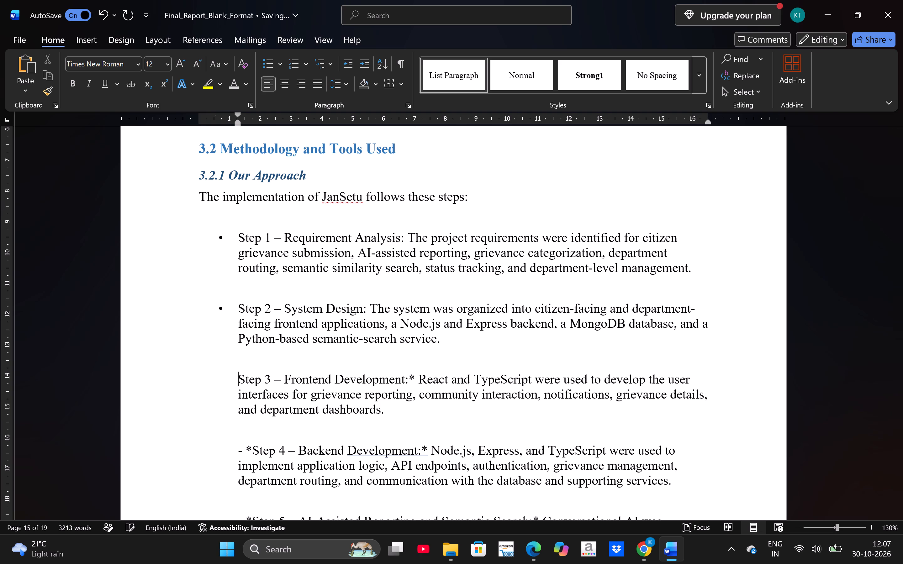
key(BackSpace)
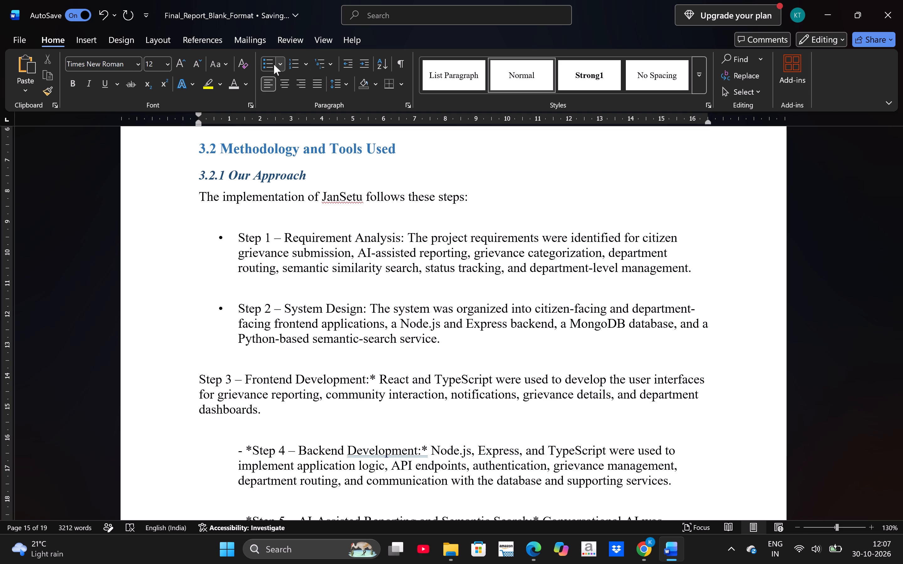
click(274, 64)
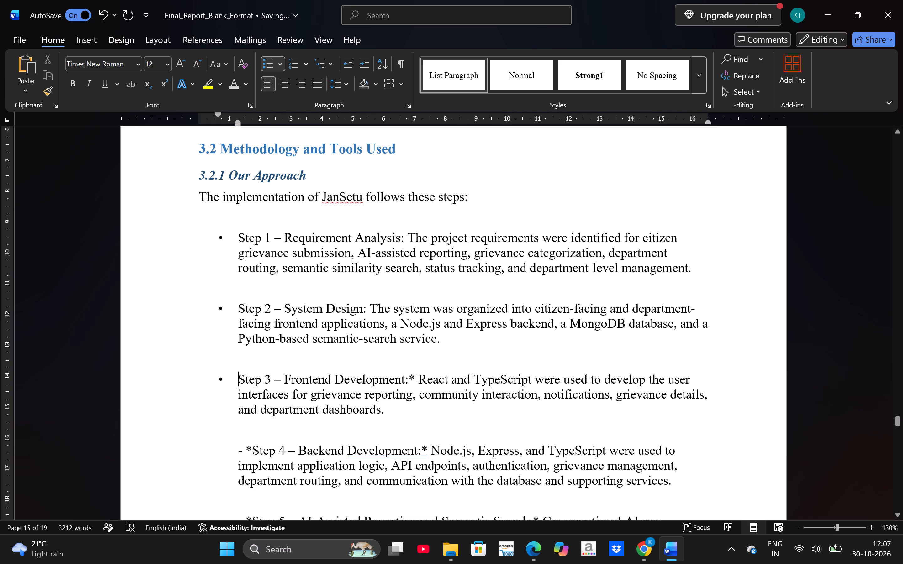
click(415, 379)
key(BackSpace)
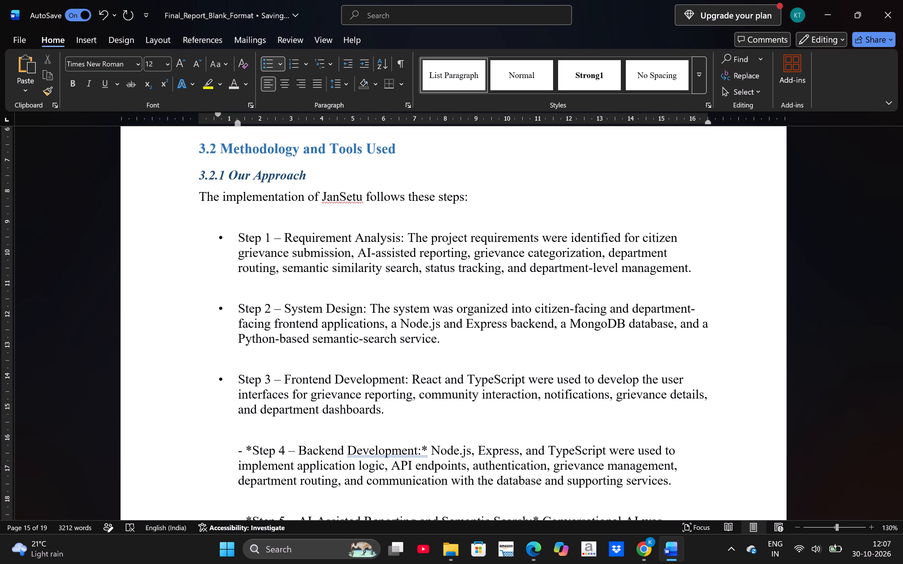
Replace the leading dash and asterisk of "Step 4 – Backend Development" with a round bullet.
scroll(415, 379, down, 1)
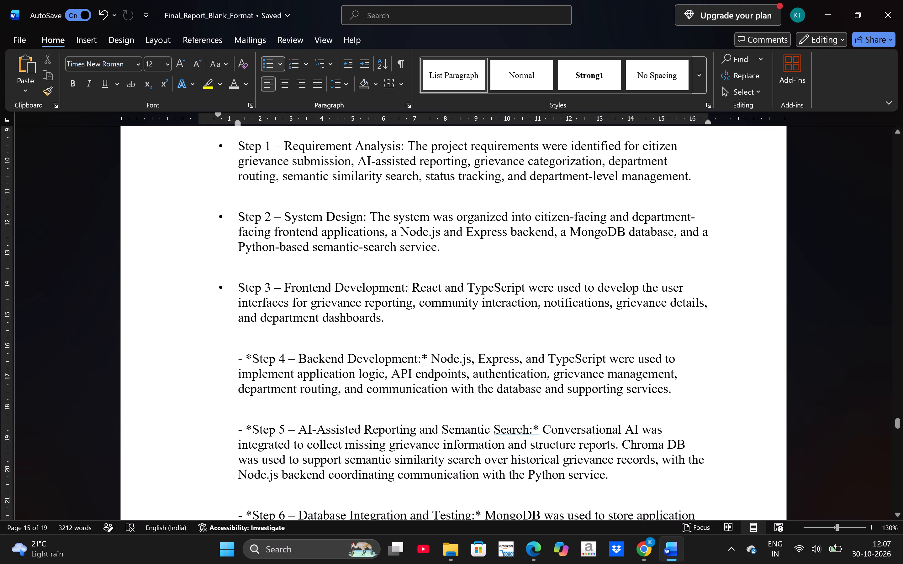
click(254, 357)
key(BackSpace)
key(BackSpace)
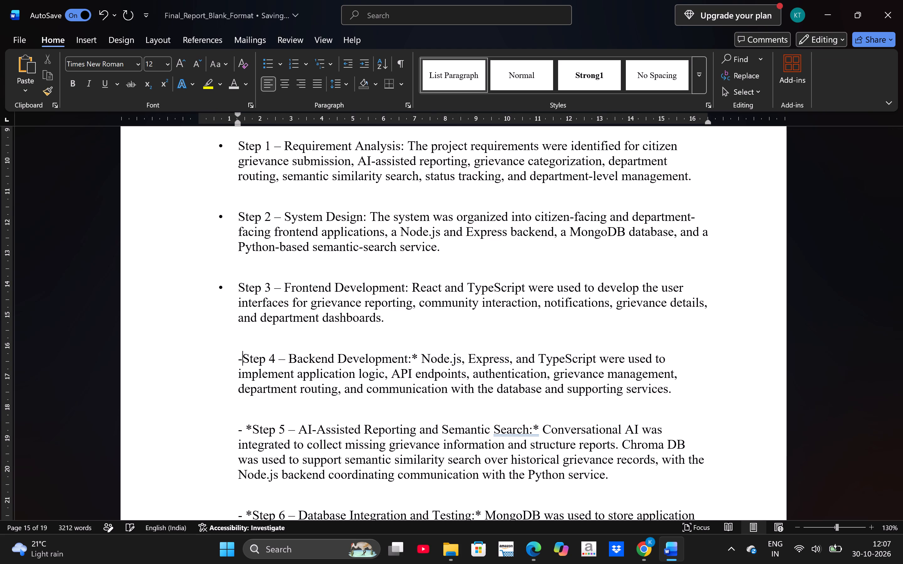
key(BackSpace)
key(BackSpace)
click(270, 58)
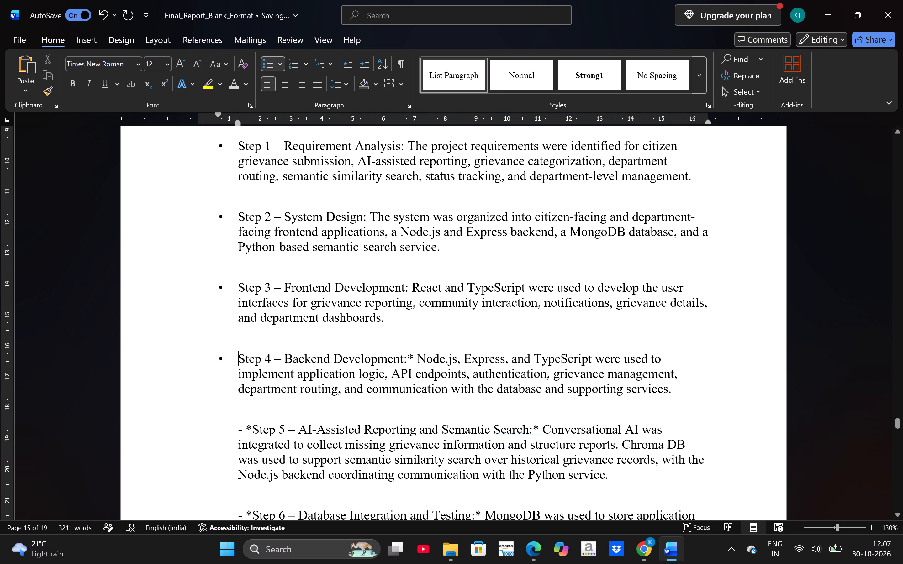
Remove the asterisk after "Backend Development:" in the Step 4 bullet.
click(415, 354)
key(BackSpace)
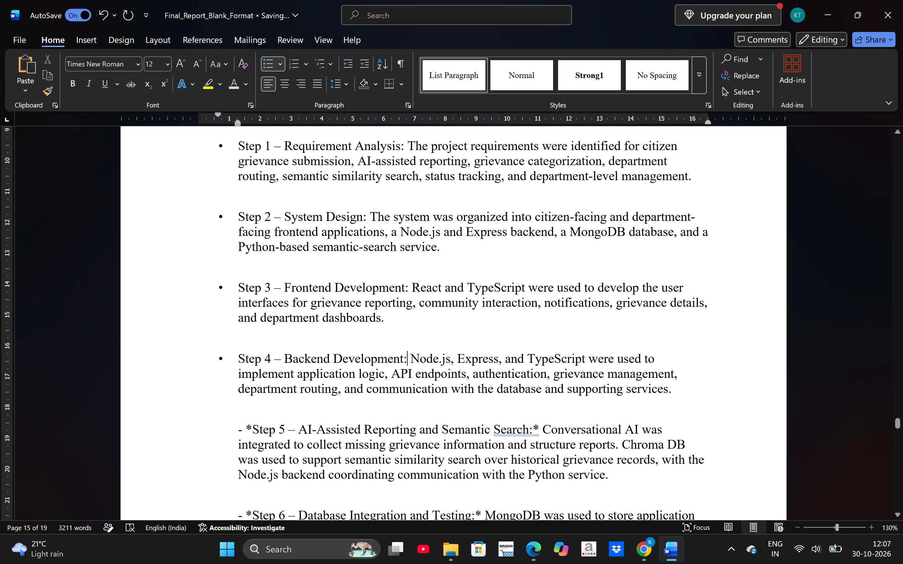
Replace the leading dash and asterisk of "Step 5 – AI-Assisted Reporting and Semantic Search:" with a round bullet and remove the asterisk after its colon.
click(255, 426)
key(BackSpace)
key(BackSpace)
key(BackSpace)
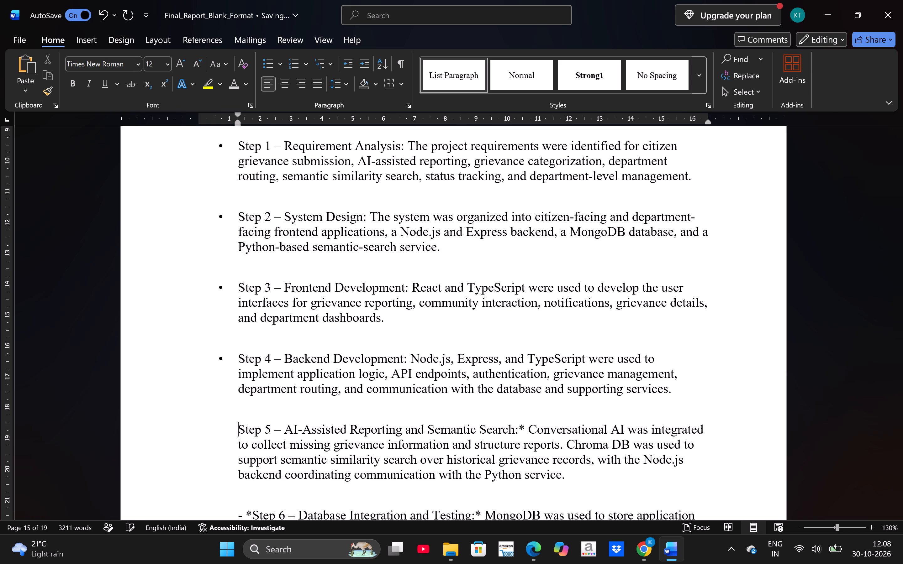
key(BackSpace)
click(271, 57)
click(527, 425)
key(BackSpace)
key(BackSpace)
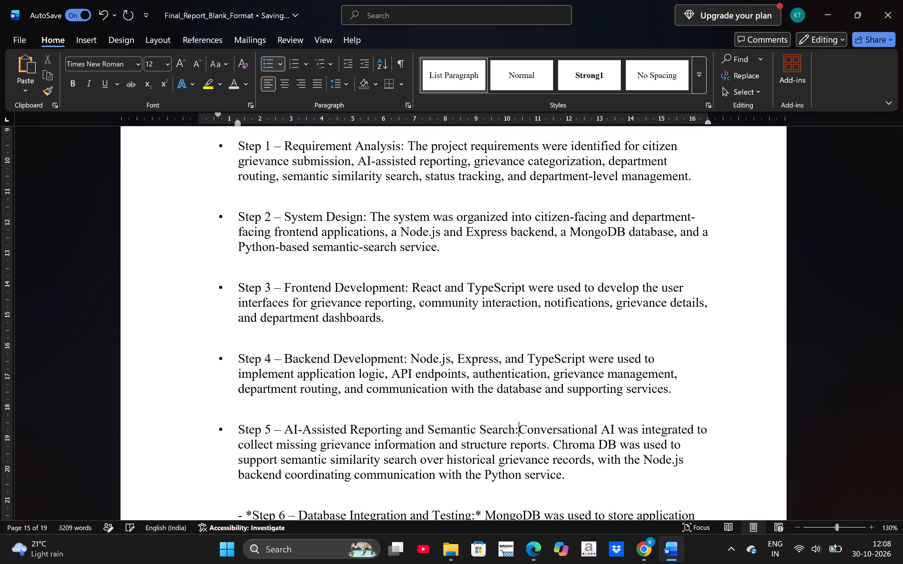
key(space)
Replace the leading dash and asterisk of "Step 6 – Database Integration and Testing:" with a round bullet and remove the asterisk after its colon.
scroll(435, 411, down, 1)
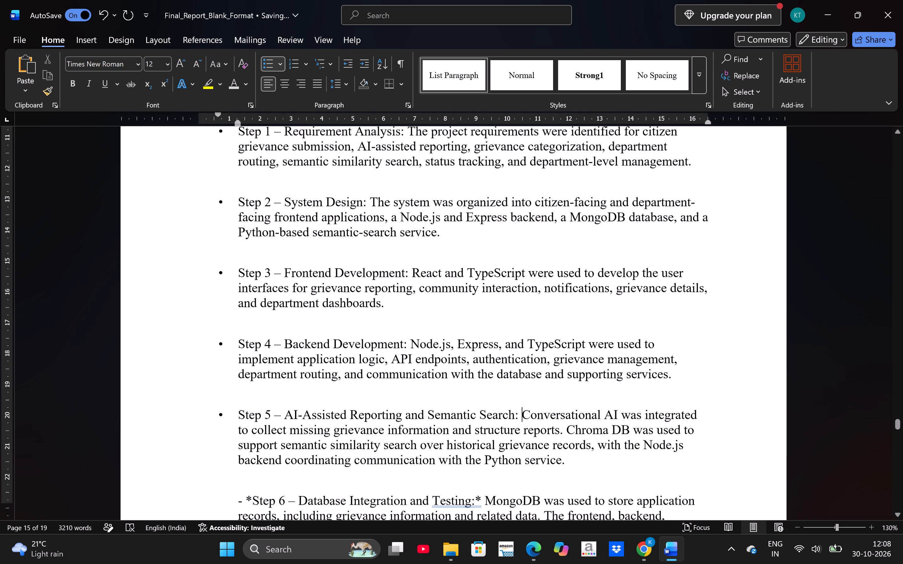
scroll(435, 411, down, 1)
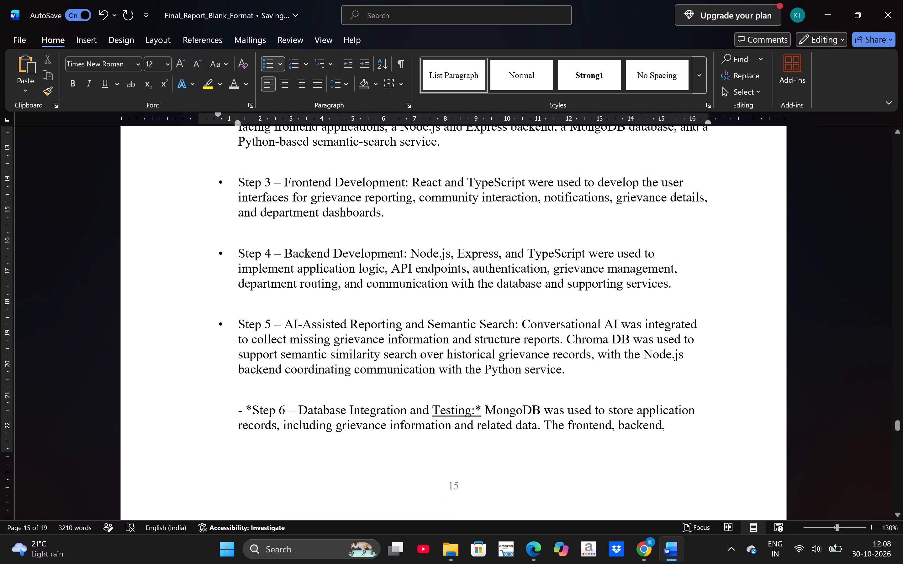
click(254, 410)
key(BackSpace)
key(BackSpace)
key(BackSpace)
key(BackSpace)
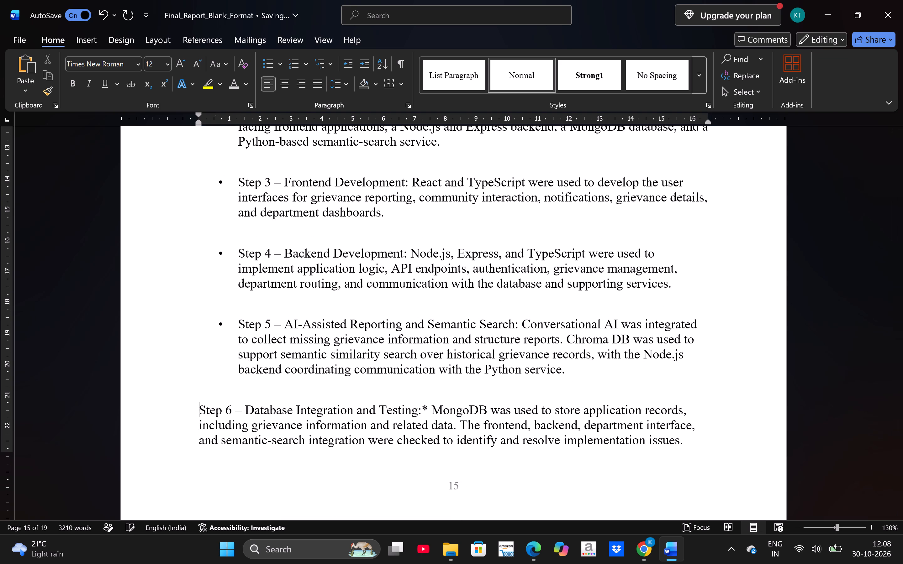
click(269, 60)
click(469, 413)
key(BackSpace)
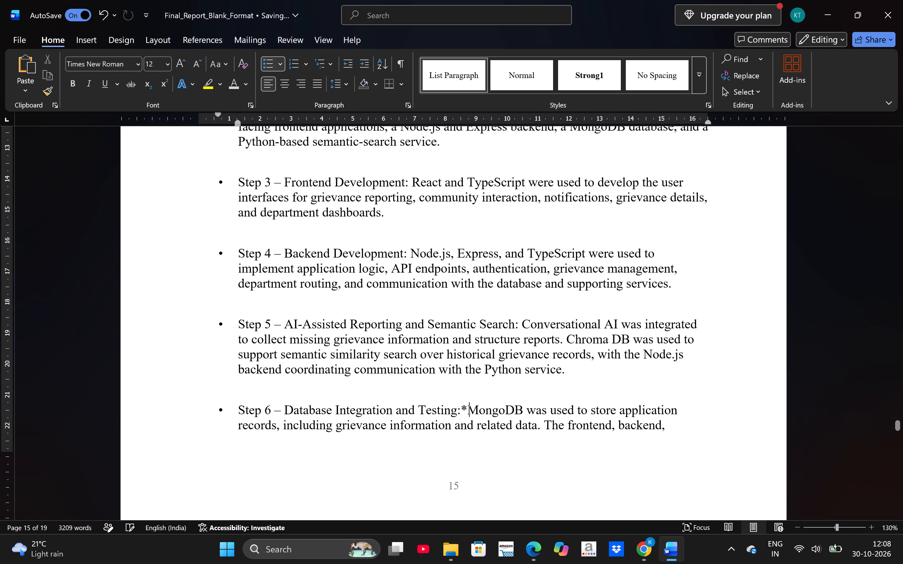
key(BackSpace)
key(space)
Delete the leftover bracketed template bullets for Steps 2 to 6 above the 3.2.2 Technologies Used heading.
scroll(469, 413, down, 1)
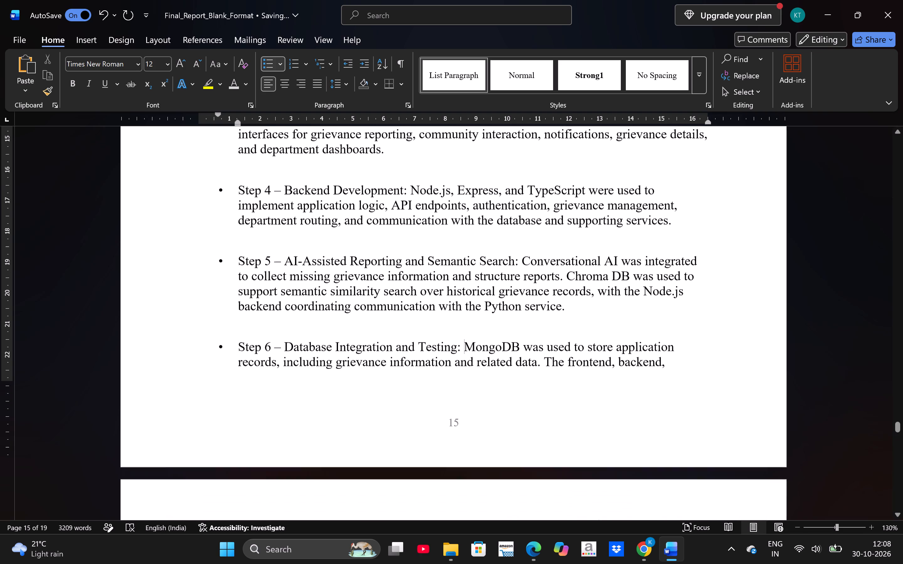
scroll(469, 413, down, 1)
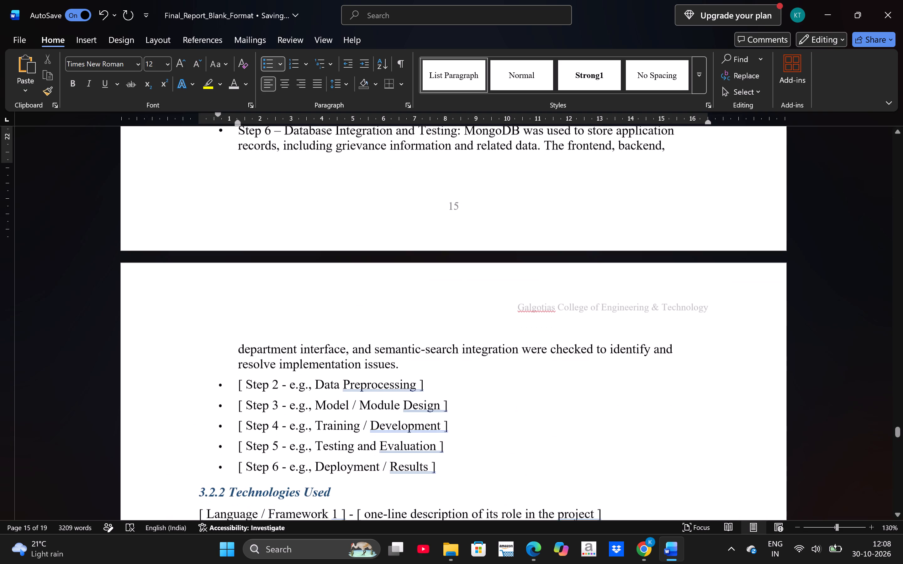
scroll(469, 413, down, 2)
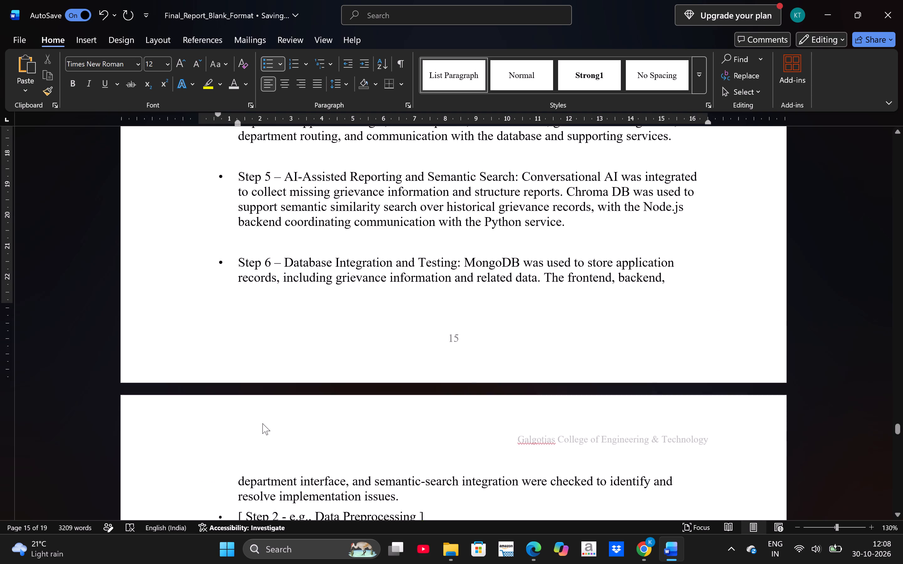
drag(218, 396, 250, 473)
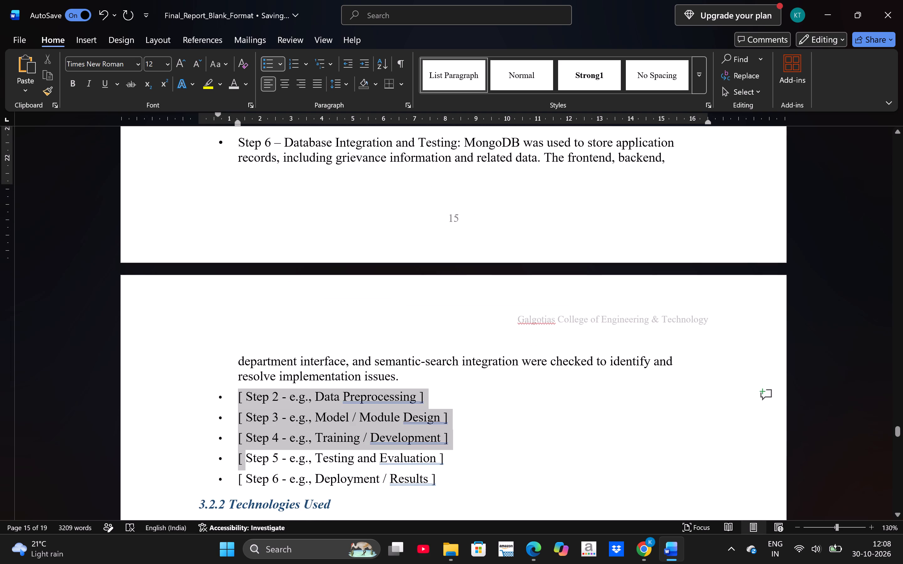
drag(250, 473, 453, 478)
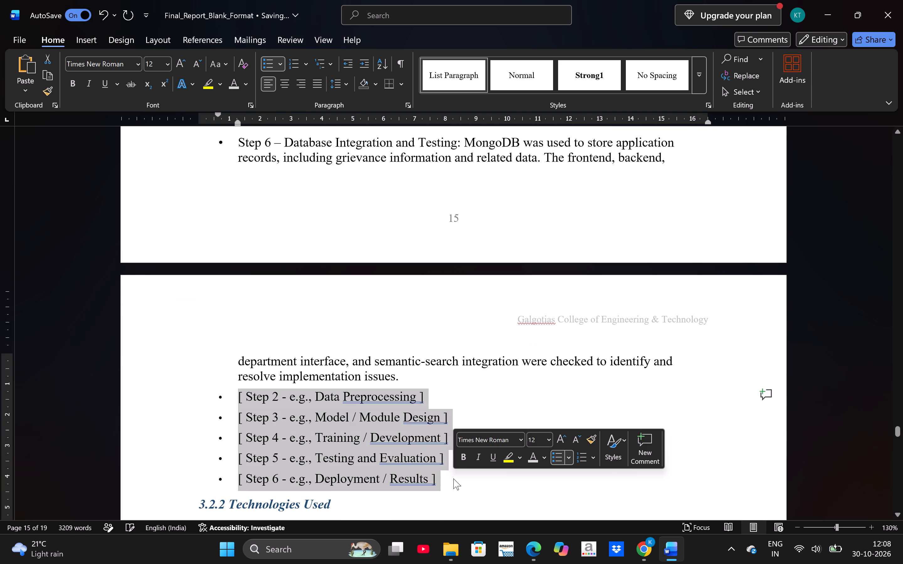
key(BackSpace)
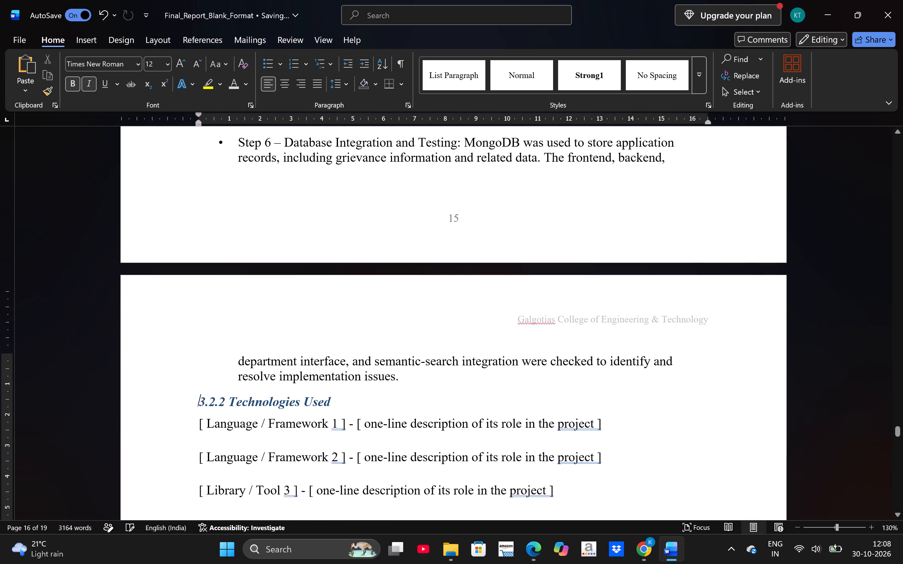
Review the formatted Our Approach steps and the template placeholders in the Technologies Used and Environment Setup sections.
scroll(453, 478, up, 1)
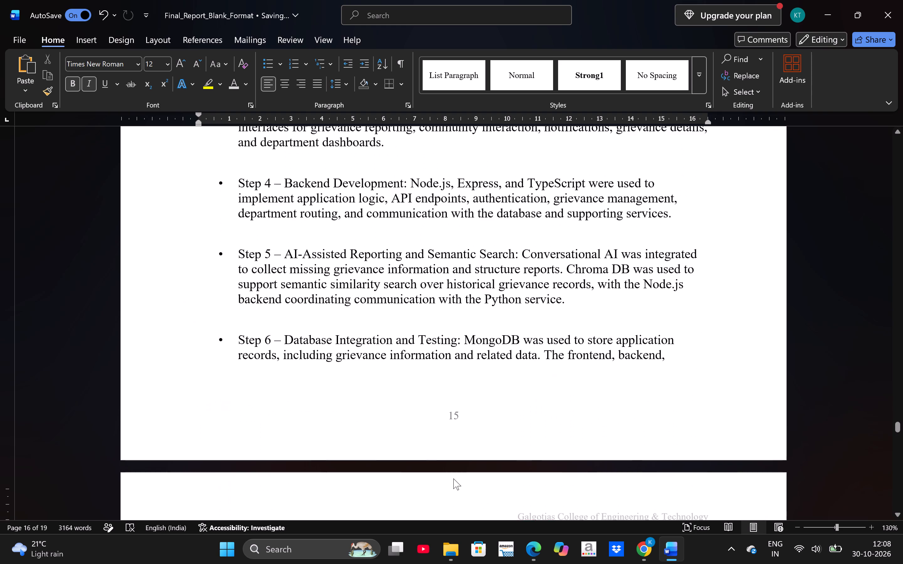
scroll(453, 478, down, 1)
scroll(453, 478, up, 3)
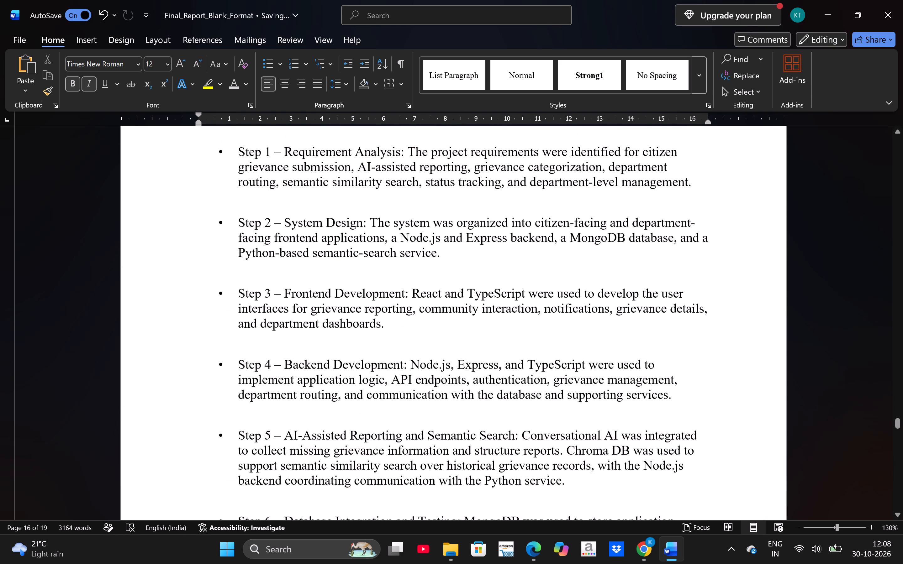
scroll(453, 478, up, 1)
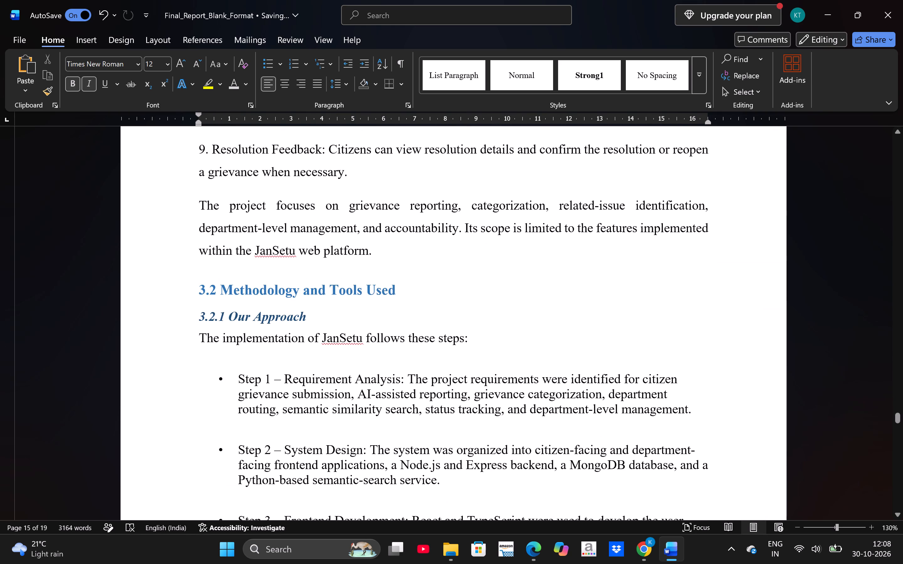
click(380, 356)
scroll(380, 356, down, 1)
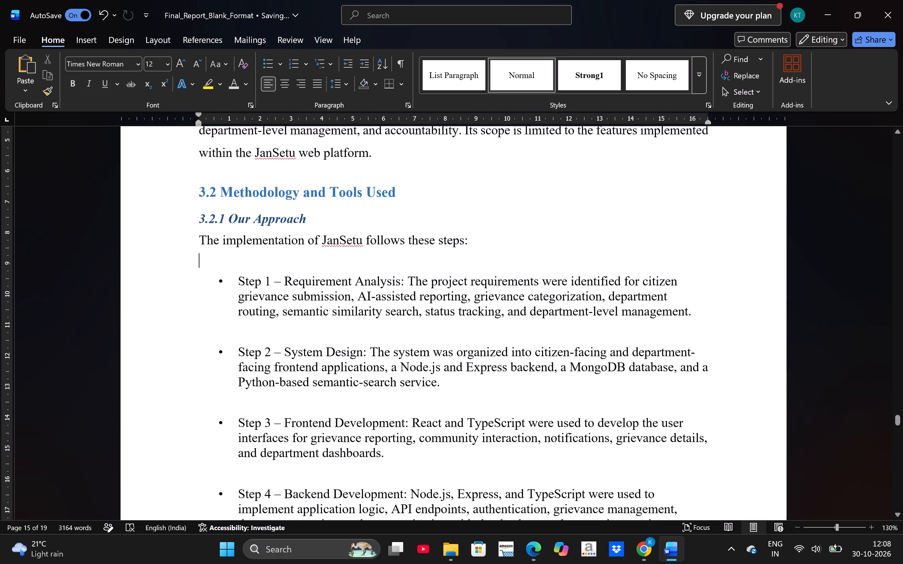
scroll(380, 356, down, 3)
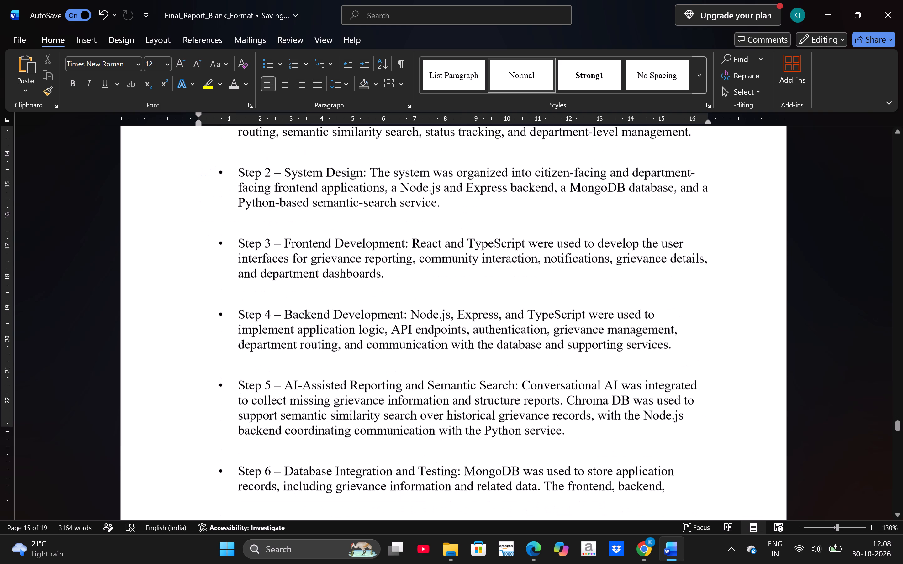
scroll(380, 356, down, 2)
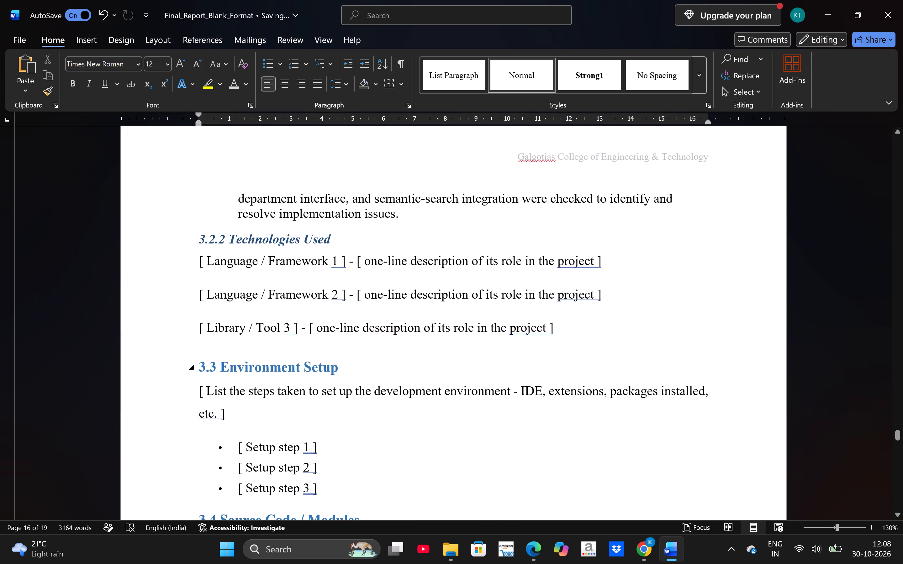
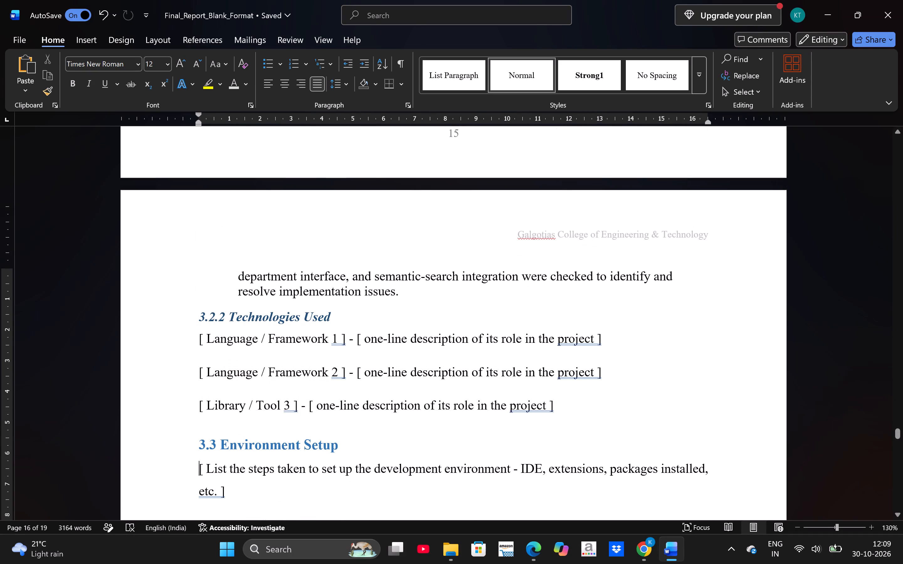
Replace the description placeholder after "[ Language / Framework 1 ] -" under 3.2.2 Technologies Used with the copied numbered technologies list.
drag(355, 337, 597, 343)
key(BackSpace)
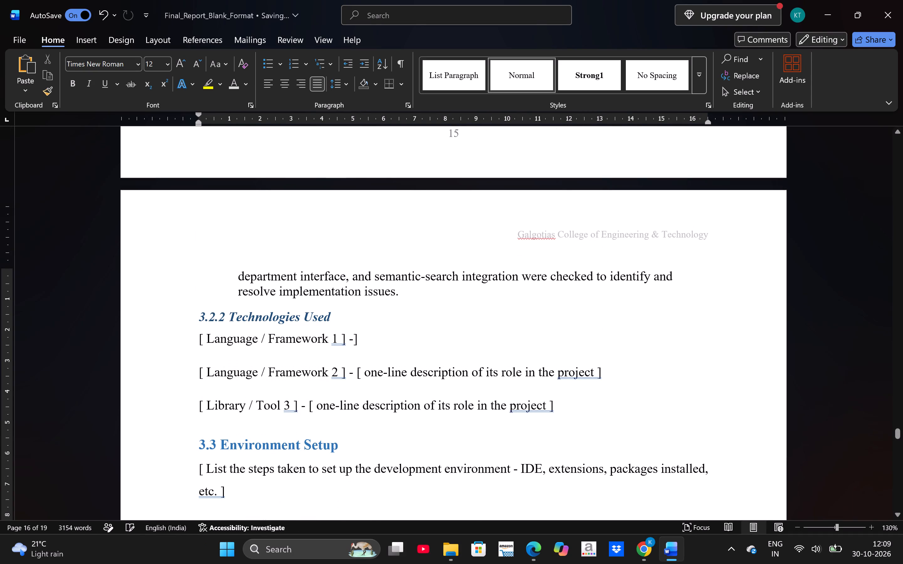
key(Right)
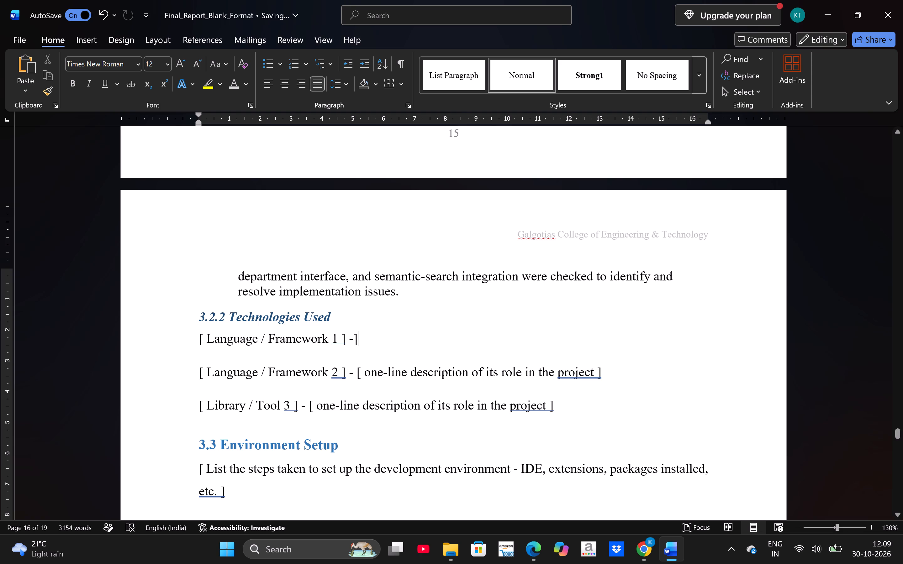
key(ctrl+v)
Delete the leftover "[ Language / Framework 1 ] -]" placeholder and leading space in front of "1. TypeScript".
scroll(532, 306, up, 6)
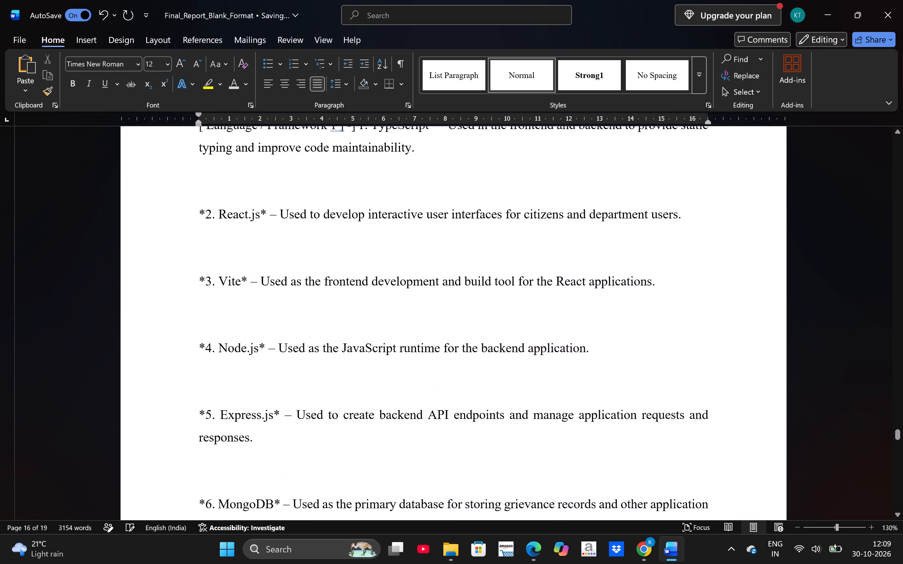
scroll(532, 306, up, 3)
scroll(532, 306, down, 1)
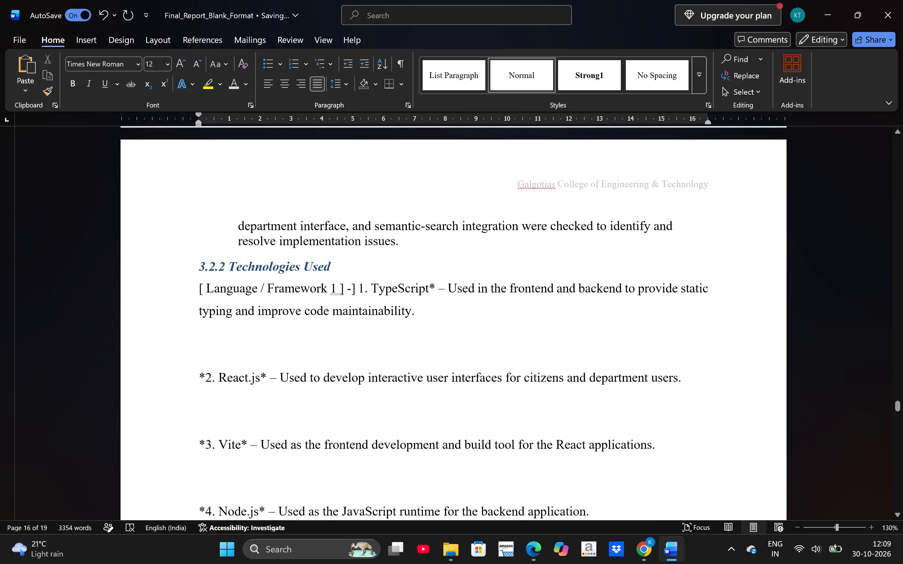
click(358, 288)
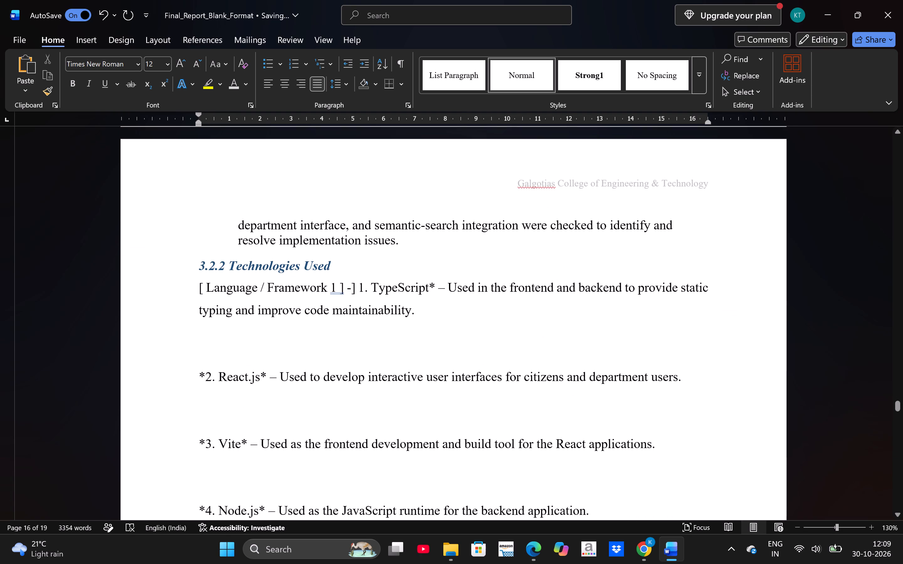
key(BackSpace)
key(BackSpace)
key(BackSpace)
key(BackSpace)
key(BackSpace)
key(BackSpace)
key(BackSpace)
key(BackSpace)
key(BackSpace)
key(BackSpace)
key(BackSpace)
key(BackSpace)
key(BackSpace)
key(BackSpace)
key(BackSpace)
key(BackSpace)
key(BackSpace)
key(BackSpace)
key(BackSpace)
key(BackSpace)
key(BackSpace)
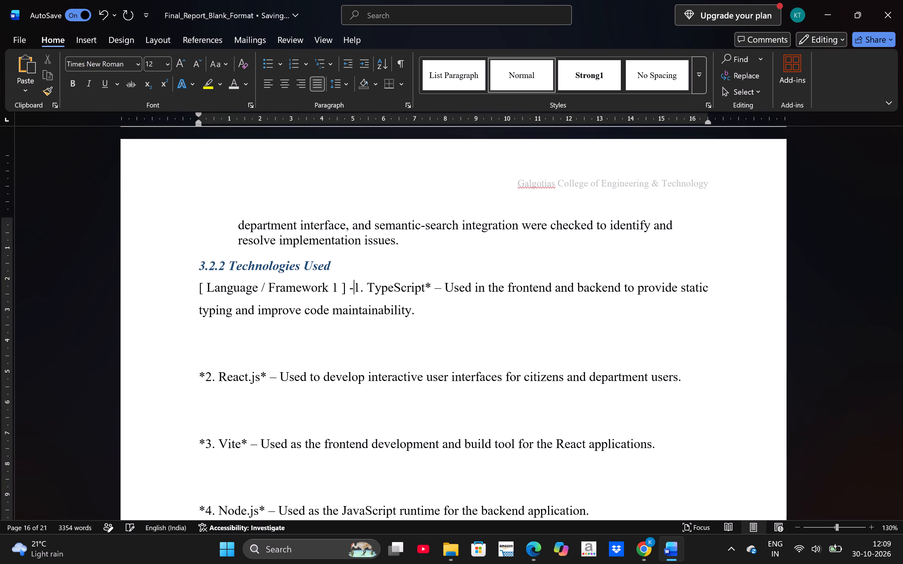
key(BackSpace)
key(BackSpace)
key(BackSpace)
key(BackSpace)
key(BackSpace)
key(BackSpace)
key(BackSpace)
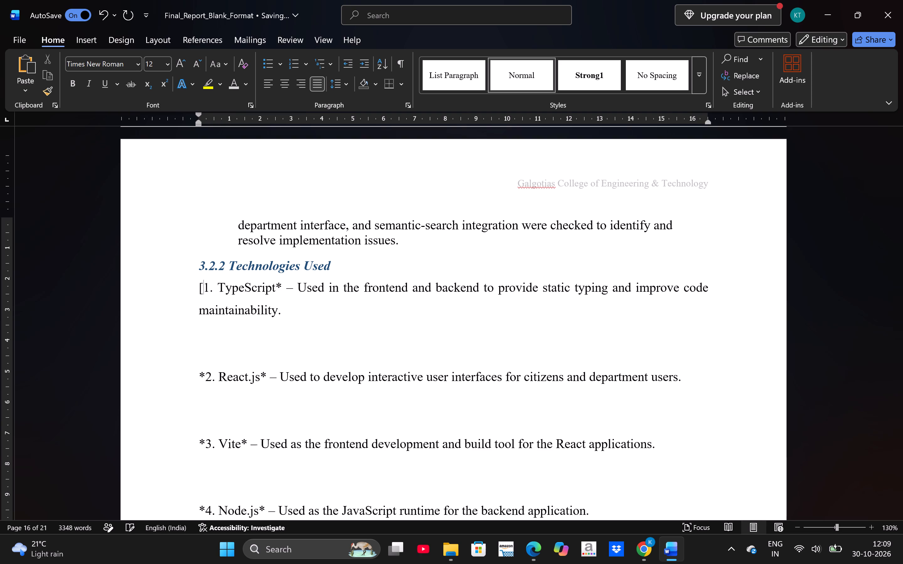
key(BackSpace)
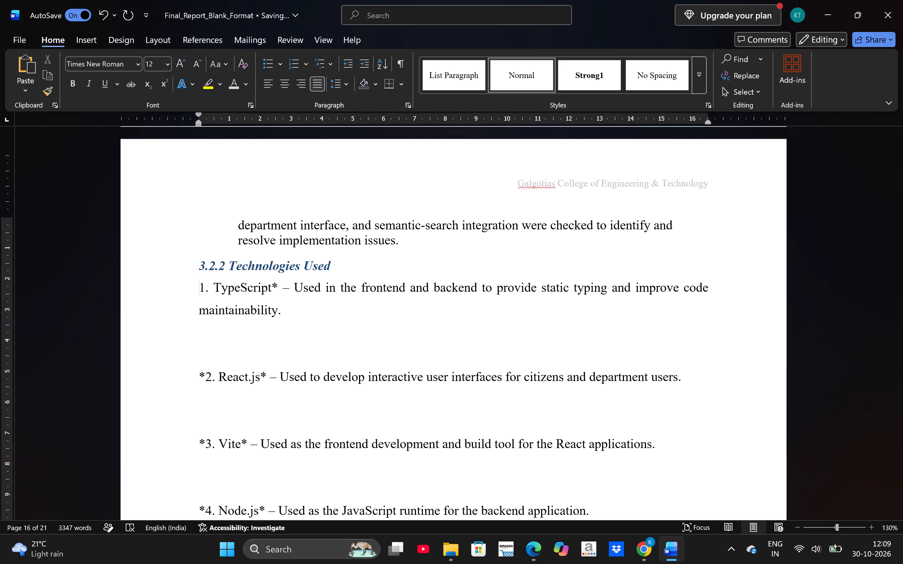
Remove the asterisk after "1. TypeScript" and delete the empty line below that item.
click(279, 288)
key(BackSpace)
click(237, 335)
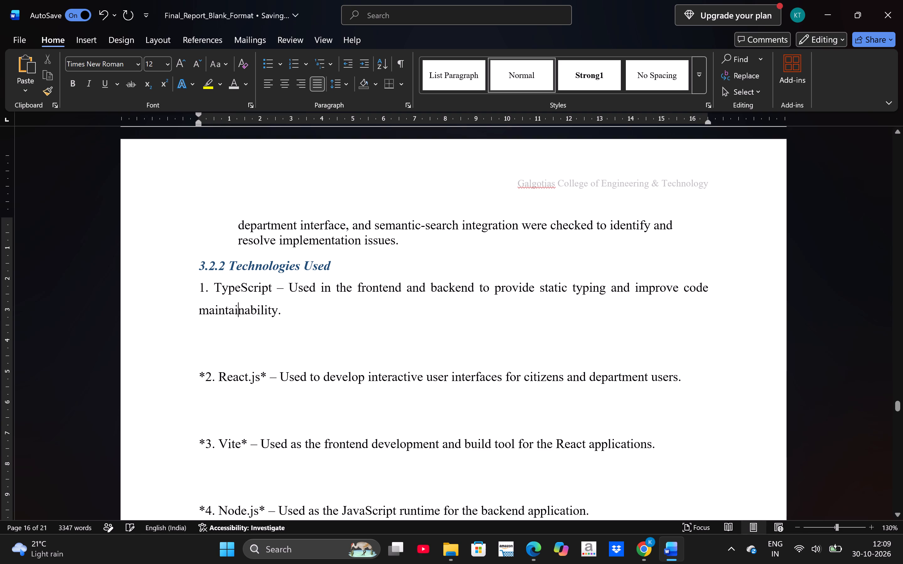
click(270, 353)
key(BackSpace)
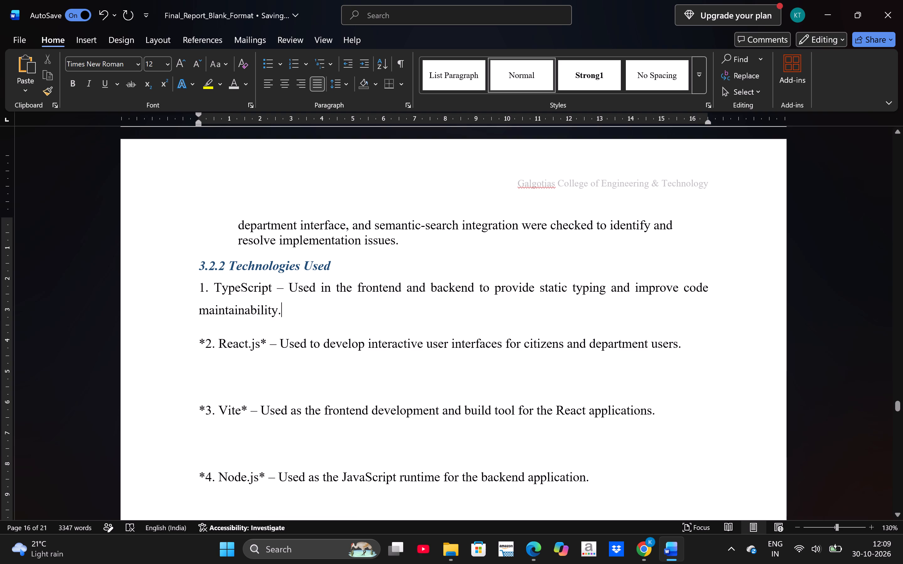
Remove the asterisks around "2. React.js" and delete the empty line below that item.
click(267, 338)
key(BackSpace)
key(Left)
key(Left)
key(Left)
key(Left)
key(Left)
key(Left)
key(Left)
key(Left)
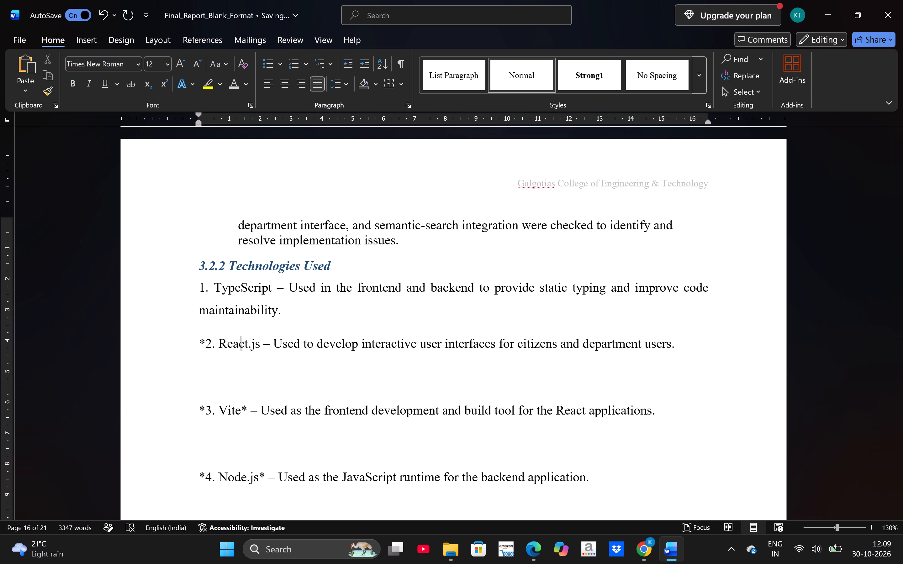
key(Left)
key(Left)
key(Left)
key(BackSpace)
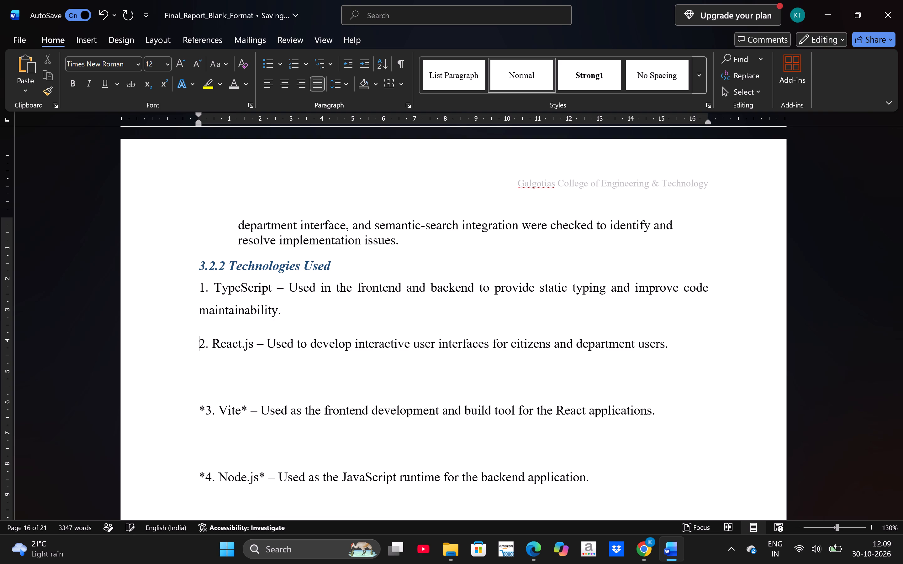
click(321, 382)
key(BackSpace)
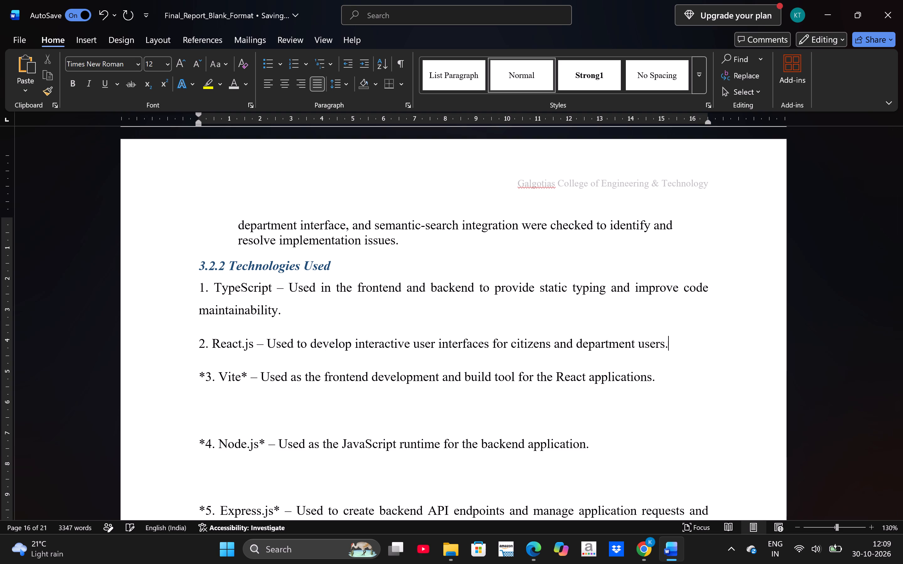
Remove the asterisks around "3. Vite" and the space before its dash, and delete the empty line below that item.
click(250, 374)
key(BackSpace)
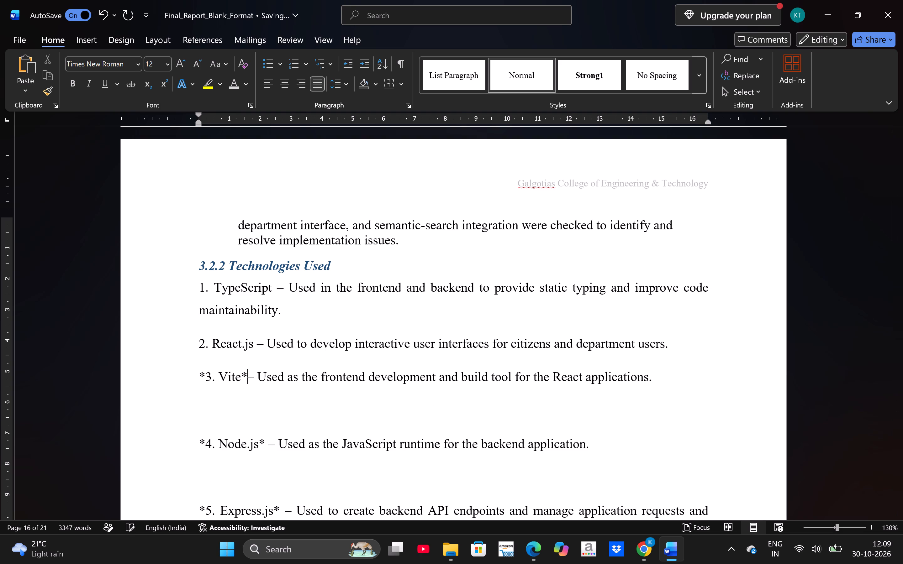
key(BackSpace)
click(205, 376)
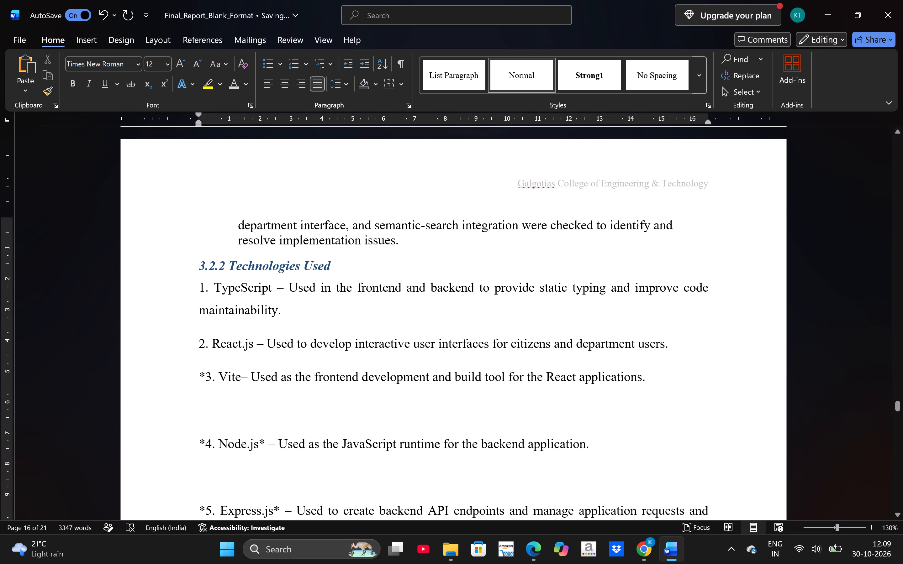
key(BackSpace)
click(277, 409)
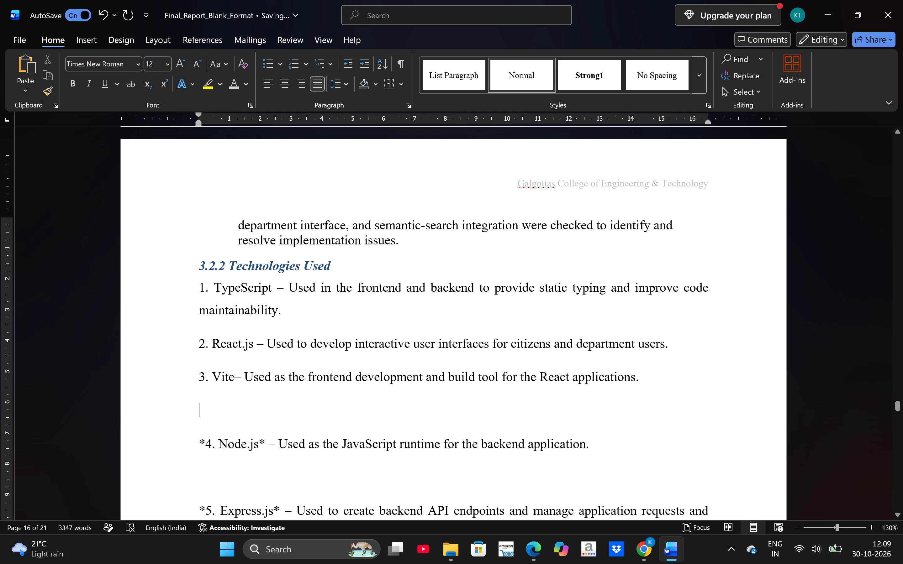
key(BackSpace)
Remove the asterisks around "4. Node.js" and the space before its dash.
click(267, 408)
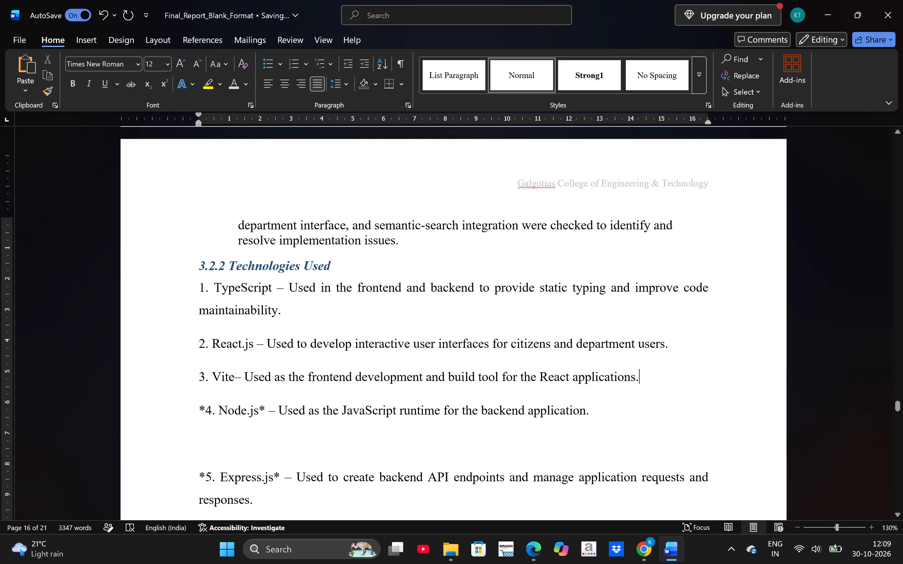
key(BackSpace)
key(BackSpace)
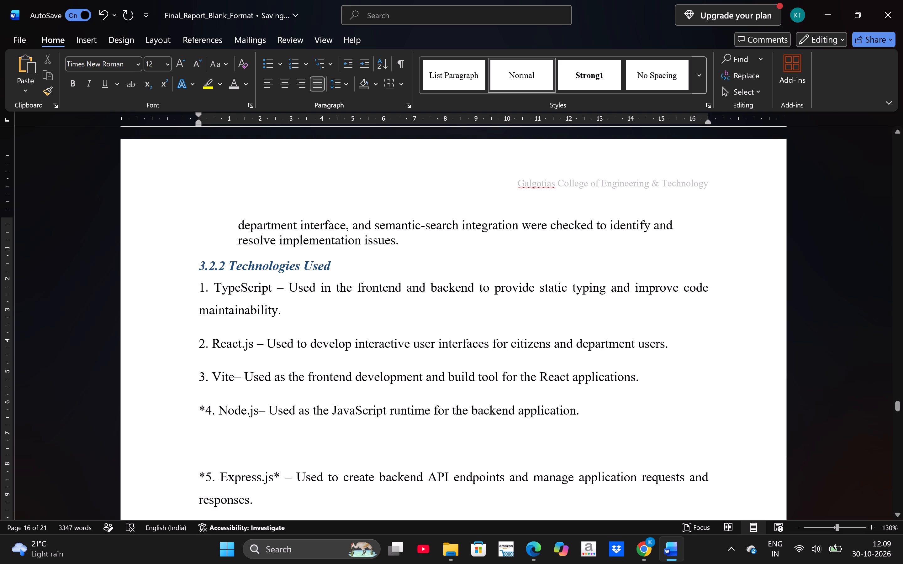
click(203, 411)
key(BackSpace)
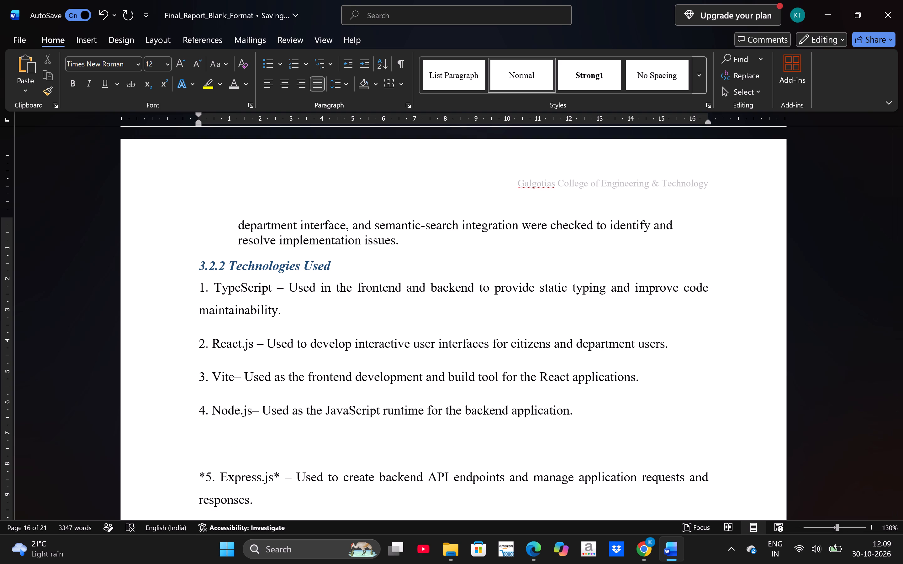
Remove the asterisks around "5. Express.js" and delete the empty line between it and the Node.js item.
scroll(262, 449, down, 1)
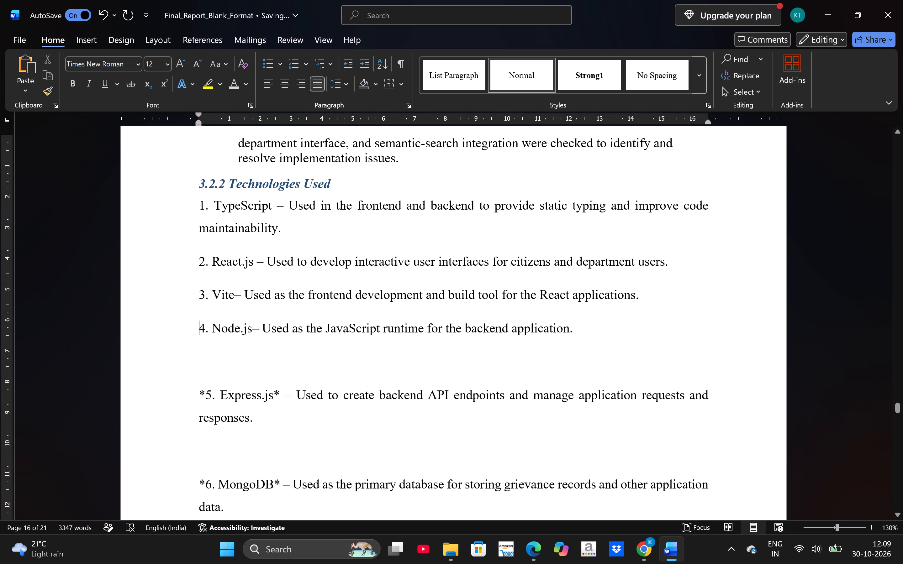
click(207, 394)
key(BackSpace)
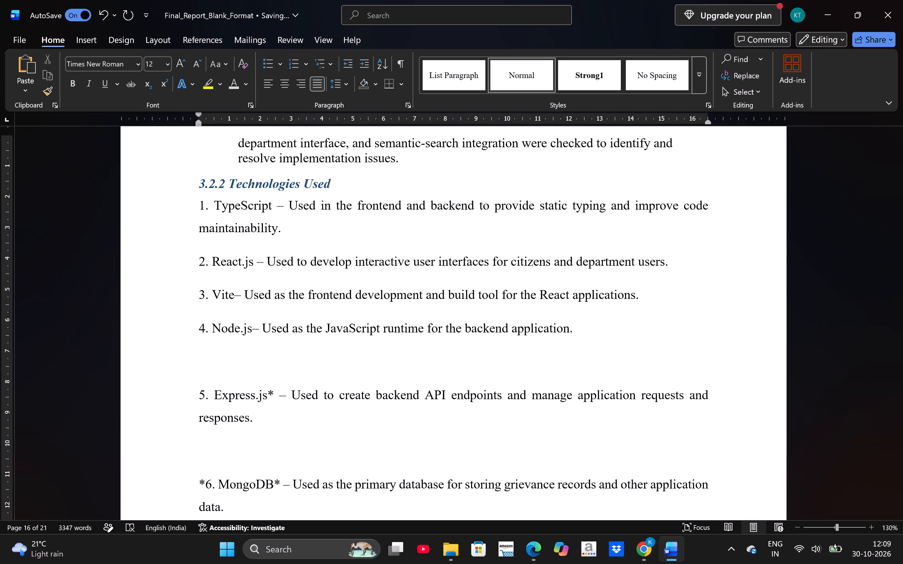
click(276, 394)
key(BackSpace)
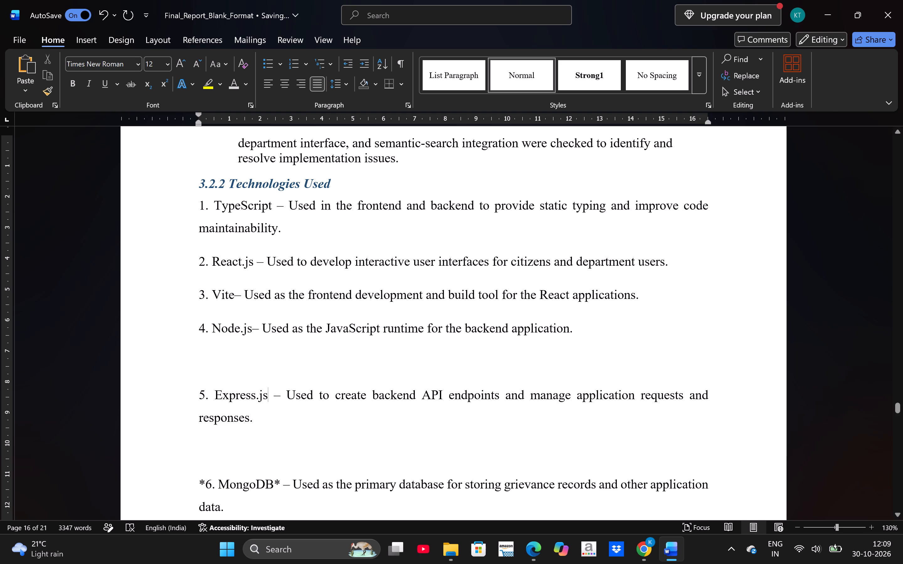
click(312, 357)
key(BackSpace)
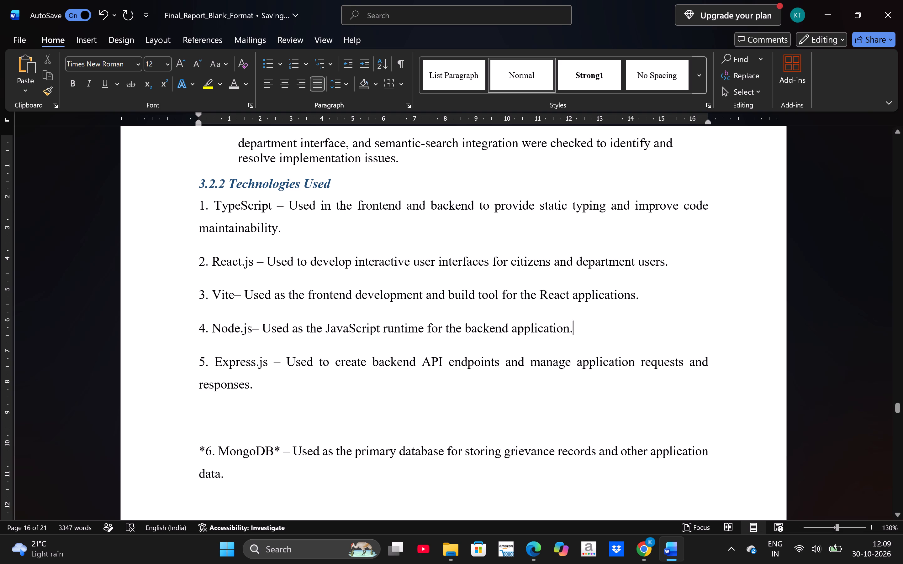
Remove the asterisks around "6. MongoDB" and delete the empty lines above and below that item.
click(251, 426)
key(BackSpace)
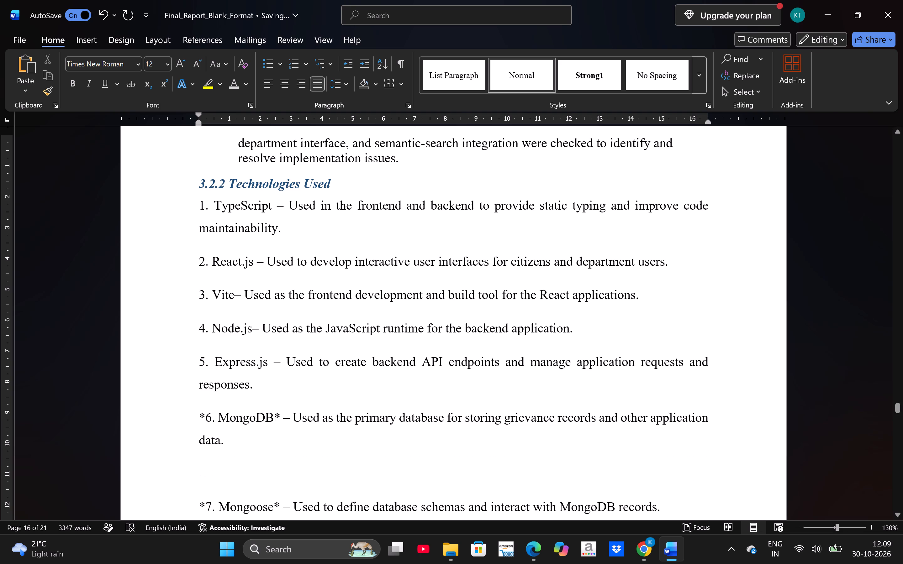
click(280, 417)
key(BackSpace)
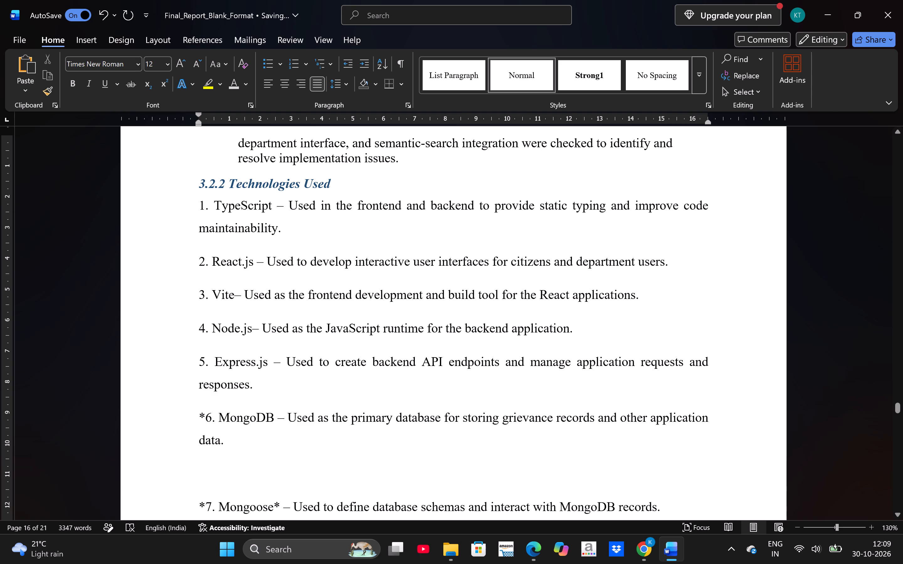
click(206, 416)
key(BackSpace)
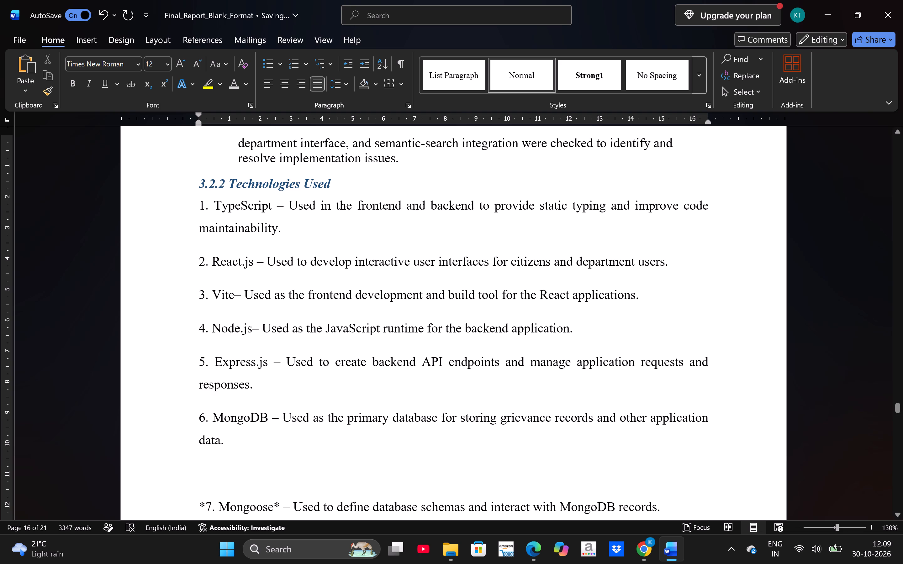
scroll(256, 432, down, 1)
click(273, 367)
key(BackSpace)
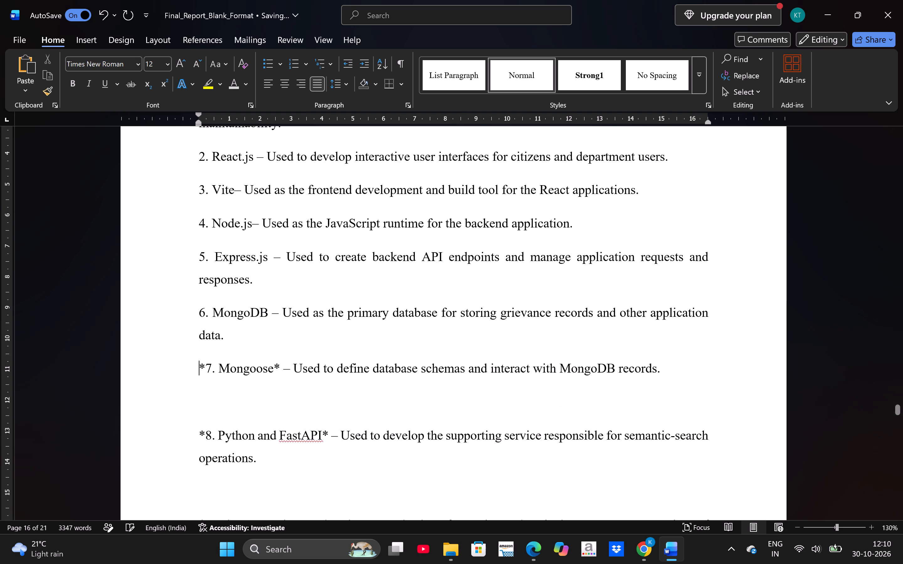
Remove the asterisks around "7. Mongoose" and the space before its dash, and delete the empty line below that item.
click(283, 367)
key(BackSpace)
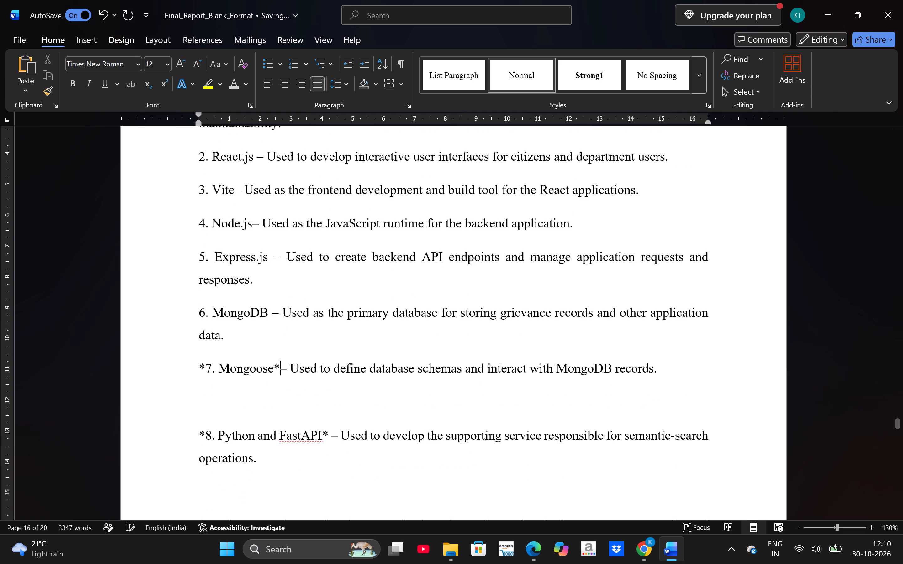
key(BackSpace)
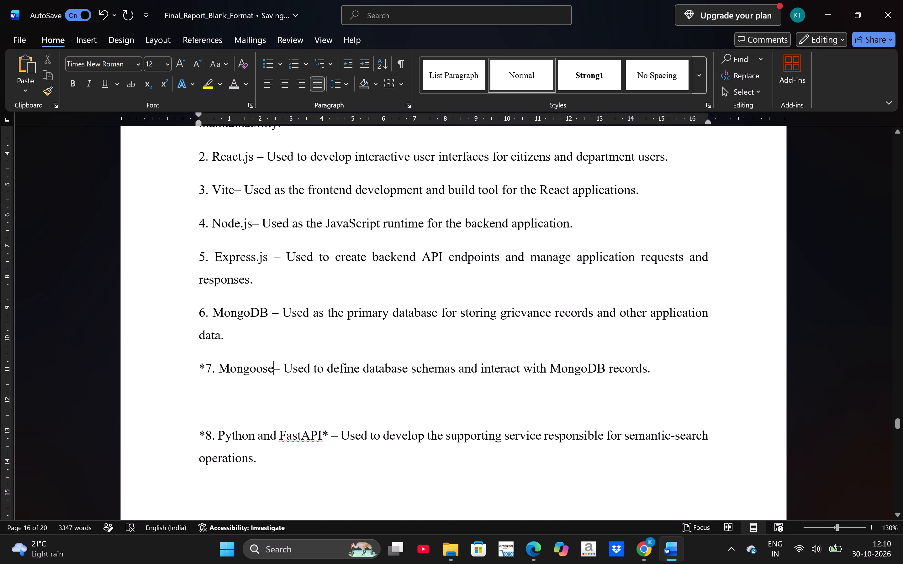
click(205, 367)
key(BackSpace)
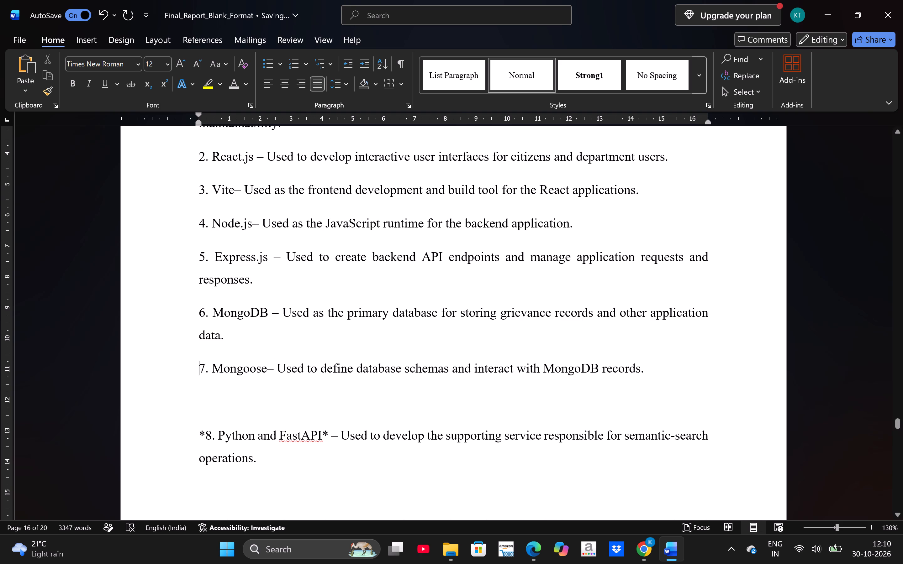
click(311, 410)
key(BackSpace)
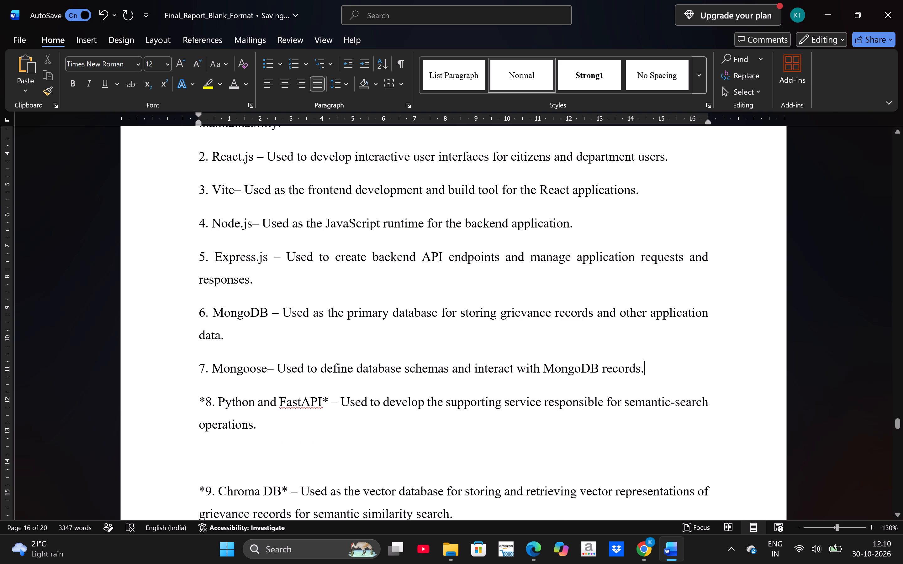
Remove the asterisks around "8. Python and FastAPI" in the technologies list.
click(327, 400)
key(BackSpace)
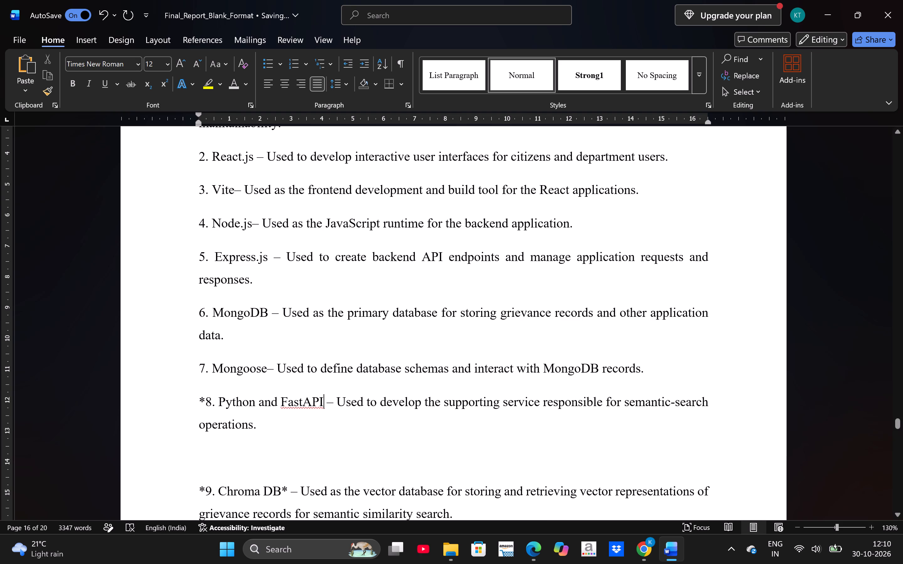
click(206, 401)
key(BackSpace)
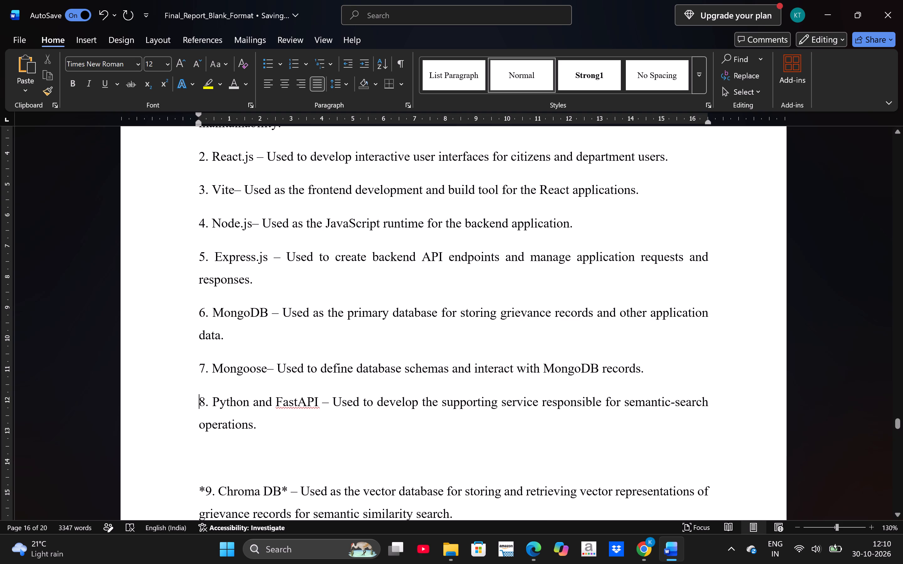
Delete the empty line above "9. Chroma DB", and remove the asterisks around that name and the space before its dash.
click(239, 459)
key(BackSpace)
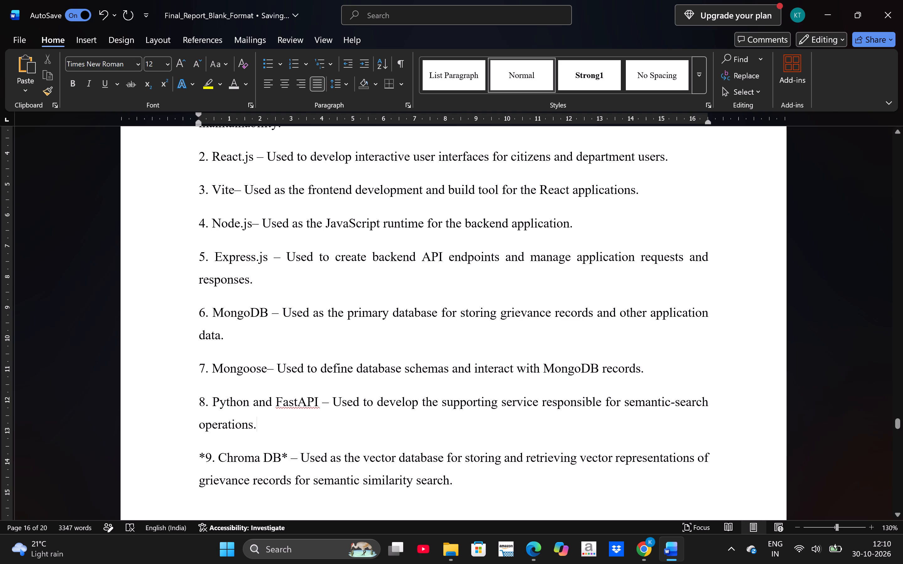
click(208, 457)
key(bracketright)
key(BackSpace)
key(BackSpace)
click(287, 462)
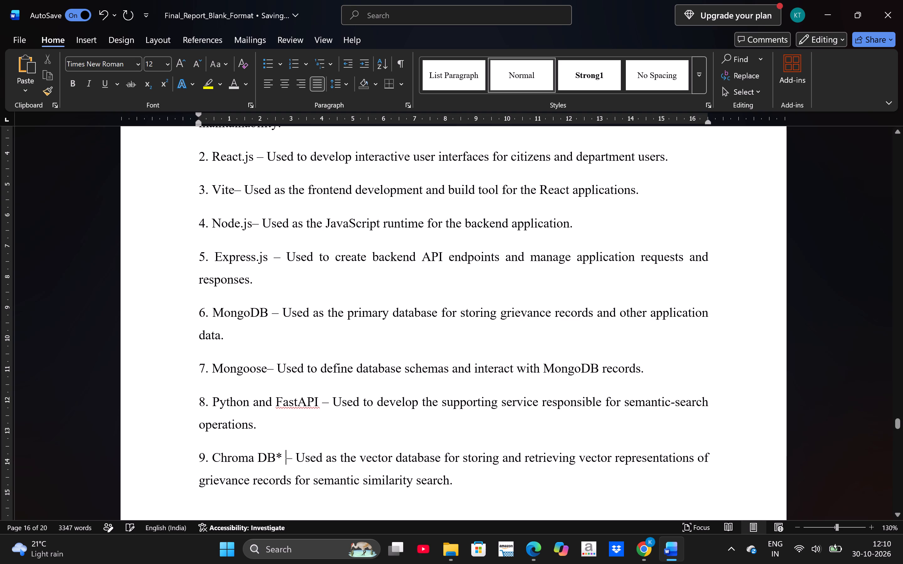
key(BackSpace)
key(BackSpace)
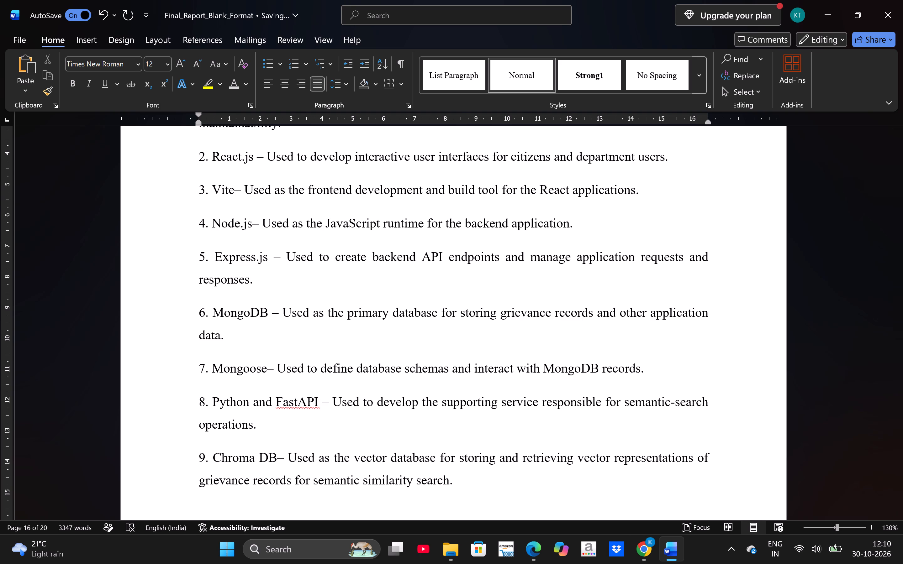
Delete the empty line above "10. Groq API" and remove the asterisks around that name, keeping a space before the dash.
scroll(287, 462, down, 2)
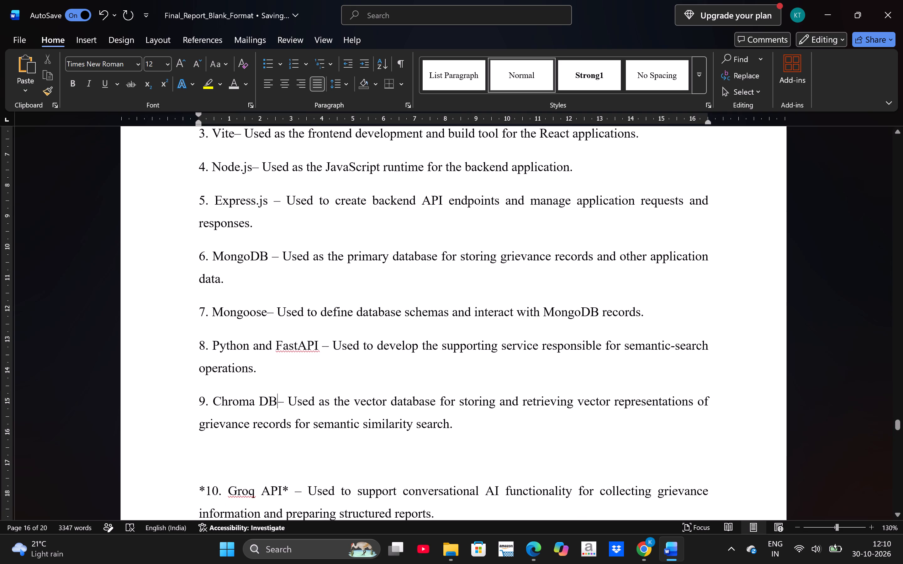
scroll(287, 462, down, 1)
click(243, 394)
key(BackSpace)
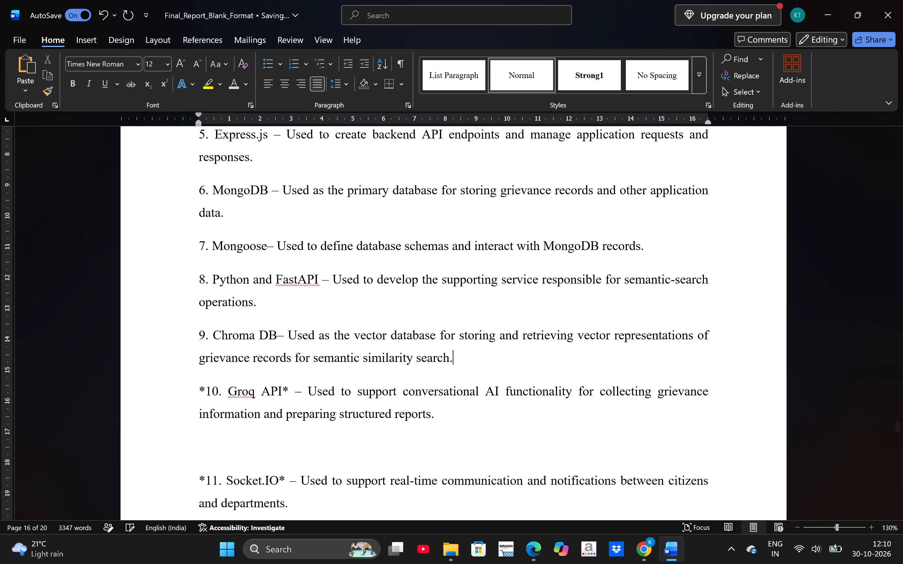
click(208, 389)
key(BackSpace)
click(289, 393)
text(]])
key(BackSpace)
key(BackSpace)
key(BackSpace)
key(BackSpace)
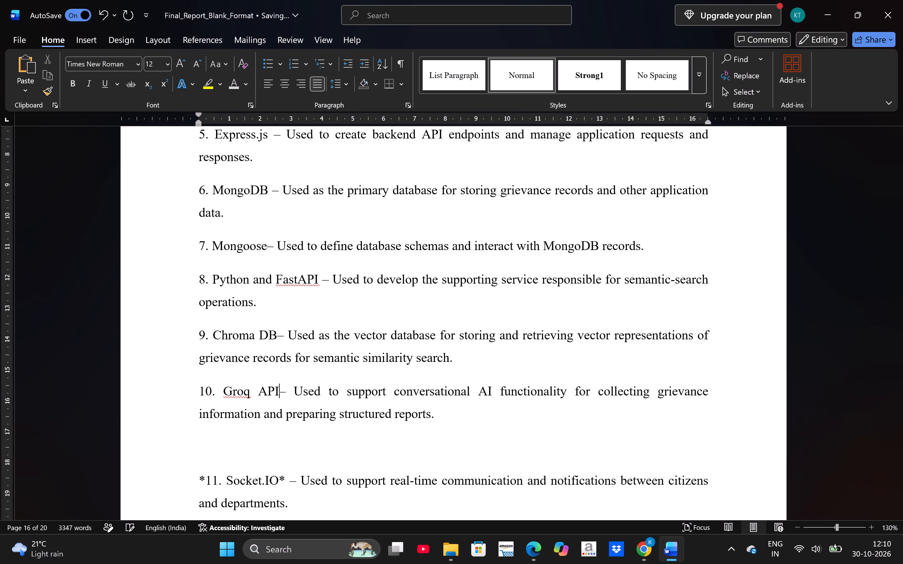
key(space)
Delete the empty line above "11. Socket.IO" and remove the asterisks around that name, keeping a space before the dash.
click(274, 461)
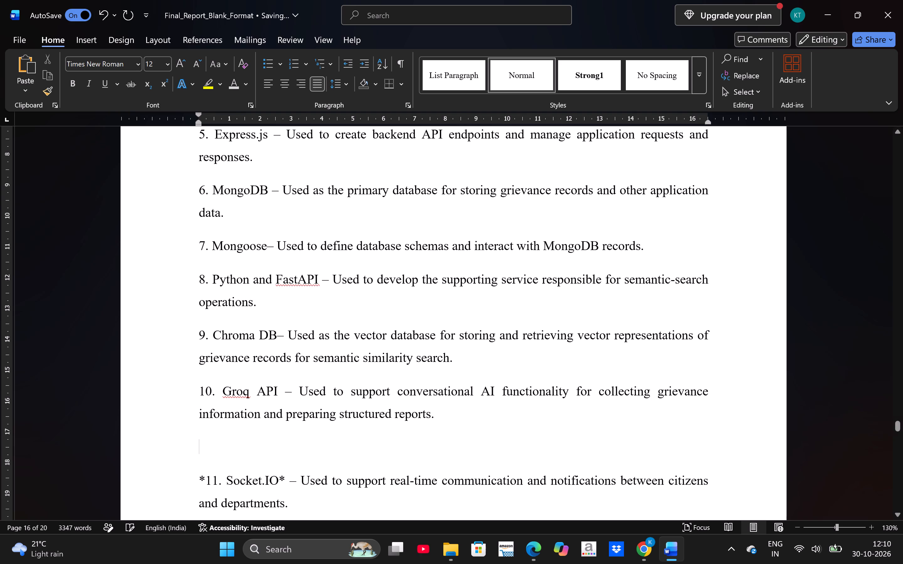
key(BackSpace)
click(288, 443)
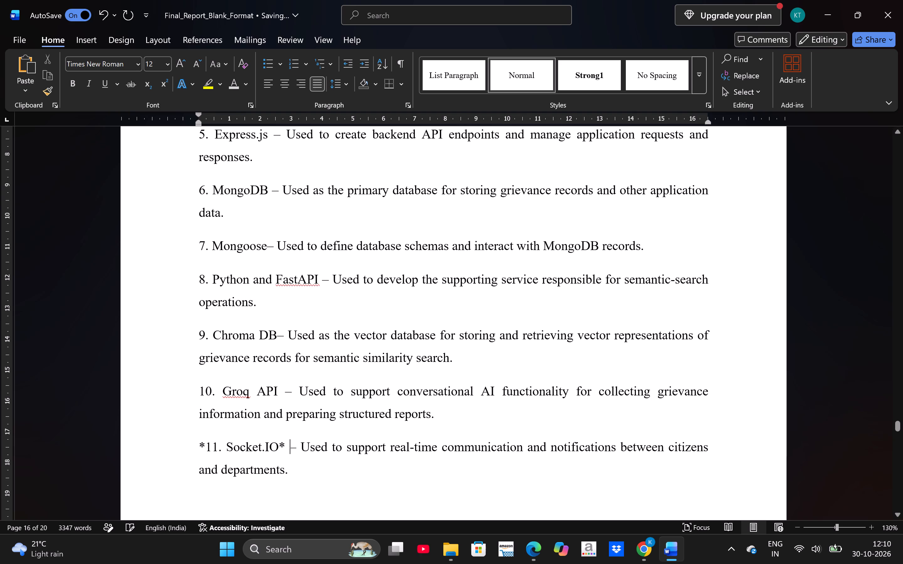
key(BackSpace)
key(BackSpace)
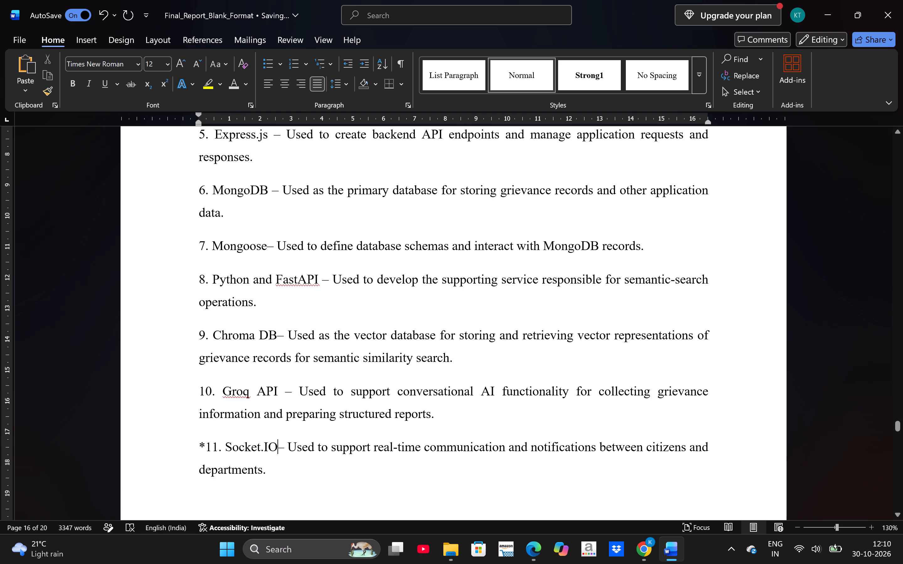
key(space)
click(208, 446)
key(BackSpace)
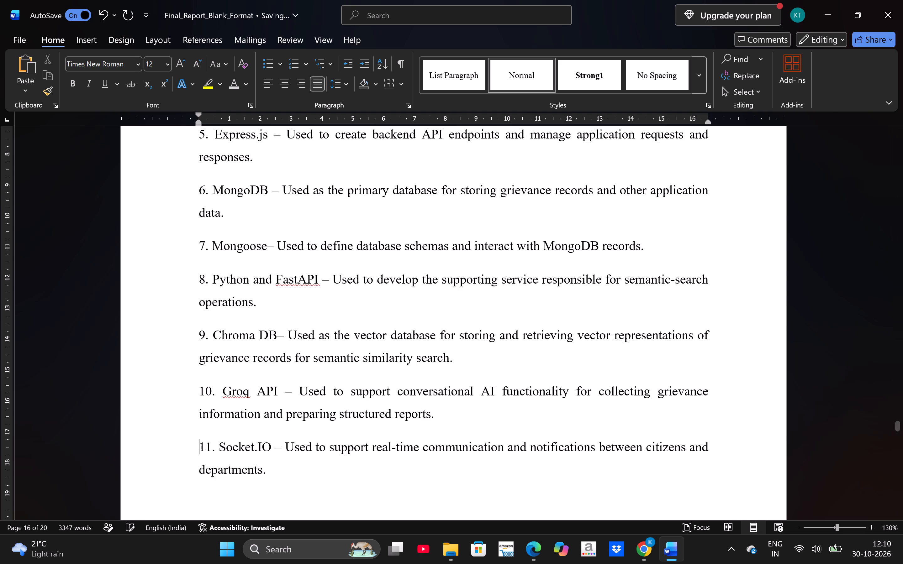
Delete the empty line above "12. Multer and Cloudinary" and remove the asterisks around that name, keeping a space before the dash.
scroll(208, 446, down, 1)
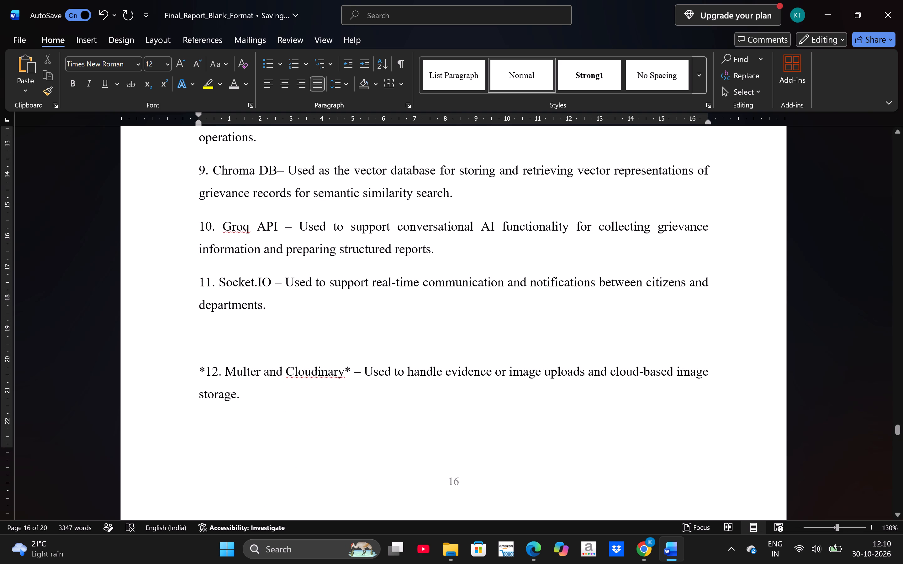
click(276, 344)
key(BackSpace)
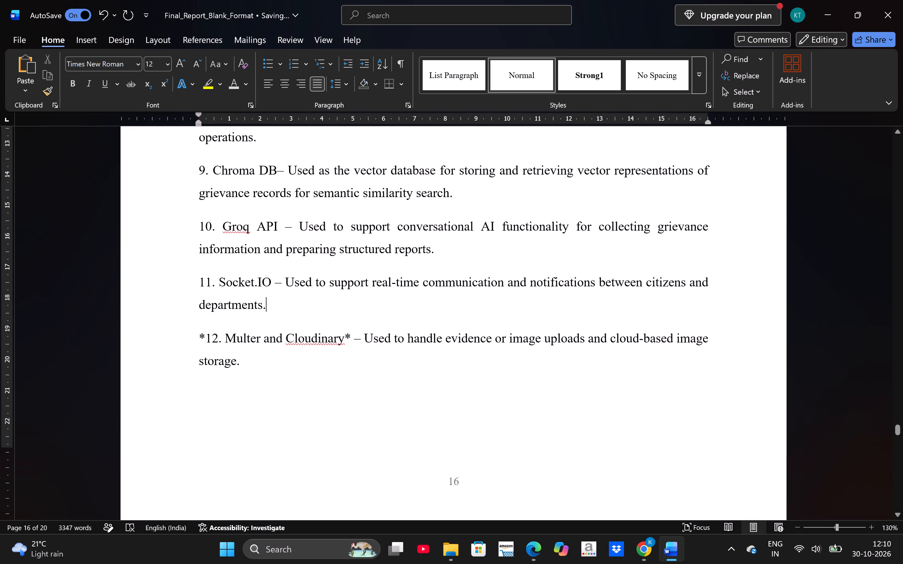
click(206, 335)
key(BackSpace)
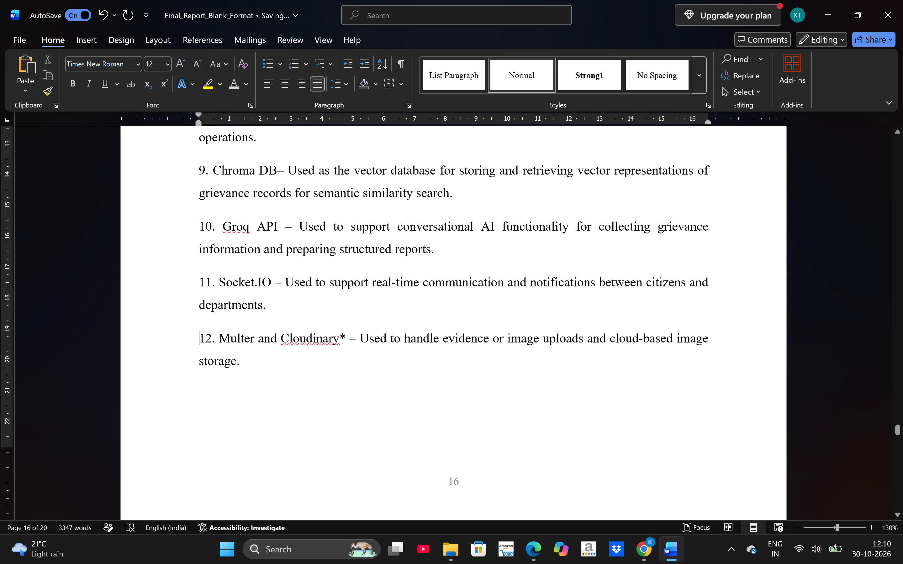
click(350, 337)
key(BackSpace)
key(BackSpace)
key(space)
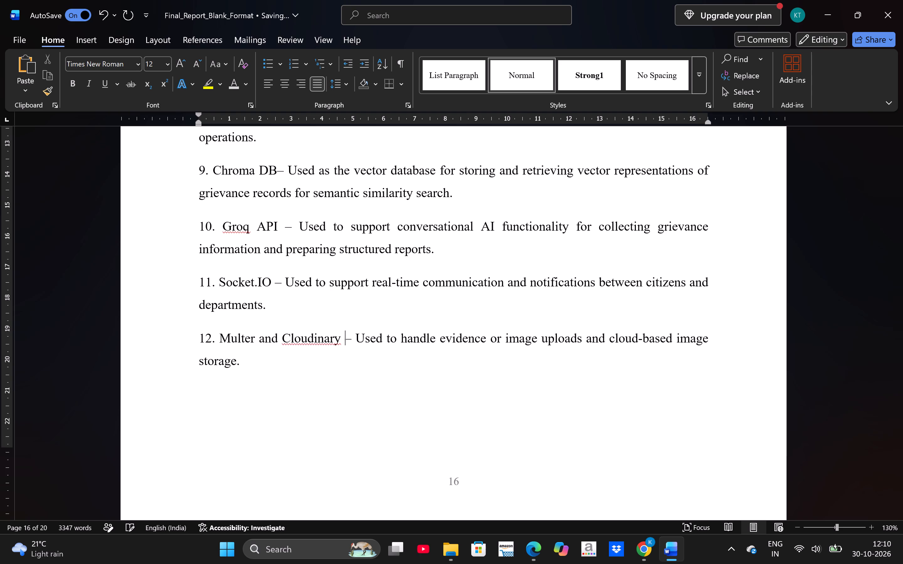
Remove the asterisks around "13. Leaflet and OpenStreetMap" in the technologies list.
scroll(350, 337, down, 1)
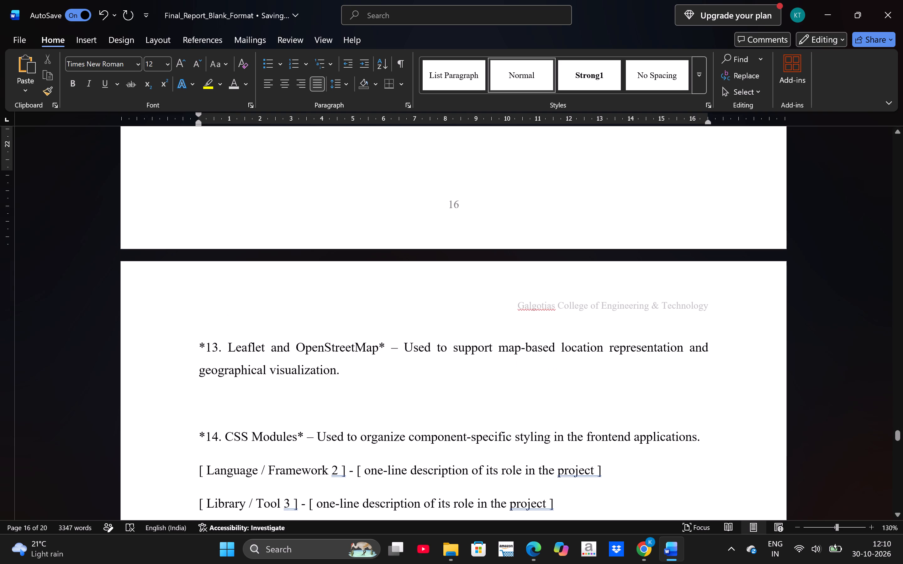
click(206, 347)
key(BackSpace)
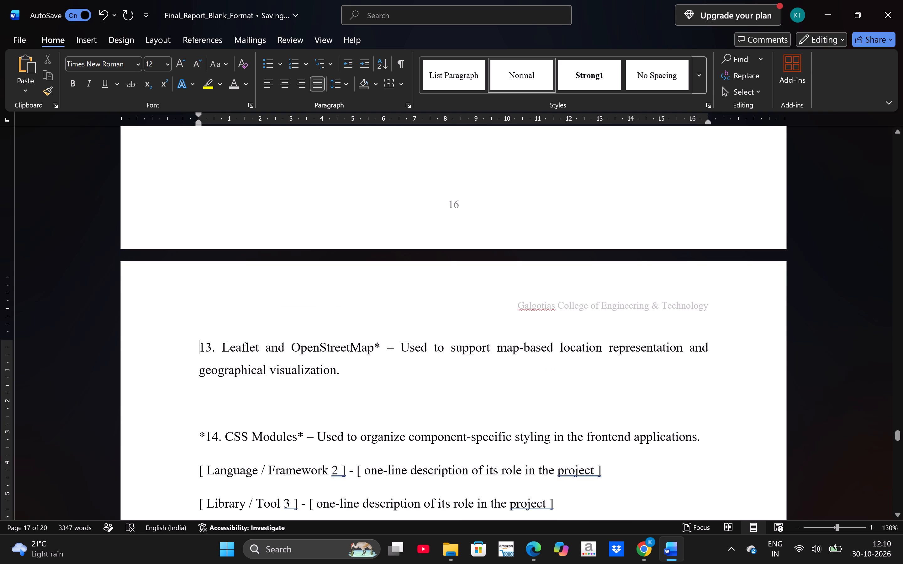
click(384, 344)
key(Left)
key(BackSpace)
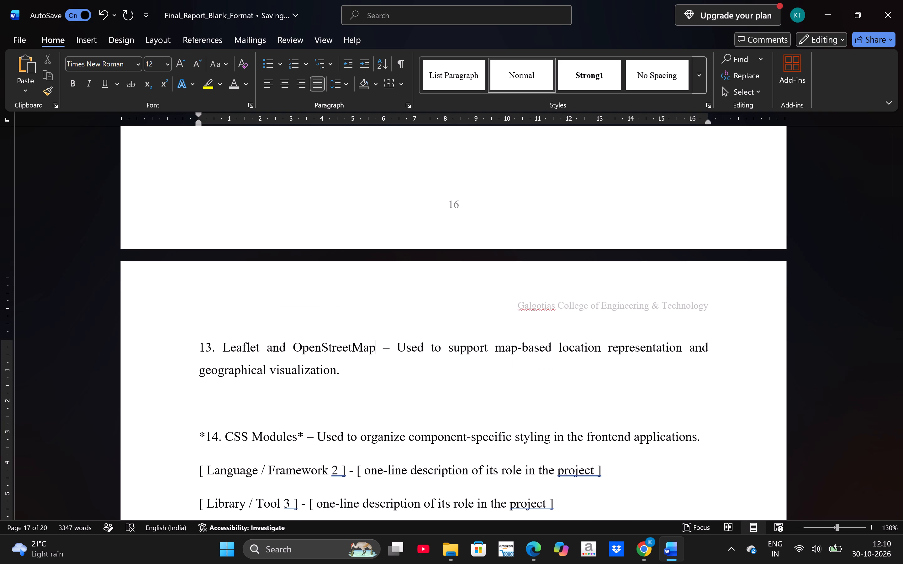
Delete the empty line above "14. CSS Modules" and remove the asterisks around that name, keeping a space before the dash.
click(305, 404)
key(BackSpace)
click(206, 403)
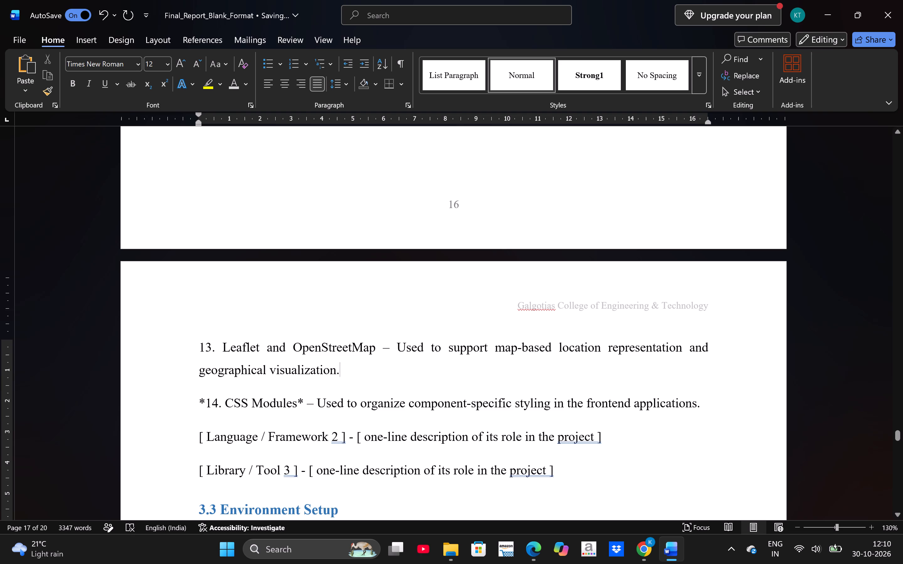
key(BackSpace)
click(299, 401)
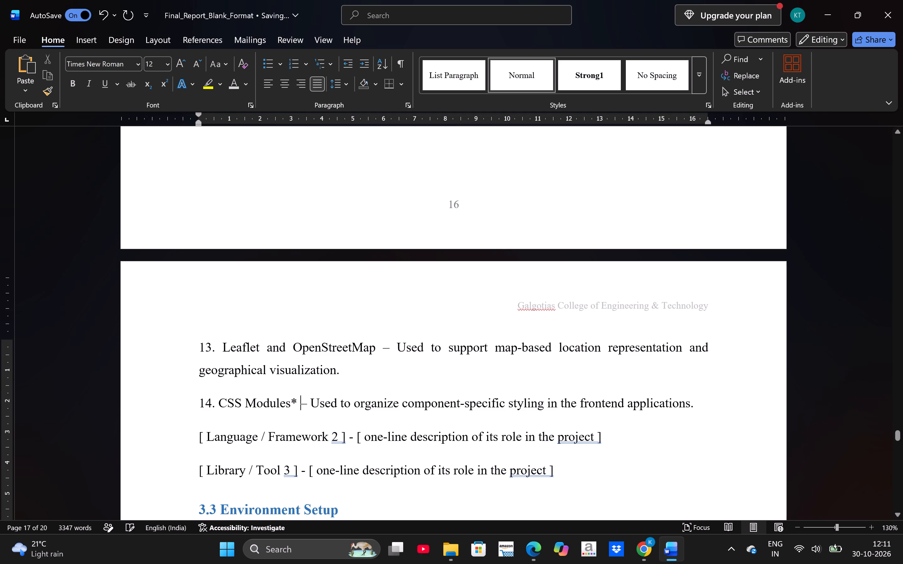
key(BackSpace)
key(BackSpace)
key(space)
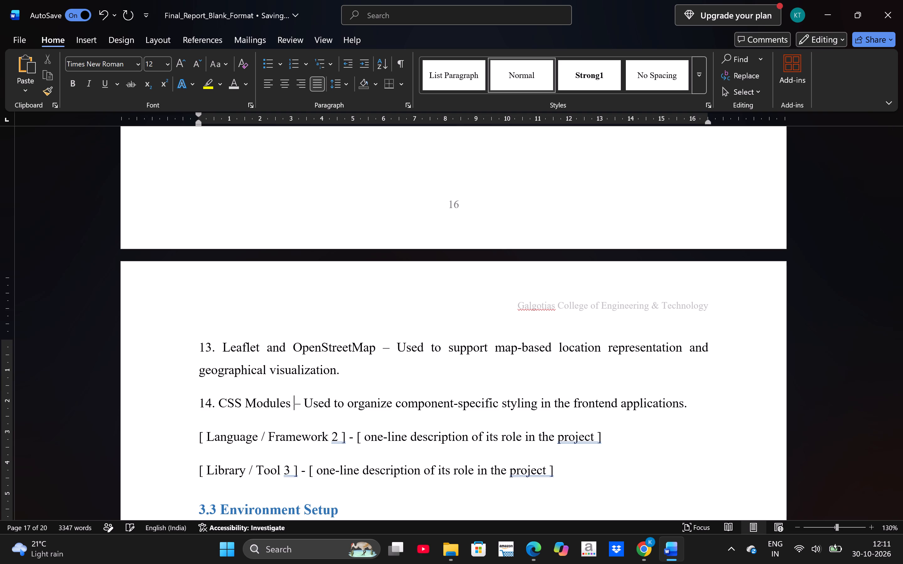
Delete the leftover "Language / Framework 2" and "Library / Tool 3" placeholder lines above the 3.3 Environment Setup heading.
scroll(299, 401, down, 1)
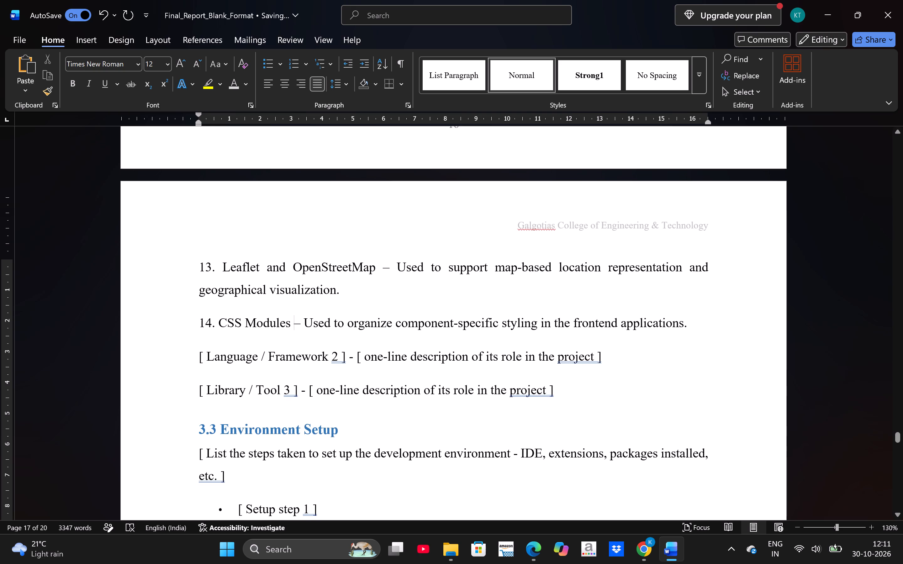
click(201, 355)
drag(201, 355, 356, 414)
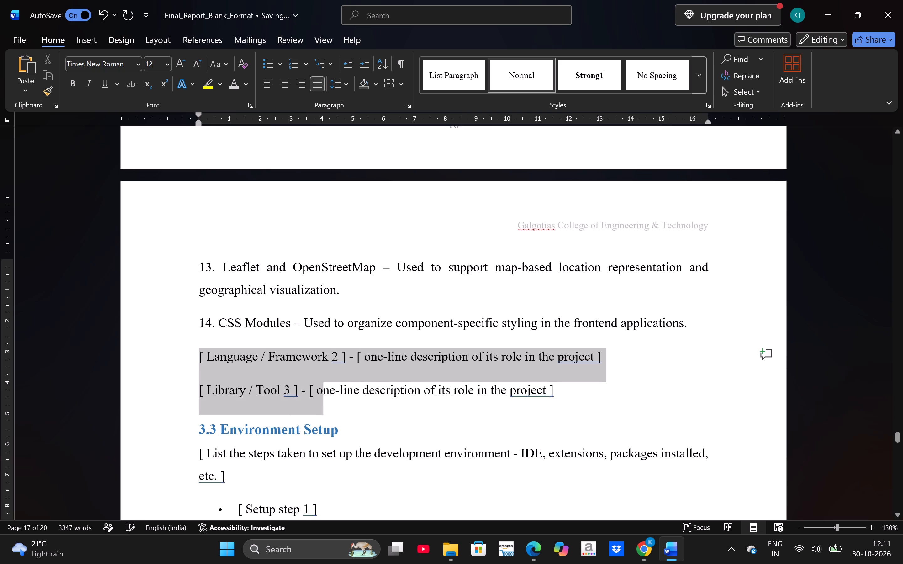
drag(356, 414, 557, 399)
key(BackSpace)
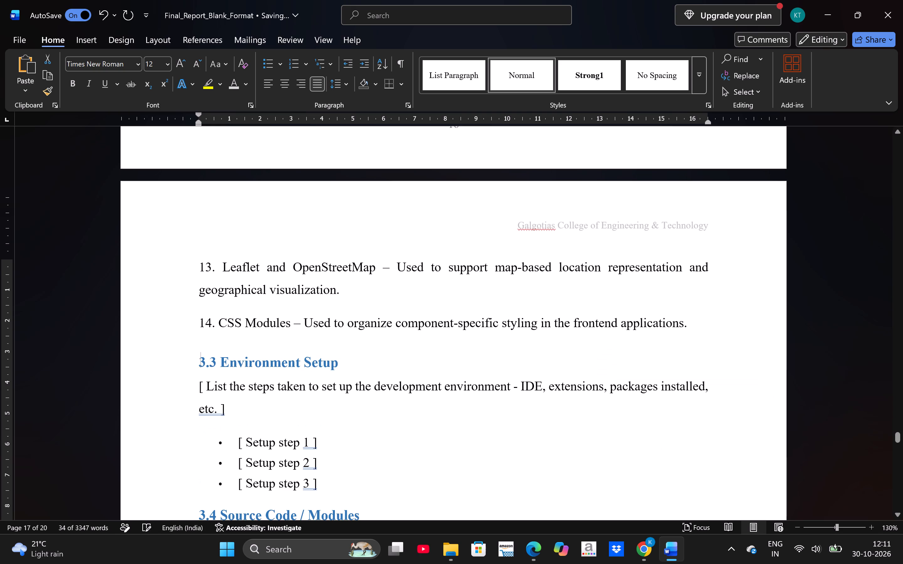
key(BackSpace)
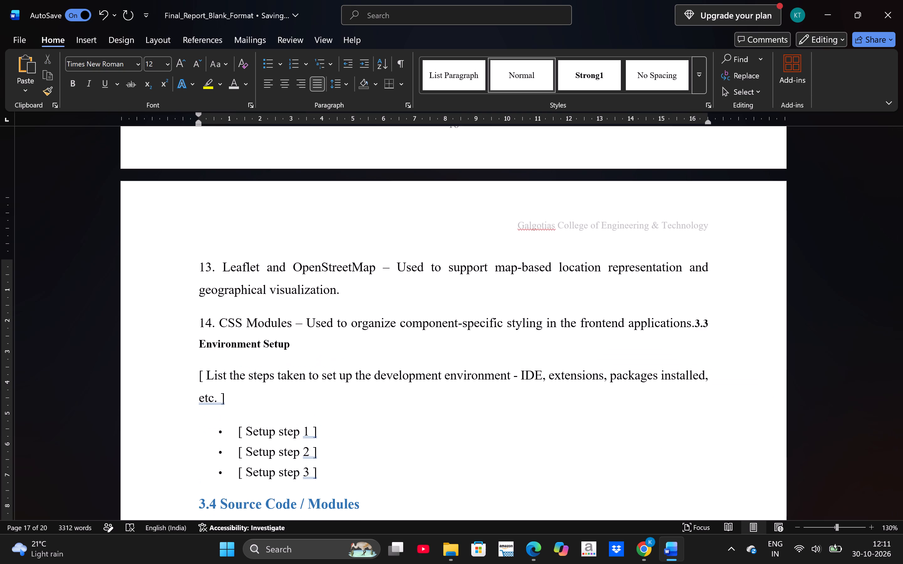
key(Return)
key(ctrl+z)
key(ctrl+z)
Delete the empty line between the Multer and Cloudinary item and the Leaflet and OpenStreetMap item.
scroll(488, 382, up, 2)
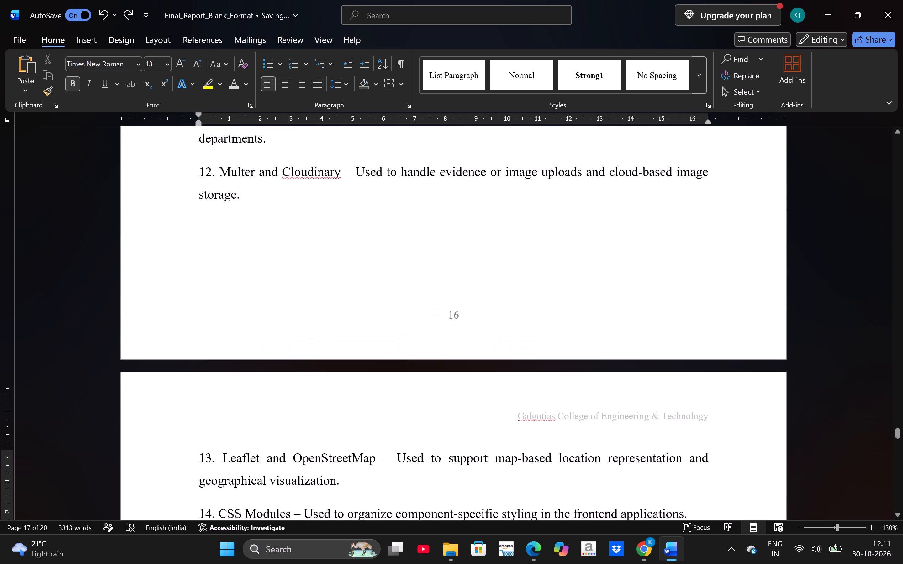
click(393, 247)
key(BackSpace)
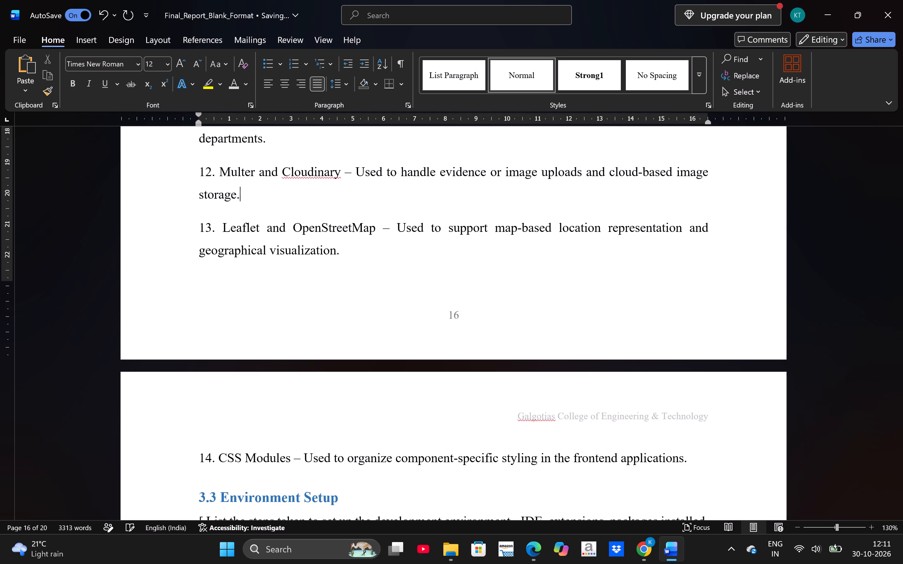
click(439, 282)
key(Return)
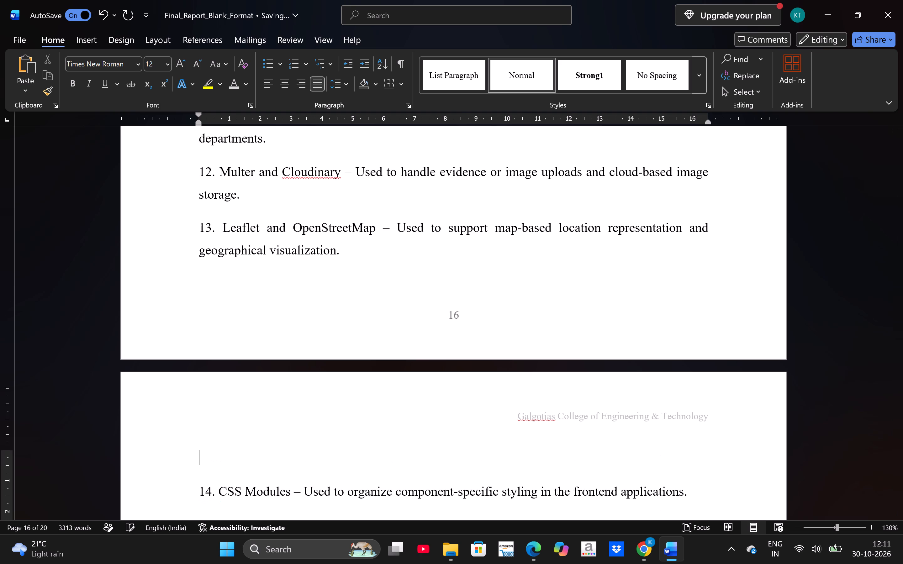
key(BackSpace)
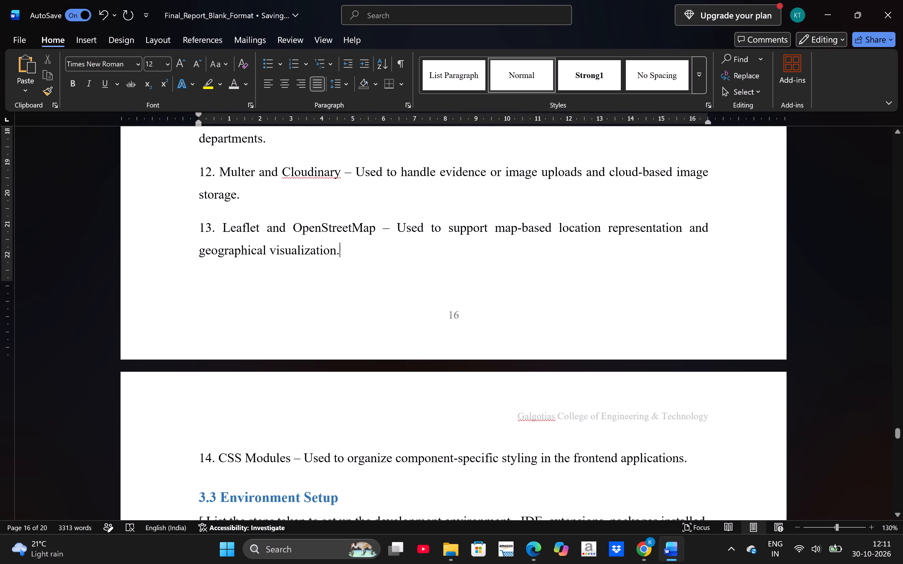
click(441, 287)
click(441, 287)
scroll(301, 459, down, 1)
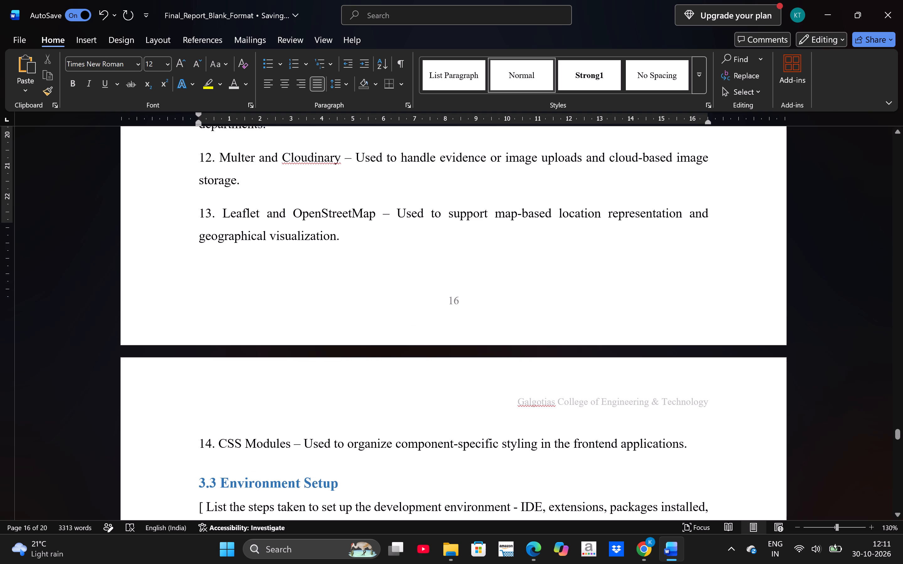
Review the cleaned-up list under 3.2.2 Technologies Used, from TypeScript through Leaflet and OpenStreetMap, for leftover formatting problems.
scroll(301, 459, down, 1)
scroll(301, 459, up, 5)
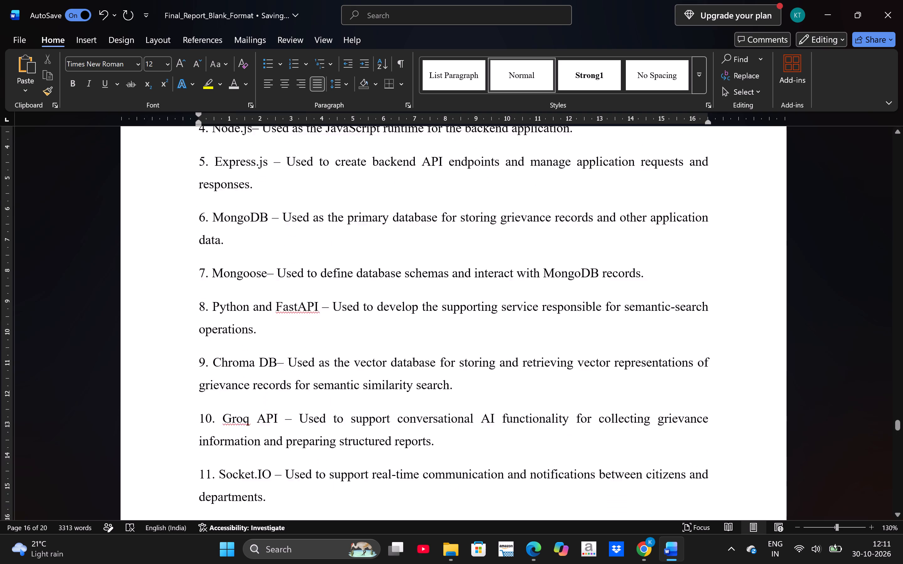
scroll(301, 459, up, 2)
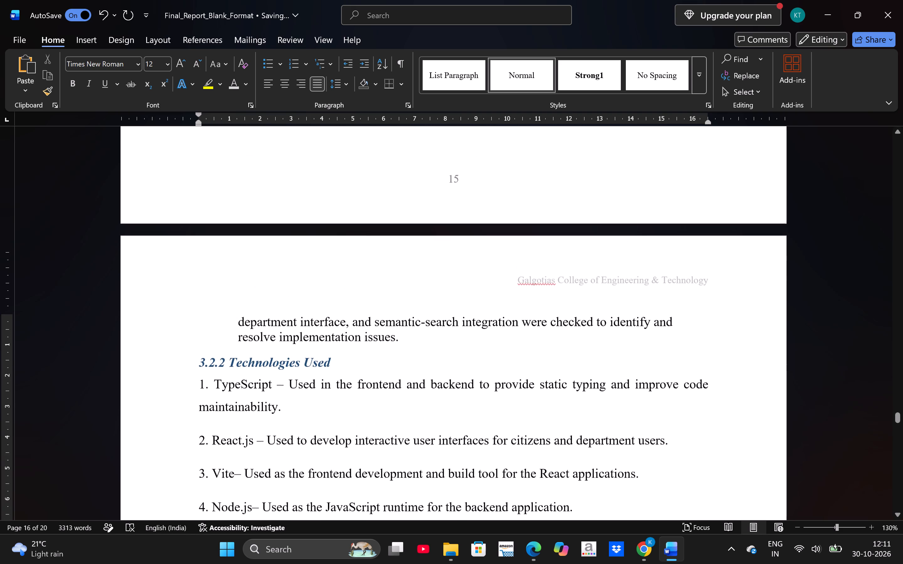
scroll(301, 459, down, 2)
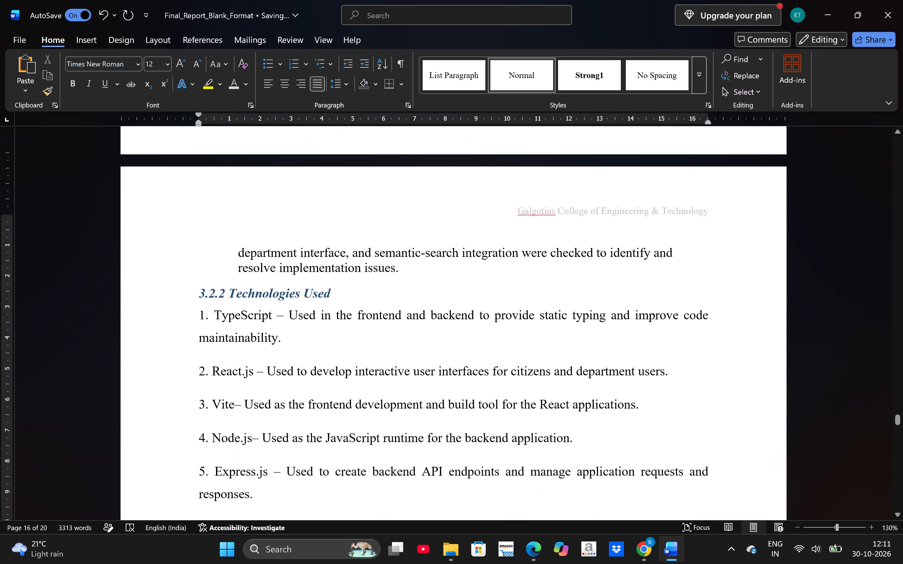
scroll(301, 459, down, 3)
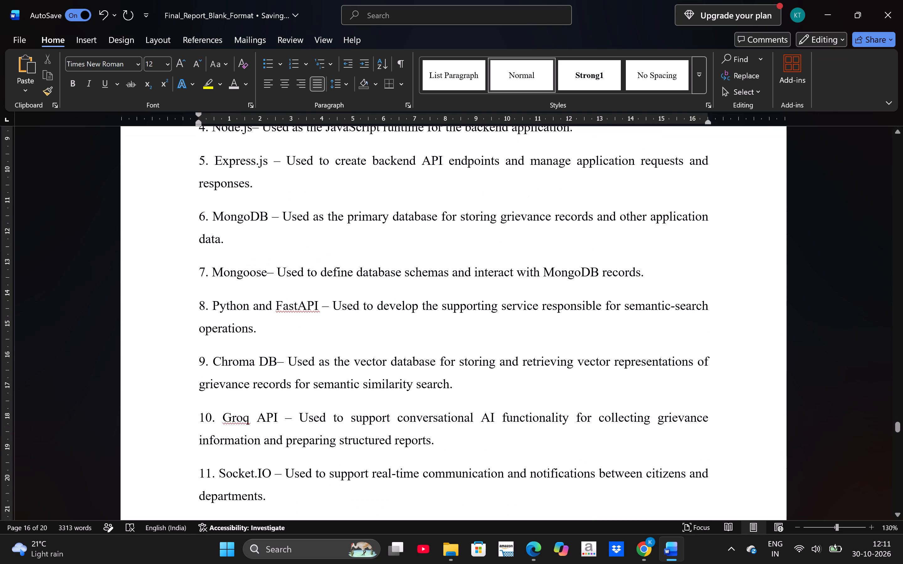
scroll(301, 459, down, 1)
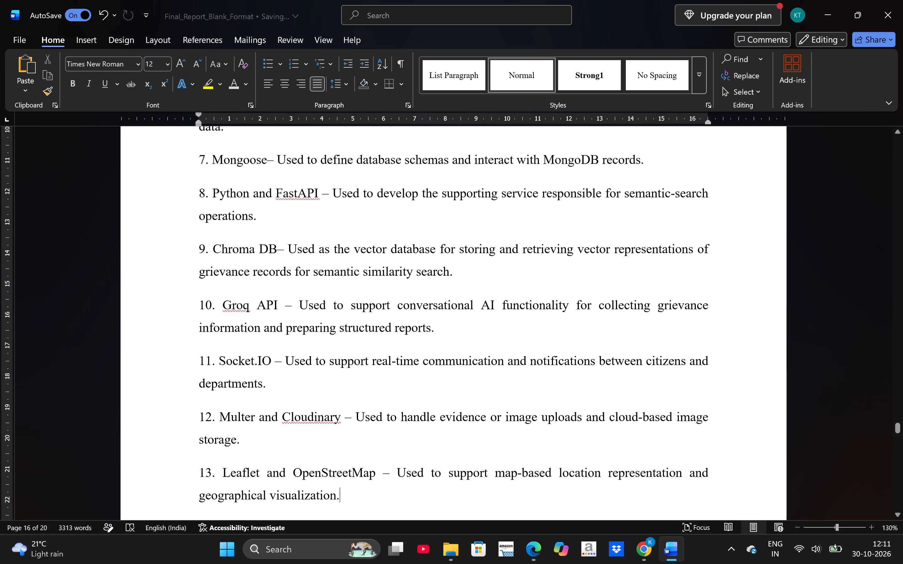
Look through the remaining template sections from 3.3 Environment Setup to the references for placeholders that still need filling in.
scroll(238, 282, down, 3)
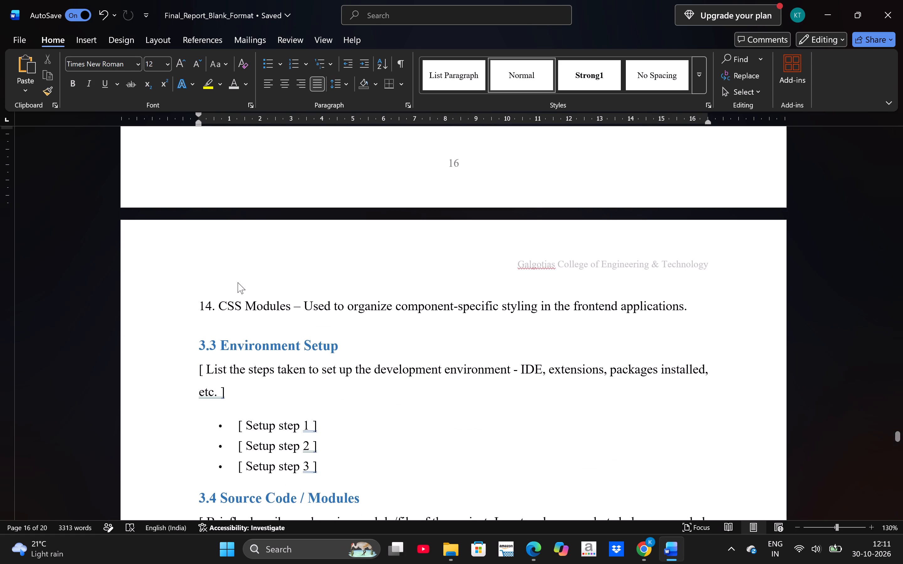
scroll(238, 282, down, 3)
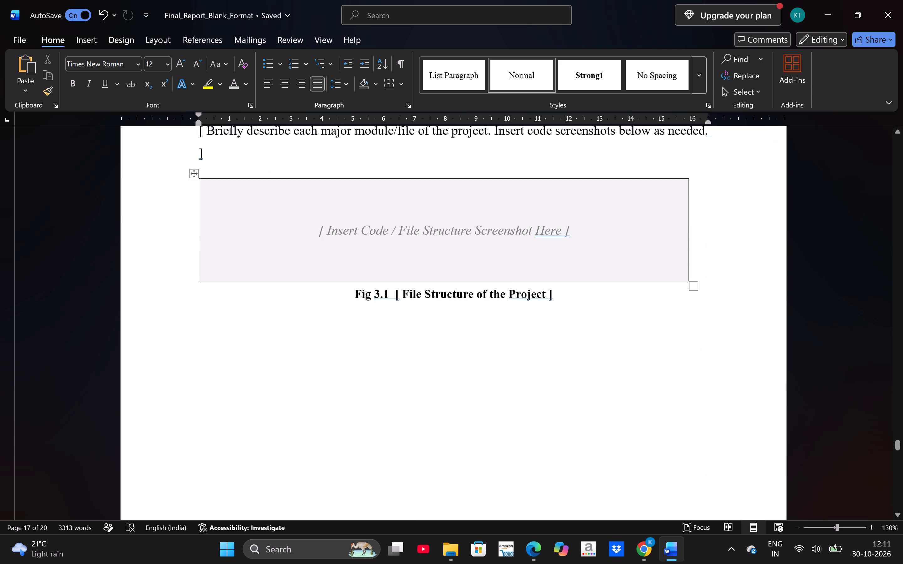
scroll(238, 282, down, 5)
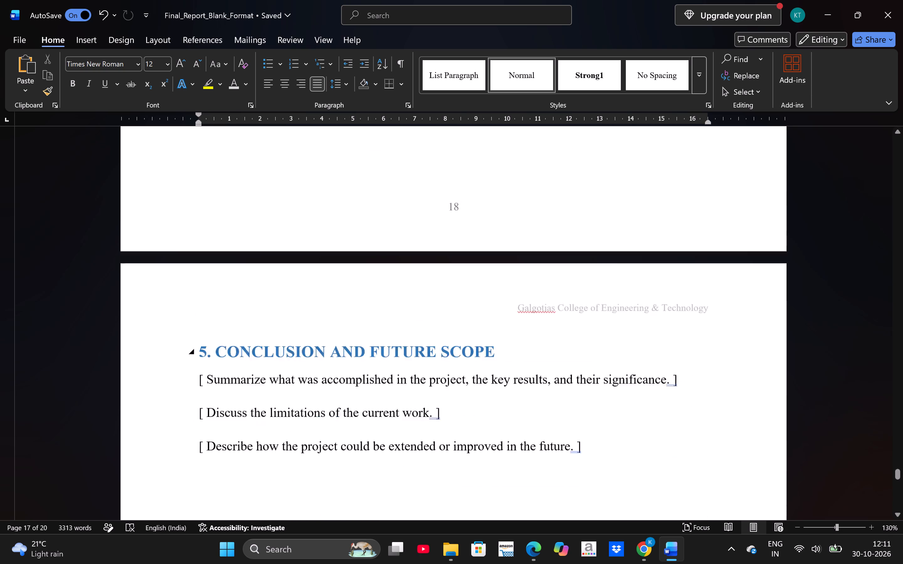
scroll(238, 282, down, 7)
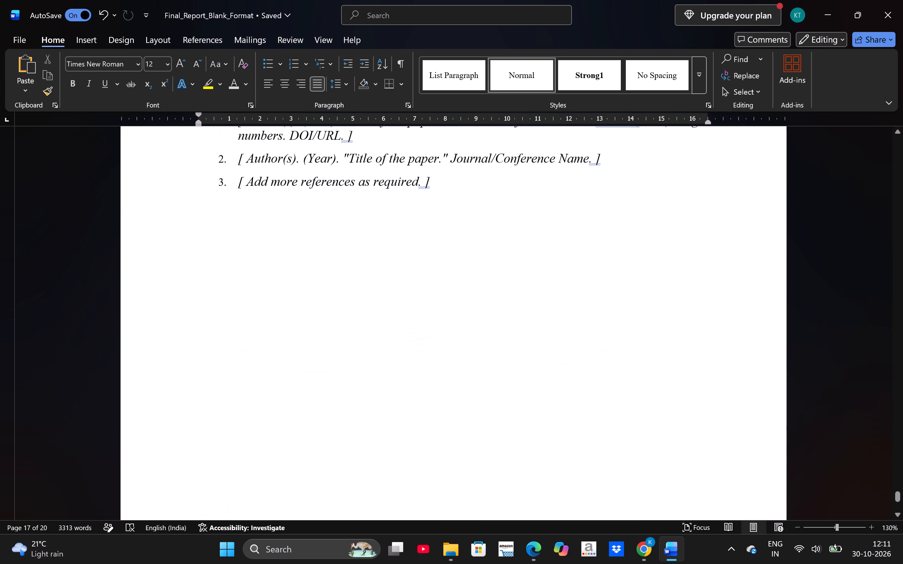
scroll(238, 282, up, 10)
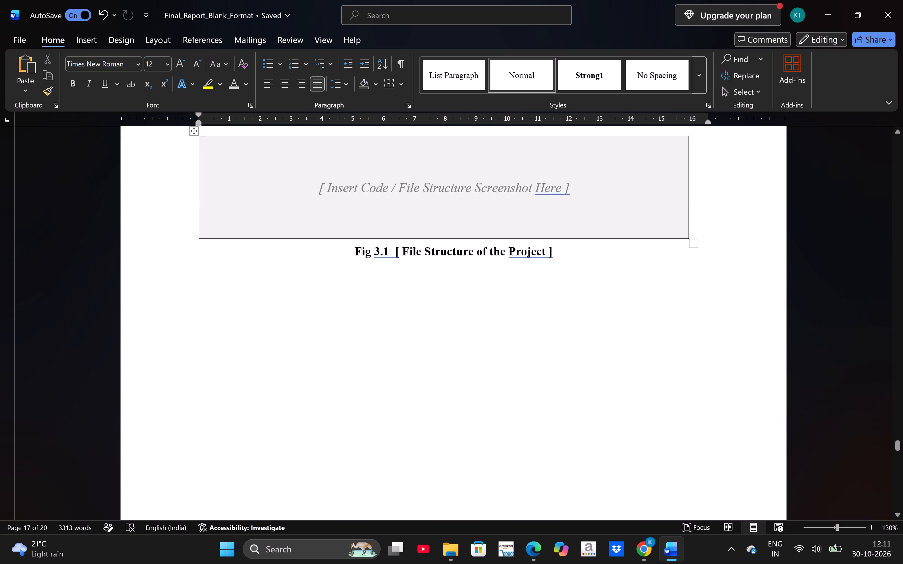
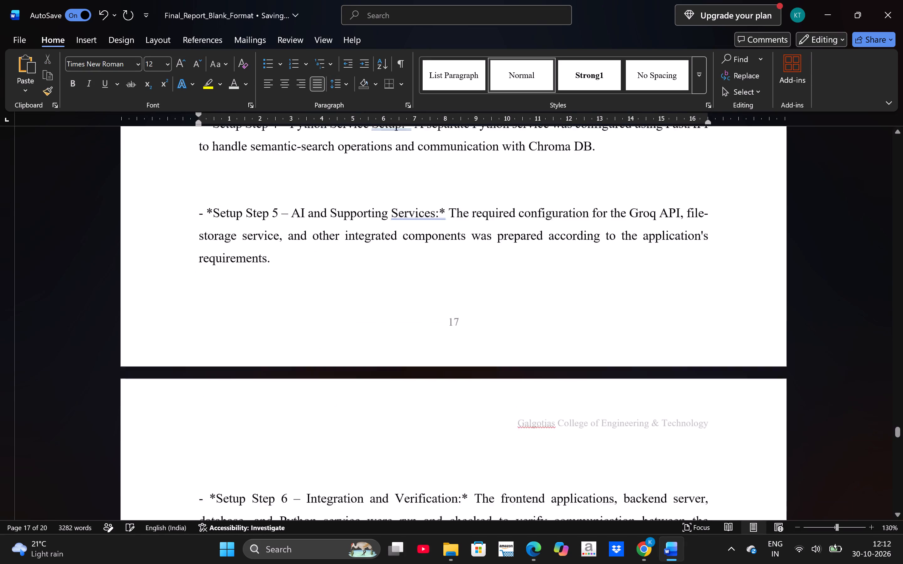
Remove the leftover "[ List" template text from the start of the first paragraph under 3.3 Environment Setup.
scroll(275, 266, up, 3)
click(230, 281)
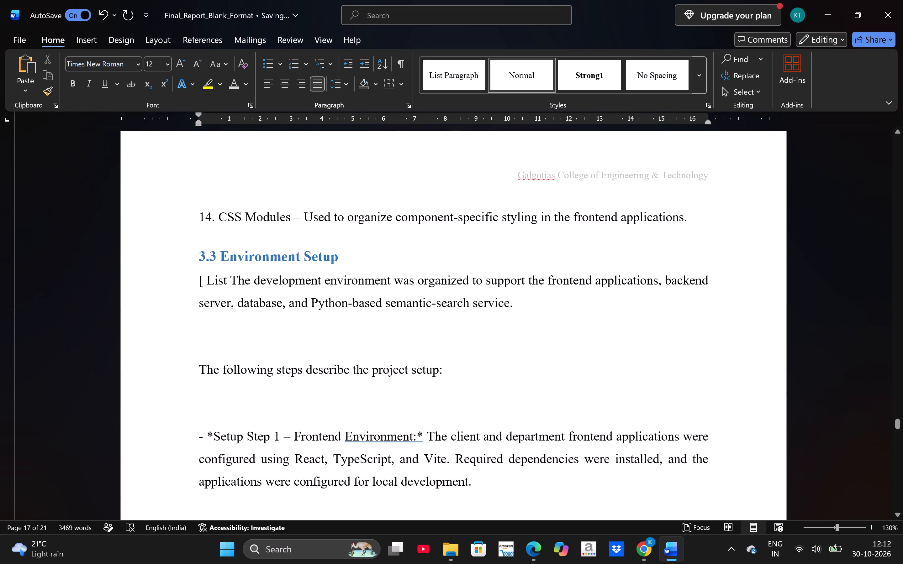
key(BackSpace)
key(BackSpace)
key(BackSpace)
key(BackSpace)
key(BackSpace)
key(BackSpace)
key(BackSpace)
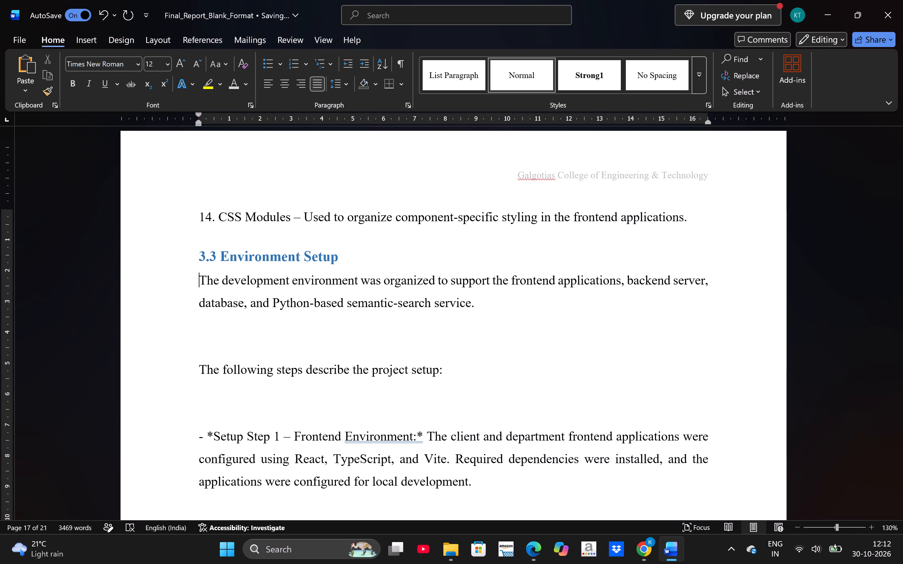
Delete the empty lines above and below the sentence "The following steps describe the project setup:".
click(230, 335)
key(BackSpace)
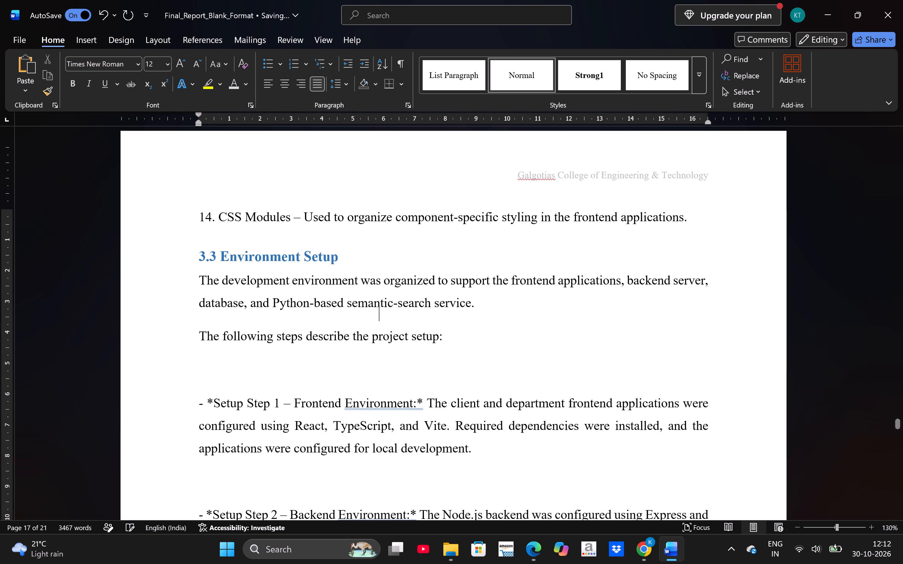
click(259, 369)
key(BackSpace)
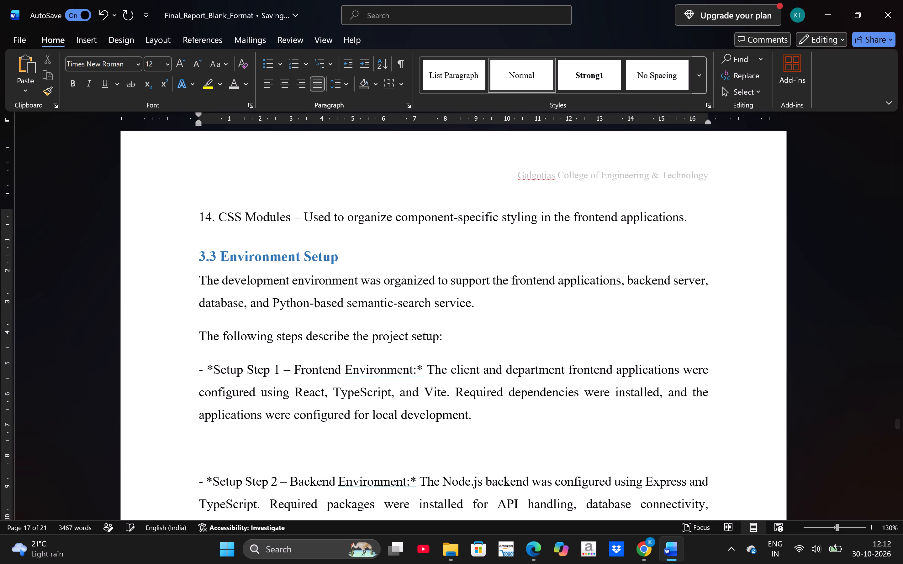
Turn the Setup Step 1 – Frontend Environment paragraph into a bullet, removing its leading dash and both stray asterisks.
click(214, 368)
key(BackSpace)
key(BackSpace)
key(BackSpace)
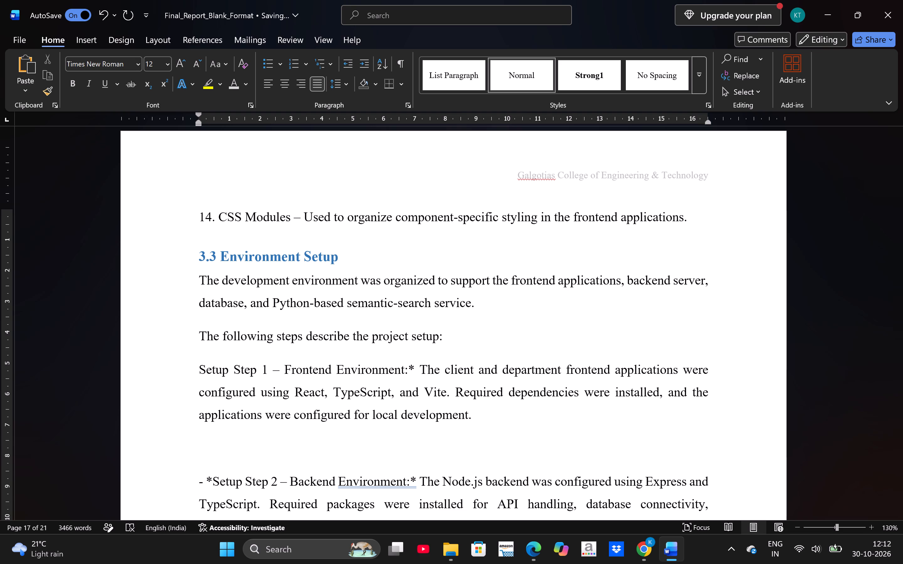
click(270, 63)
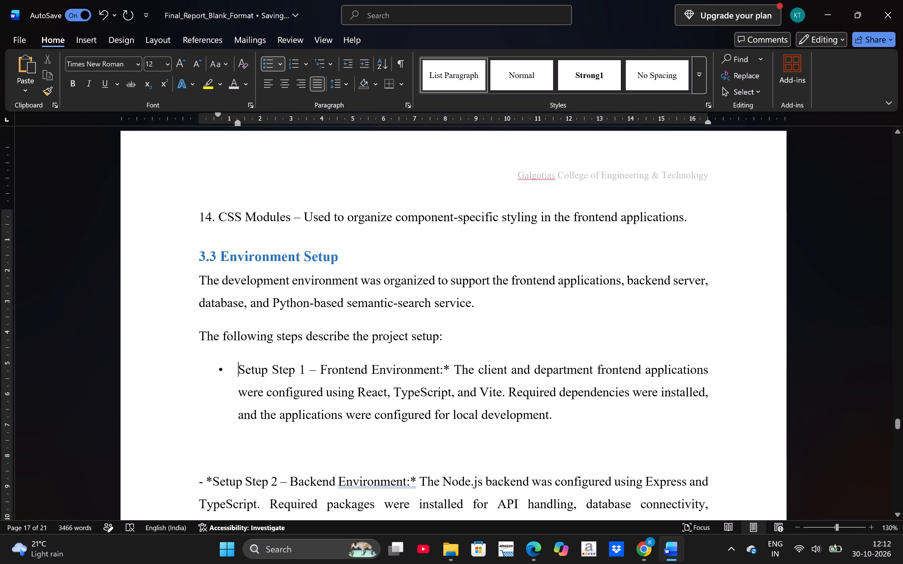
scroll(252, 444, down, 1)
click(452, 294)
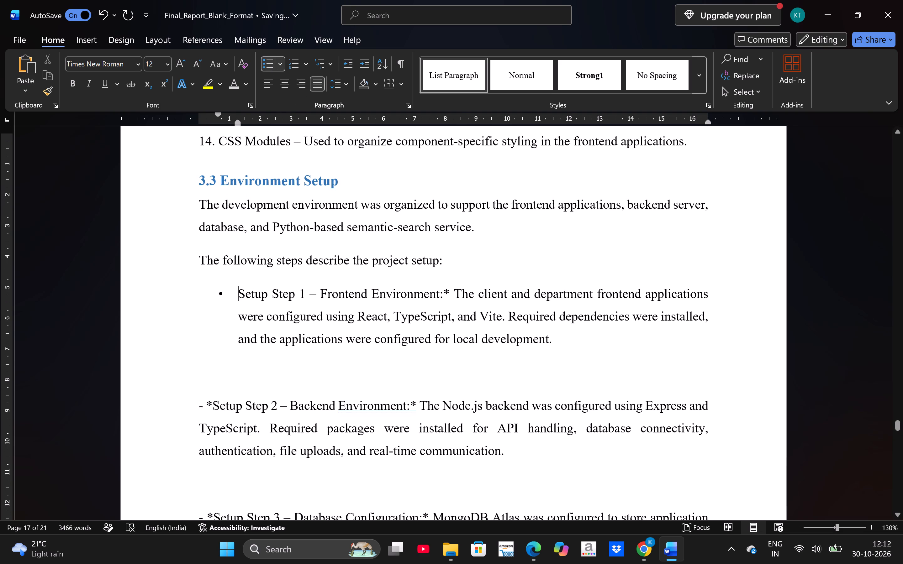
key(BackSpace)
key(BackSpace)
key(space)
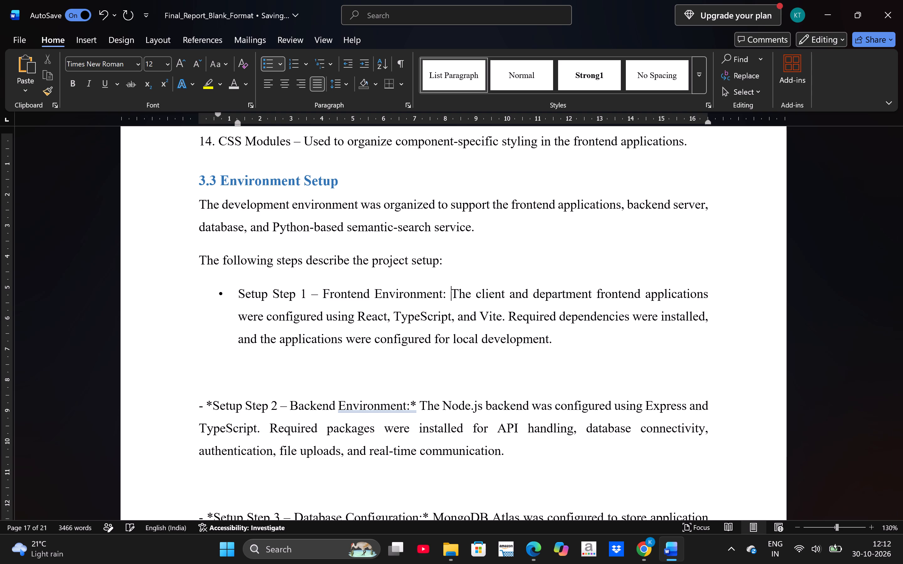
Strip the dash and asterisks from the Setup Step 2 – Backend Environment paragraph and make it a bullet.
click(214, 404)
key(BackSpace)
key(BackSpace)
key(BackSpace)
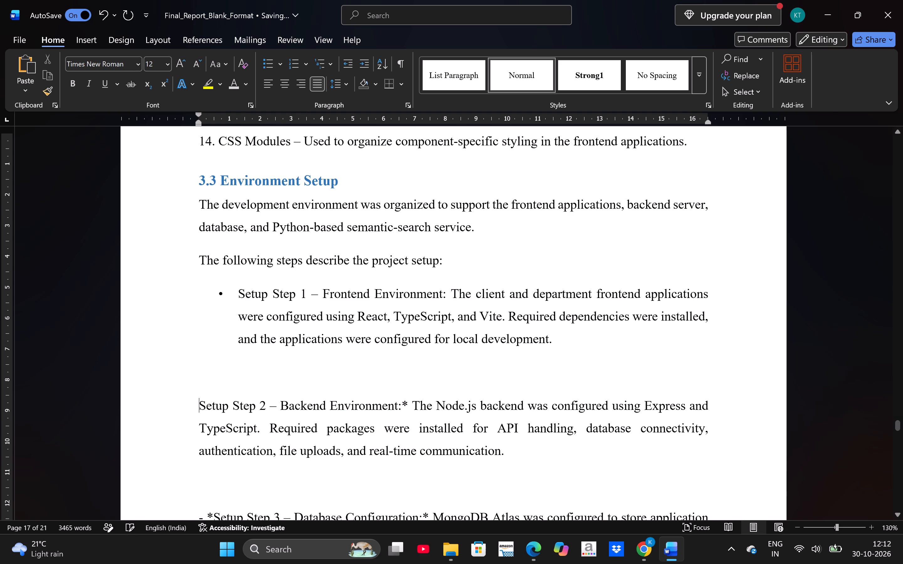
click(407, 405)
key(BackSpace)
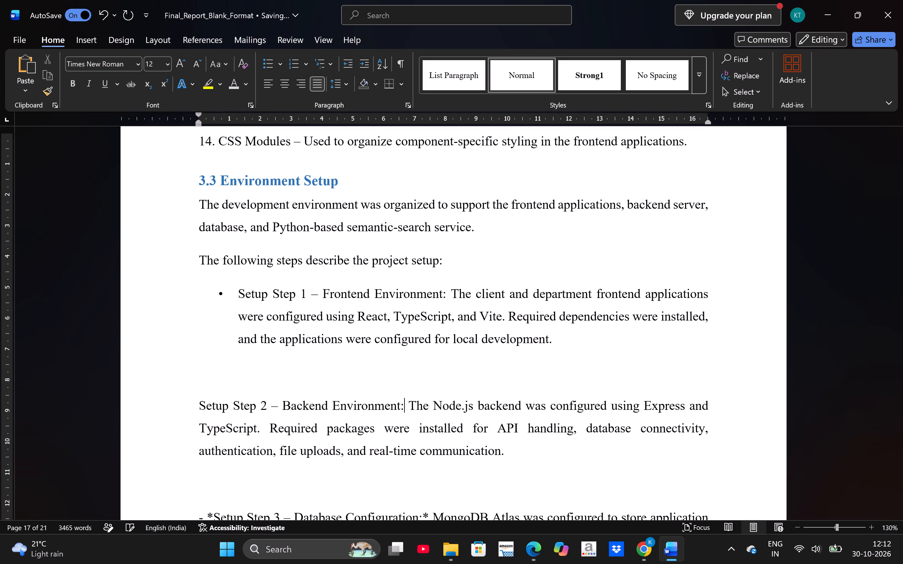
click(270, 64)
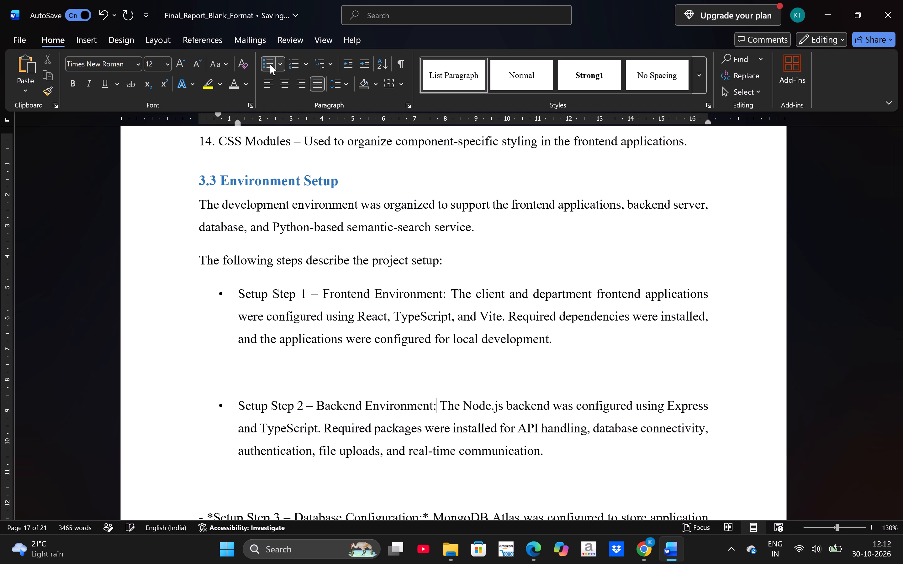
Strip the dash and asterisks from the Setup Step 3 – Database Configuration paragraph and make it a bullet.
scroll(287, 376, down, 1)
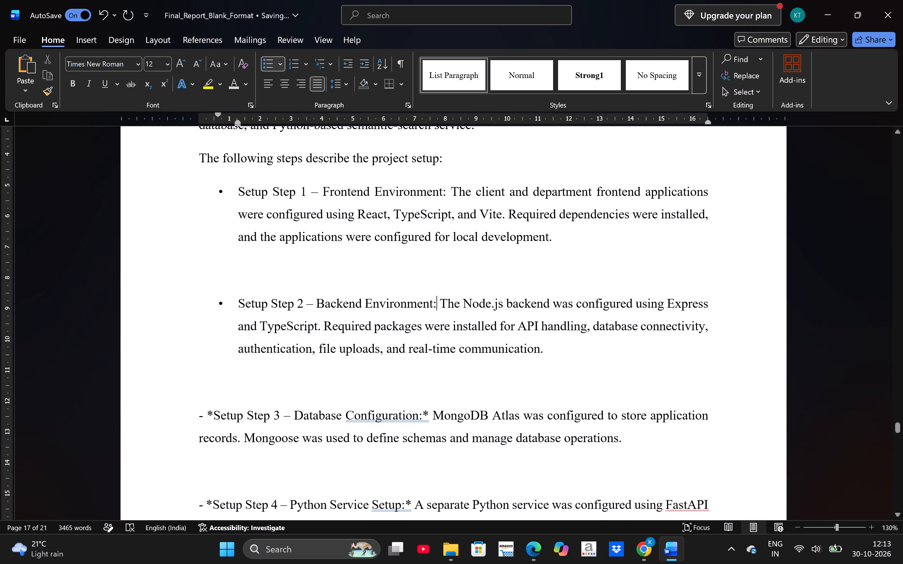
click(217, 415)
key(Left)
key(BackSpace)
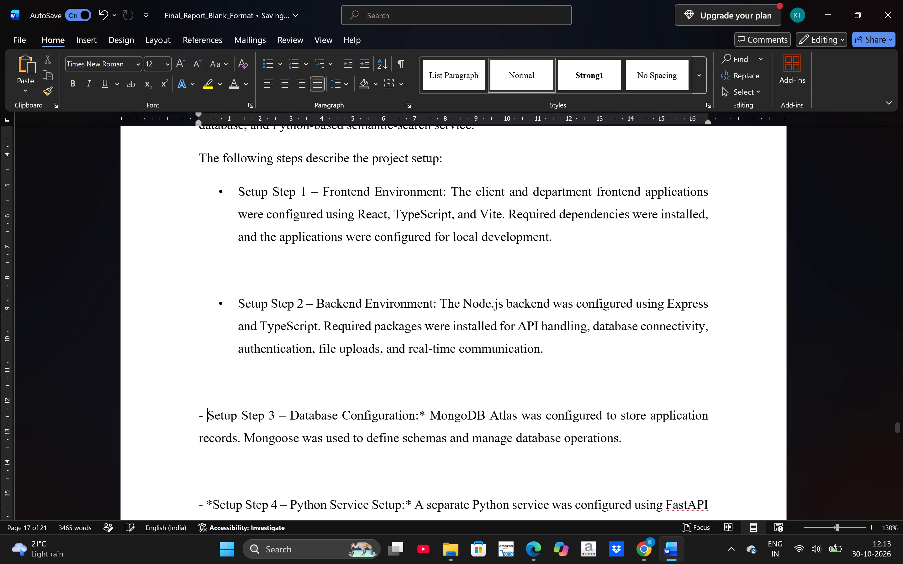
key(BackSpace)
key(BackSpace)
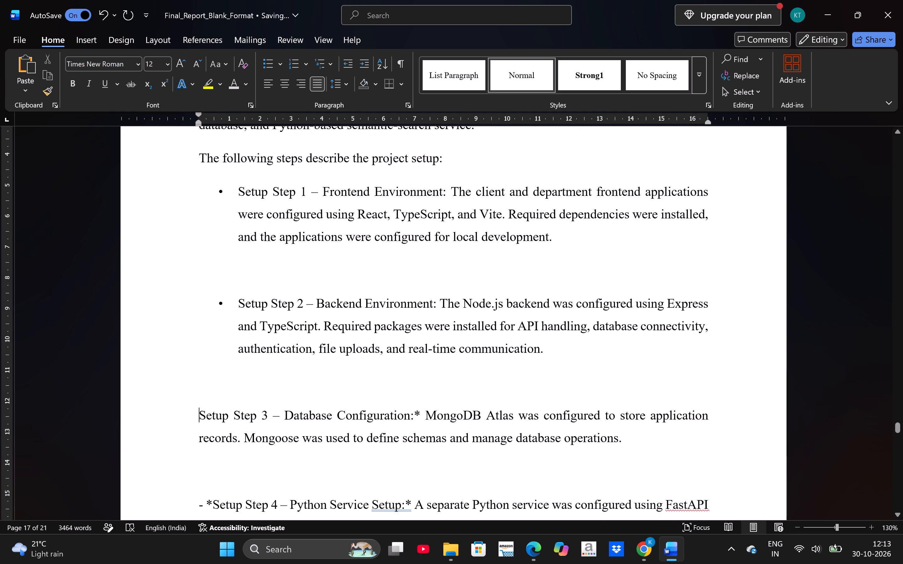
click(422, 412)
key(BackSpace)
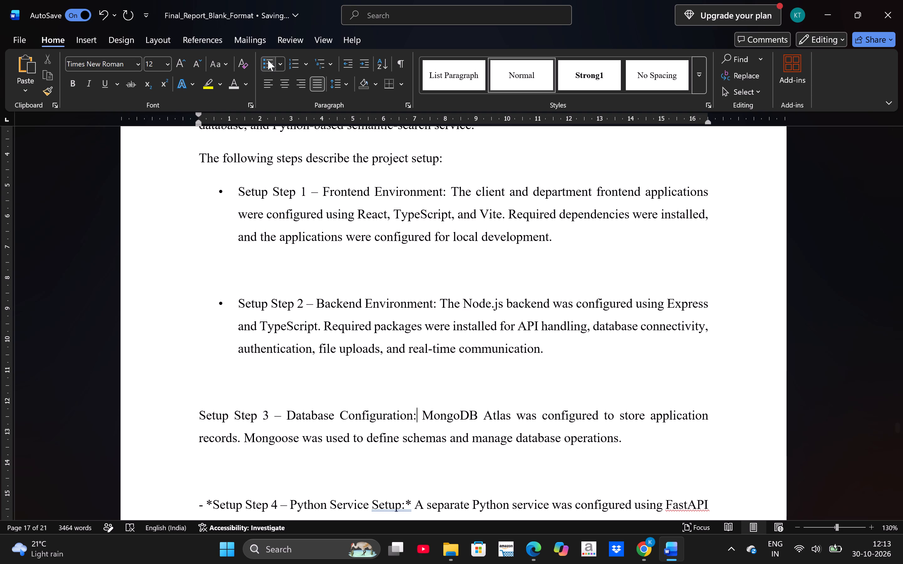
click(268, 58)
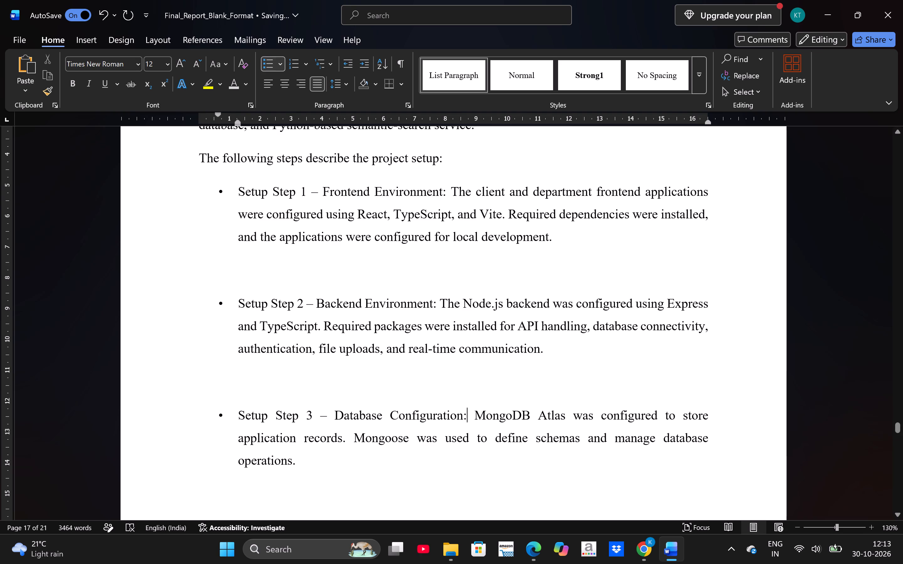
Make the Setup Step 4 – Python Service Setup paragraph a bullet without its leading dash and asterisks.
scroll(360, 398, down, 1)
click(210, 304)
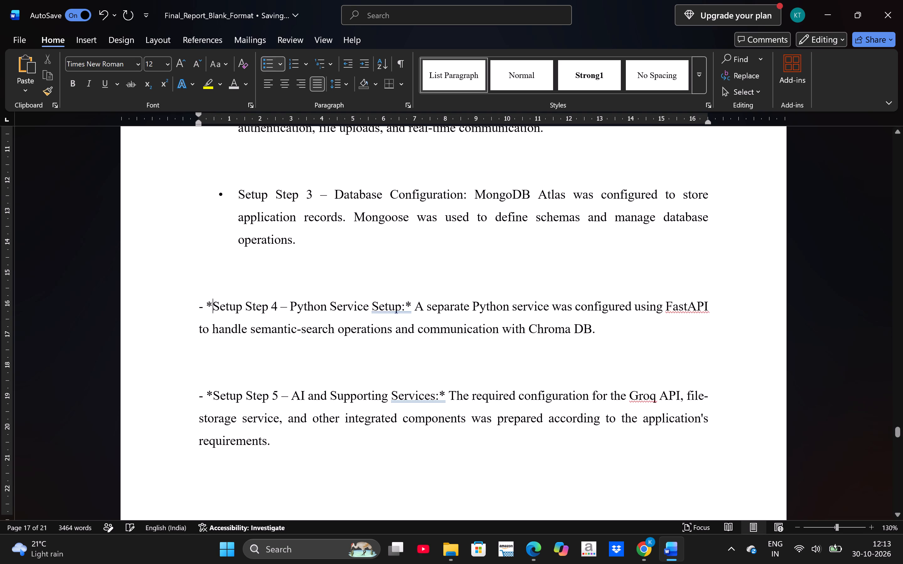
key(BackSpace)
key(BackSpace)
key(BackSpace)
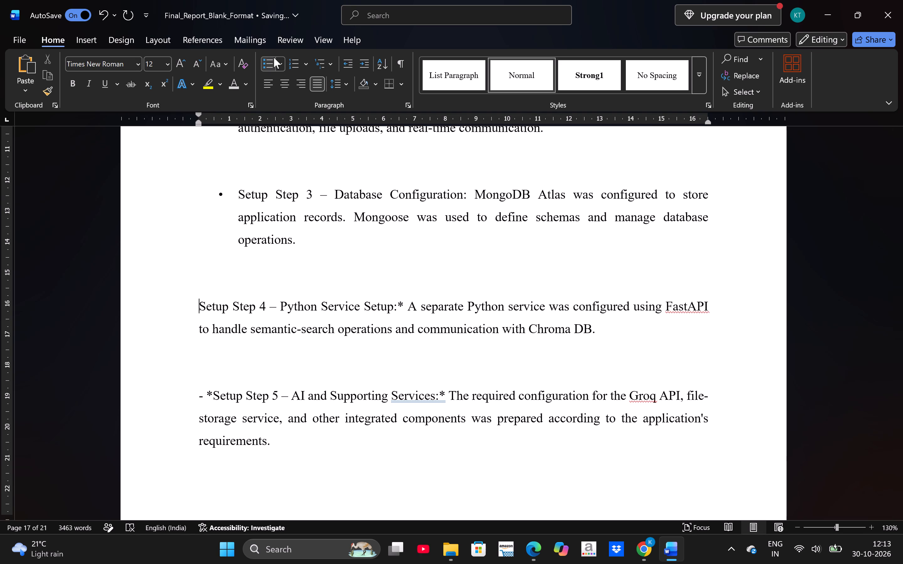
click(274, 57)
click(445, 304)
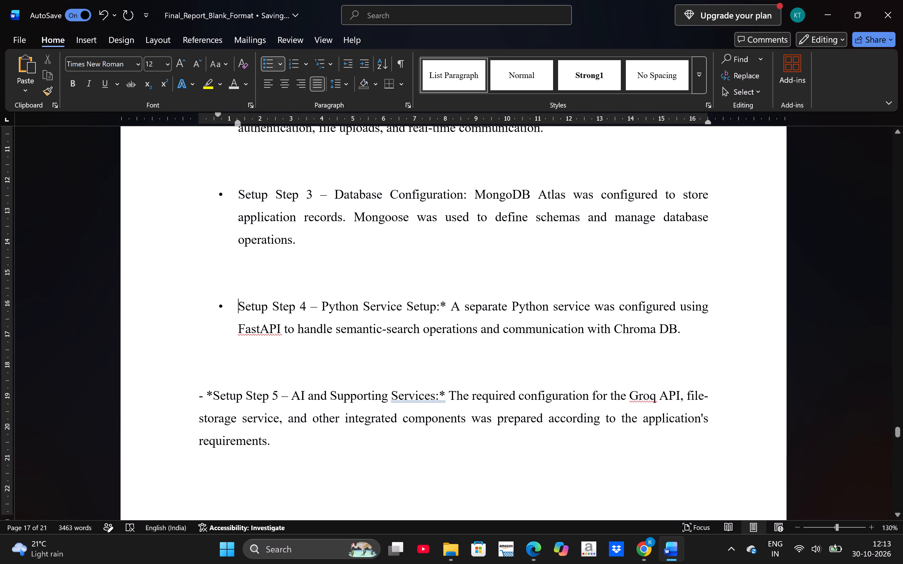
key(BackSpace)
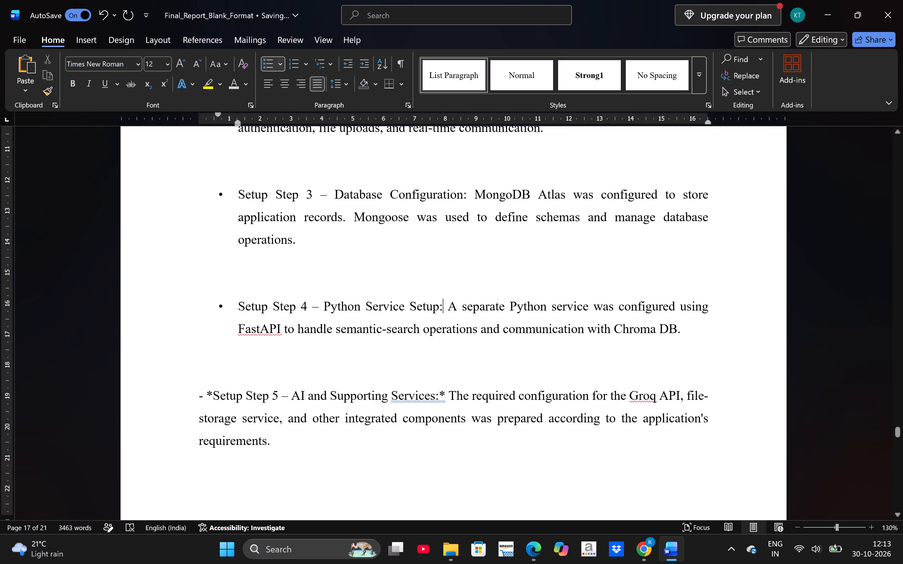
Make the Setup Step 5 – AI and Supporting Services paragraph a bullet without its leading dash and asterisks.
click(212, 394)
key(BackSpace)
key(BackSpace)
key(BackSpace)
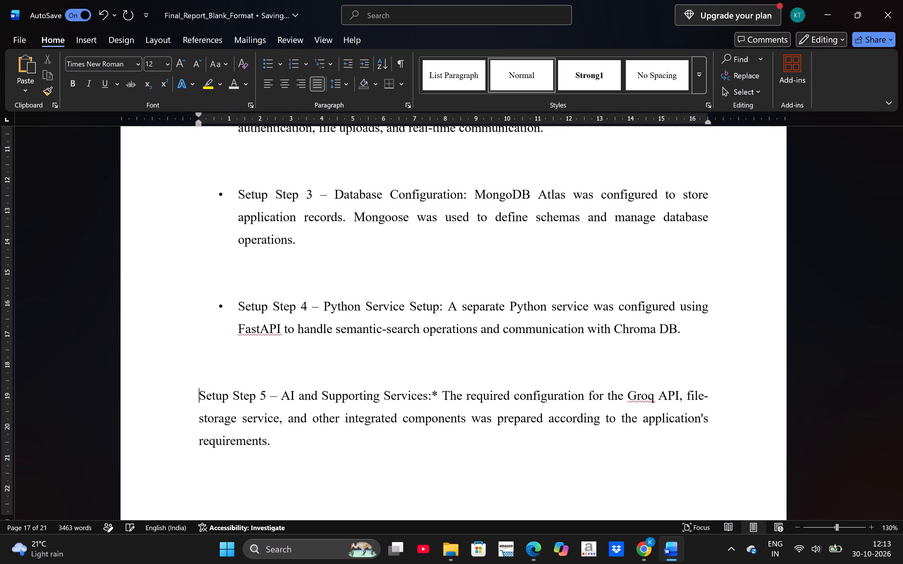
click(274, 62)
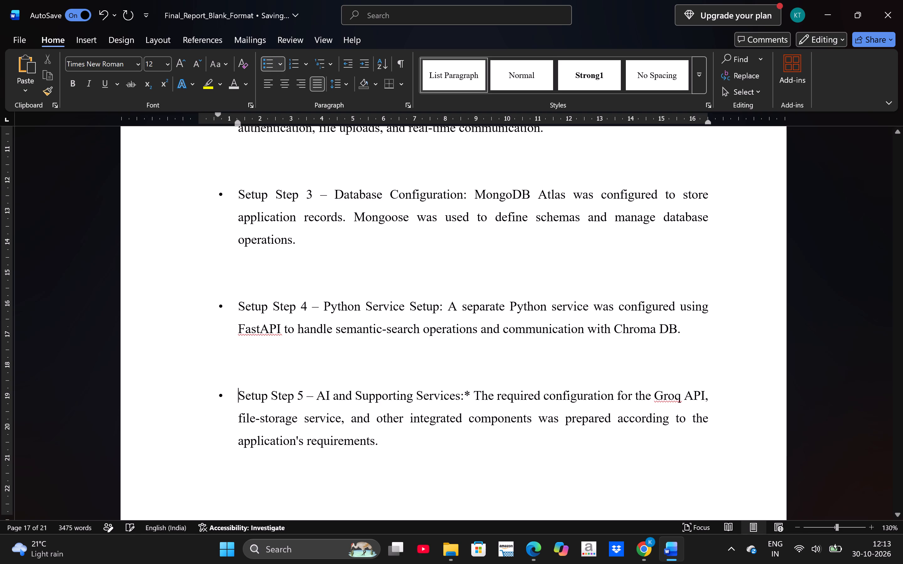
click(471, 395)
key(BackSpace)
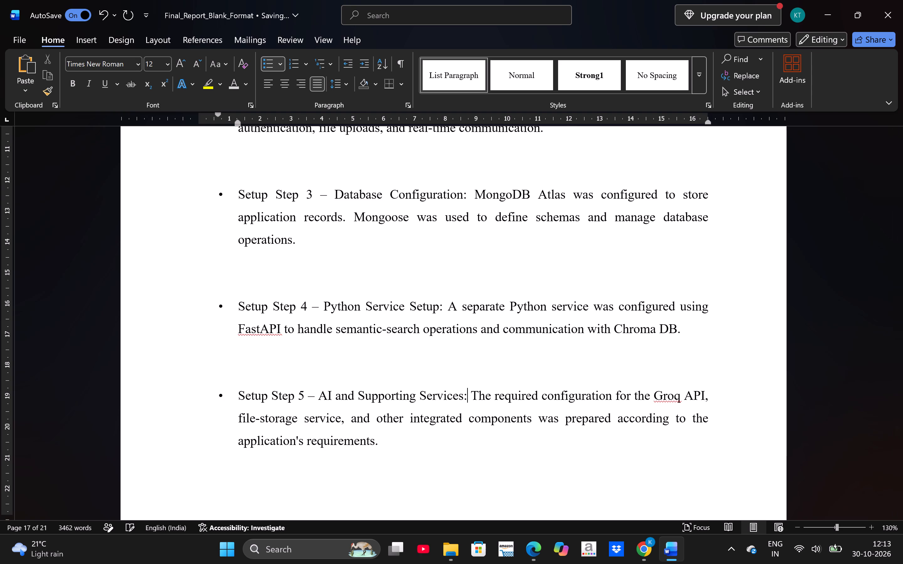
Format the Setup Step 6 – Integration and Verification paragraph as a bullet, clearing its leading dash and asterisks.
scroll(327, 443, down, 2)
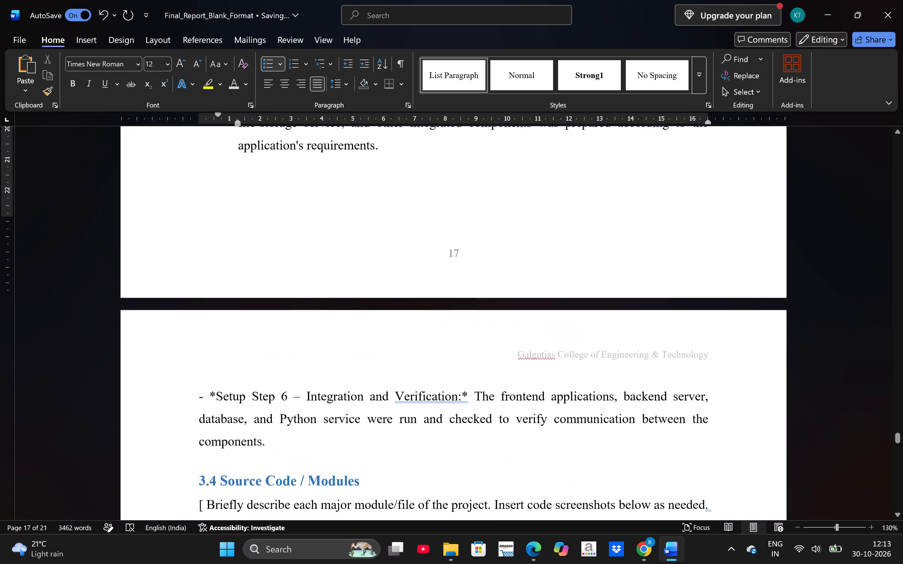
click(215, 354)
key(BackSpace)
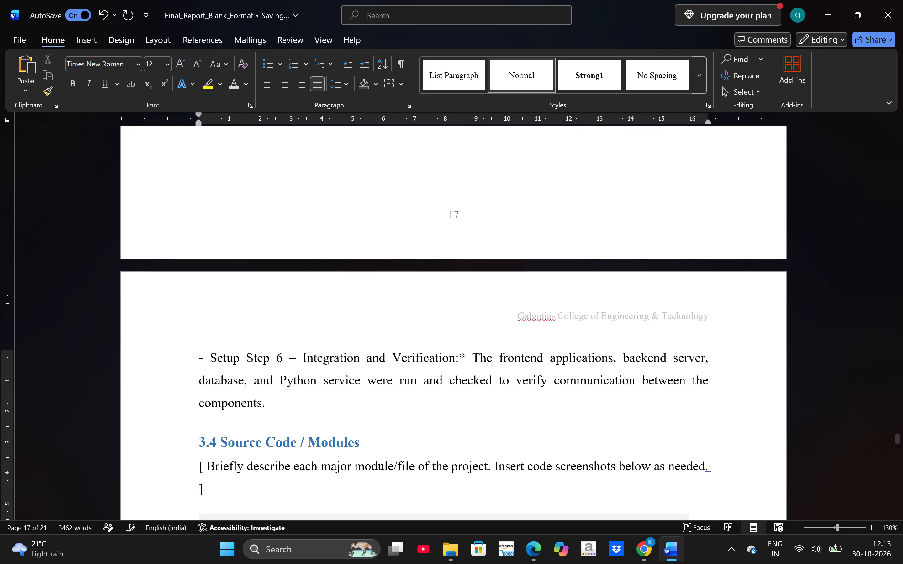
key(BackSpace)
key(BackSpace)
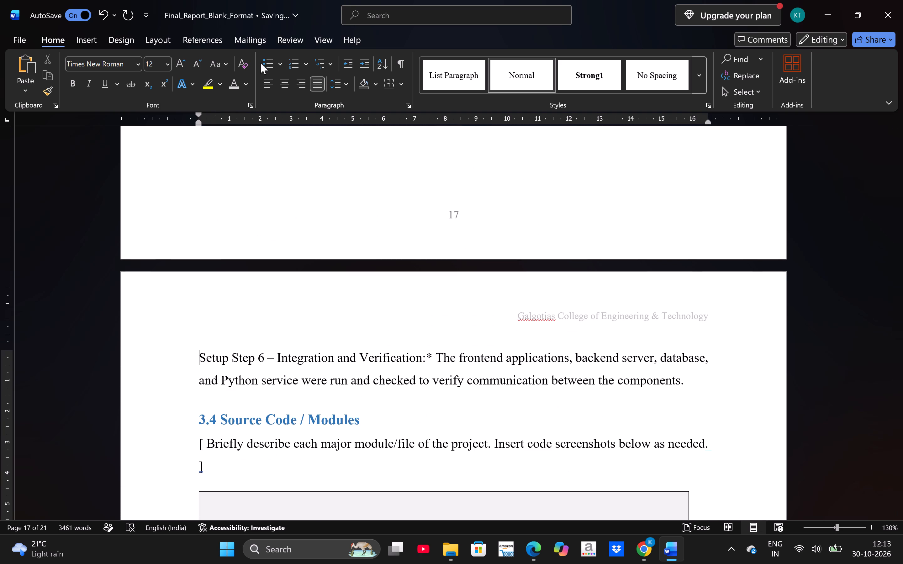
click(263, 63)
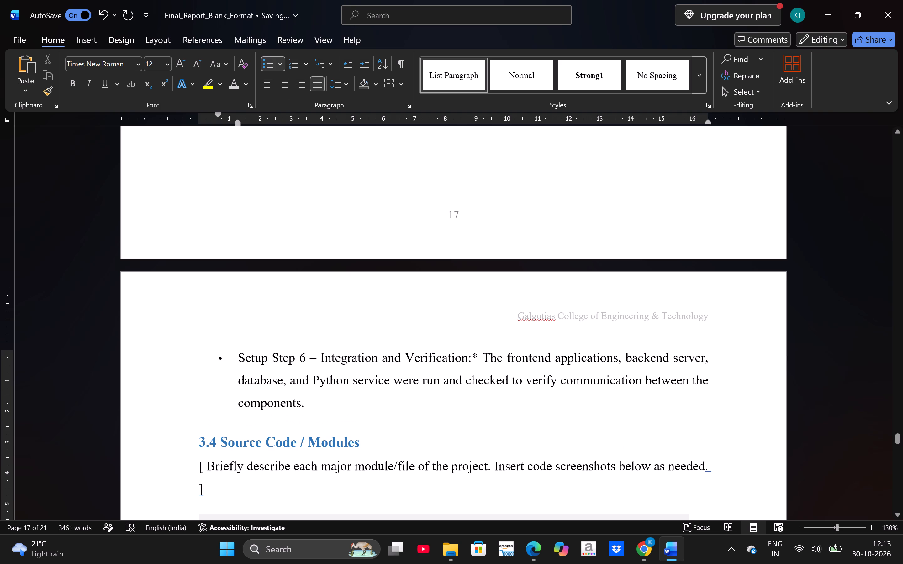
click(477, 355)
key(BackSpace)
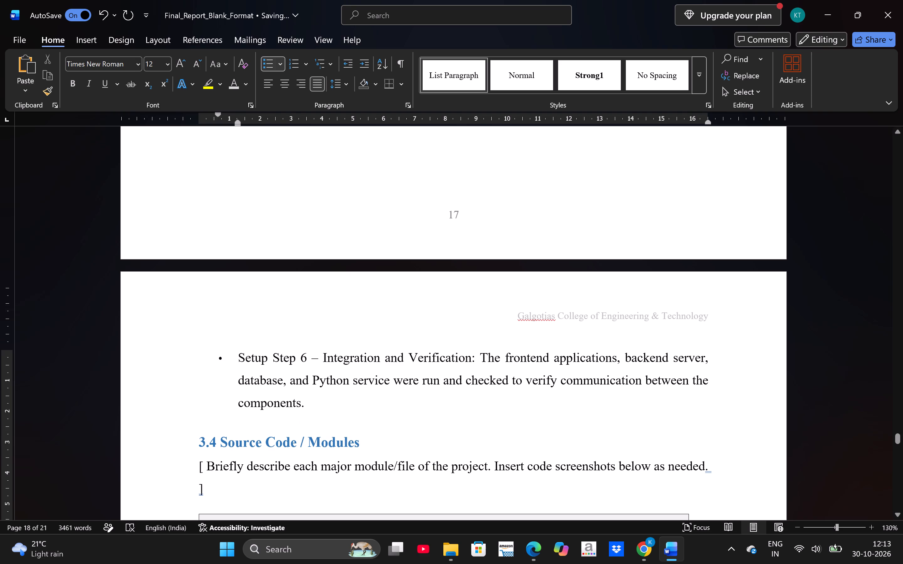
Delete the empty lines separating the six setup step bullets under 3.3 Environment Setup.
scroll(336, 415, up, 3)
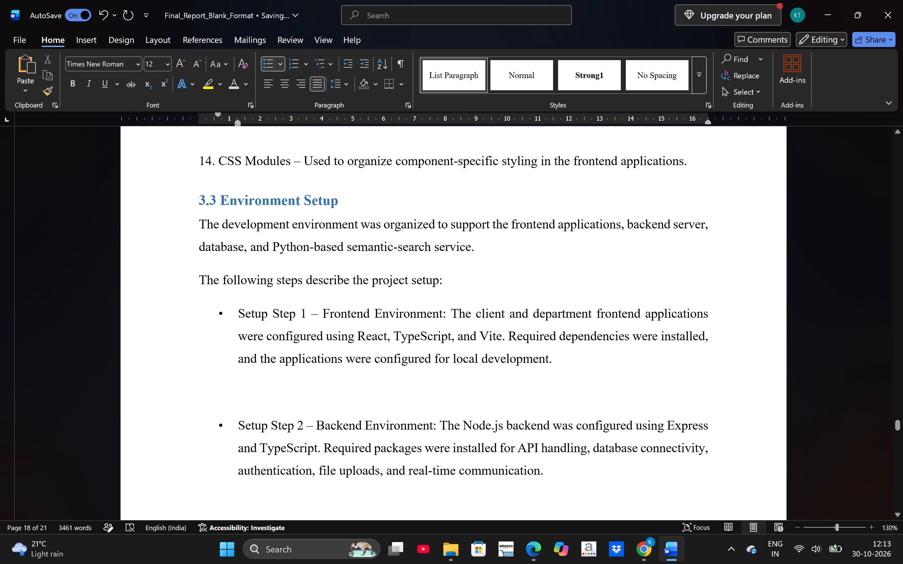
click(347, 397)
key(BackSpace)
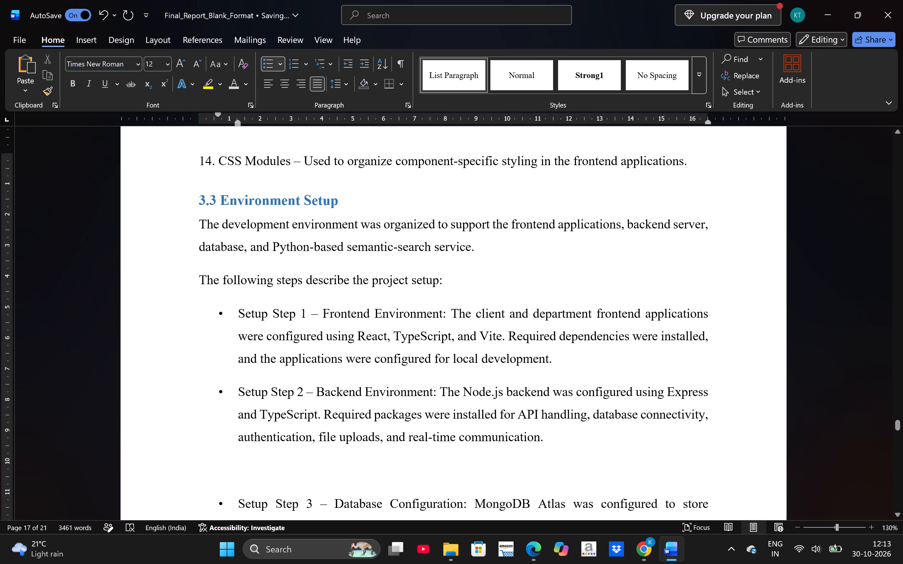
click(352, 476)
key(BackSpace)
scroll(352, 476, down, 1)
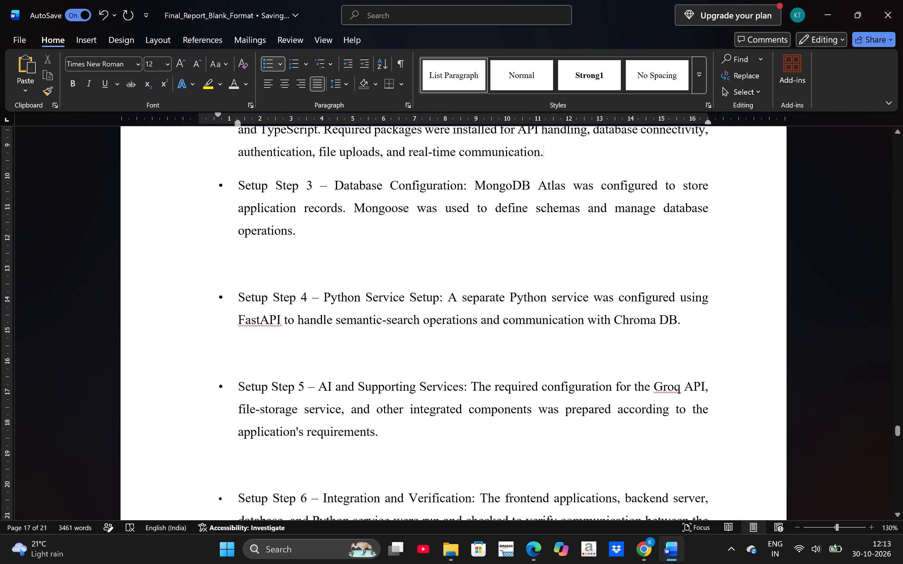
click(389, 266)
key(BackSpace)
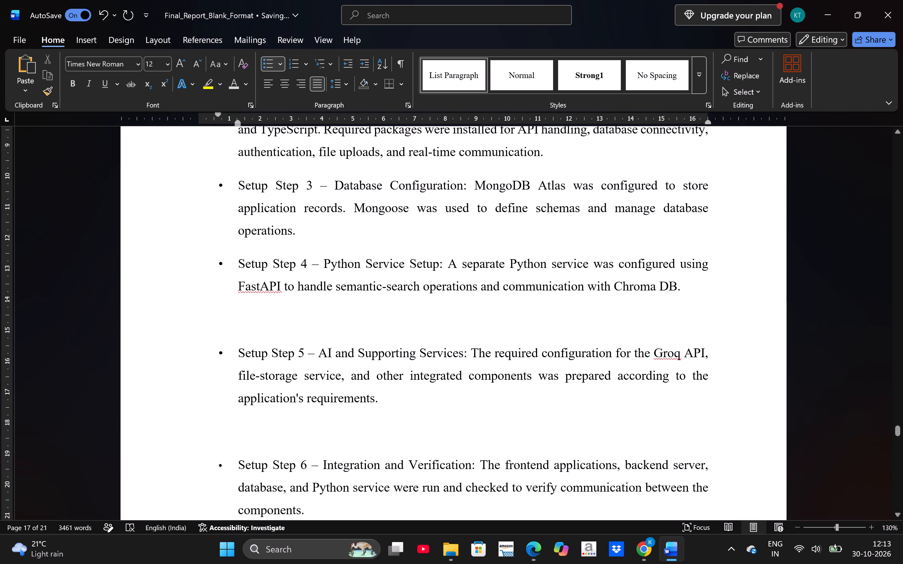
click(397, 314)
key(BackSpace)
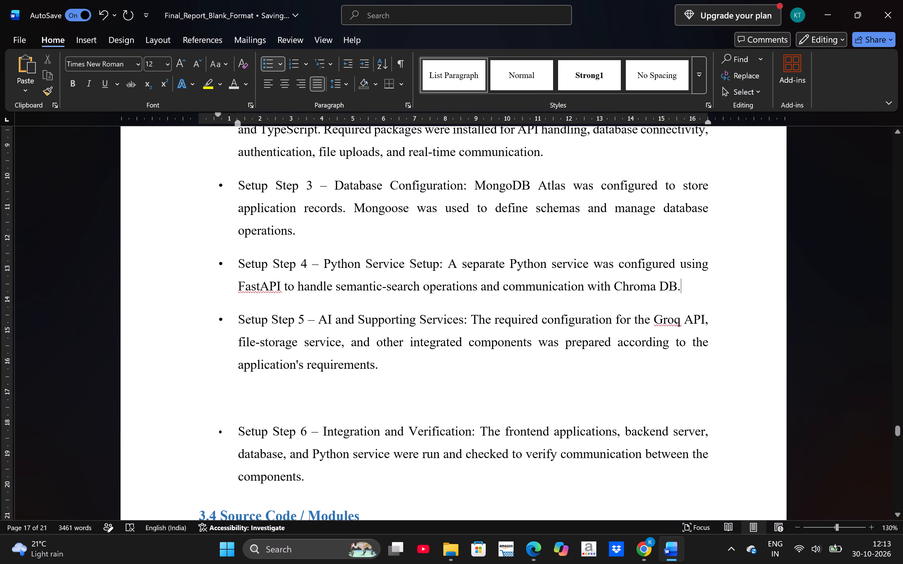
click(417, 400)
key(BackSpace)
Review the cleaned-up 3.3 Environment Setup list and the placeholder instructions under 3.4 Source Code / Modules.
scroll(417, 400, down, 1)
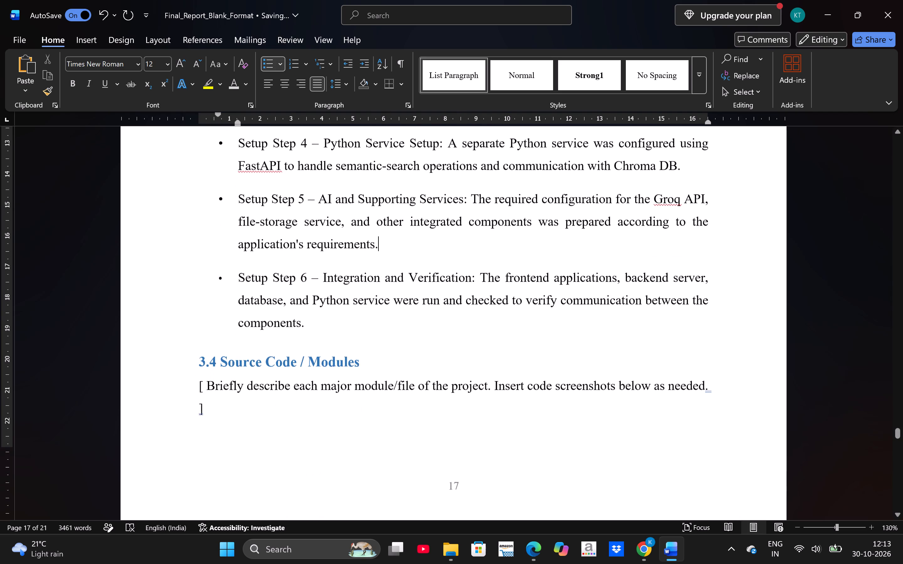
scroll(417, 400, up, 2)
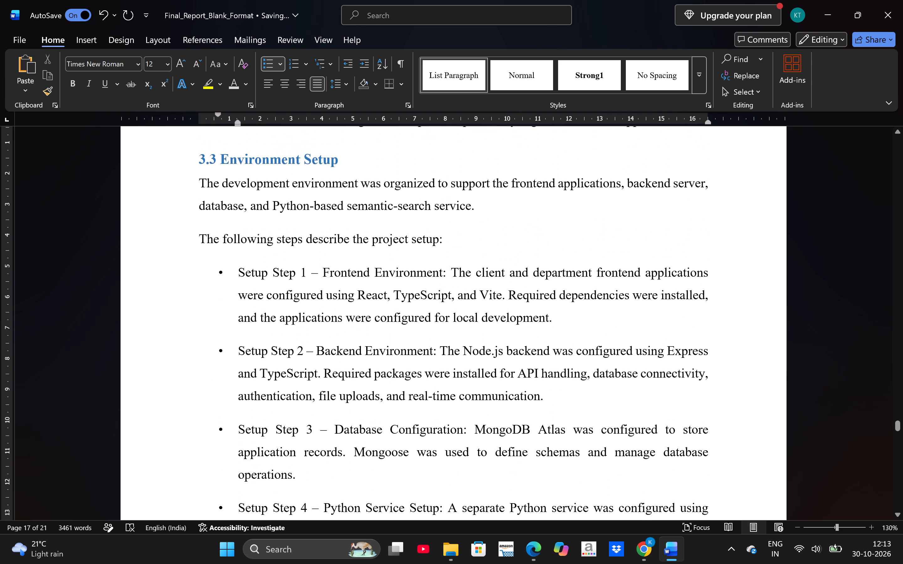
scroll(417, 400, down, 1)
scroll(417, 400, up, 1)
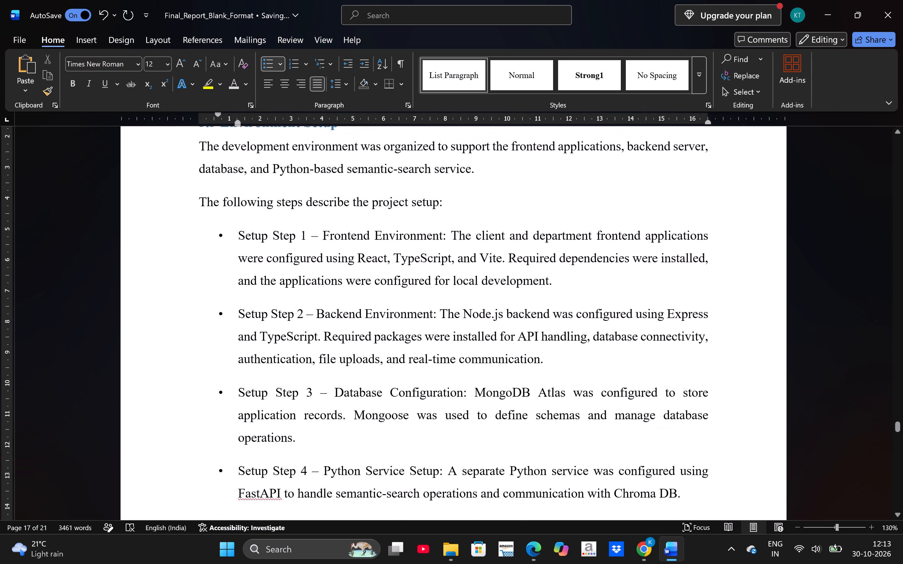
scroll(417, 400, down, 2)
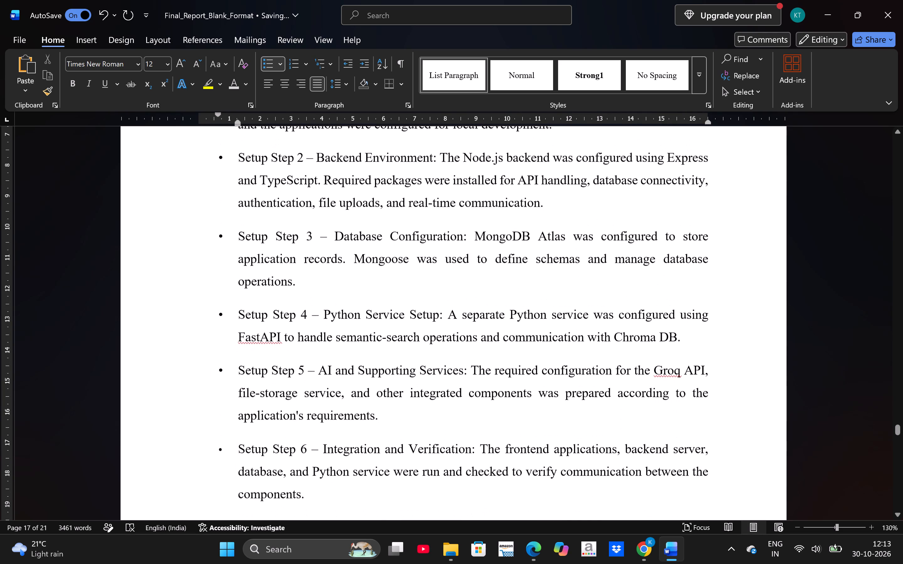
scroll(417, 400, down, 3)
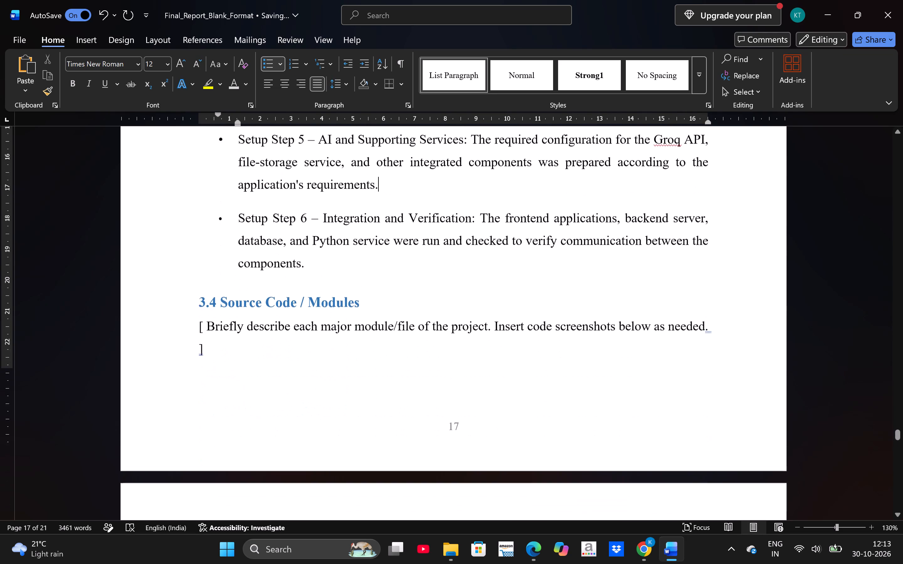
scroll(417, 400, down, 1)
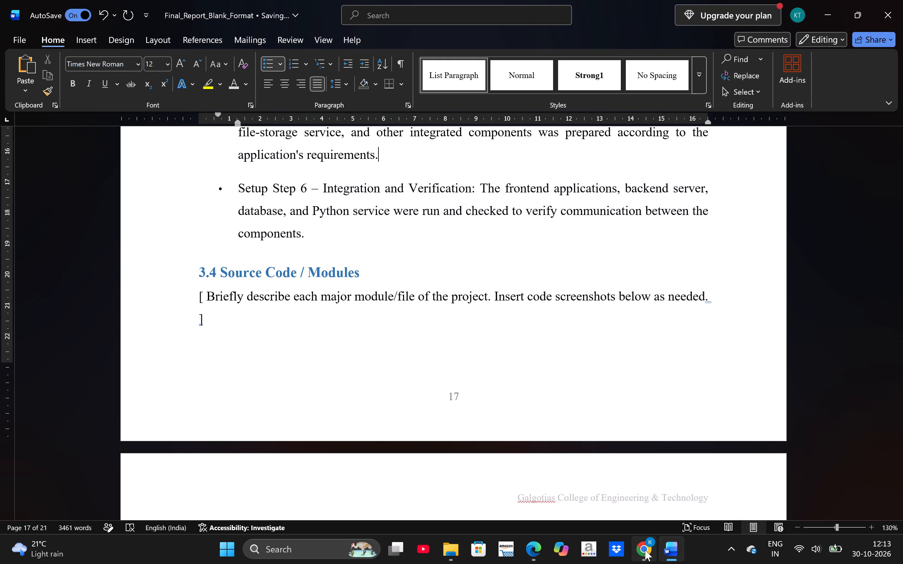
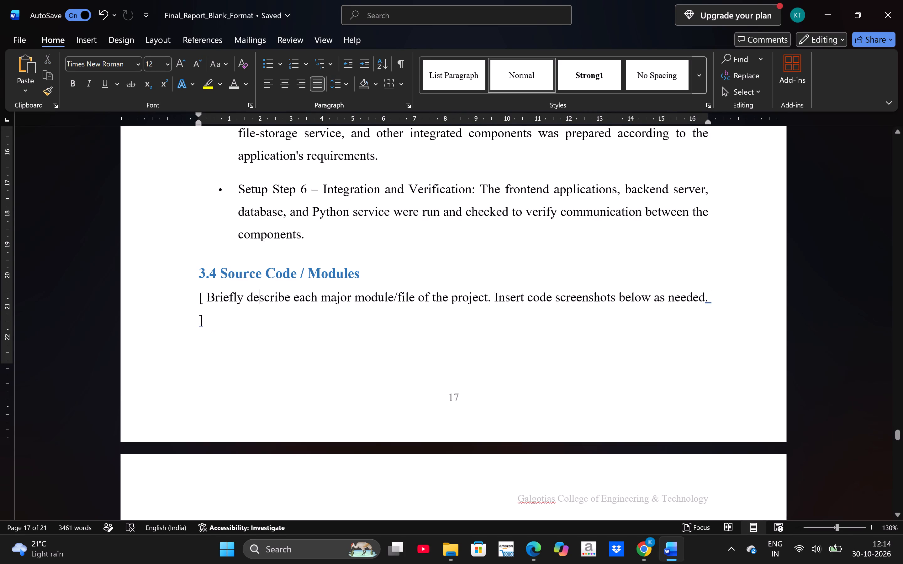
Replace the placeholder instructions under 3.4 Source Code / Modules, from "describe" to the closing bracket, with the copied JanSetu module descriptions.
drag(251, 297, 268, 316)
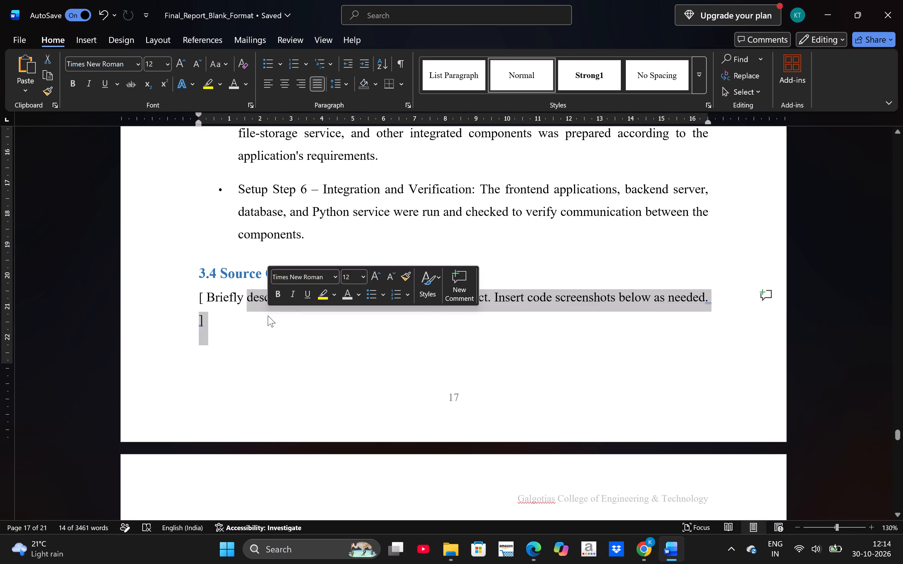
key(BackSpace)
key(ctrl+v)
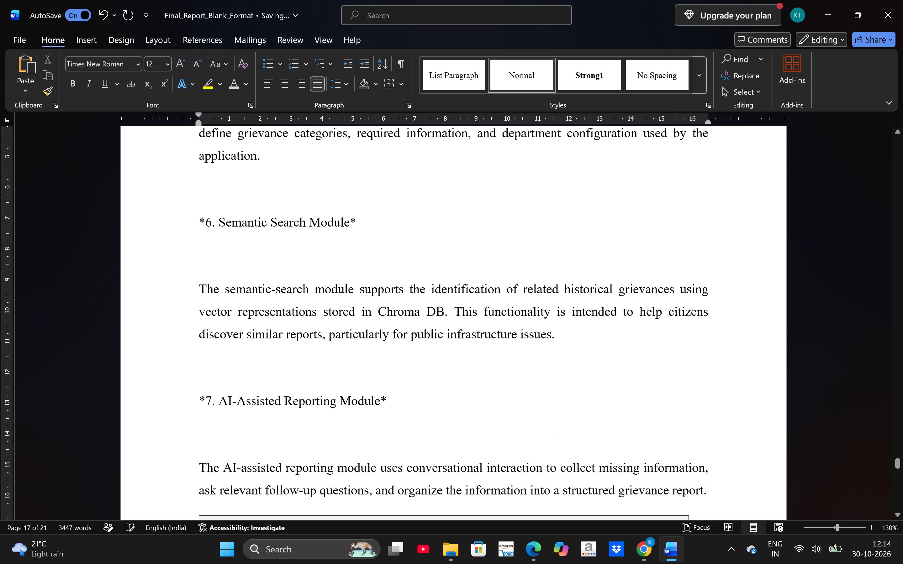
Delete the leftover "[ Briefly" before "The JanSetu project is divided" in the first paragraph of section 3.4.
scroll(245, 294, up, 6)
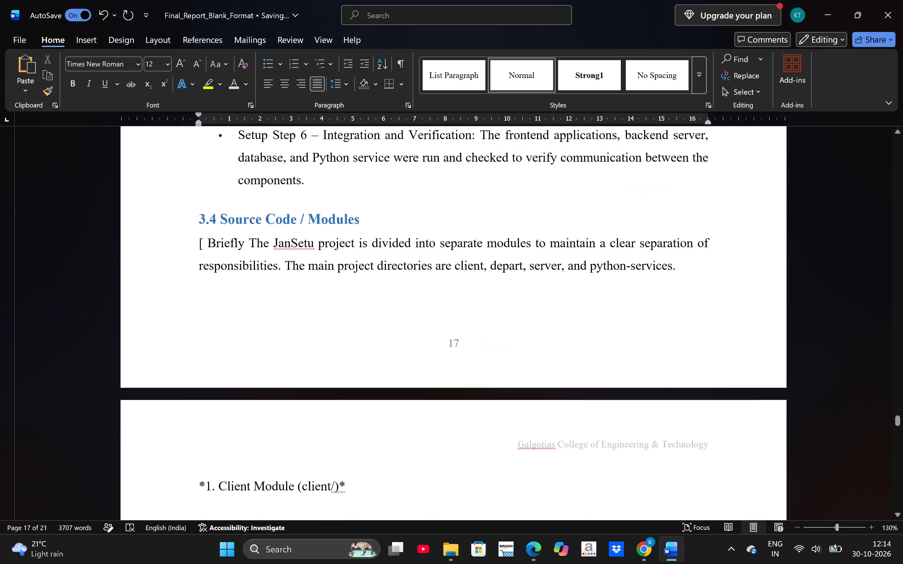
scroll(245, 294, up, 1)
click(249, 349)
key(BackSpace)
key(BackSpace)
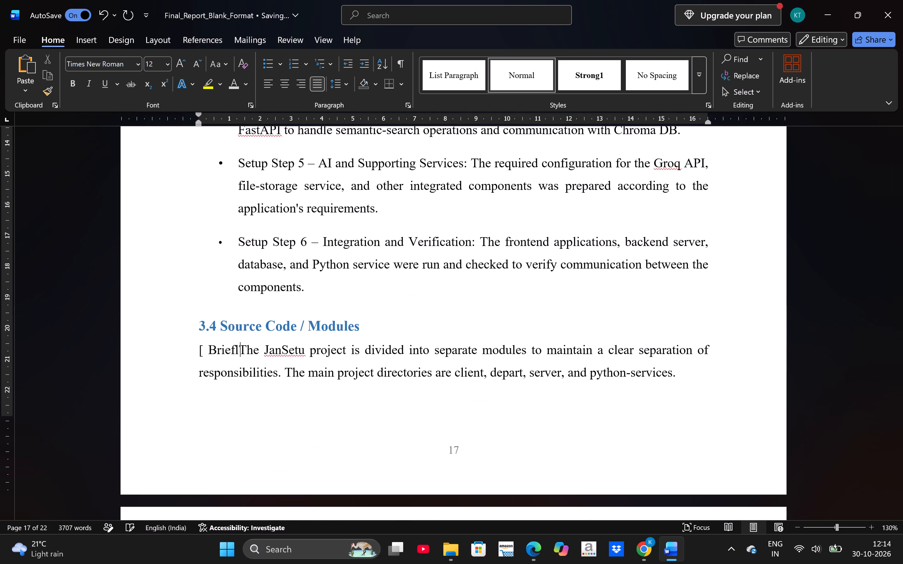
key(BackSpace)
key(BackSpace)
key(BackSpace)
key(BackSpace)
key(BackSpace)
key(BackSpace)
key(BackSpace)
key(BackSpace)
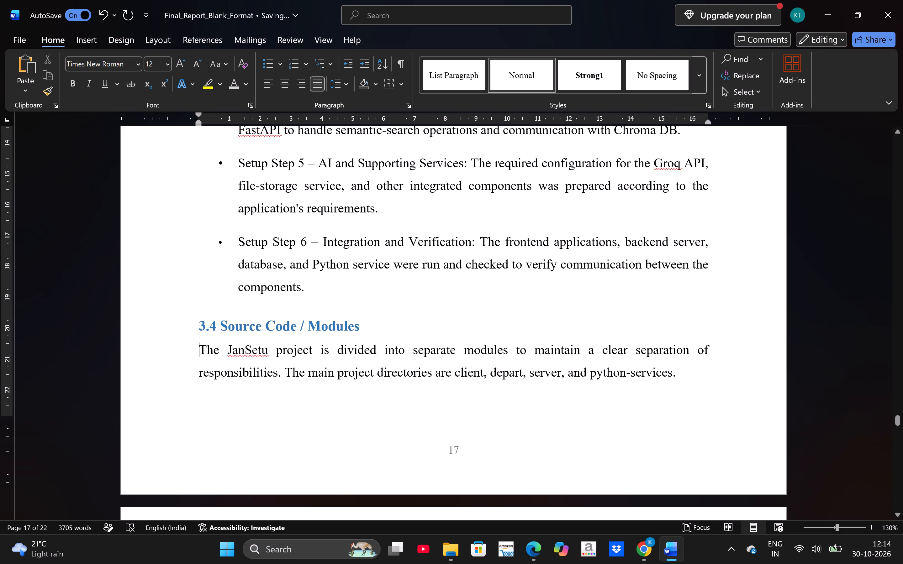
Remove both asterisks around the 1. Client Module (client/) heading and the empty line below it.
scroll(627, 355, down, 1)
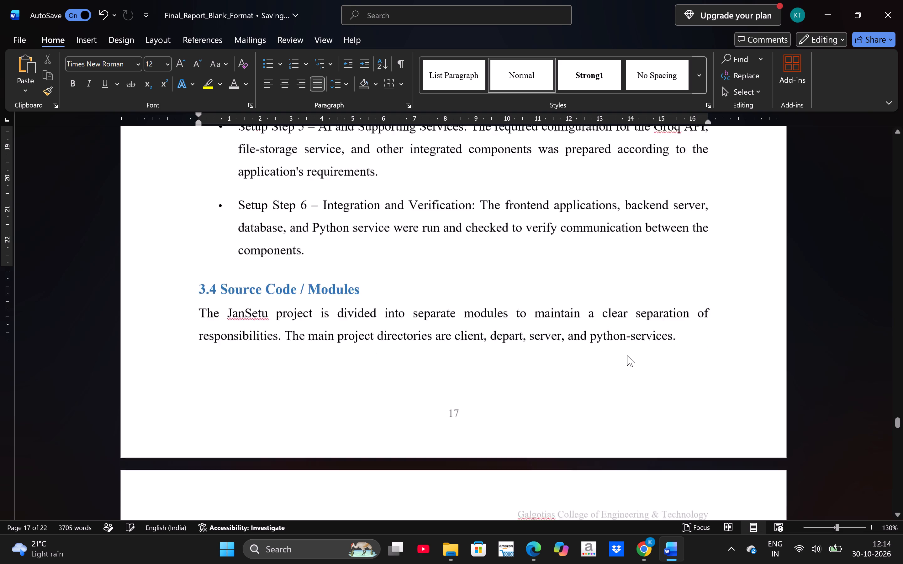
scroll(627, 355, down, 1)
scroll(364, 384, up, 1)
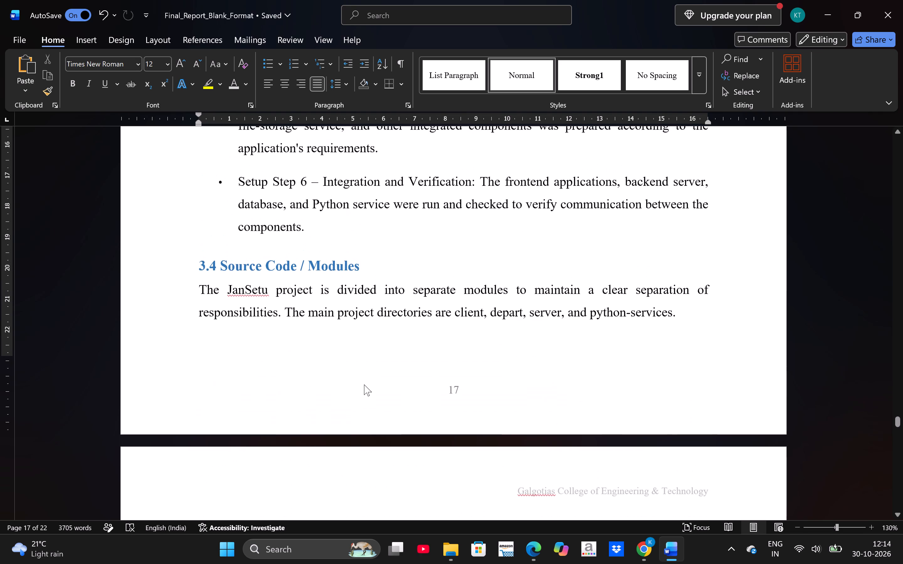
scroll(364, 384, down, 1)
scroll(364, 384, left, 1)
scroll(364, 384, down, 1)
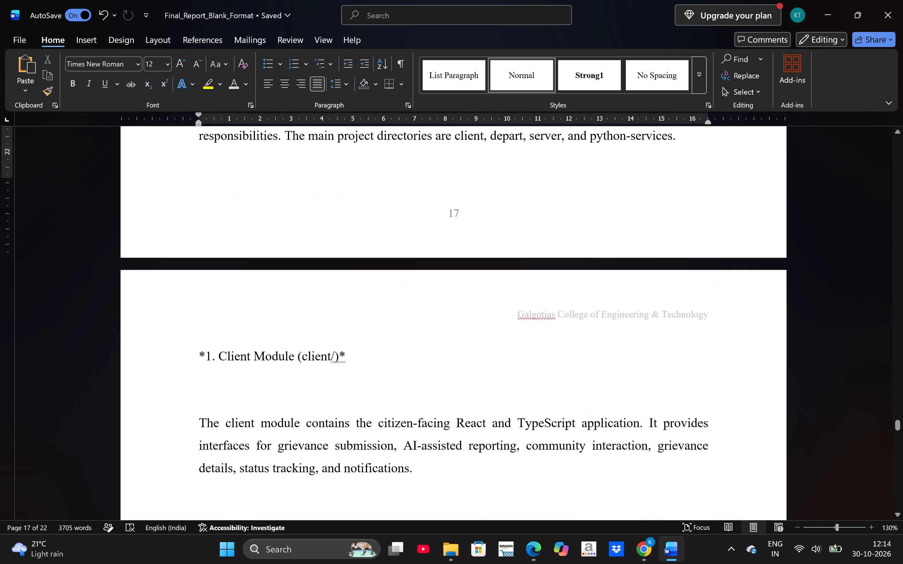
click(345, 351)
key(BackSpace)
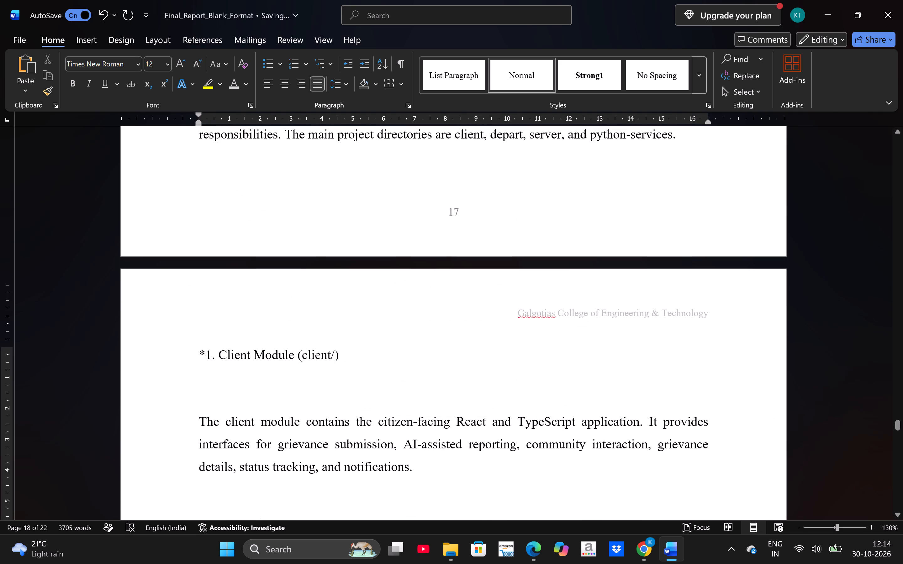
click(206, 350)
key(BackSpace)
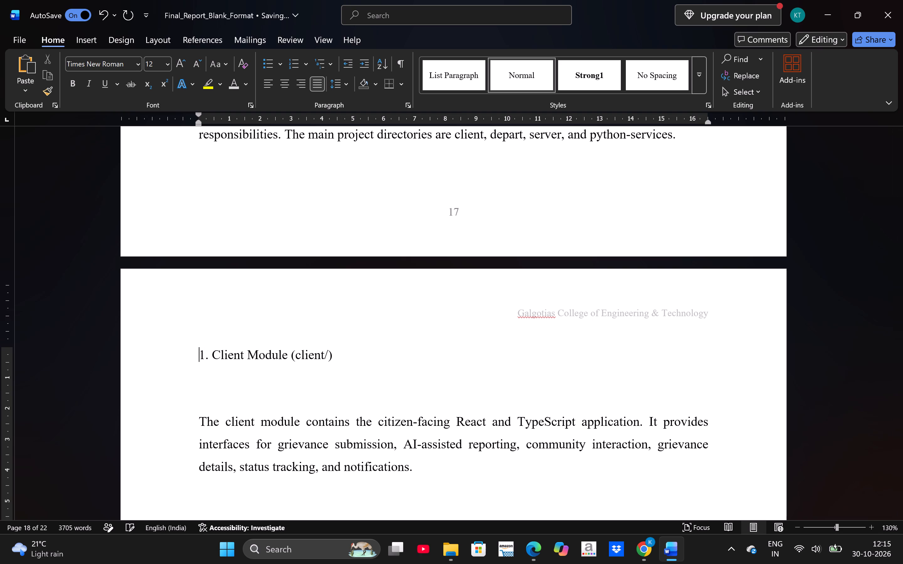
click(249, 400)
key(BackSpace)
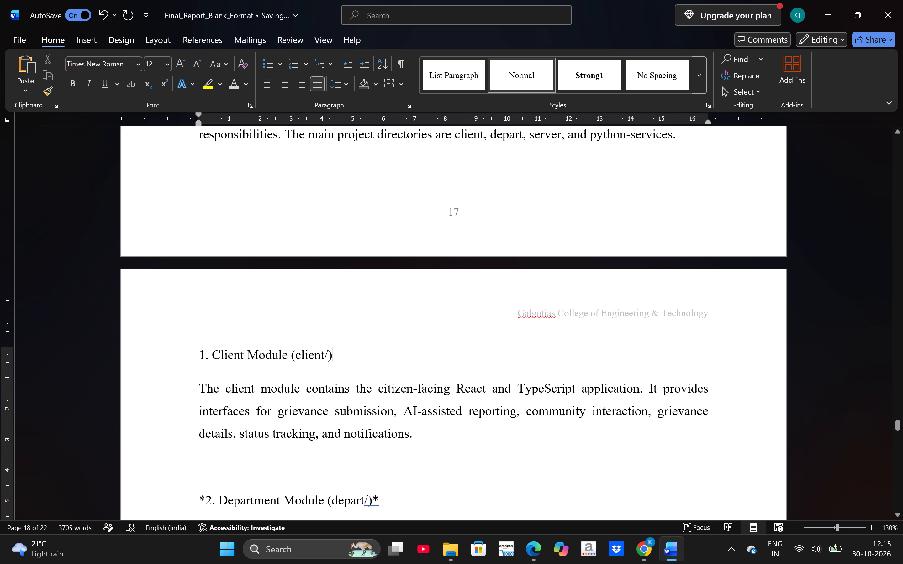
Clear the asterisks from the 2. Department Module (depart/) heading and delete the empty lines above and below it.
click(262, 446)
key(BackSpace)
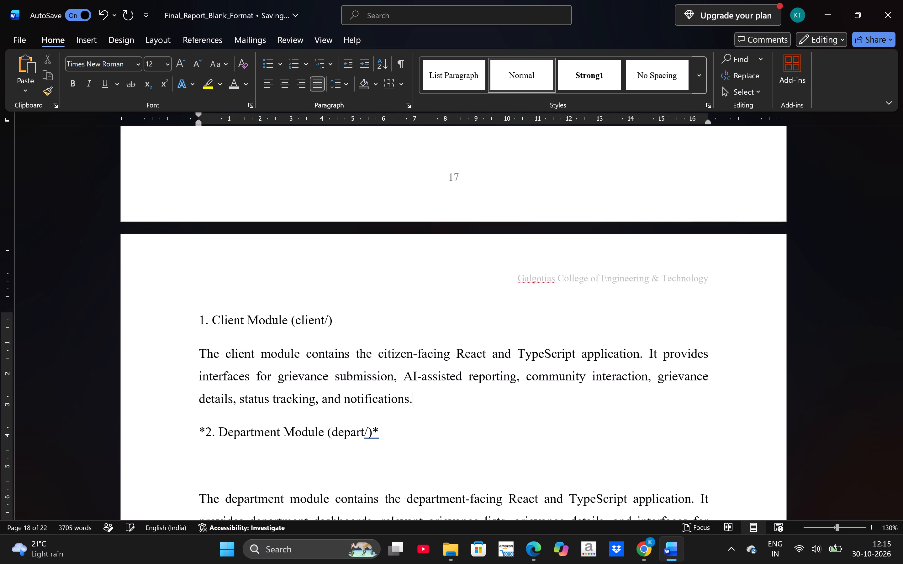
click(206, 431)
key(BackSpace)
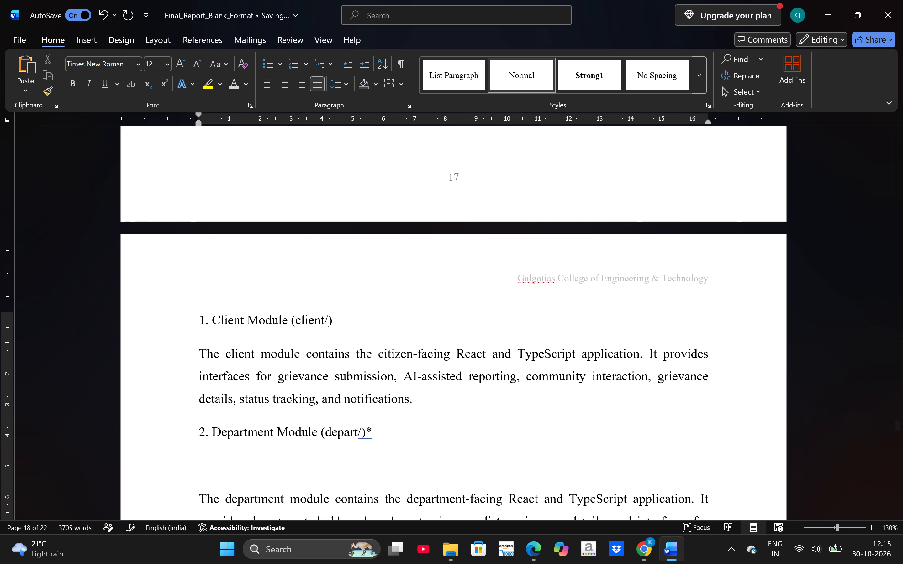
click(377, 428)
key(BackSpace)
click(349, 479)
key(BackSpace)
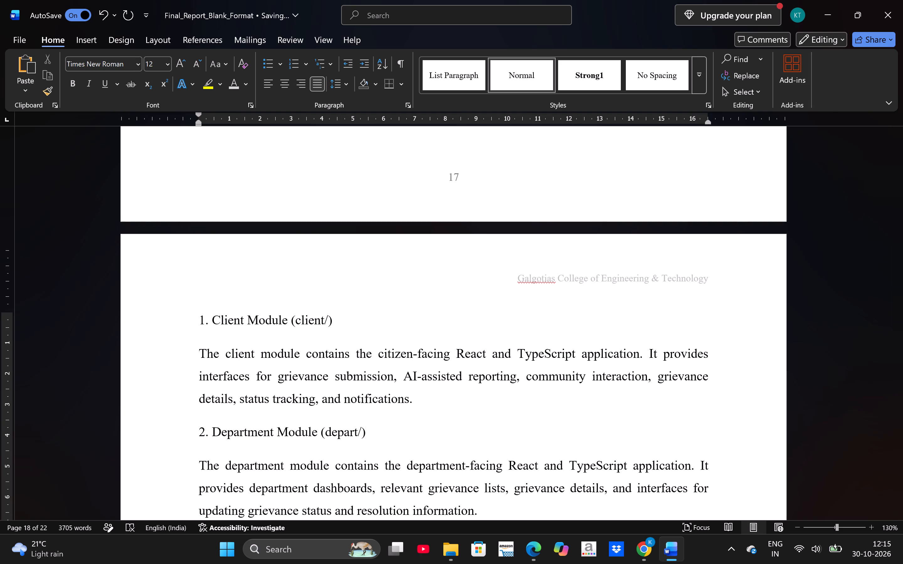
Clear the asterisks from the 3. Server Module (server/) heading, keeping its closing bracket, and delete the empty lines around it.
scroll(349, 479, down, 1)
click(266, 364)
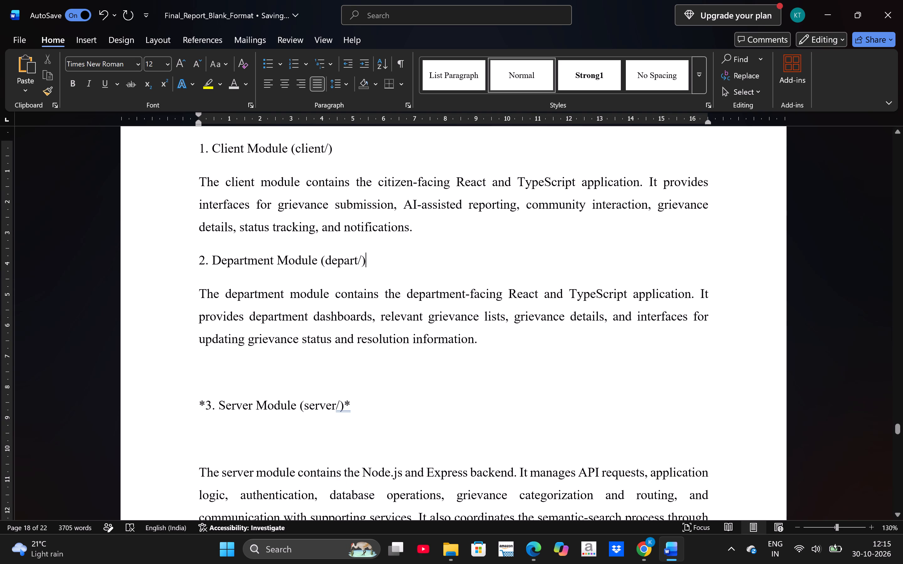
key(BackSpace)
click(207, 372)
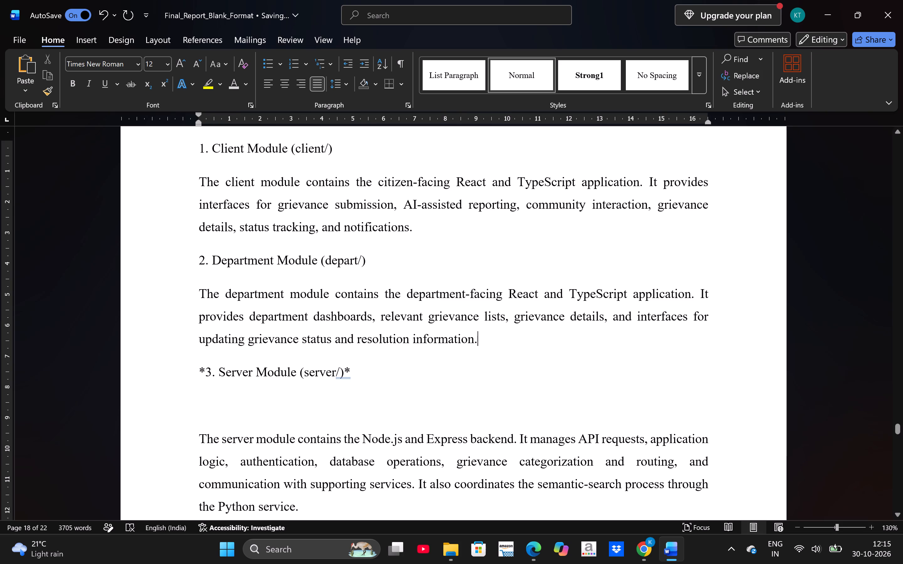
key(BackSpace)
click(351, 373)
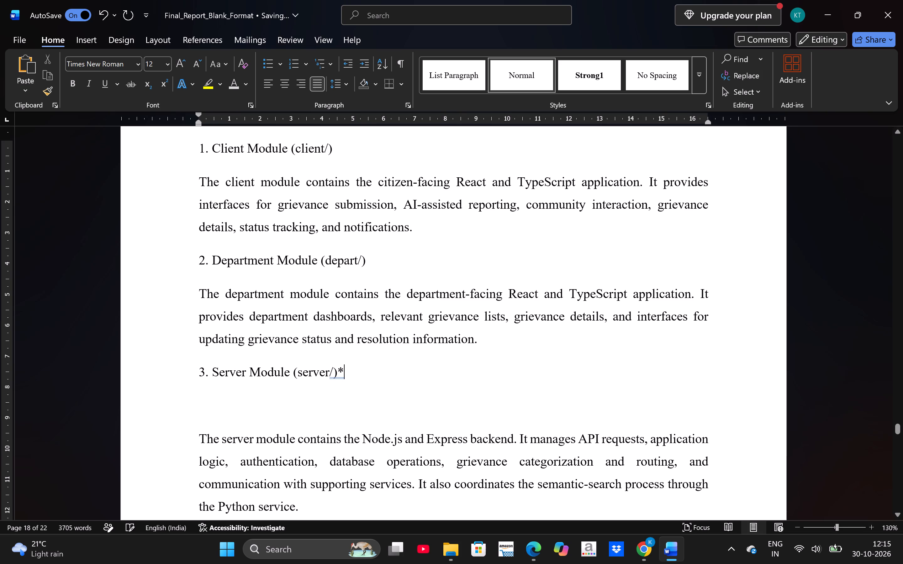
key(BackSpace)
click(335, 396)
key(BackSpace)
key(ctrl+z)
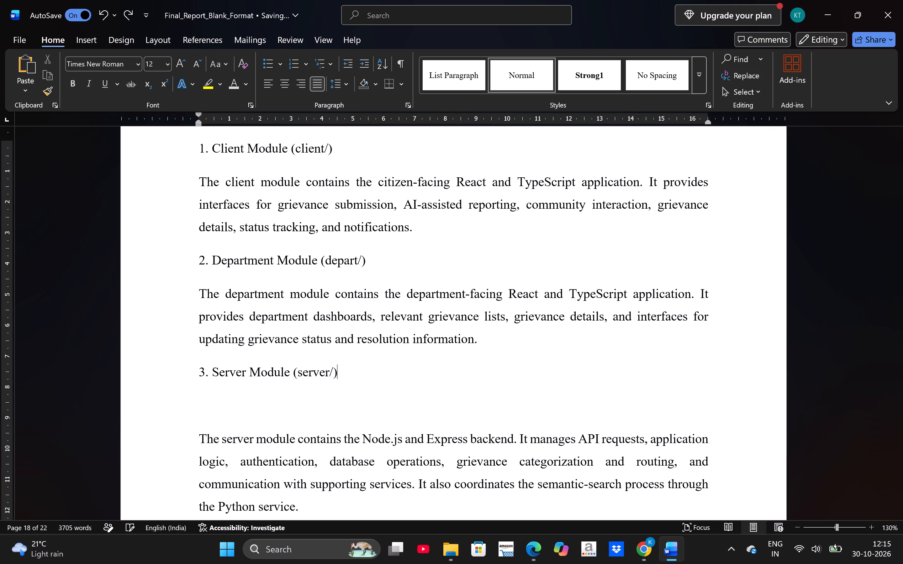
click(335, 396)
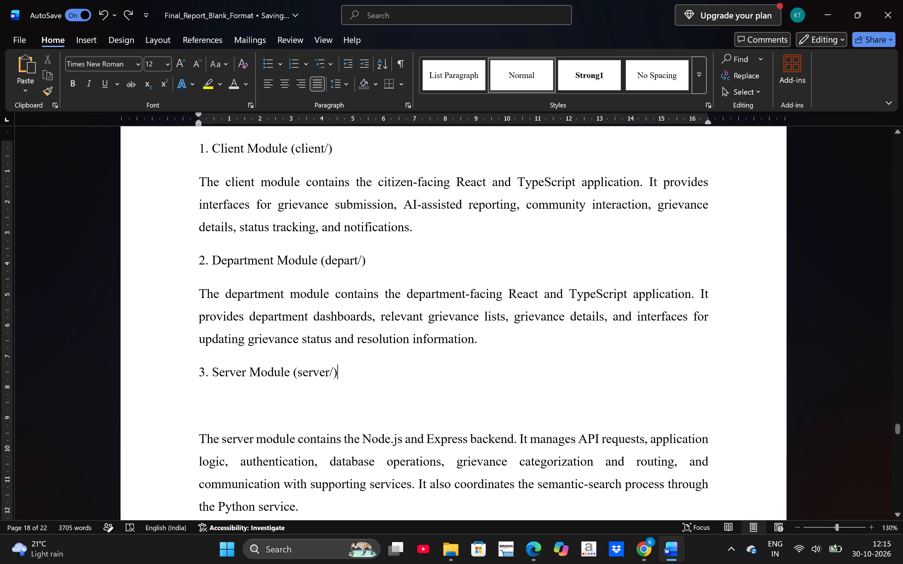
click(329, 404)
key(BackSpace)
Strip the asterisks from the 4. Python Services Module (python-services/) heading and delete the empty lines above and below it.
scroll(287, 470, down, 1)
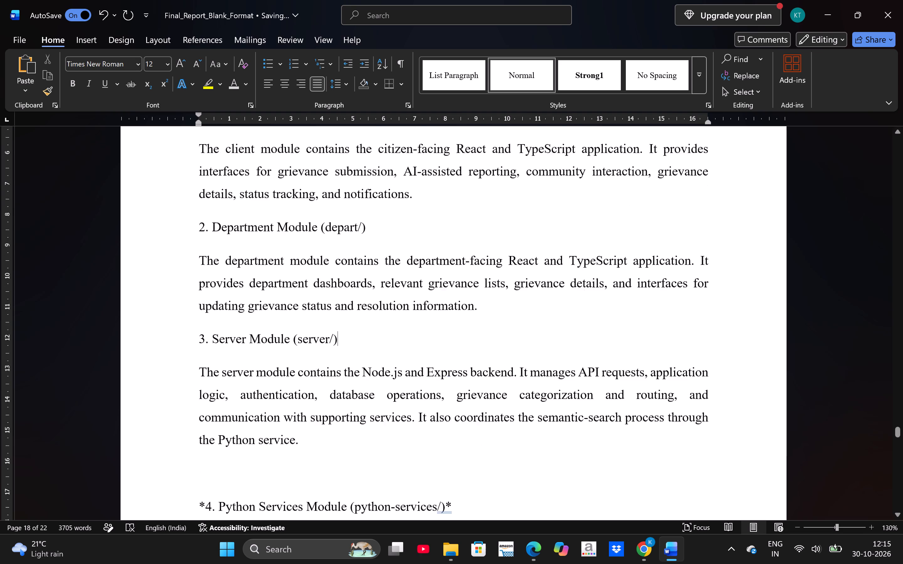
scroll(287, 470, down, 1)
click(301, 241)
key(BackSpace)
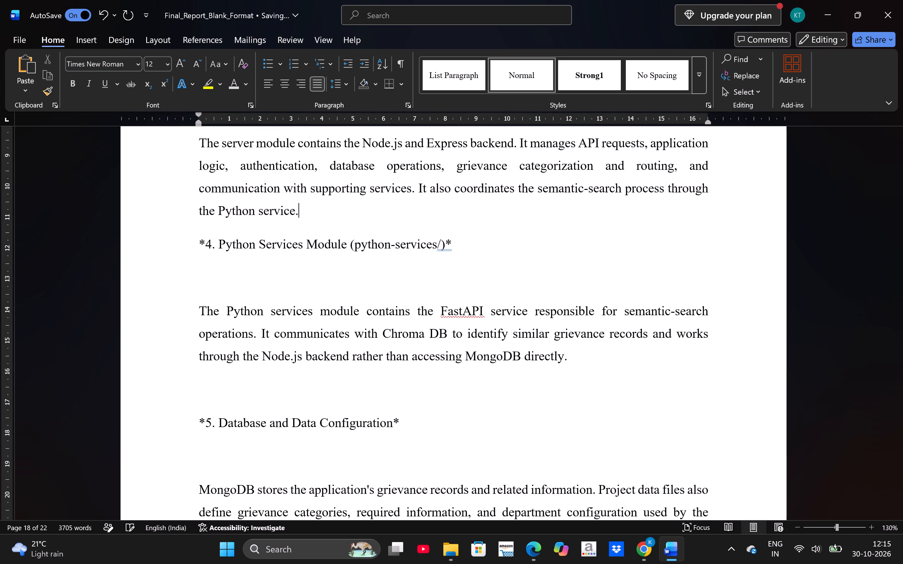
click(204, 242)
key(BackSpace)
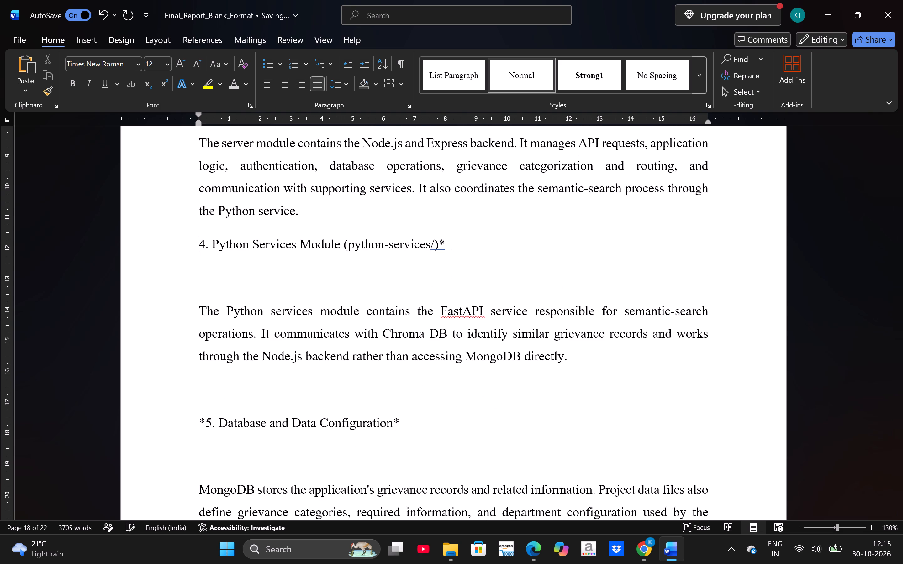
click(454, 241)
key(BackSpace)
click(415, 282)
key(BackSpace)
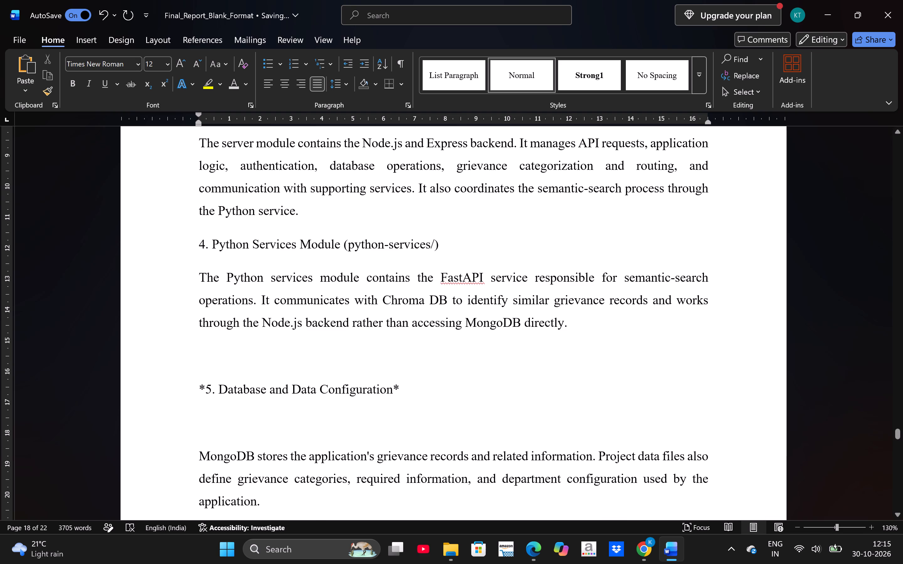
Strip the asterisks from the 5. Database and Data Configuration heading and delete the empty lines above and below it.
click(263, 348)
click(304, 363)
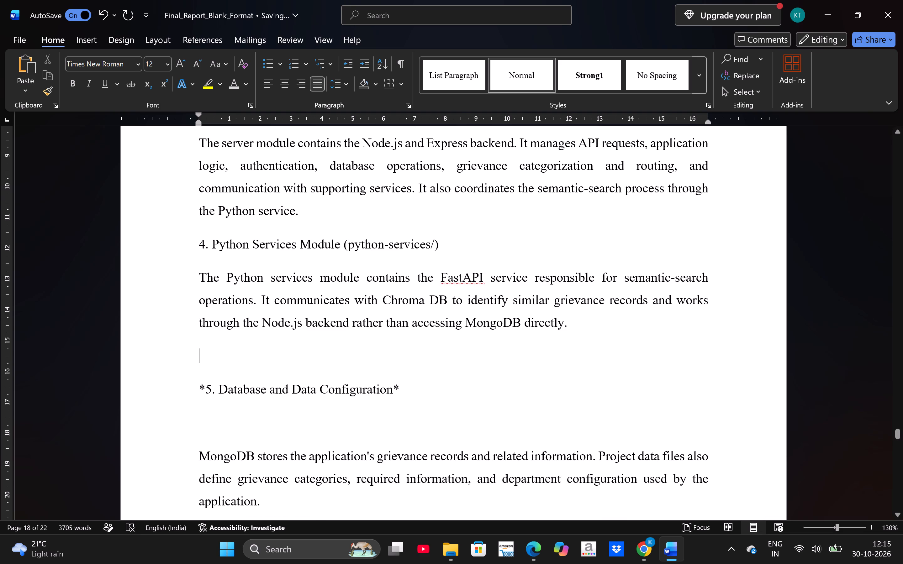
click(304, 363)
key(BackSpace)
key(BackSpace)
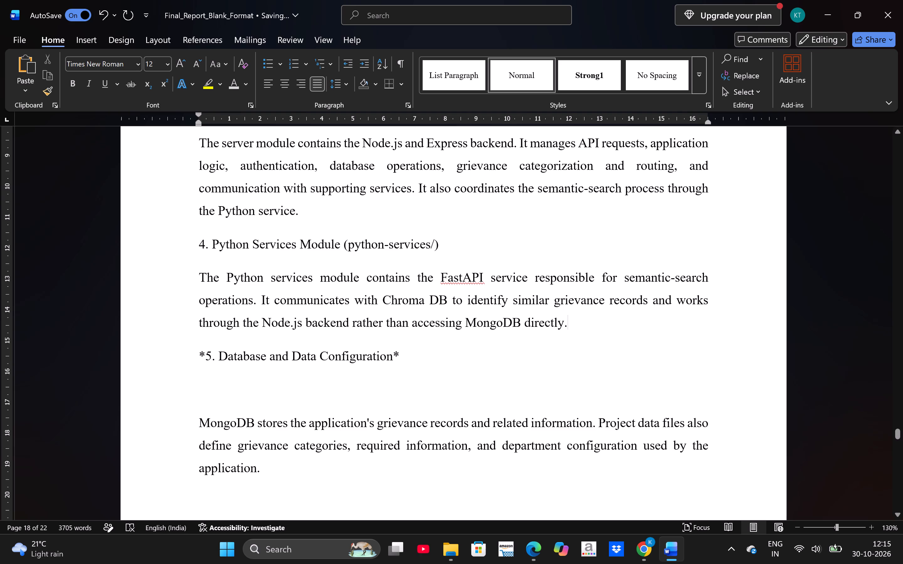
click(206, 357)
key(BackSpace)
click(394, 357)
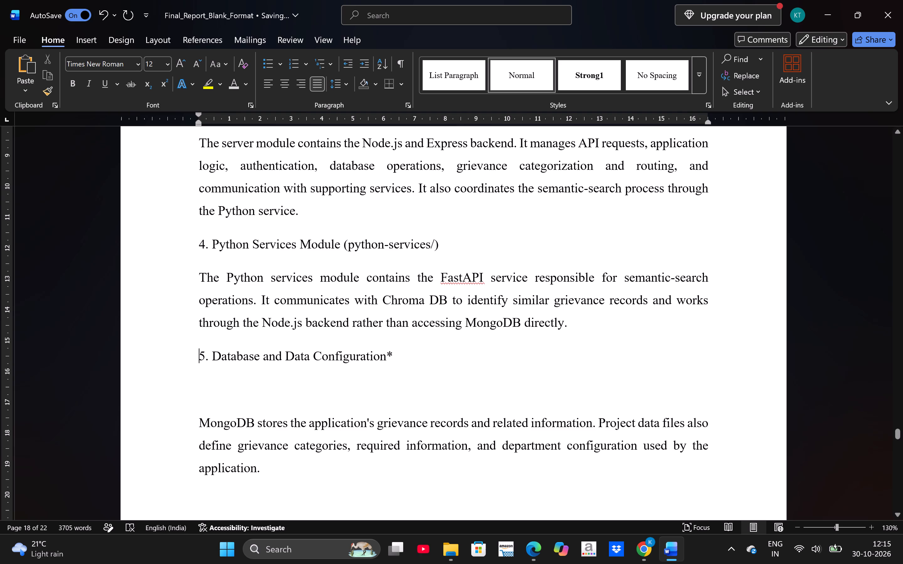
key(BackSpace)
click(346, 391)
key(BackSpace)
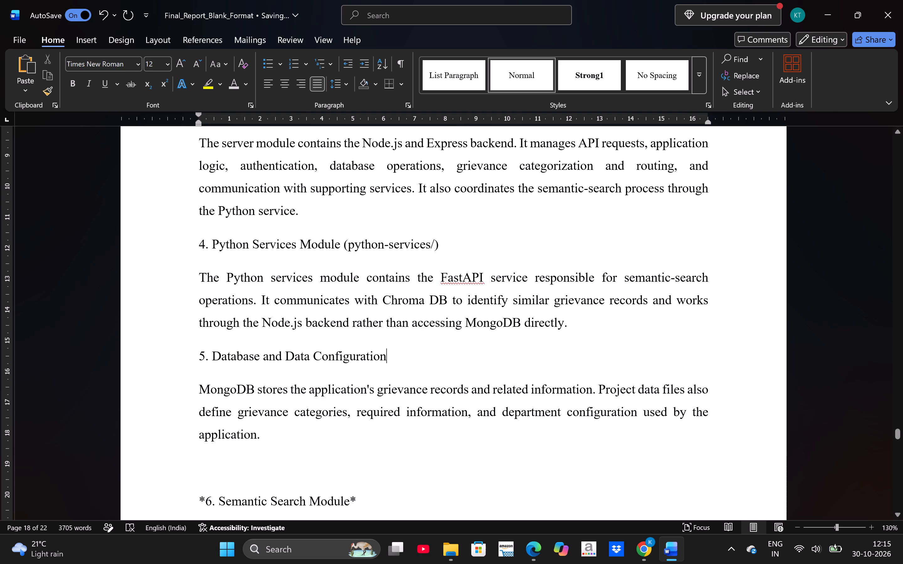
Strip the asterisks from the 6. Semantic Search Module heading and delete the empty lines above and below it.
click(260, 467)
key(BackSpace)
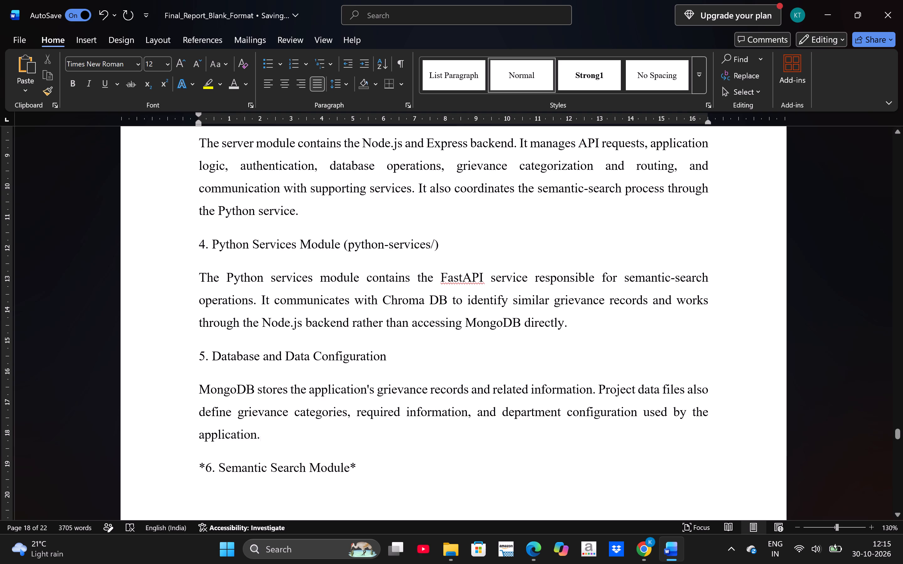
click(205, 467)
key(BackSpace)
click(356, 464)
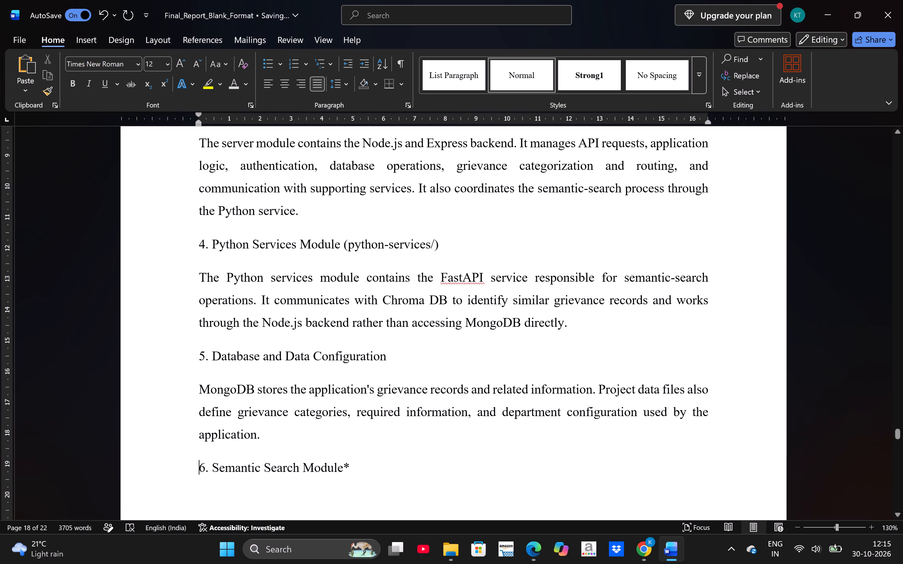
key(BackSpace)
scroll(337, 486, down, 1)
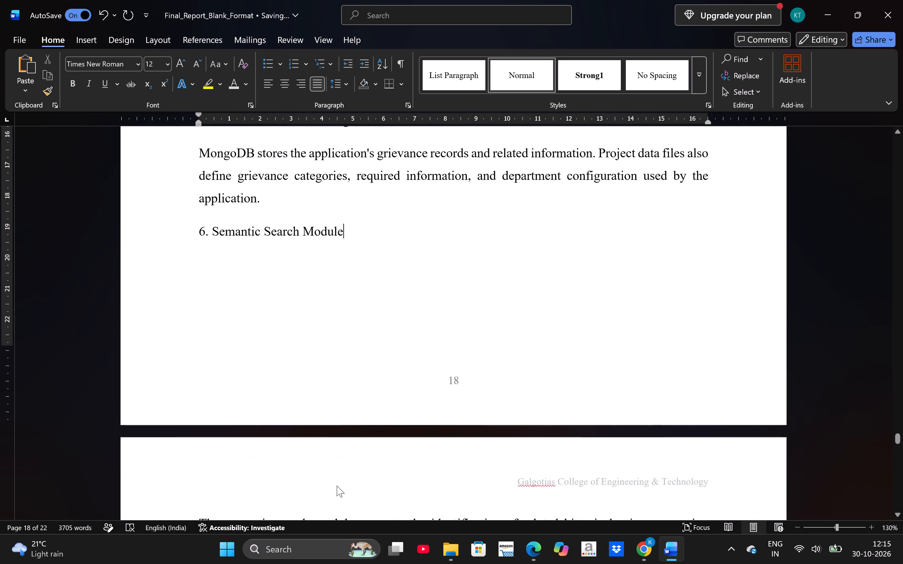
scroll(337, 486, left, 1)
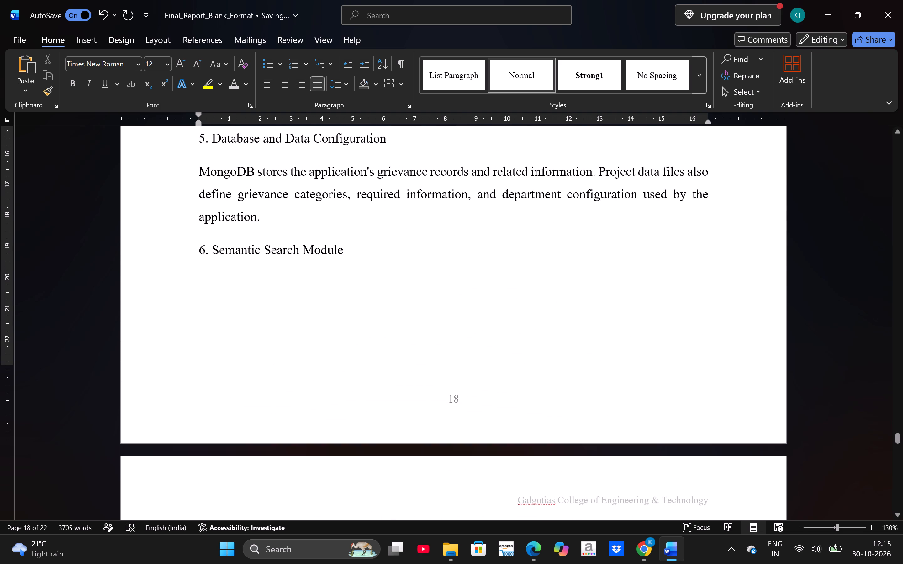
click(391, 299)
key(BackSpace)
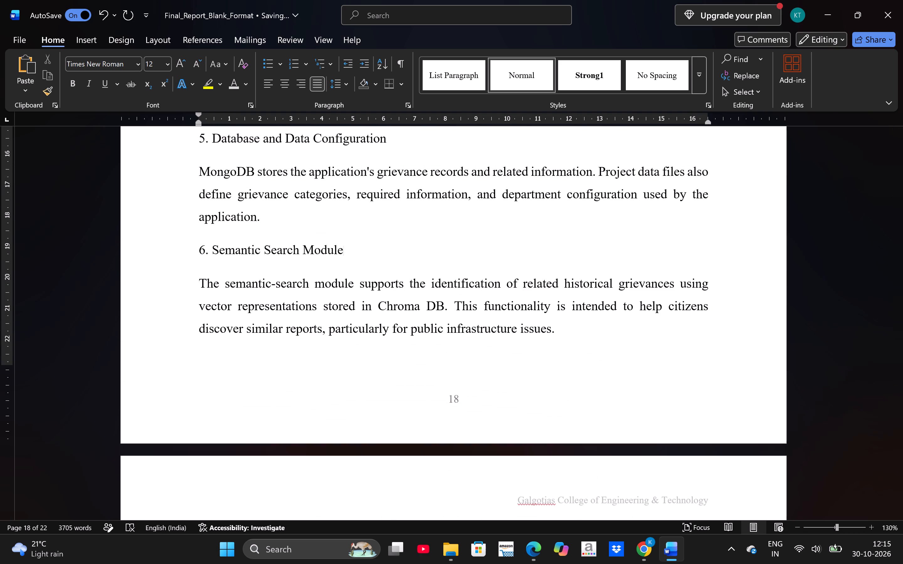
Strip the asterisks from the 7. AI-Assisted Reporting Module heading and delete the empty lines above and below it.
scroll(366, 384, down, 1)
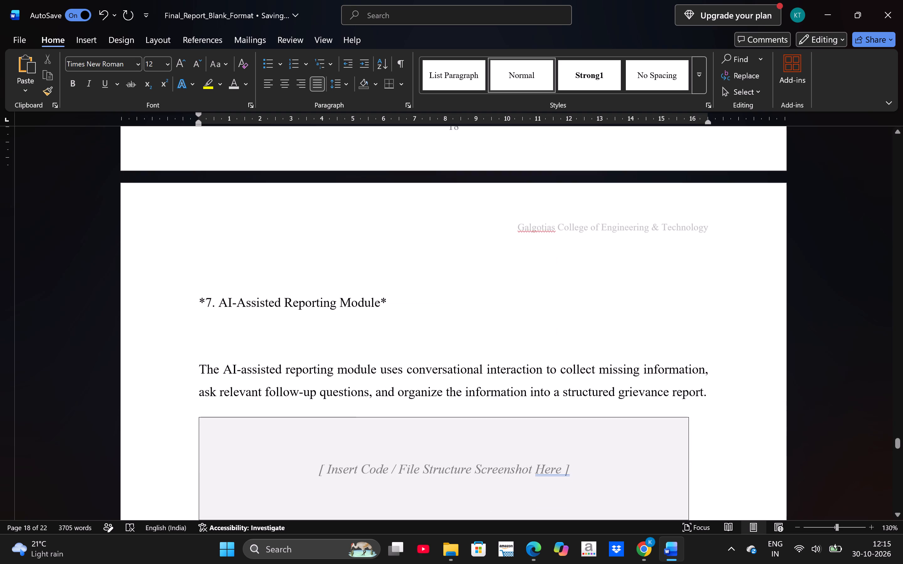
click(205, 300)
key(BackSpace)
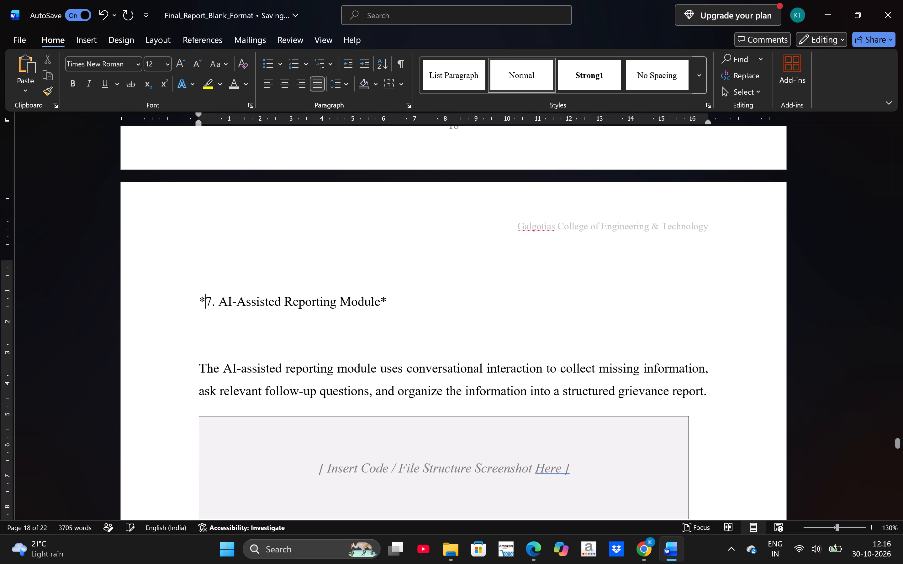
key(BackSpace)
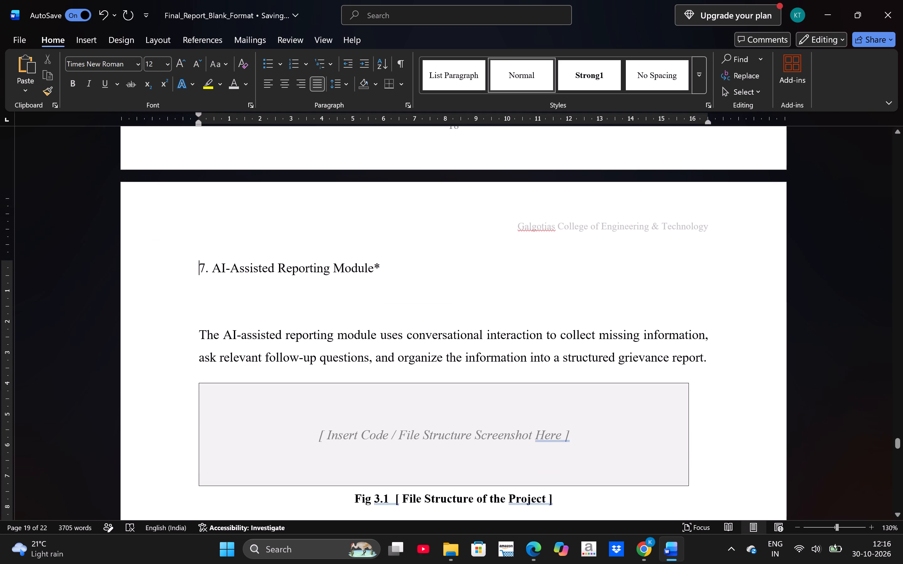
click(393, 265)
key(BackSpace)
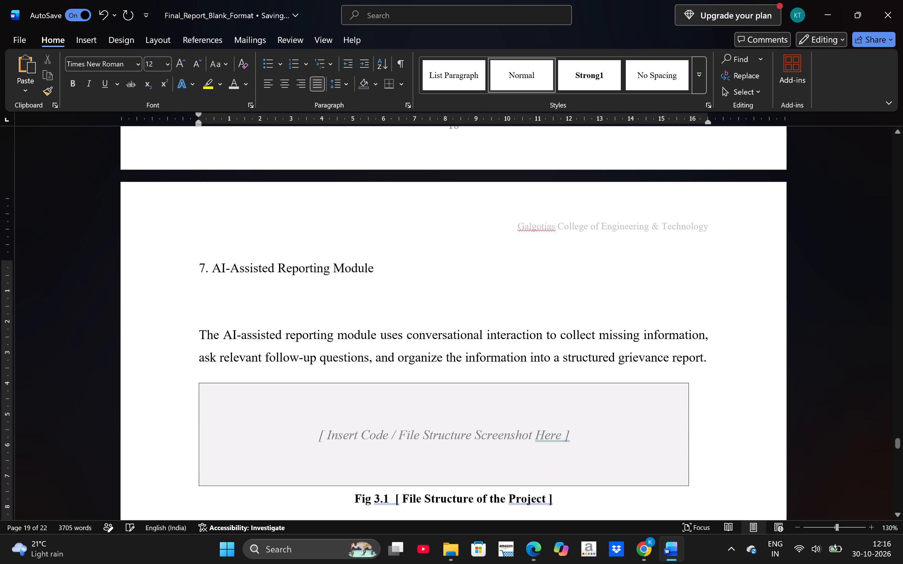
click(373, 300)
key(BackSpace)
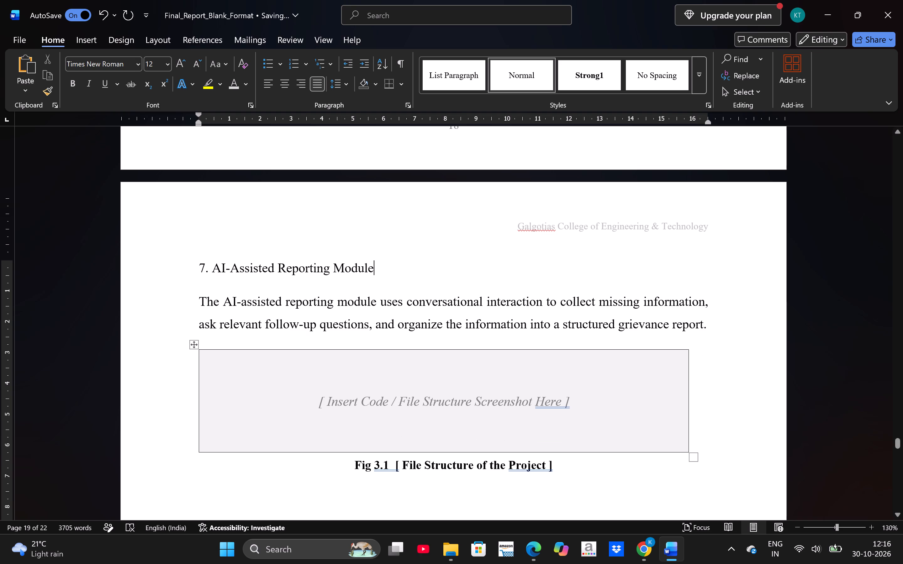
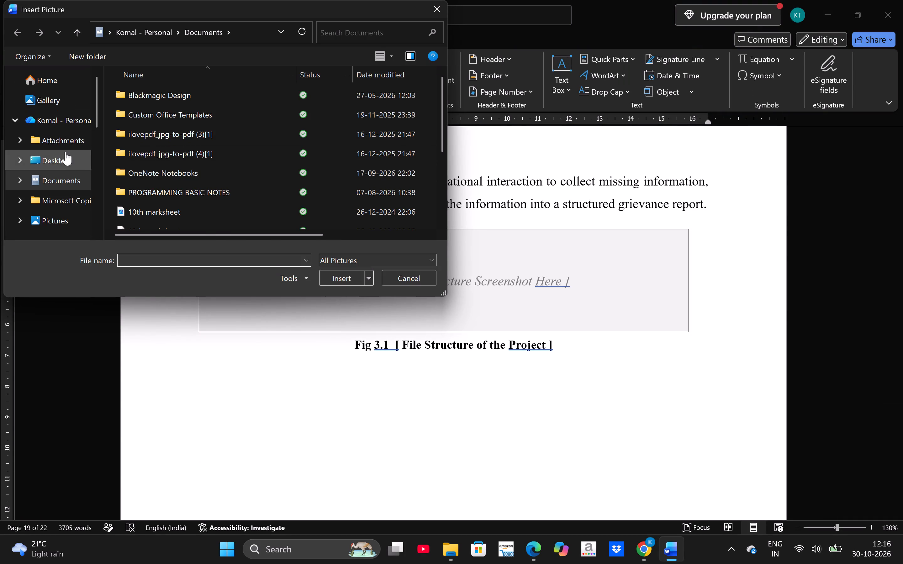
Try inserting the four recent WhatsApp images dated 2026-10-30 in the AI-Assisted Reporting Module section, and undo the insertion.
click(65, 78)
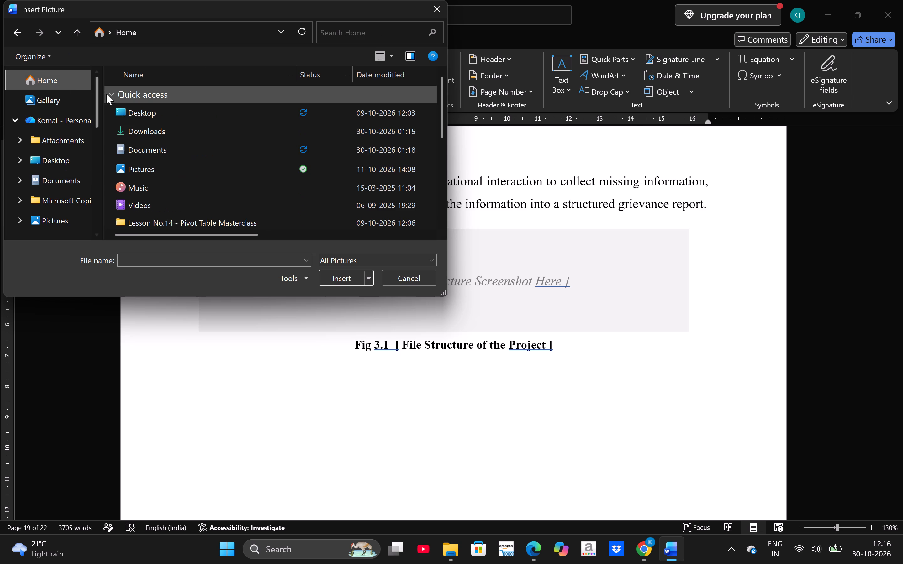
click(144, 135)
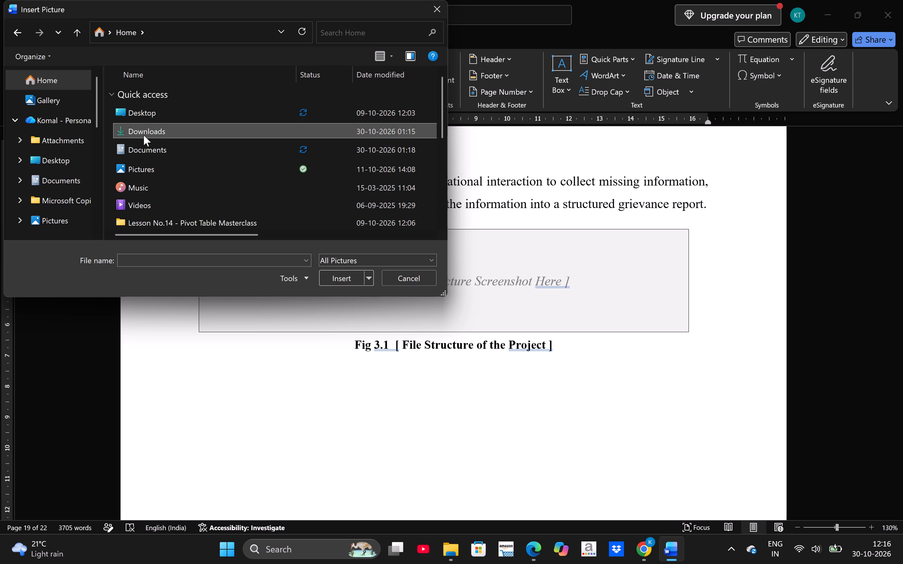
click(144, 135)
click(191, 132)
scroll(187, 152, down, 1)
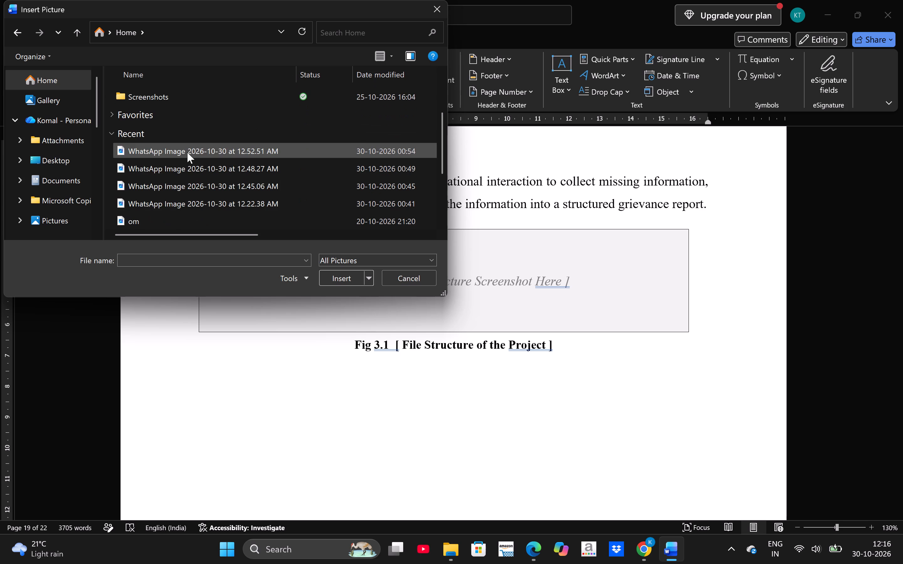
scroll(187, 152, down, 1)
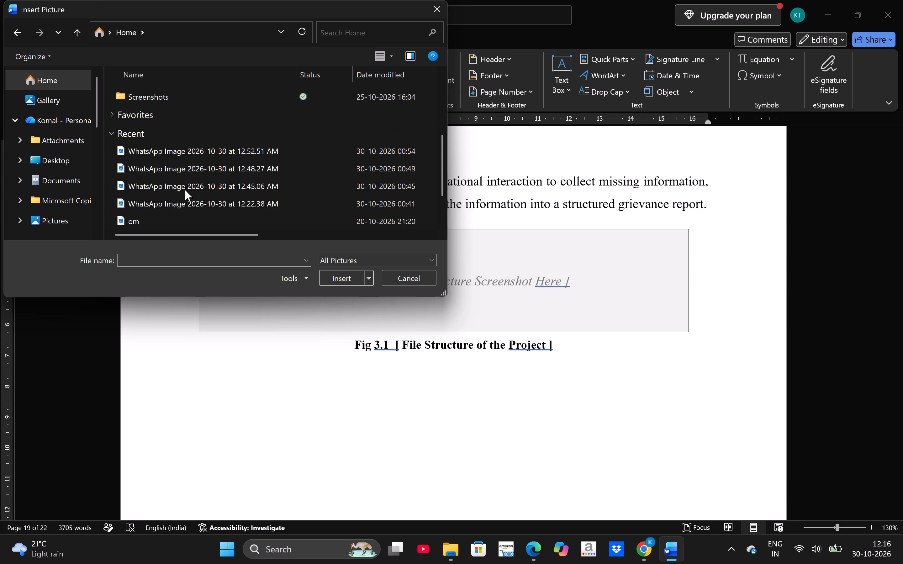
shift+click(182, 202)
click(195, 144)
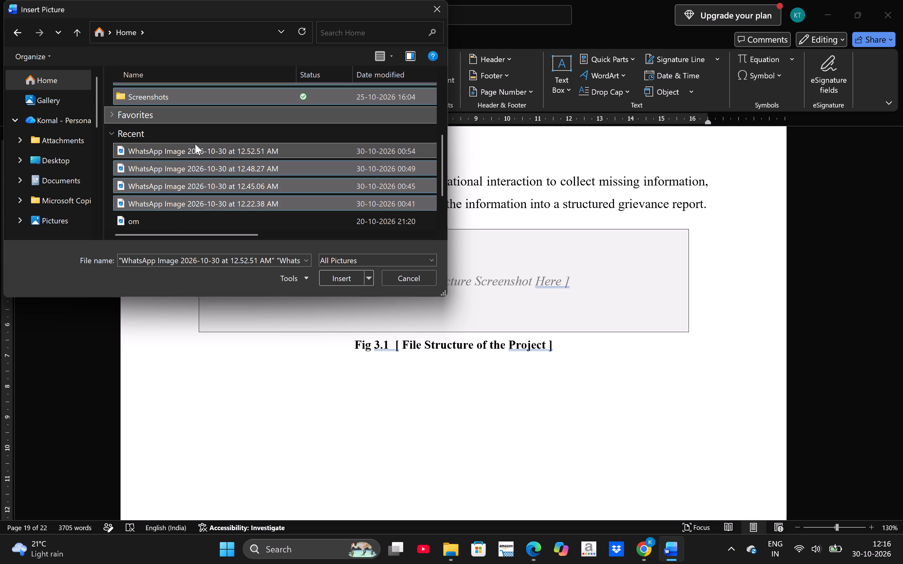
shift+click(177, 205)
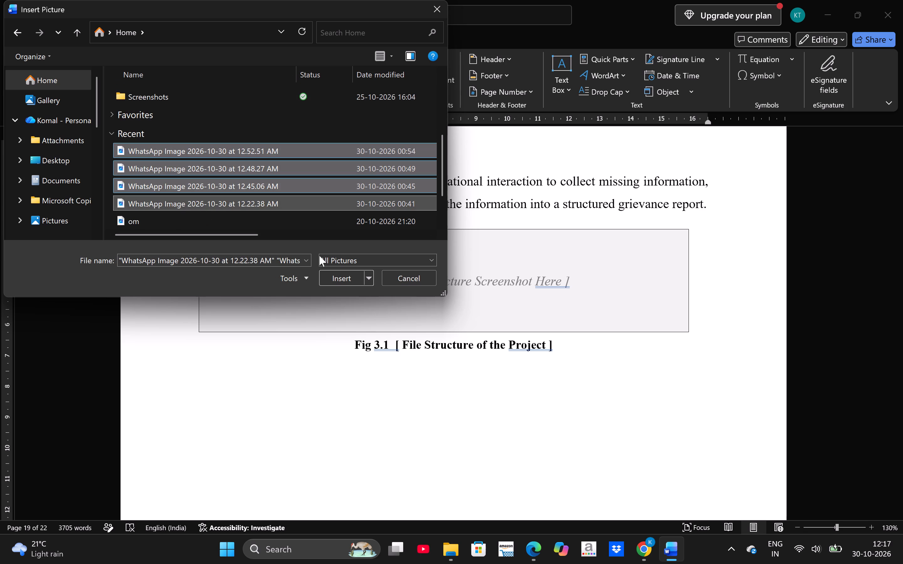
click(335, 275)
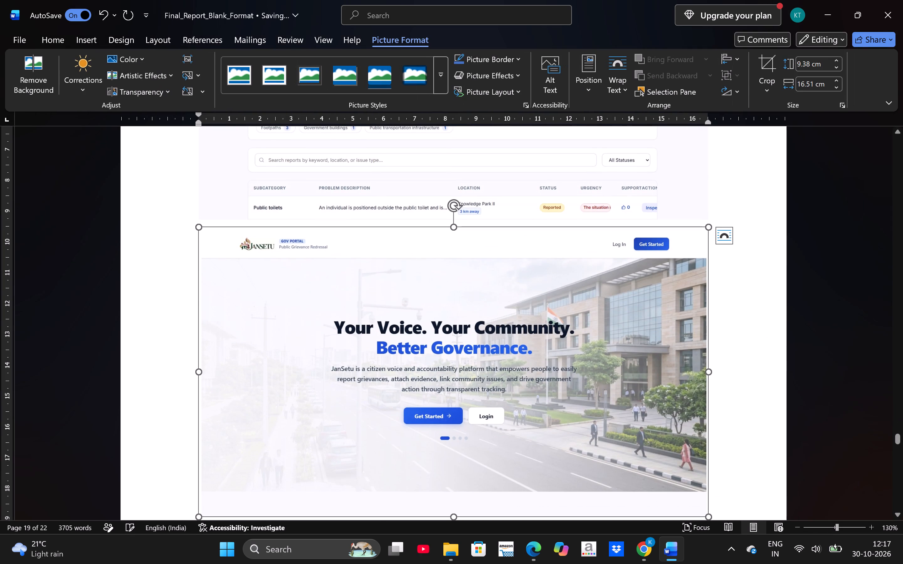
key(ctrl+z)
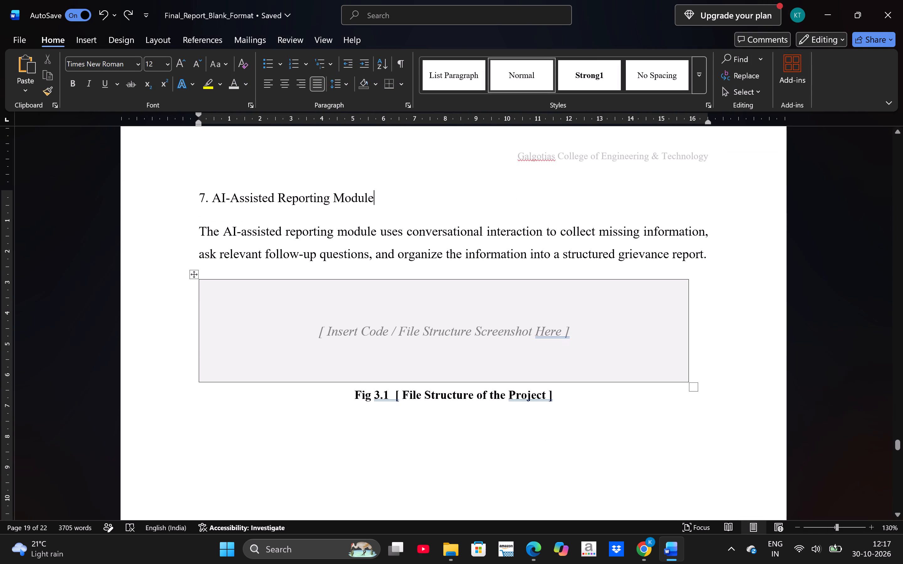
Start inserting a picture at the 7. AI-Assisted Reporting Module heading.
click(90, 41)
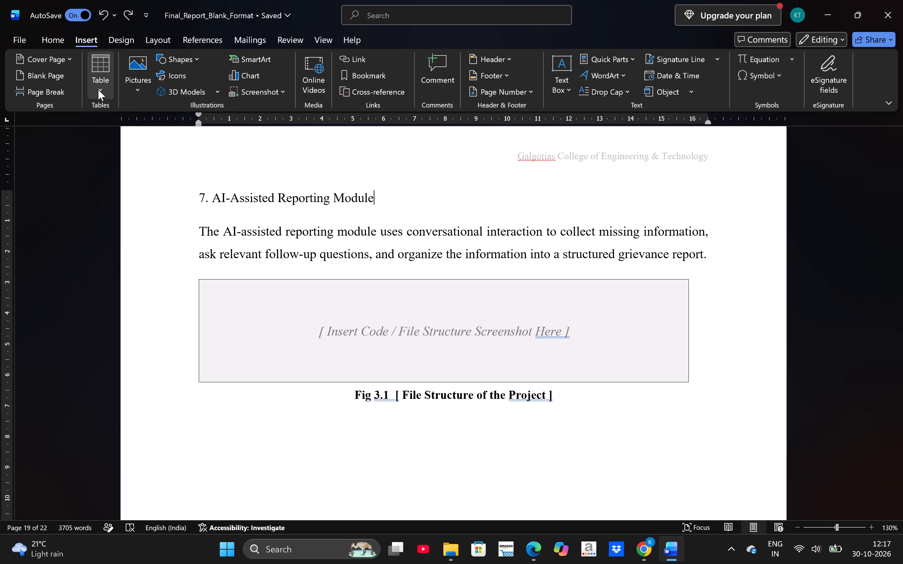
click(103, 86)
click(134, 86)
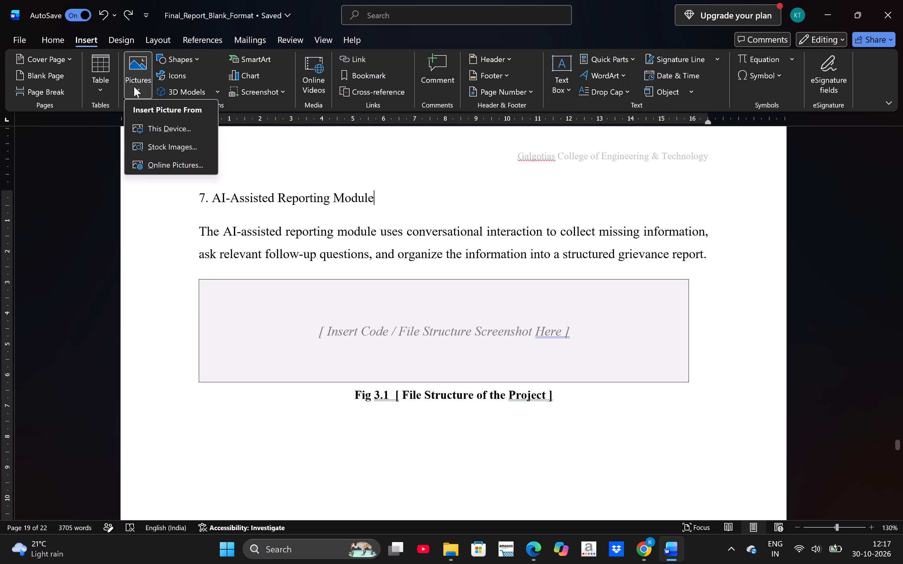
Insert the picture WhatsApp Image 2026-10-30 at 12.52.51 AM from this device after the 7. AI-Assisted Reporting Module heading.
click(147, 130)
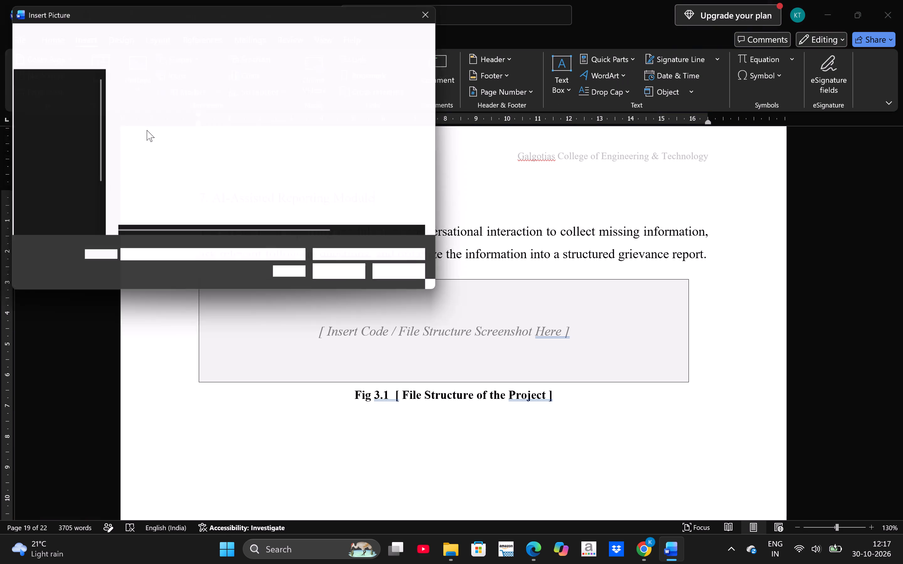
click(50, 81)
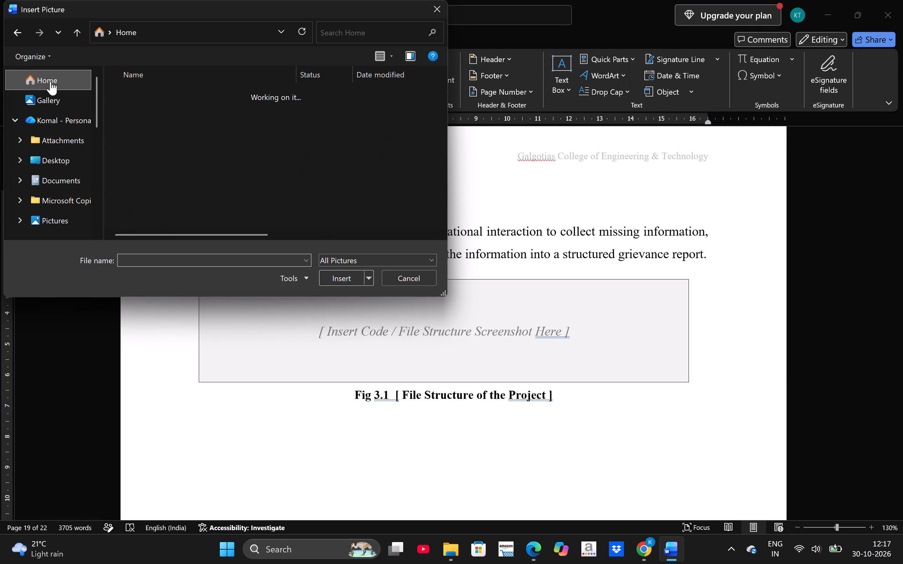
scroll(173, 159, down, 1)
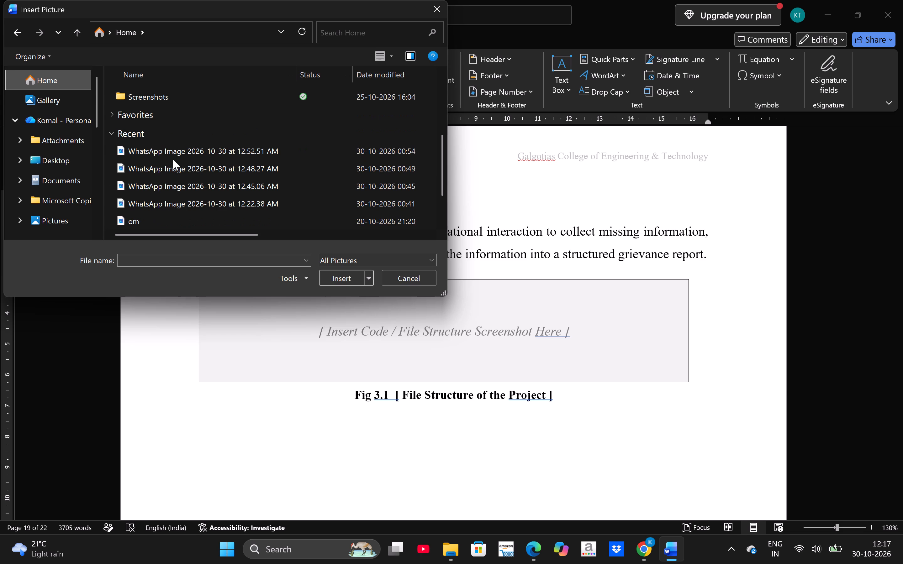
click(211, 150)
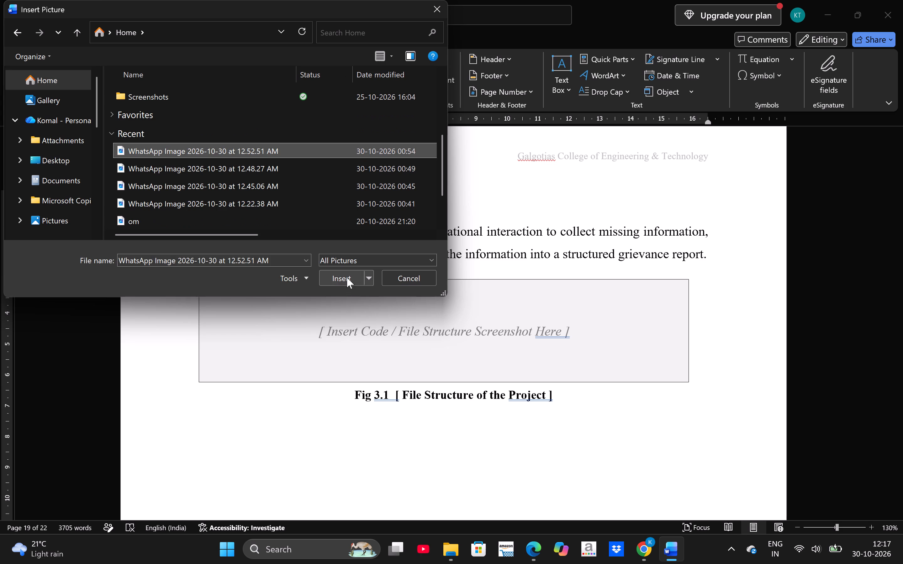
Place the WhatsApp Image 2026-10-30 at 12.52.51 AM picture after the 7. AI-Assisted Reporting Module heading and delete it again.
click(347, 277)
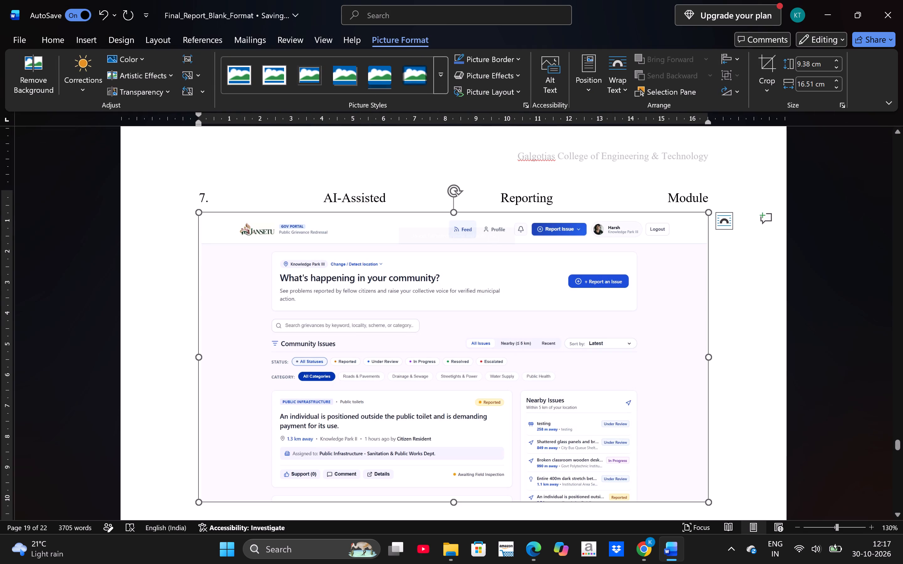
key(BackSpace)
Select the Insert Code / File Structure Screenshot Here placeholder above the Fig 3.1 caption.
click(376, 321)
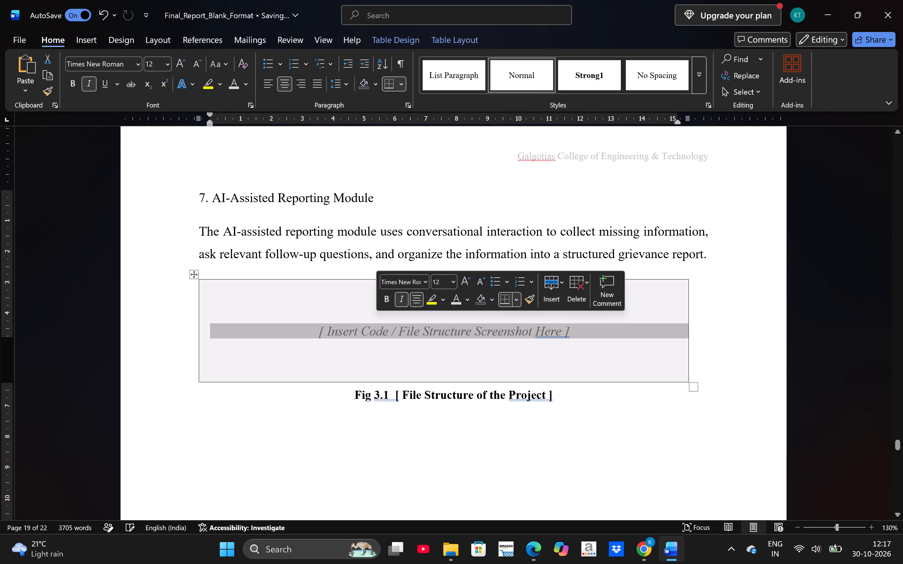
click(364, 361)
click(253, 295)
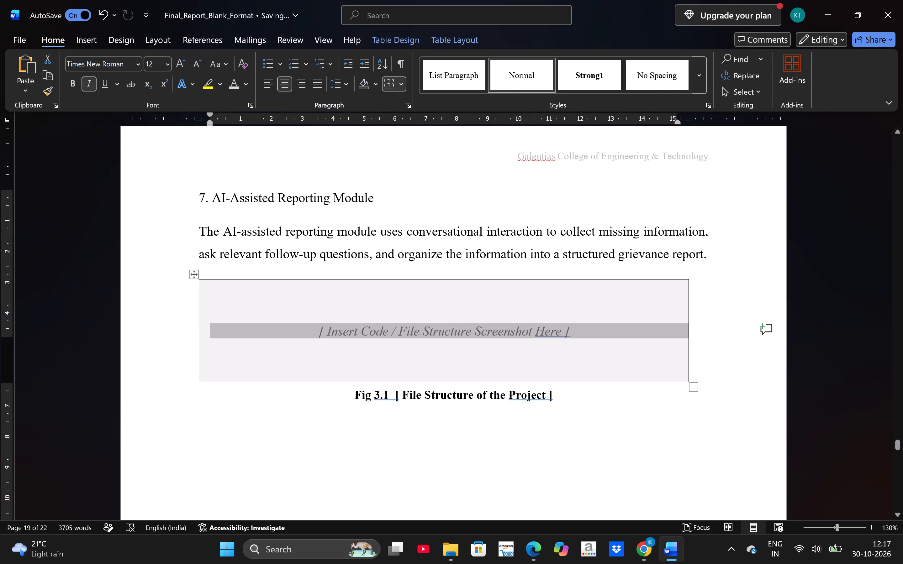
click(387, 448)
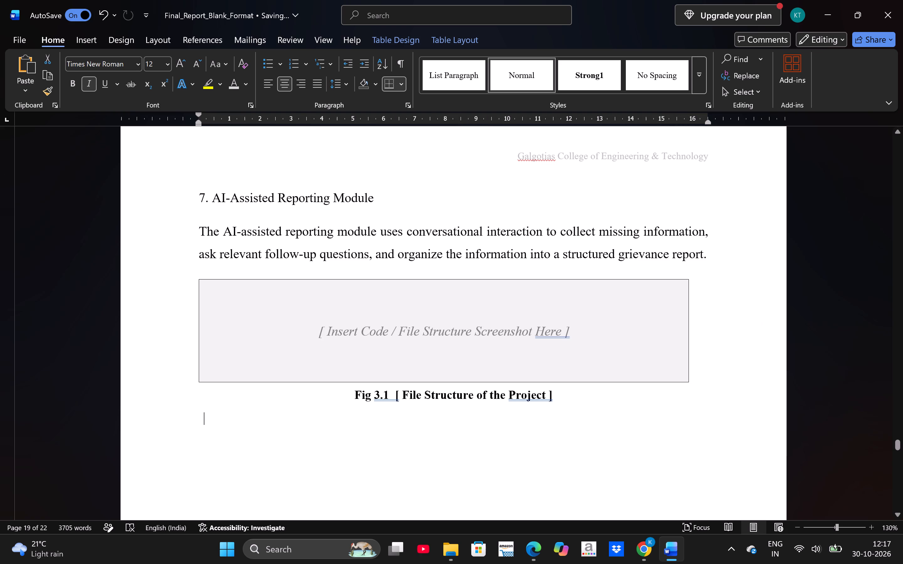
click(400, 339)
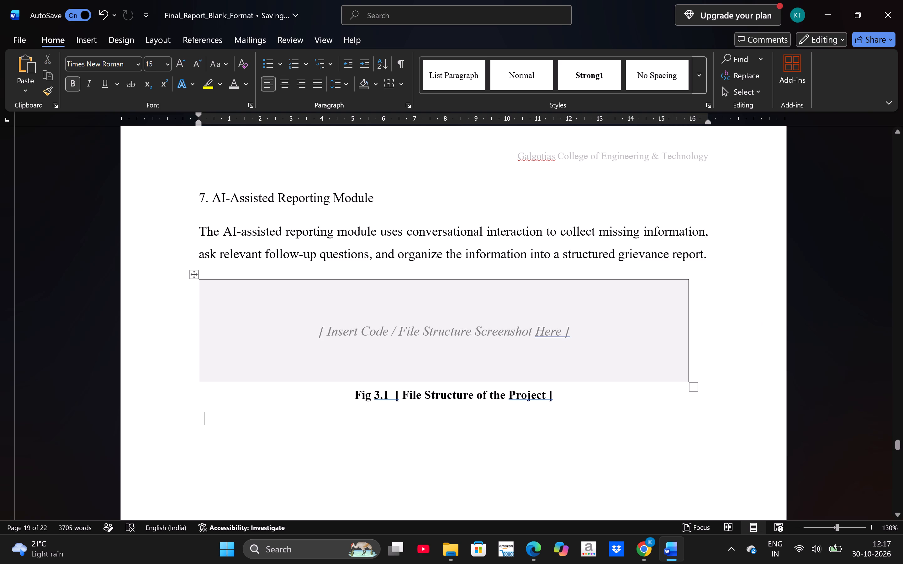
double_click(400, 339)
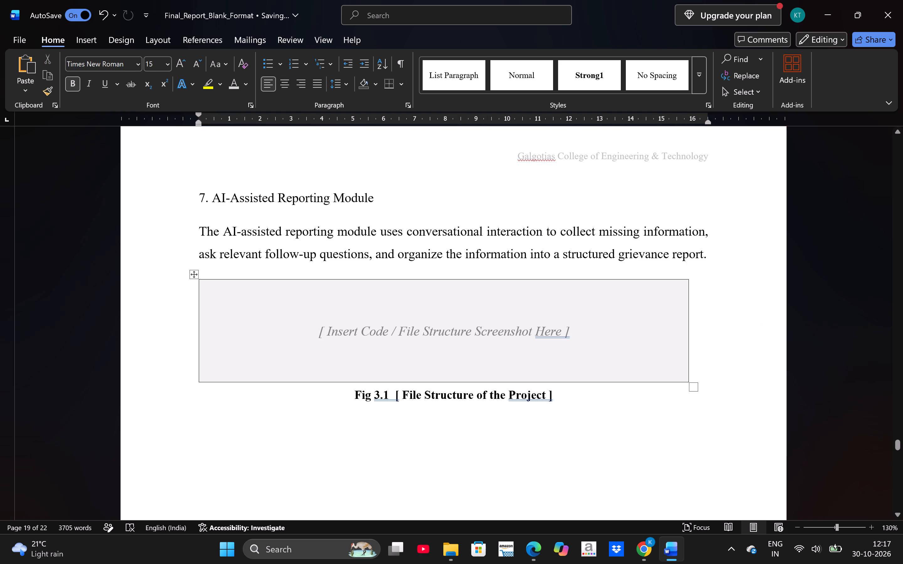
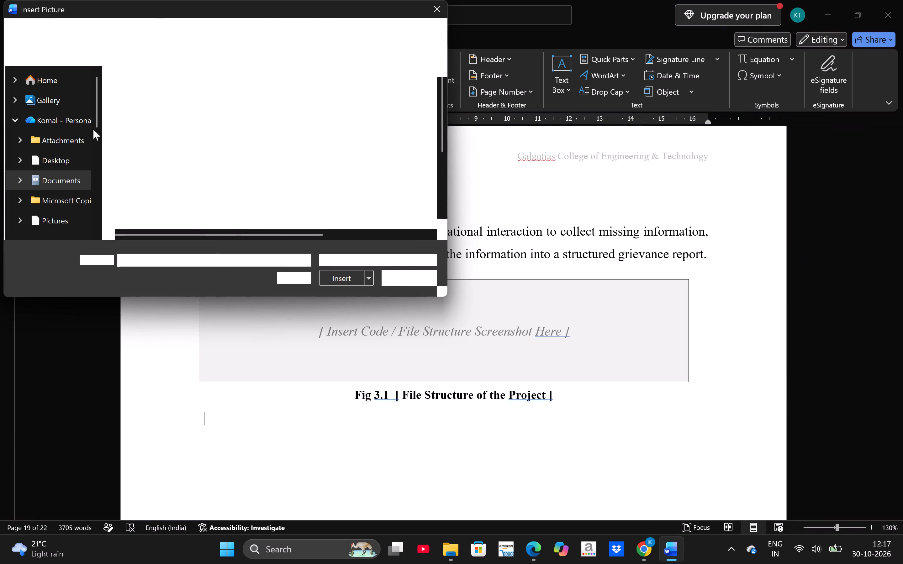
Look through the Downloads folder and the Gallery for the project file structure screenshot to insert below Fig 3.1.
click(62, 87)
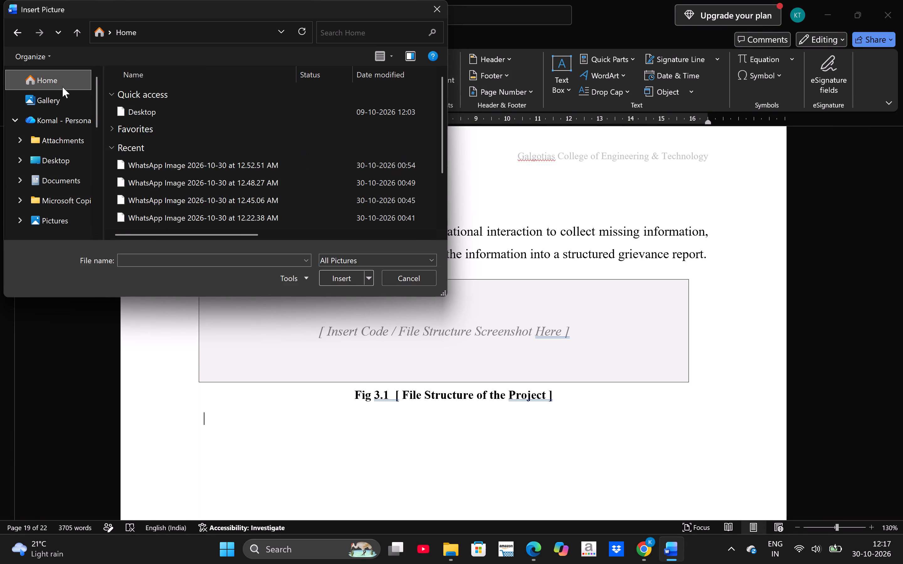
scroll(56, 181, down, 1)
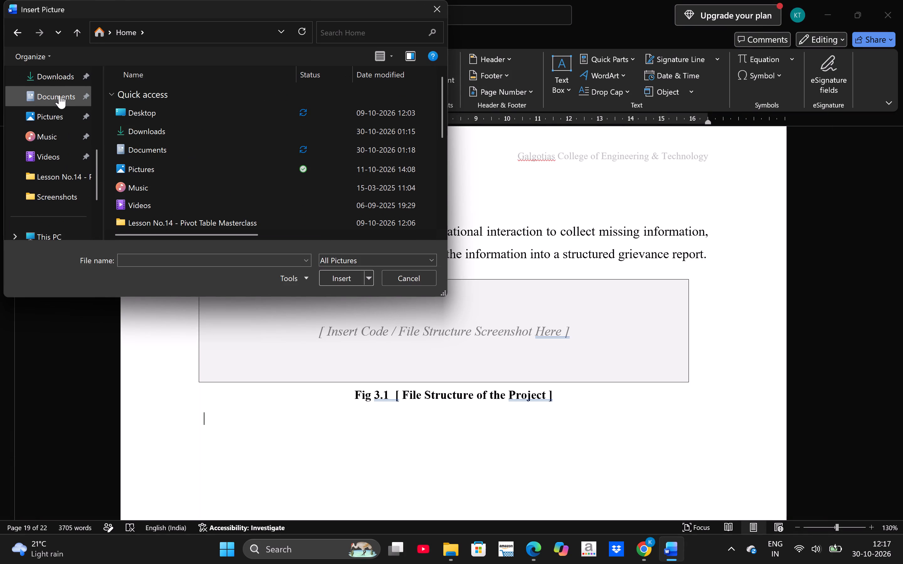
click(61, 80)
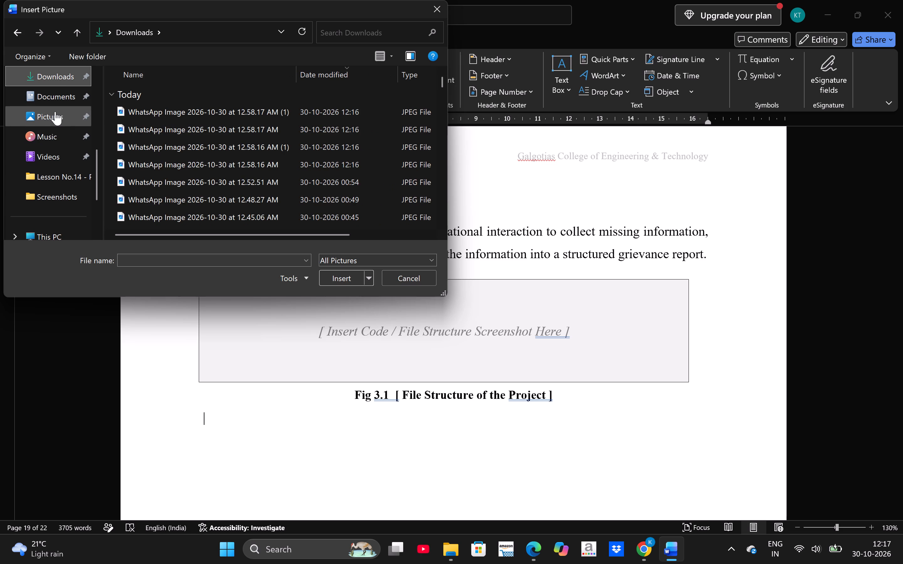
scroll(55, 112, up, 6)
click(51, 94)
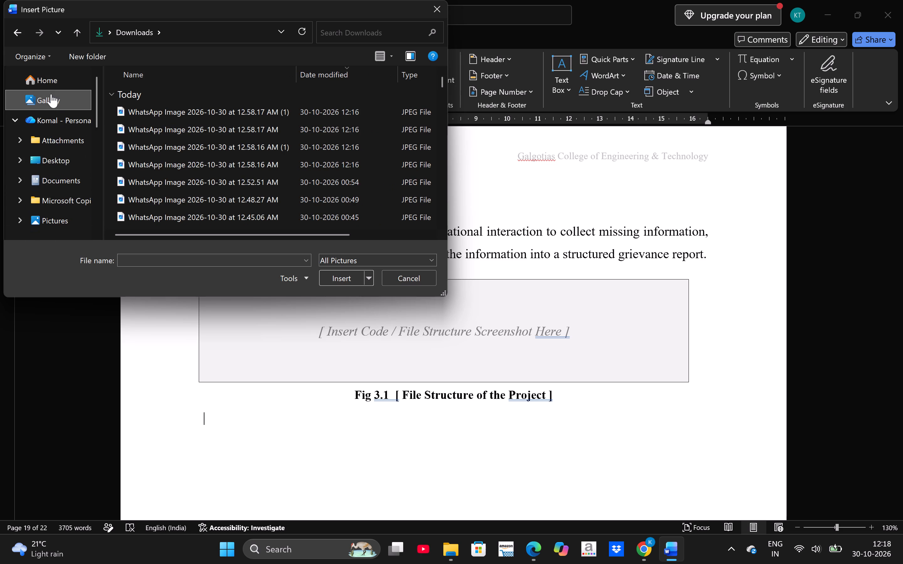
scroll(241, 177, down, 9)
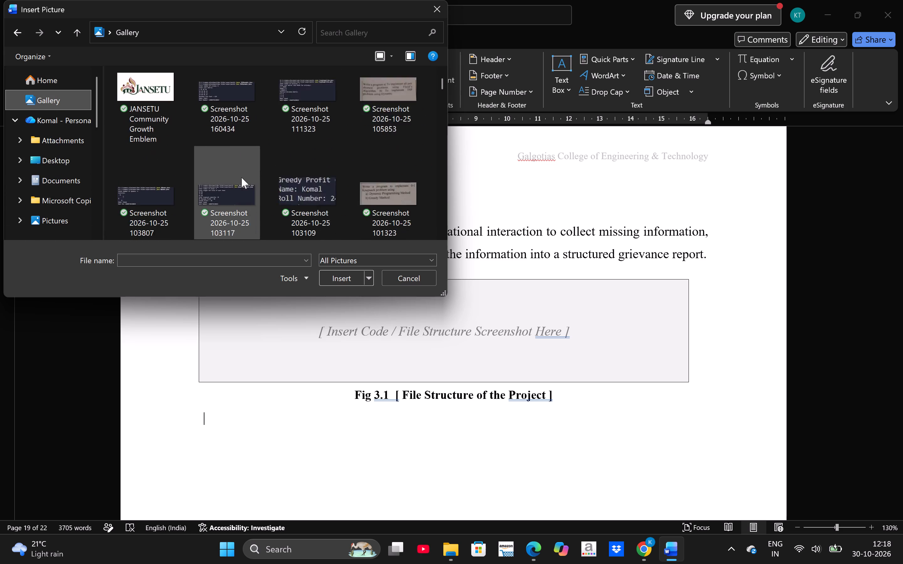
scroll(241, 177, down, 20)
scroll(241, 177, down, 20)
scroll(241, 177, down, 20)
scroll(241, 177, down, 11)
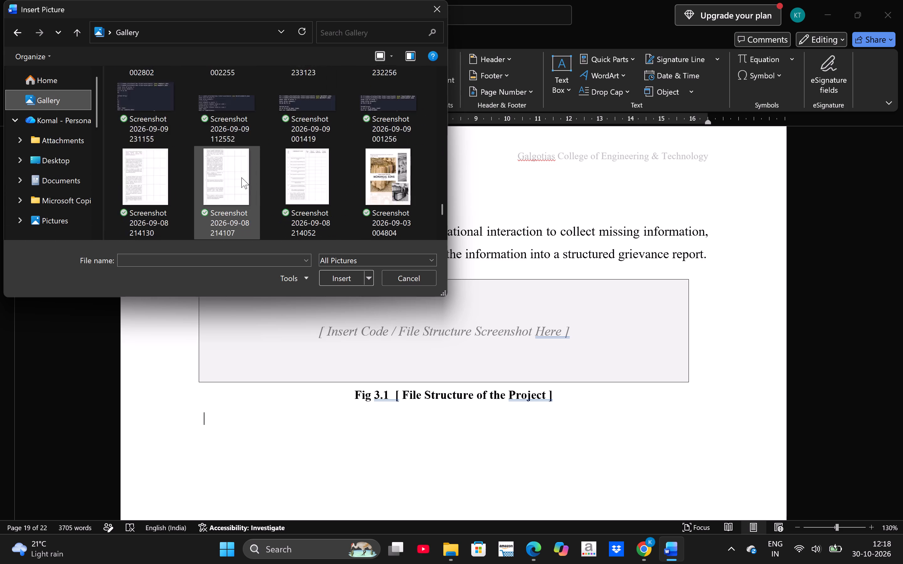
scroll(241, 177, down, 20)
scroll(241, 177, down, 17)
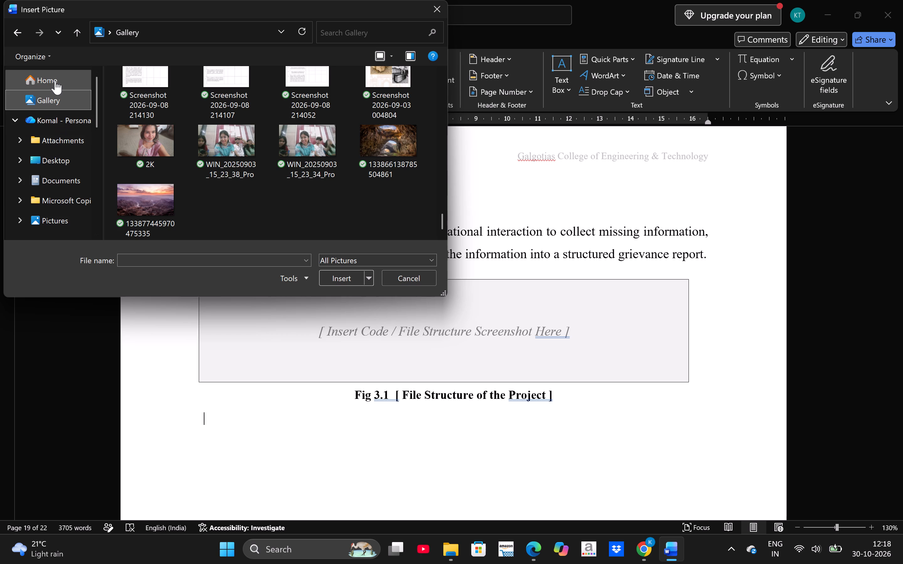
Check the recent files in Home and the Downloads, Screenshots and Documents folders for the file structure screenshot.
click(55, 80)
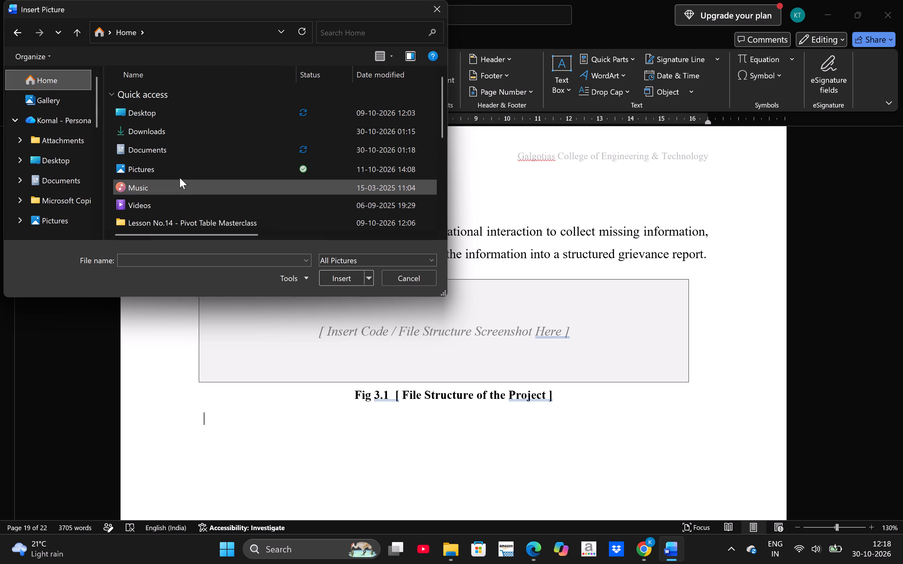
scroll(173, 175, down, 2)
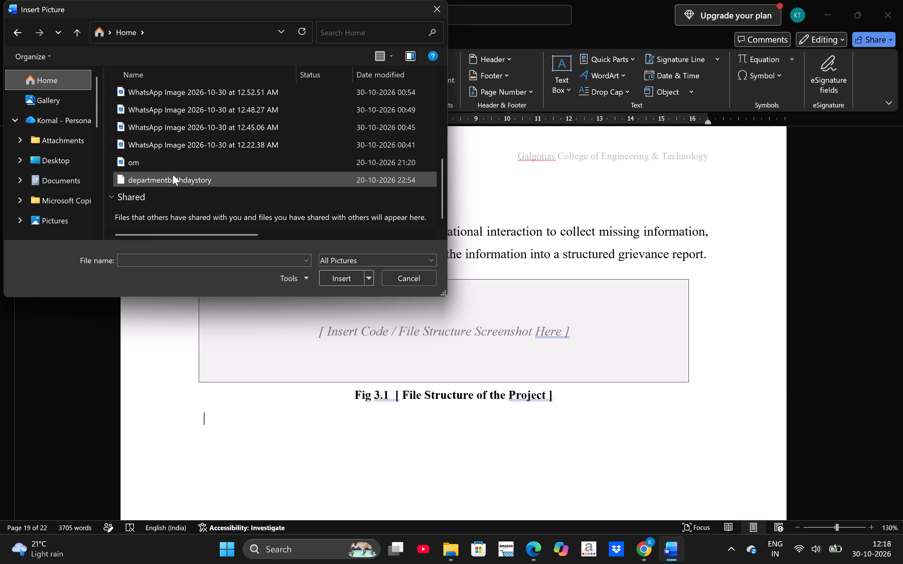
scroll(173, 175, up, 5)
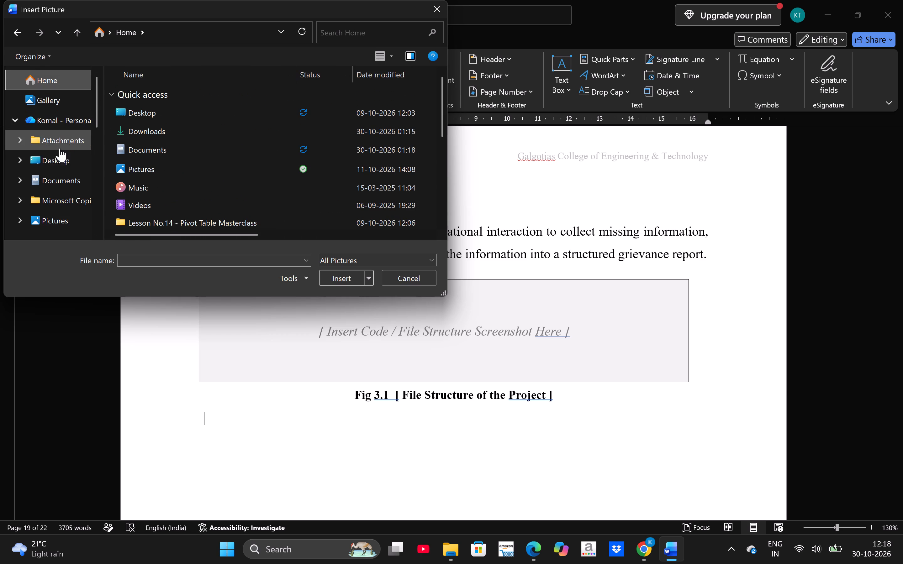
scroll(43, 211, down, 1)
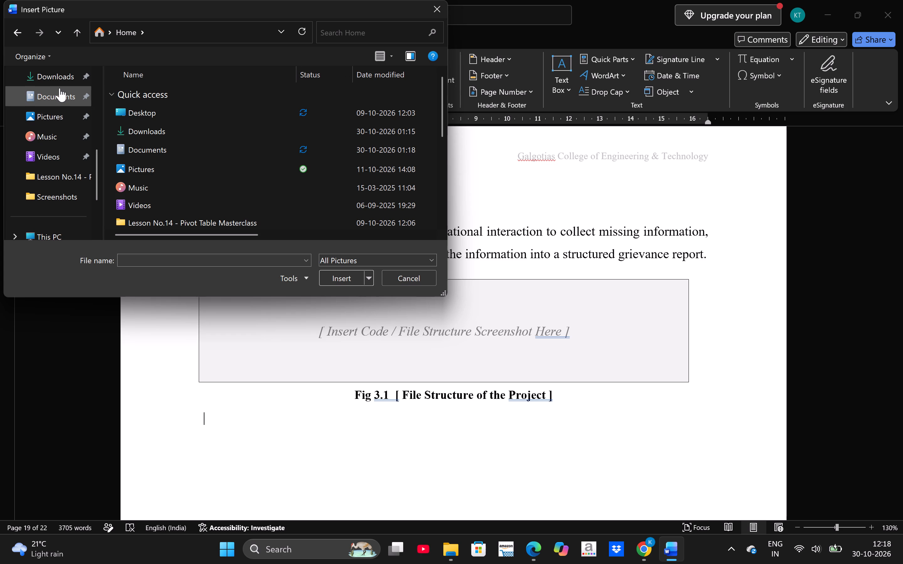
click(60, 82)
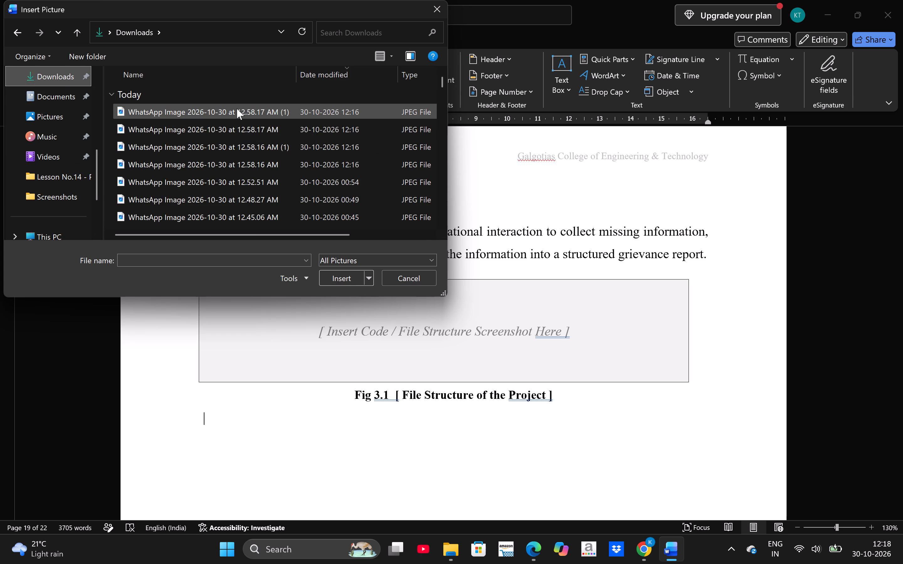
shift+click(230, 158)
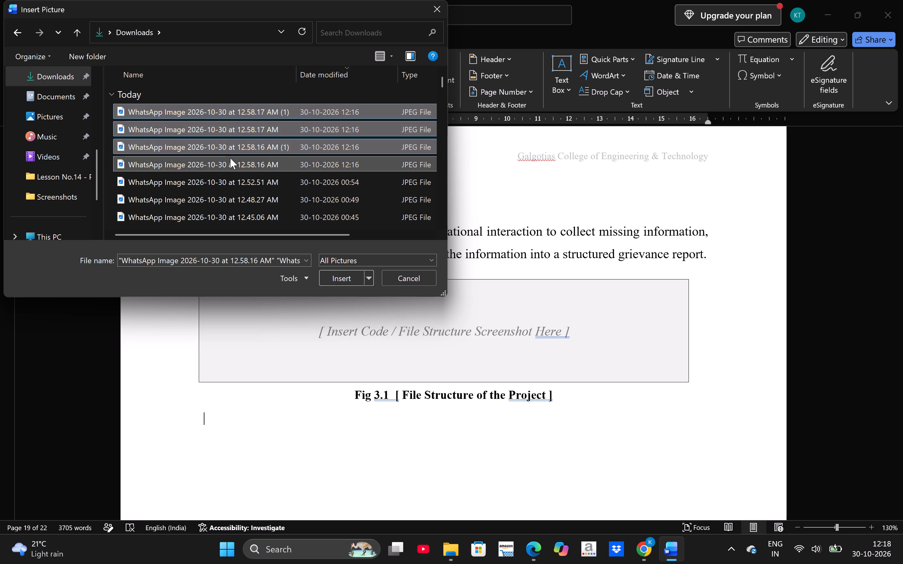
click(238, 212)
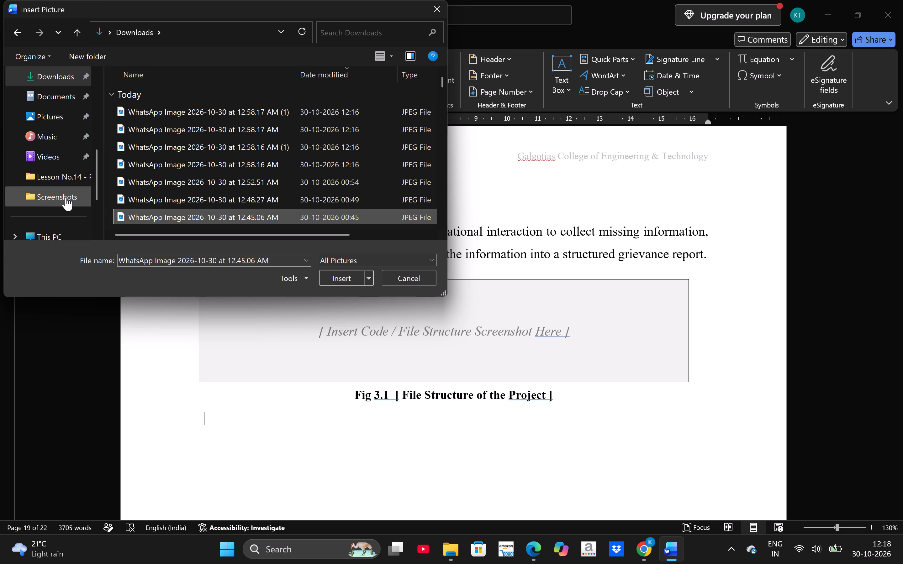
right_click(62, 197)
click(62, 197)
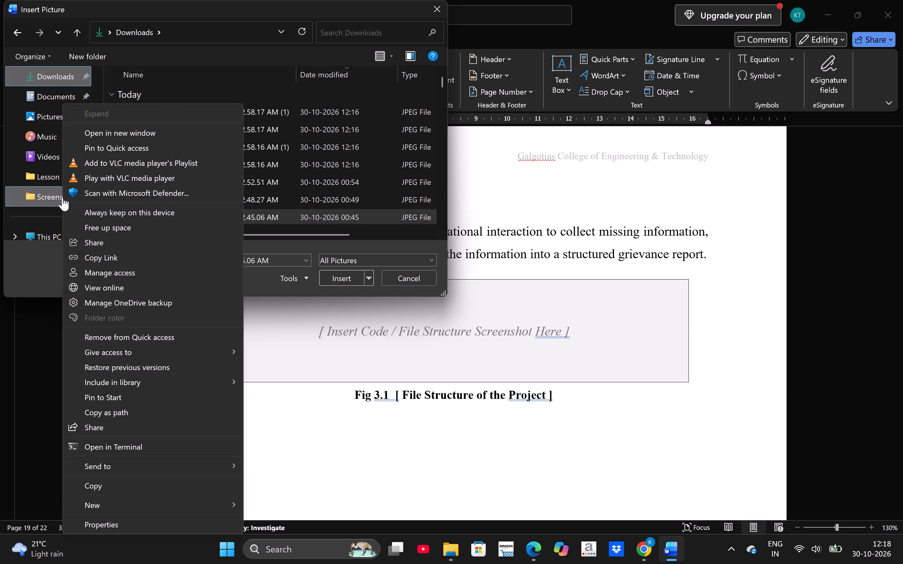
click(44, 198)
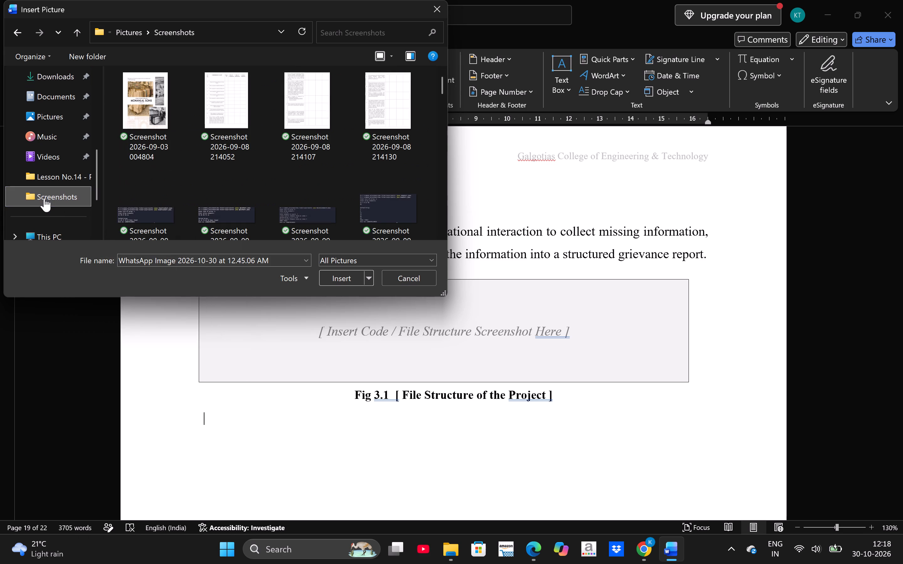
click(56, 95)
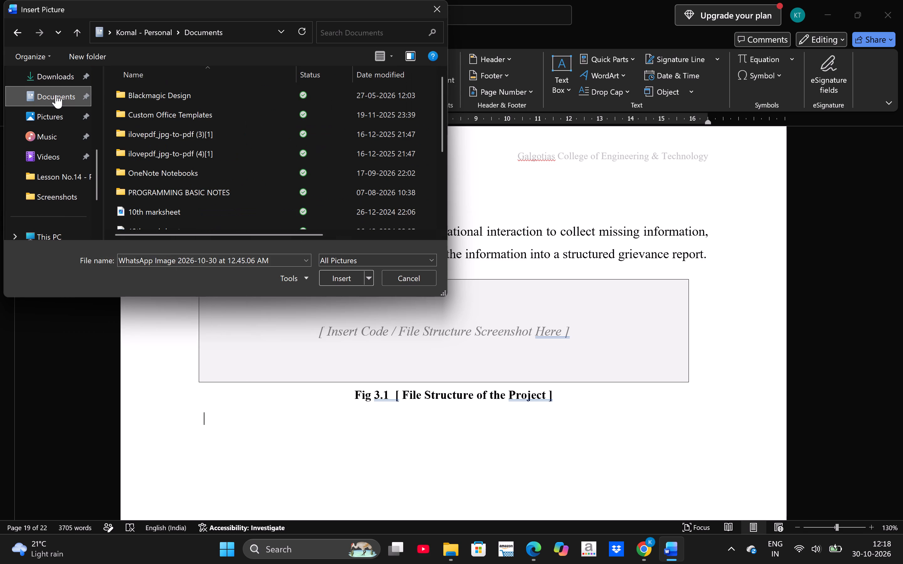
click(67, 74)
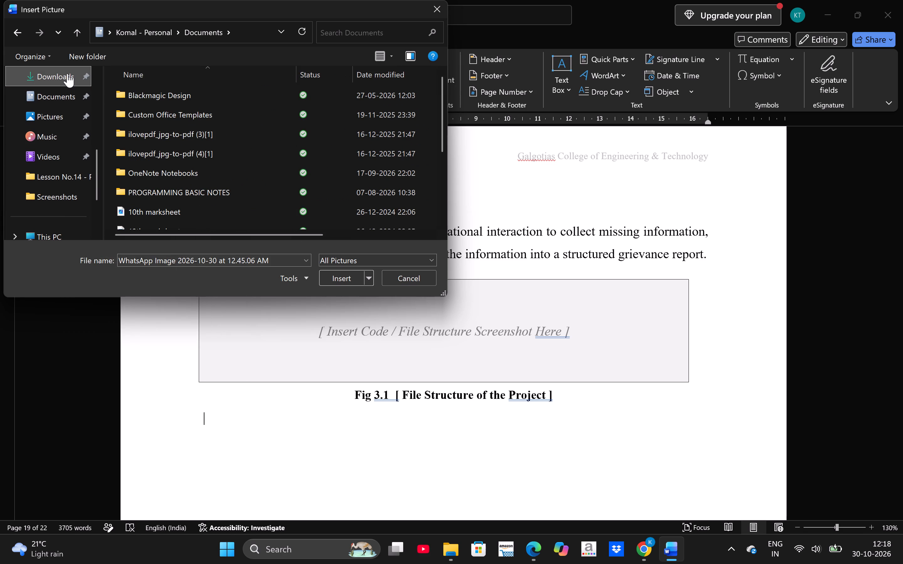
scroll(67, 74, up, 1)
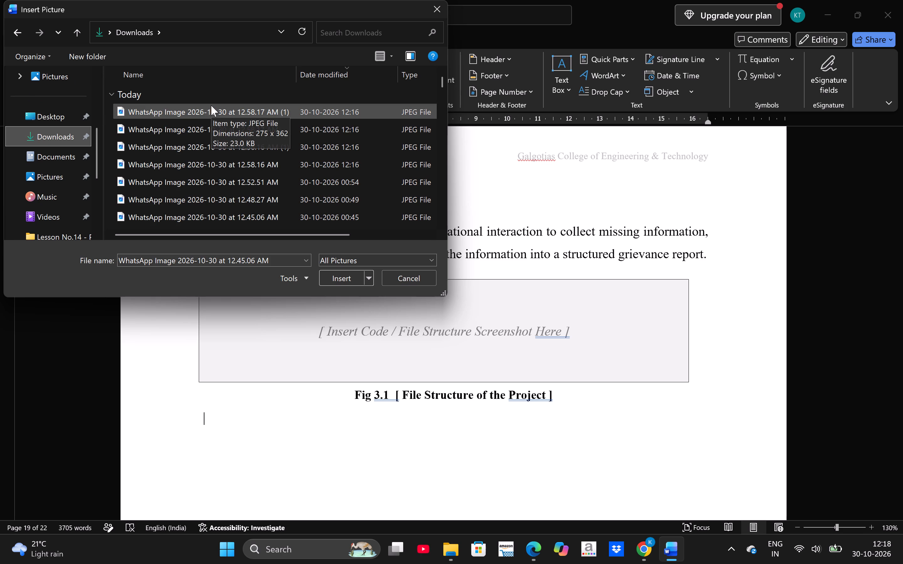
scroll(232, 182, down, 1)
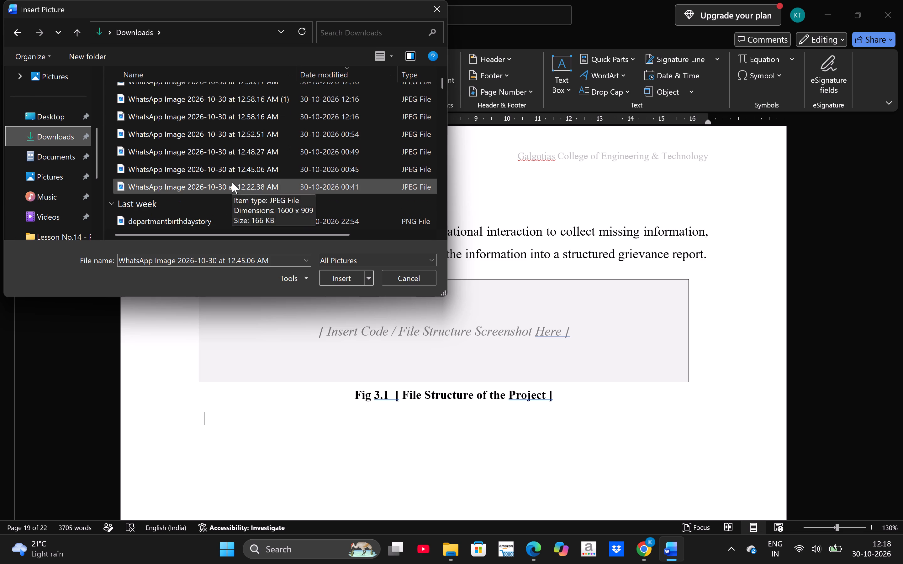
Look through the OneDrive Desktop and Pictures folders for the file structure screenshot, and close the picture browser without inserting anything.
click(57, 111)
scroll(57, 111, up, 1)
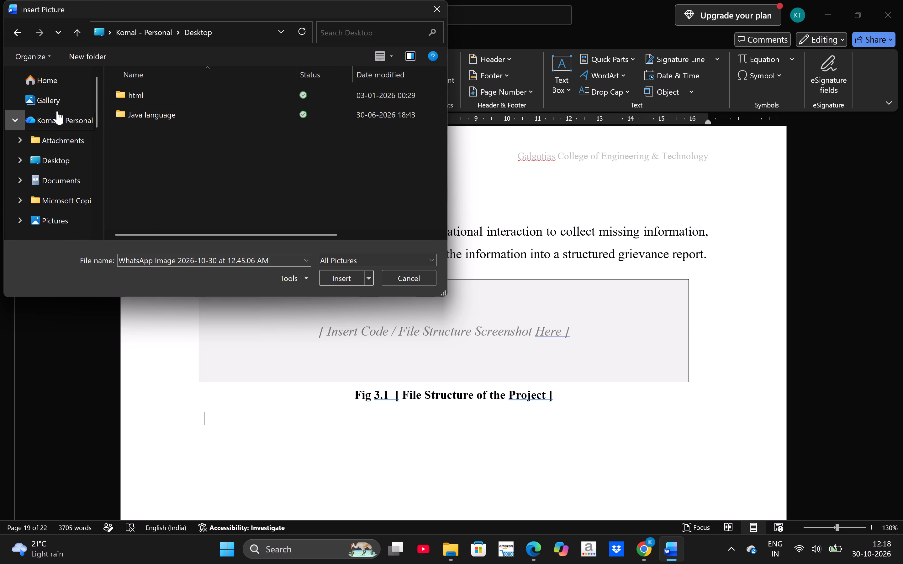
scroll(57, 111, up, 1)
click(49, 220)
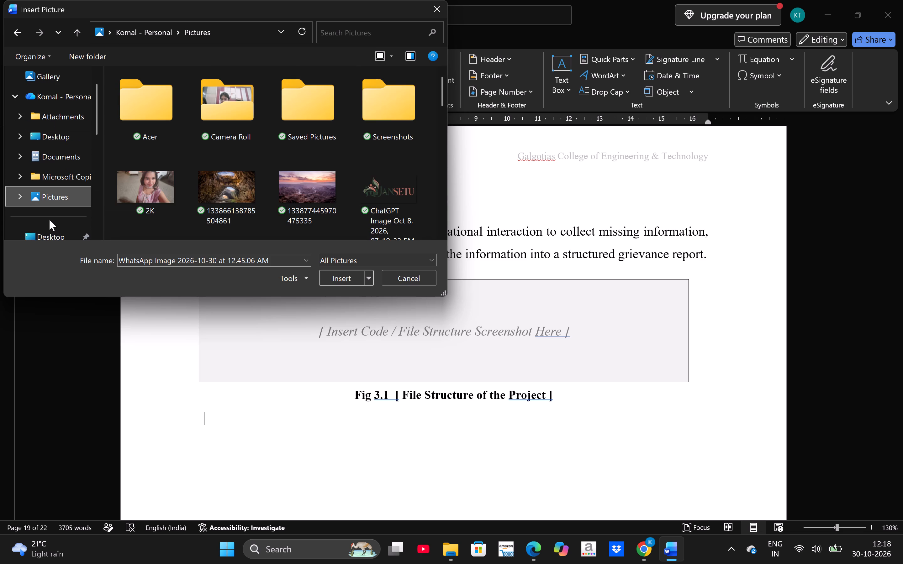
scroll(182, 163, down, 1)
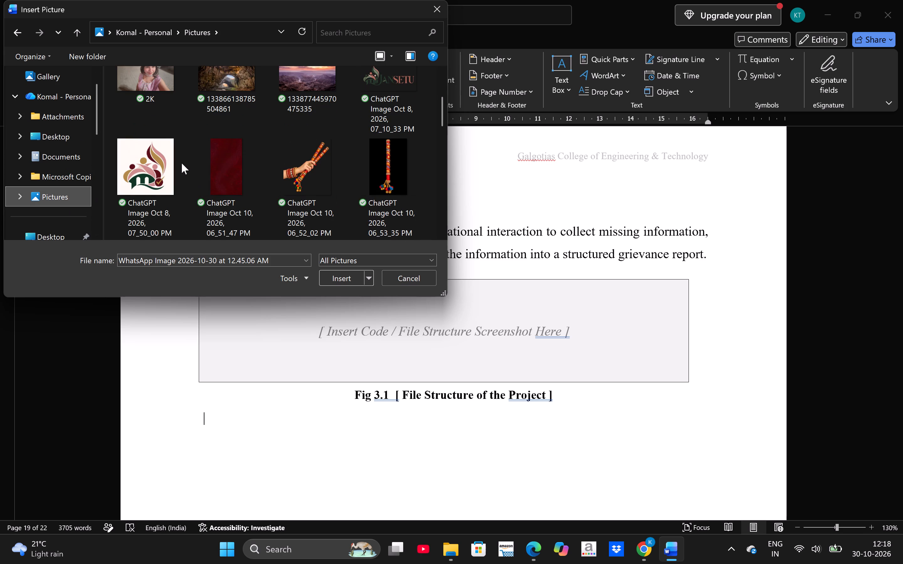
scroll(182, 163, up, 1)
scroll(182, 163, down, 3)
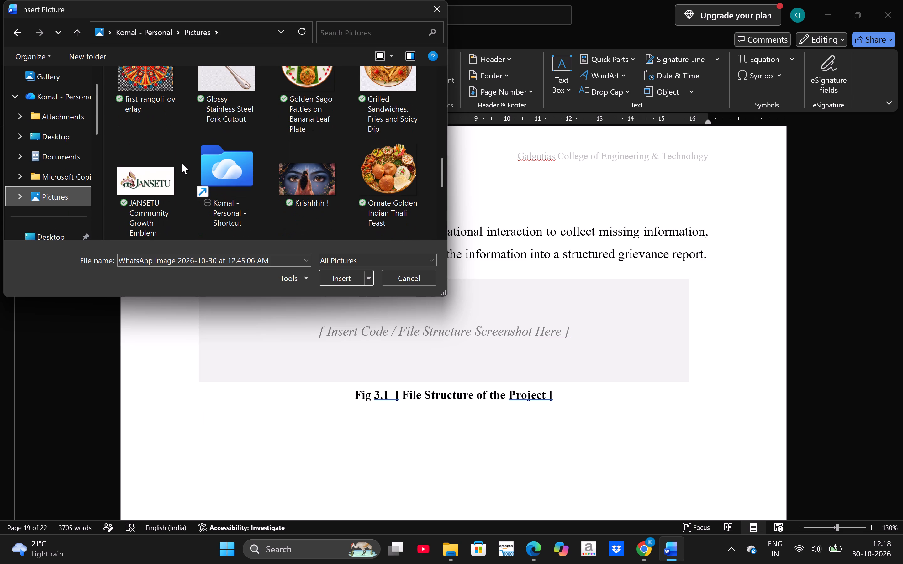
scroll(182, 163, down, 3)
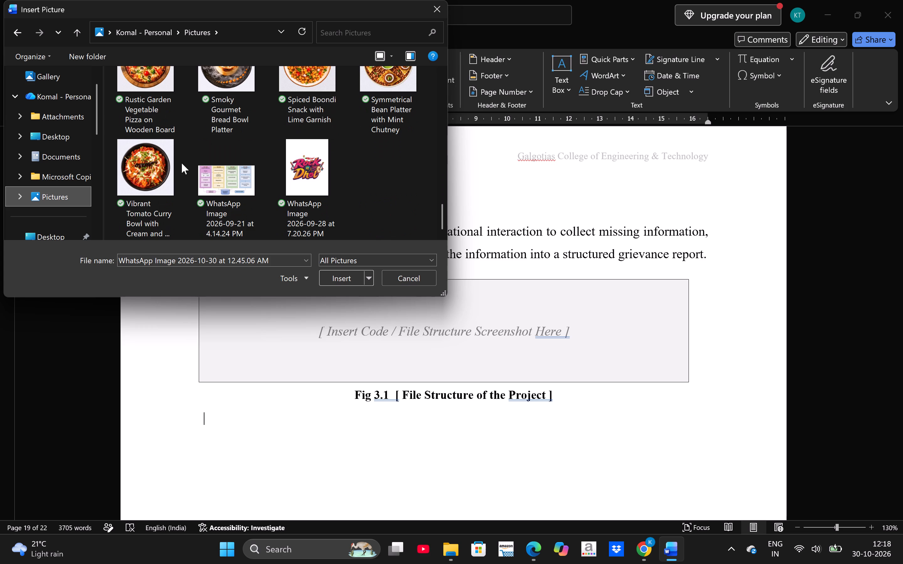
scroll(182, 163, up, 1)
scroll(182, 163, down, 1)
scroll(182, 163, up, 4)
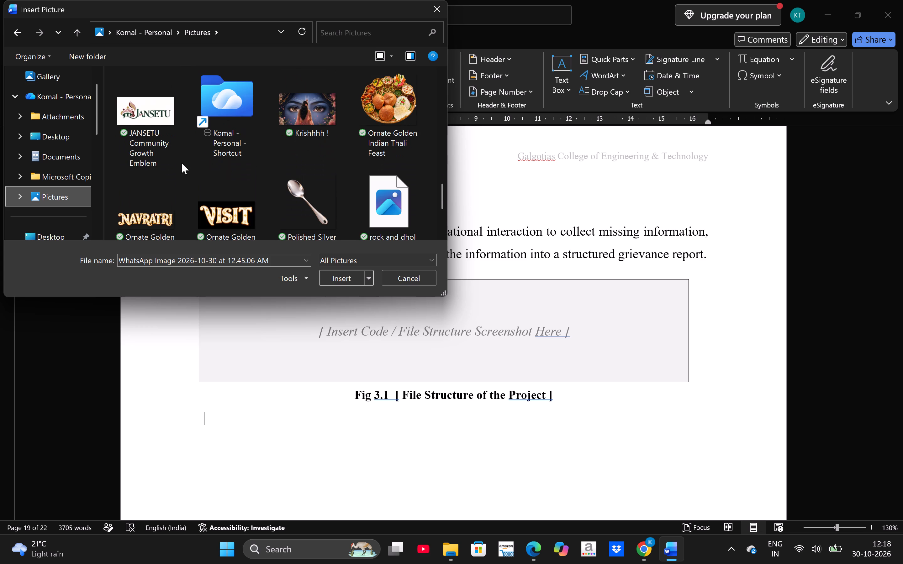
scroll(182, 163, up, 1)
scroll(182, 163, down, 1)
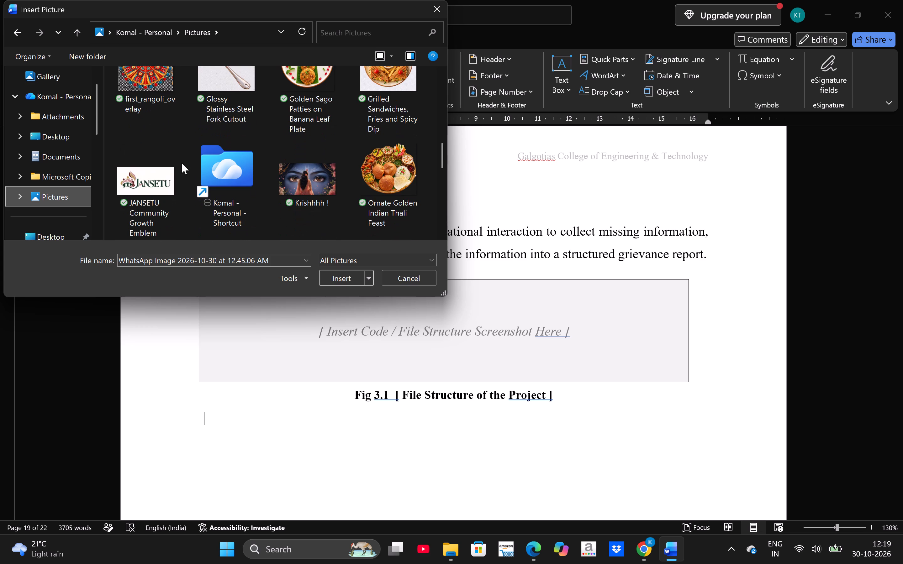
scroll(182, 163, down, 1)
click(223, 154)
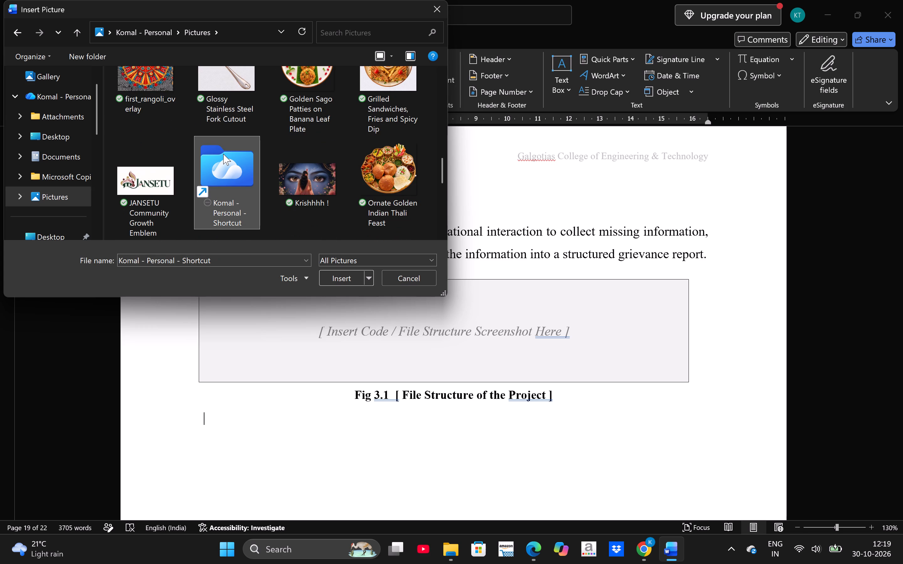
double_click(223, 154)
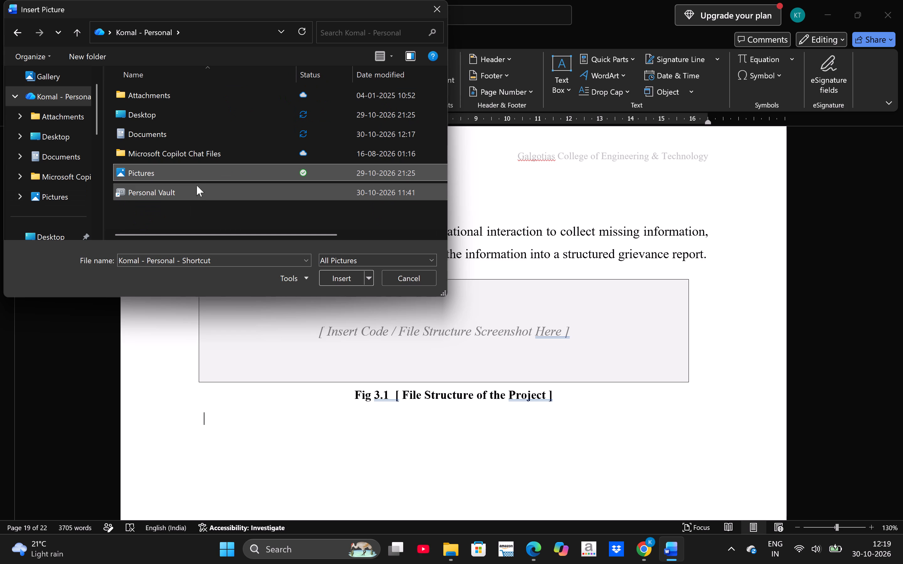
double_click(192, 169)
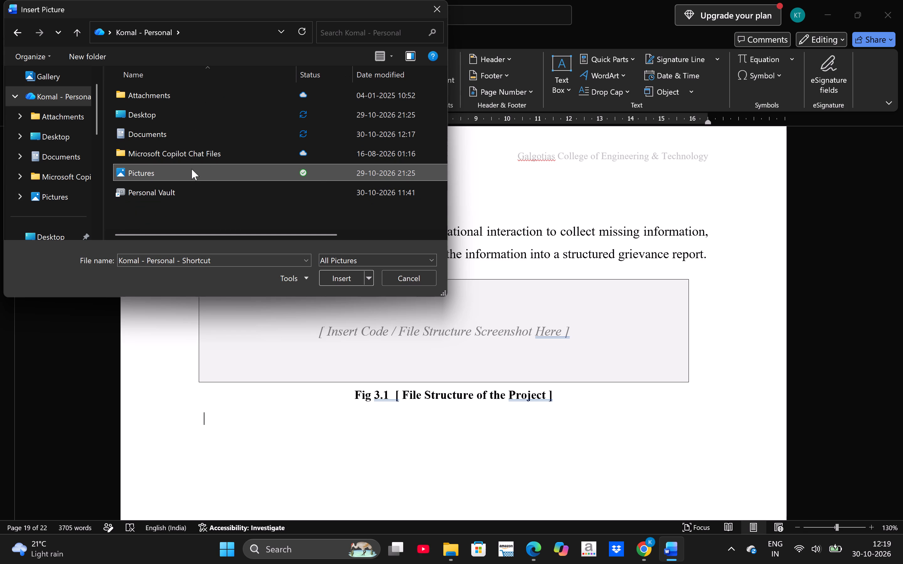
click(439, 6)
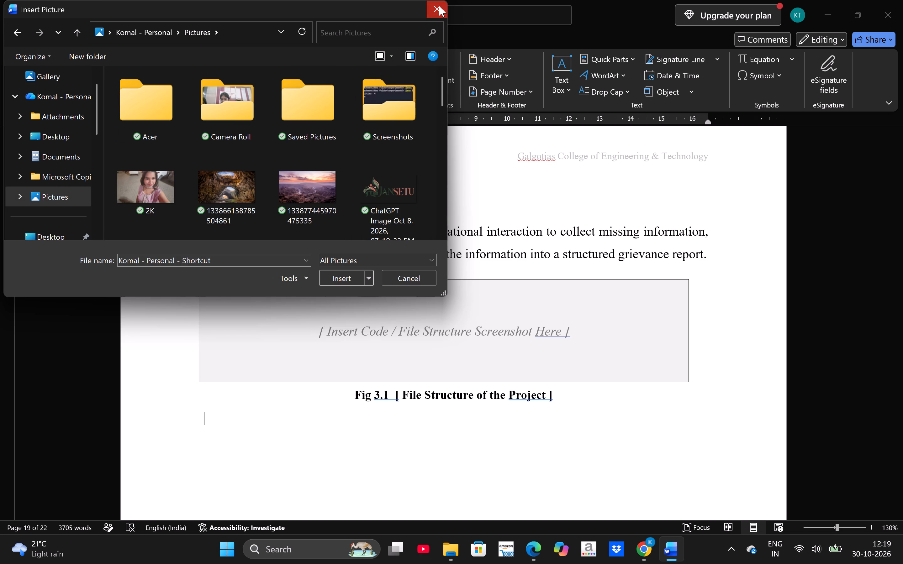
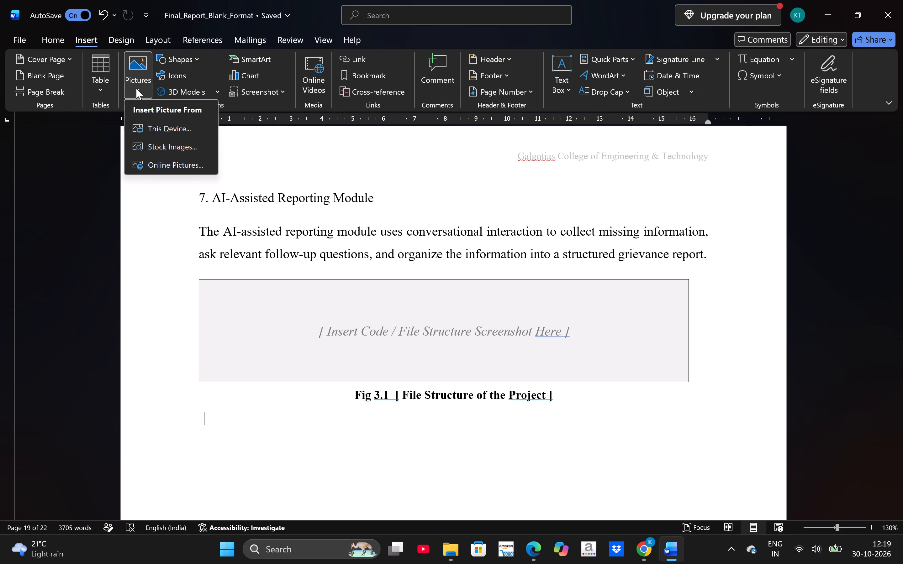
Browse the Pictures folder, its Acer subfolder and the Gallery for the project's file structure screenshot.
click(147, 130)
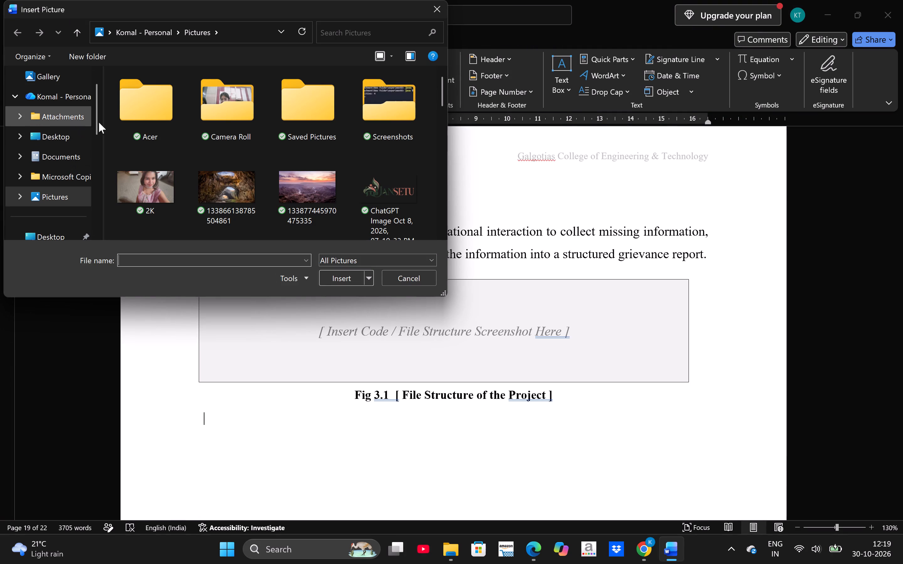
click(312, 112)
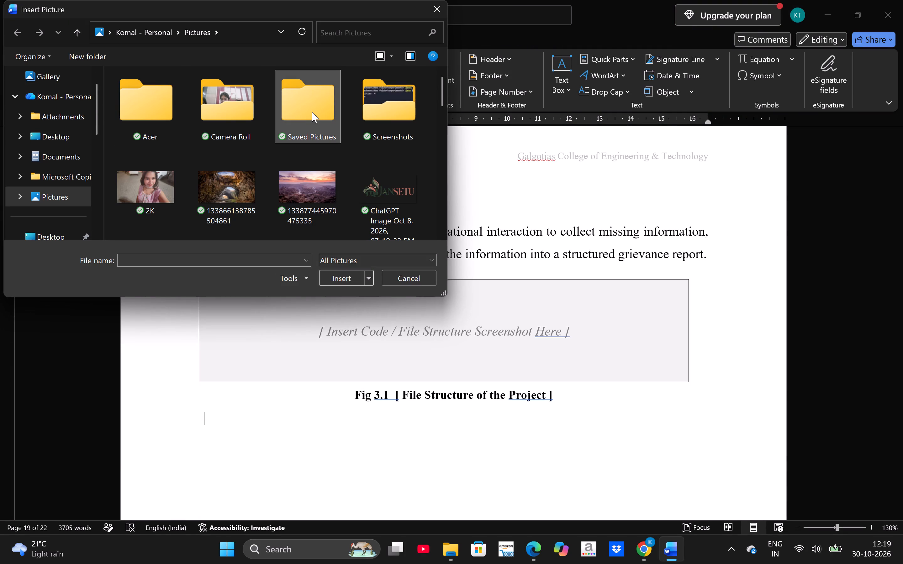
double_click(312, 112)
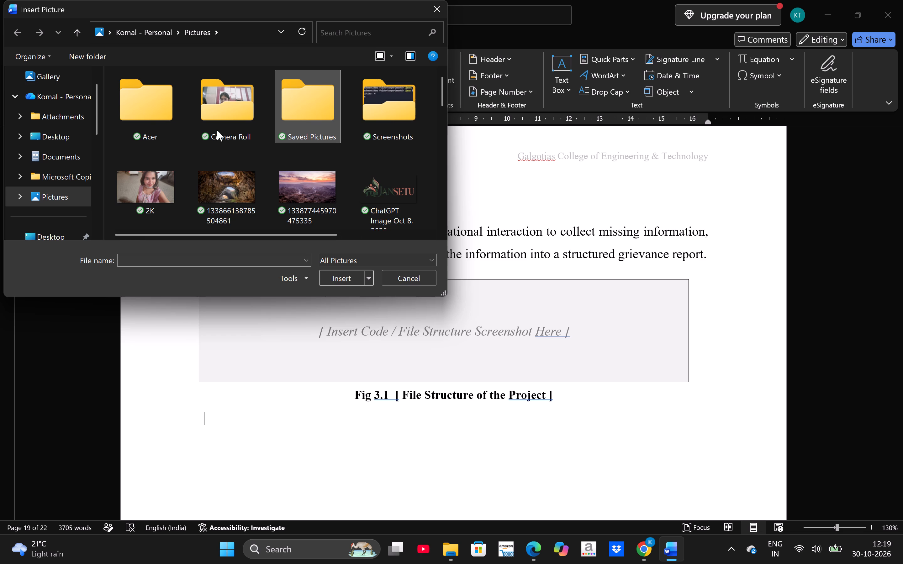
click(61, 74)
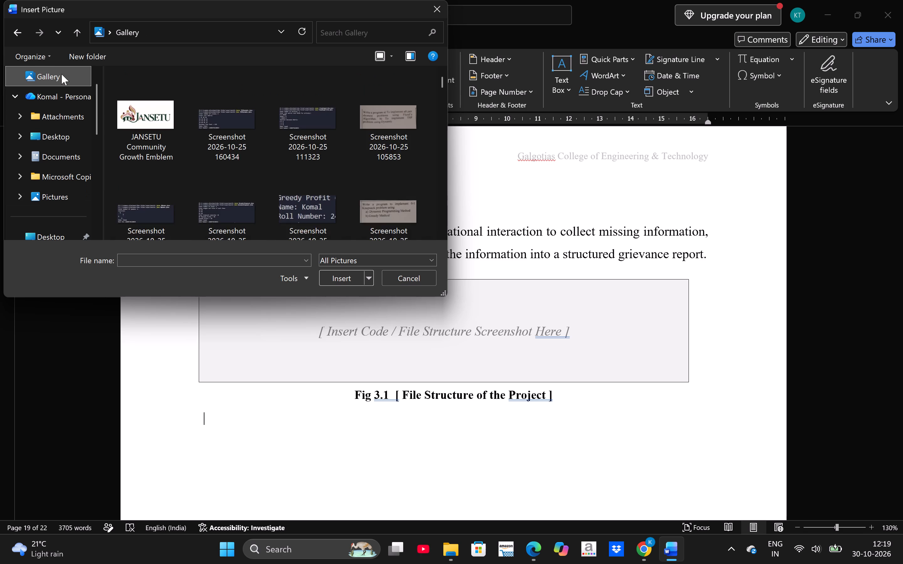
scroll(61, 74, up, 1)
double_click(50, 195)
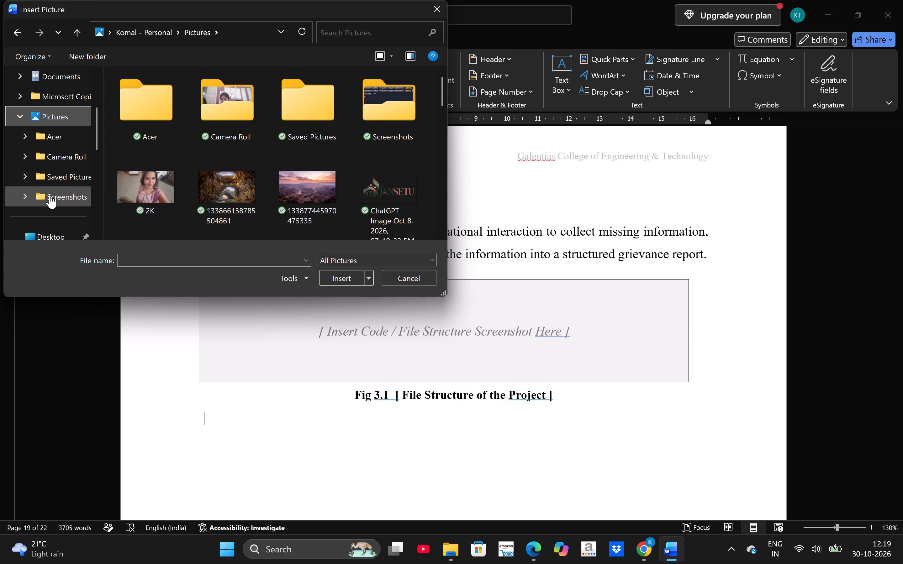
double_click(152, 104)
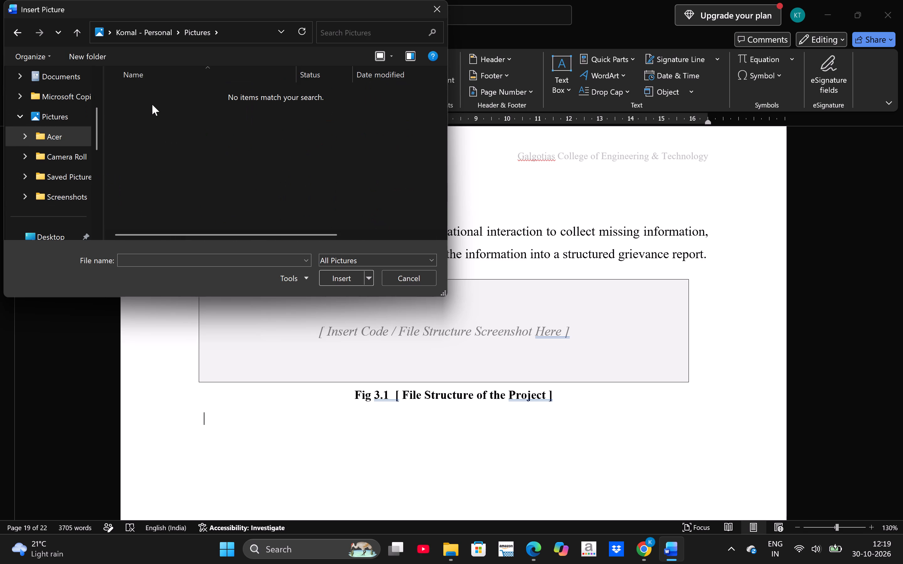
scroll(95, 98, down, 1)
click(194, 38)
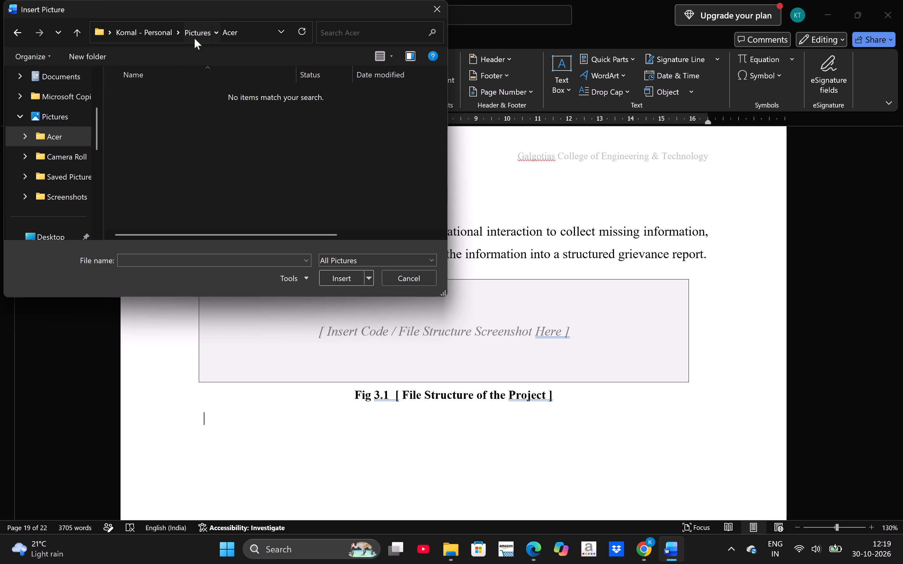
scroll(194, 38, up, 2)
scroll(199, 193, down, 2)
scroll(42, 161, up, 6)
scroll(47, 104, down, 1)
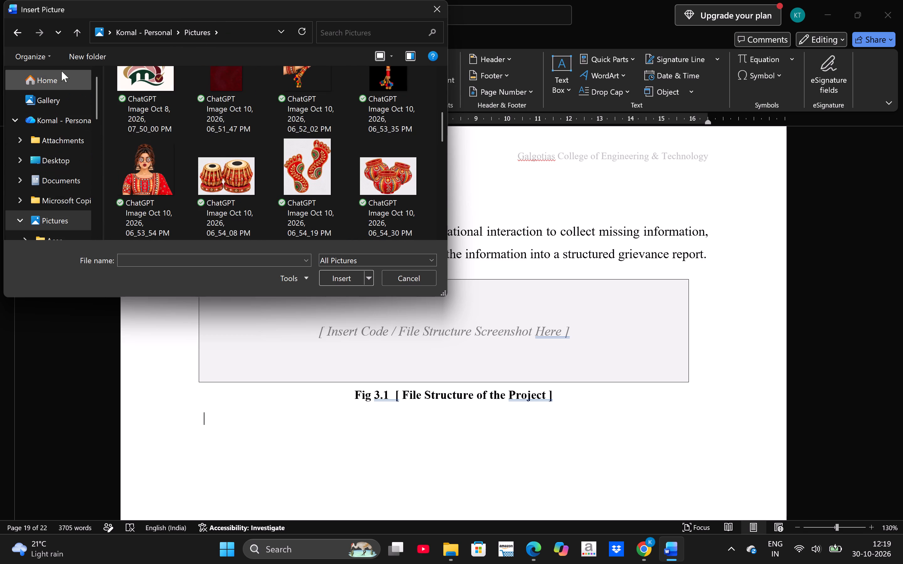
Insert the picture WhatsApp Image 2026-10-30 at 12.58.17 AM (2) from the Downloads folder after the Fig 3.1 caption.
click(61, 71)
scroll(61, 71, up, 1)
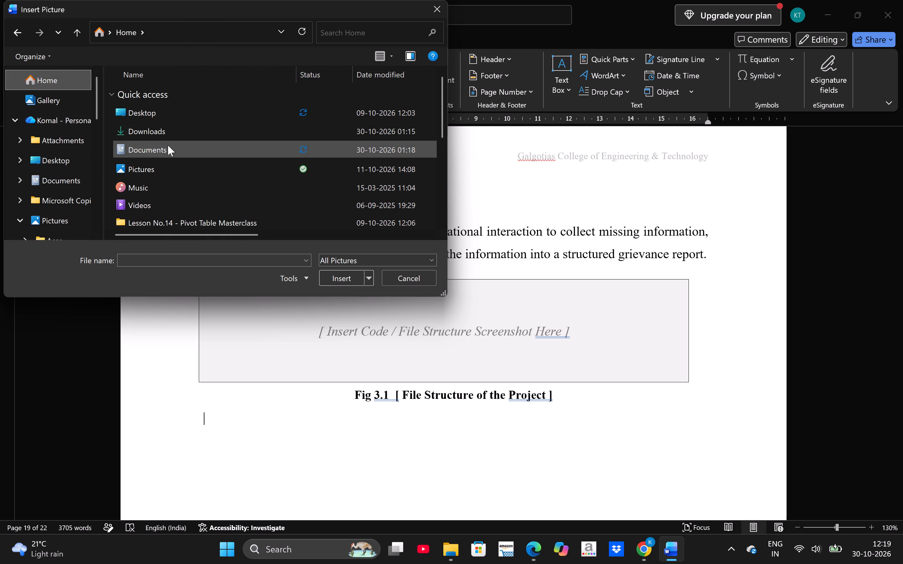
scroll(168, 145, down, 1)
scroll(168, 145, up, 3)
click(186, 133)
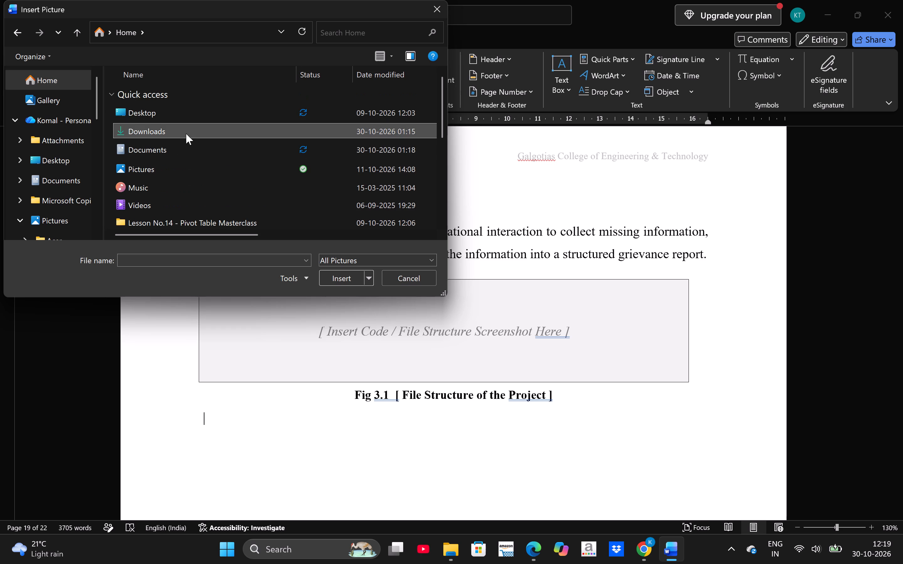
double_click(186, 133)
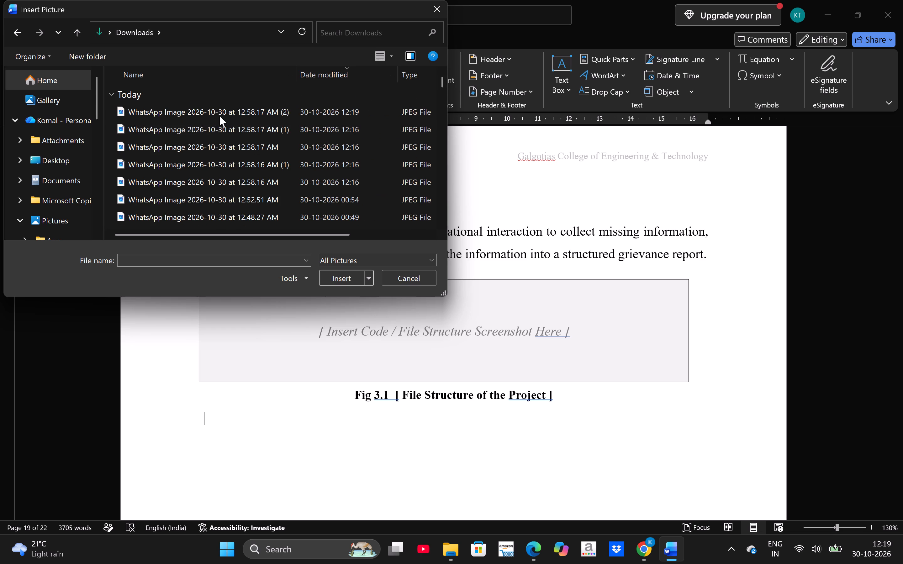
click(219, 116)
scroll(239, 134, up, 1)
click(338, 277)
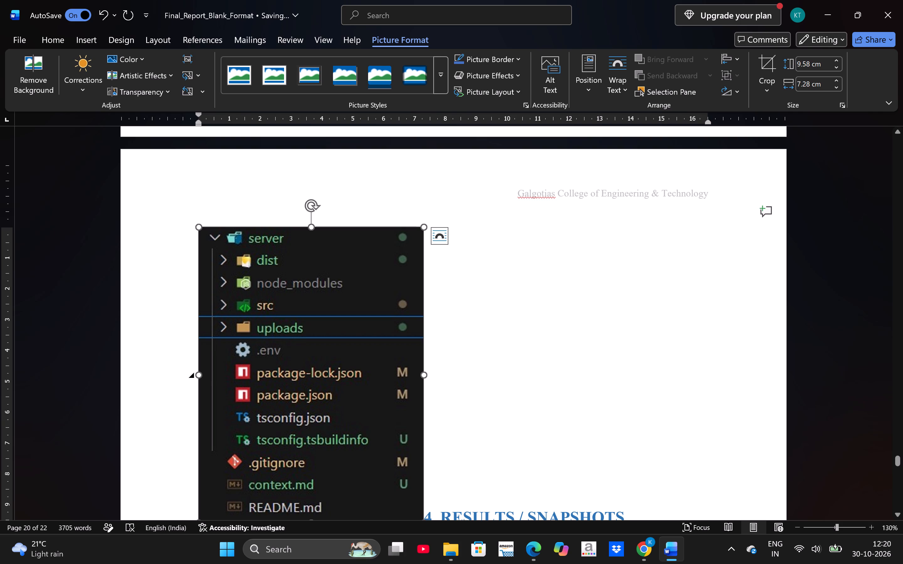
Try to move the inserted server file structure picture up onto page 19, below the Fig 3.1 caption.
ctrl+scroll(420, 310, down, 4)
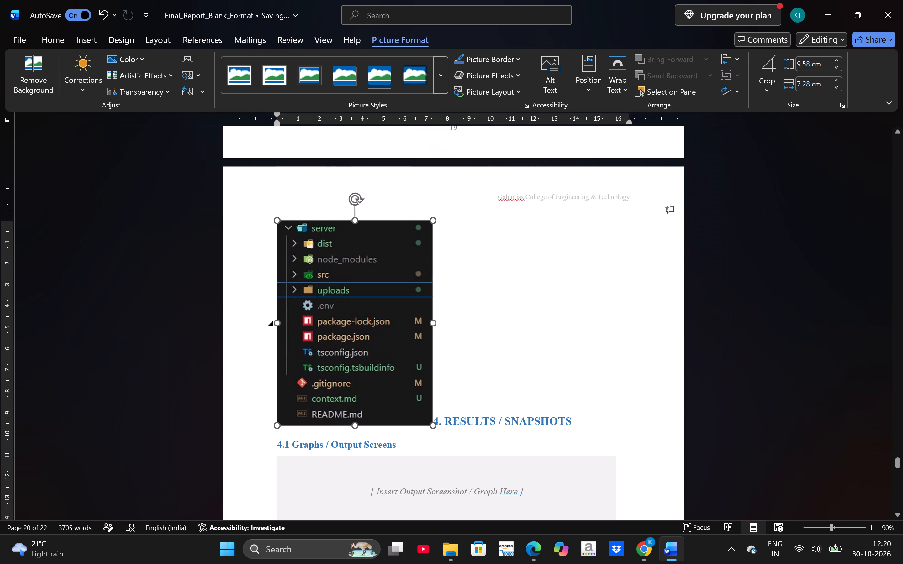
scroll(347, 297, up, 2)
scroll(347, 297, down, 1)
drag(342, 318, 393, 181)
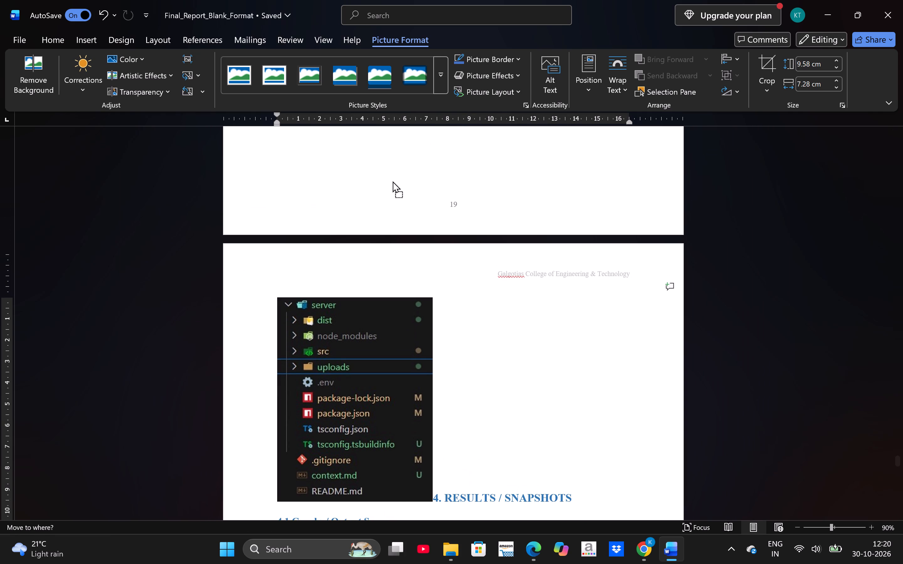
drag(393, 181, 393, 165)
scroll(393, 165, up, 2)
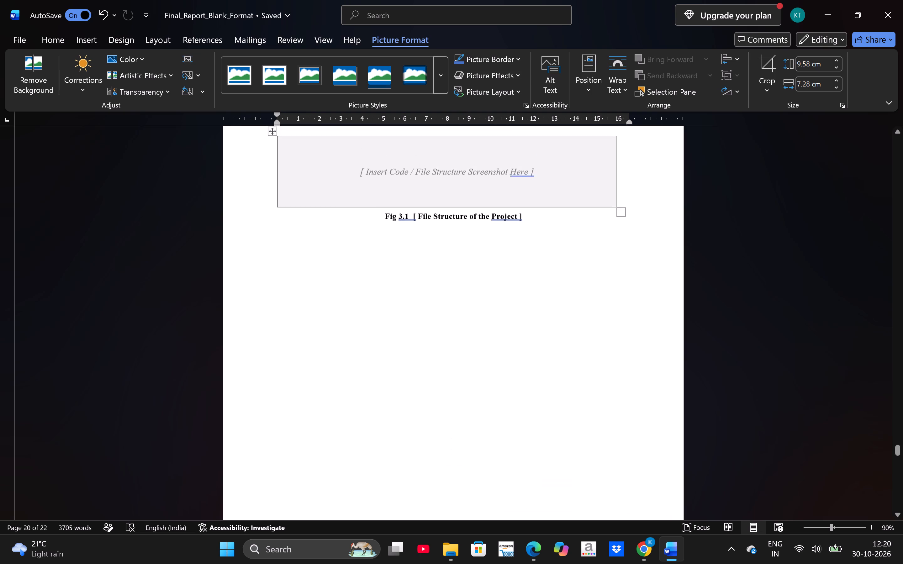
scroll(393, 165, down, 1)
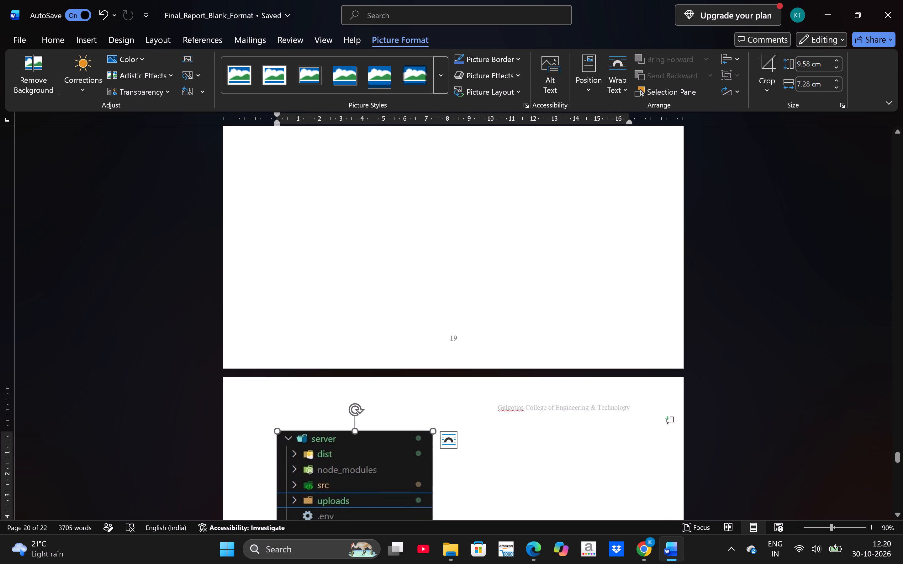
Delete the page break before the server folder screenshot to bring the picture directly below the Fig 3.1 caption.
click(274, 431)
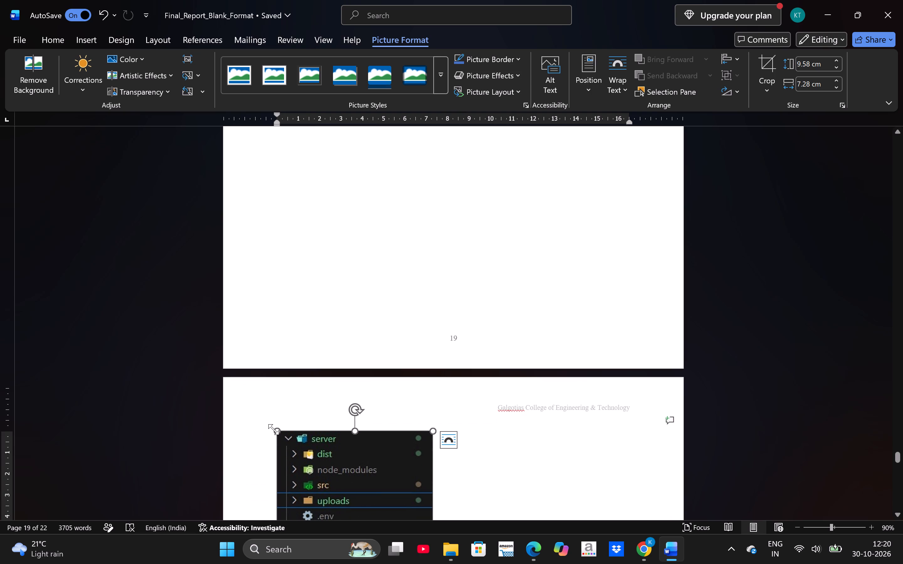
click(270, 430)
key(BackSpace)
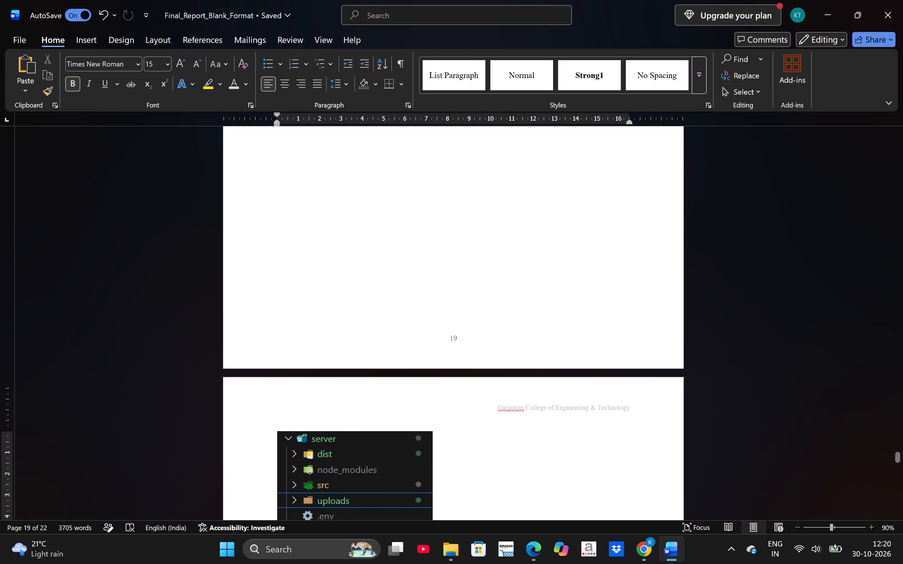
key(BackSpace)
scroll(270, 430, up, 1)
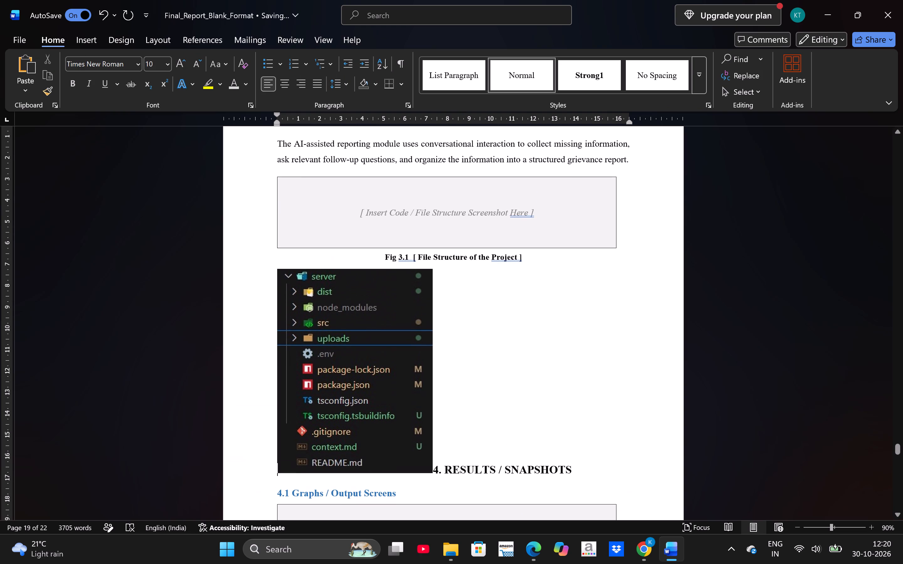
Undo the page break deletion before the server folder screenshot.
key(ctrl+z)
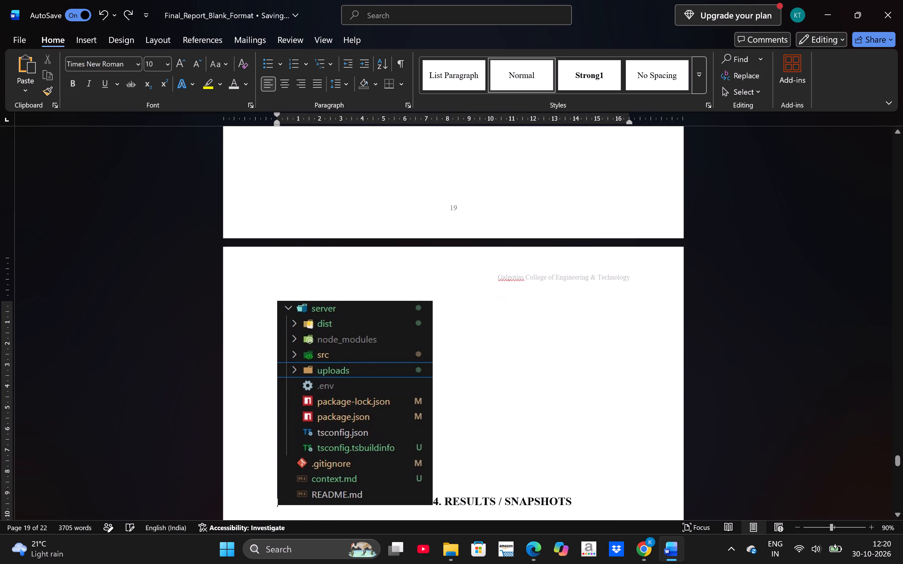
Delete the server folder screenshot in front of the 4. RESULTS / SNAPSHOTS heading.
click(340, 399)
drag(340, 399, 366, 289)
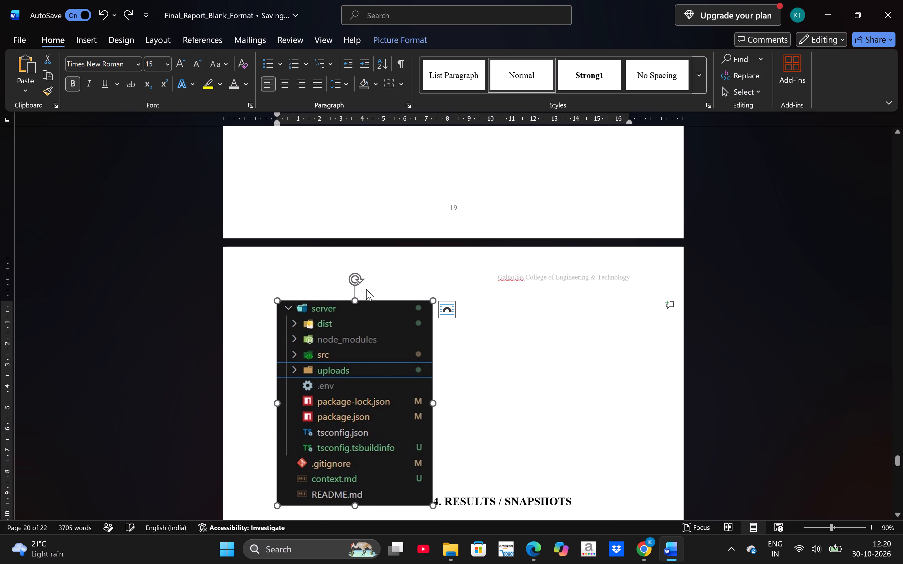
key(BackSpace)
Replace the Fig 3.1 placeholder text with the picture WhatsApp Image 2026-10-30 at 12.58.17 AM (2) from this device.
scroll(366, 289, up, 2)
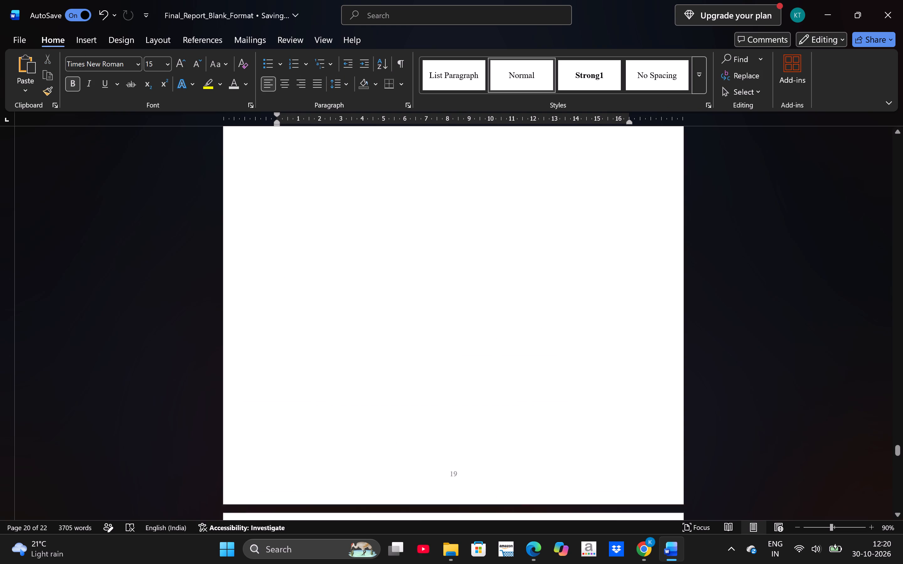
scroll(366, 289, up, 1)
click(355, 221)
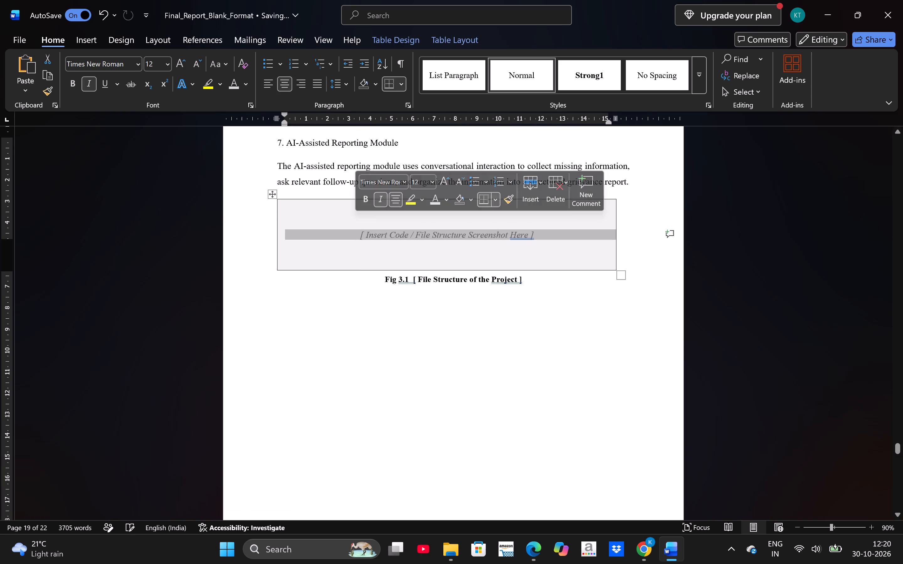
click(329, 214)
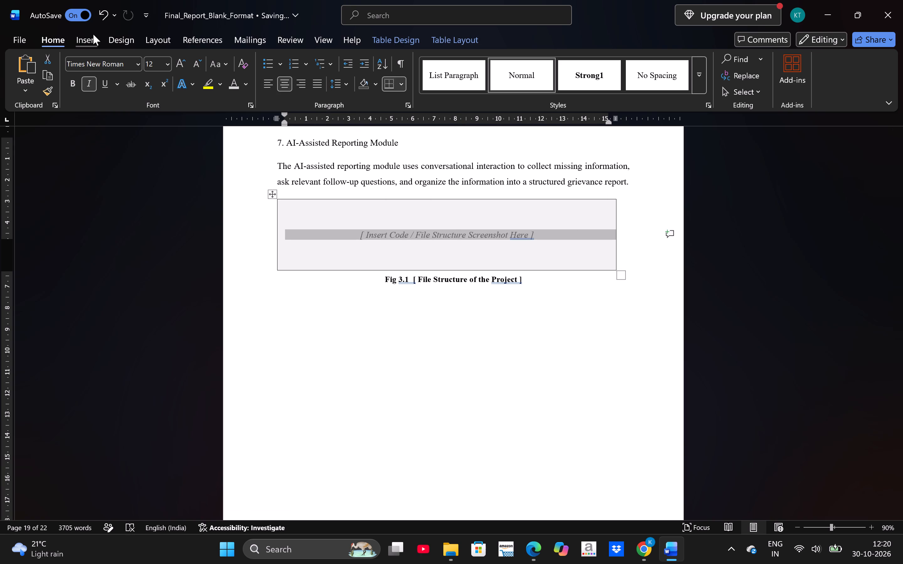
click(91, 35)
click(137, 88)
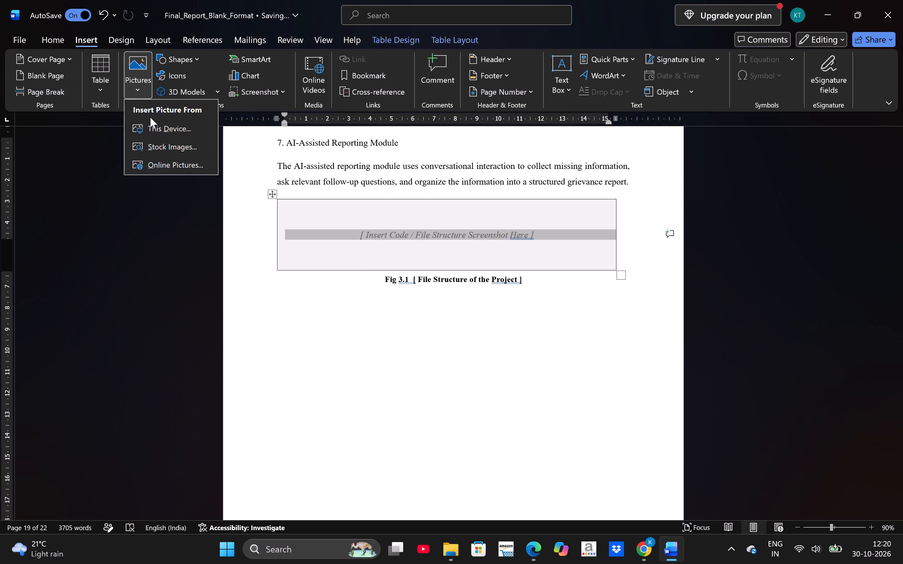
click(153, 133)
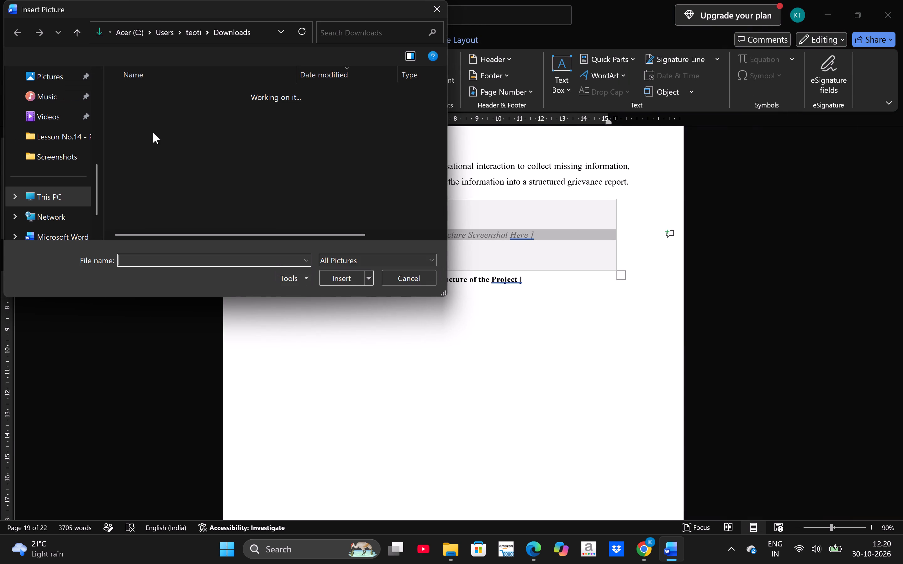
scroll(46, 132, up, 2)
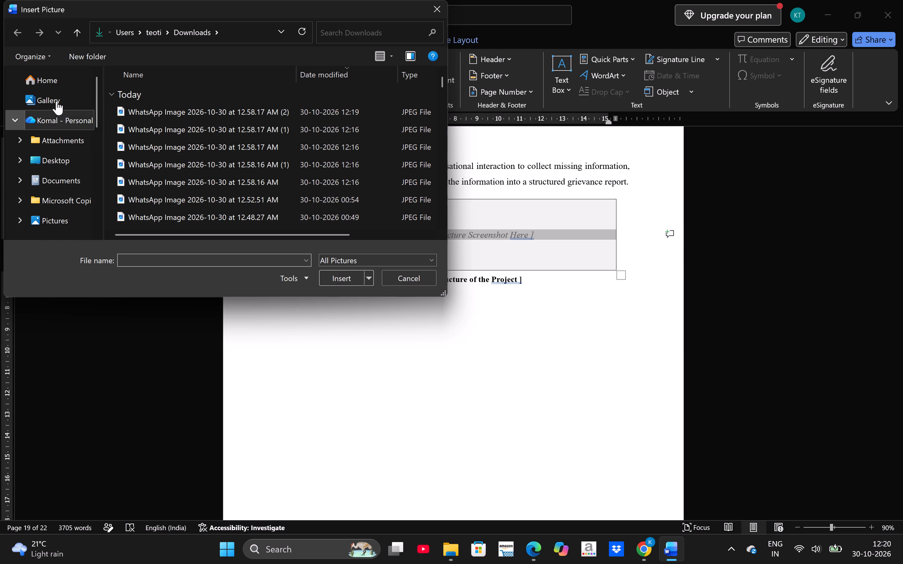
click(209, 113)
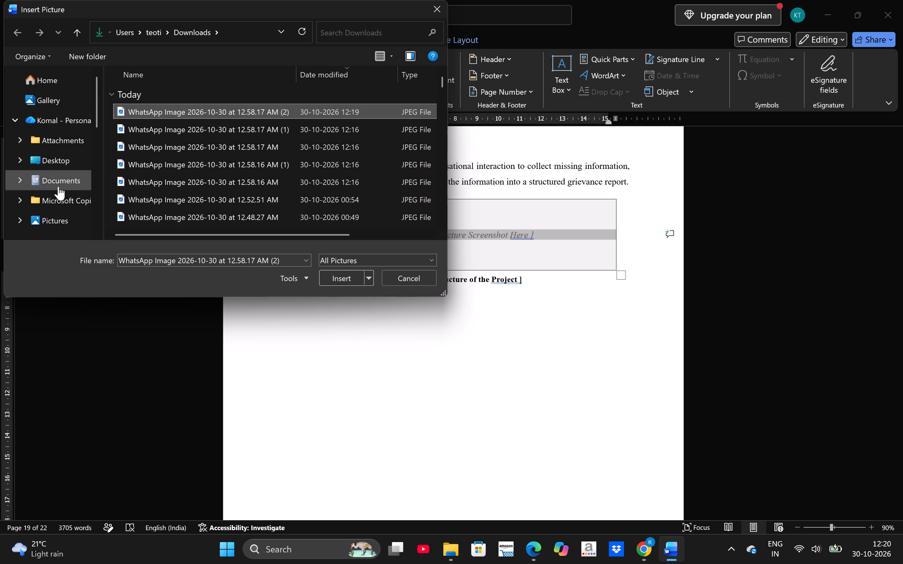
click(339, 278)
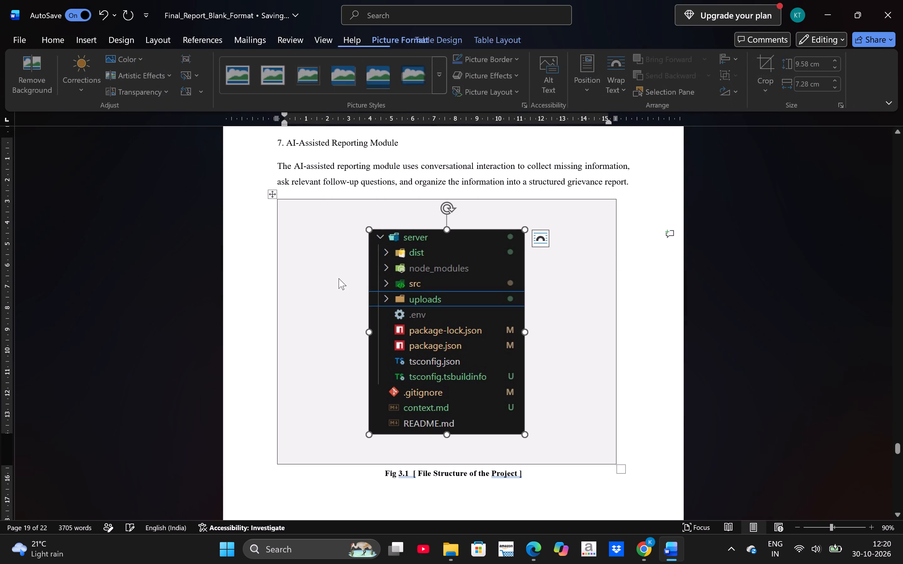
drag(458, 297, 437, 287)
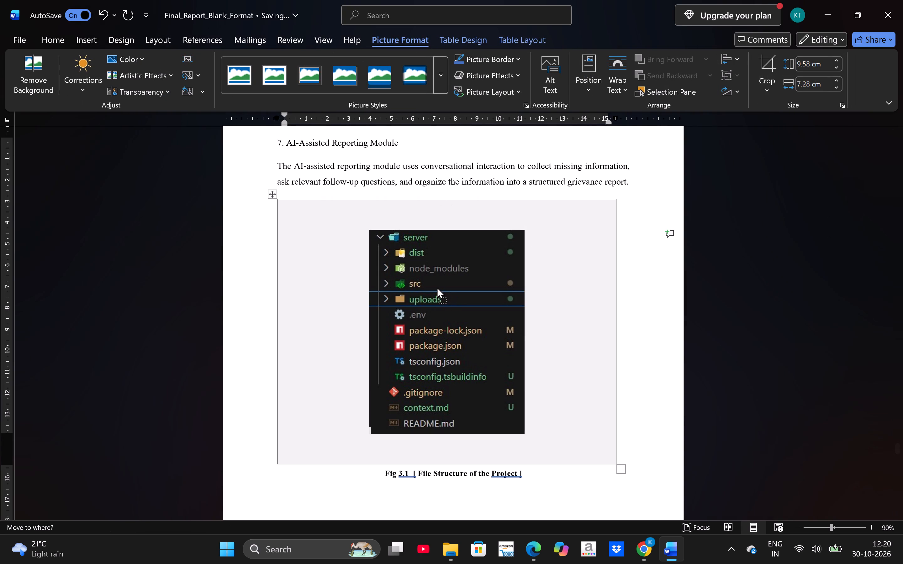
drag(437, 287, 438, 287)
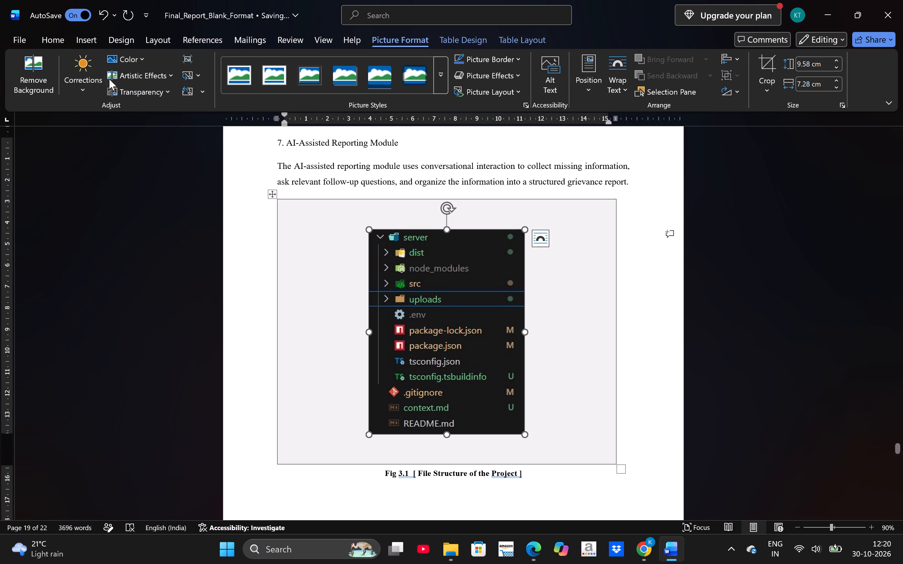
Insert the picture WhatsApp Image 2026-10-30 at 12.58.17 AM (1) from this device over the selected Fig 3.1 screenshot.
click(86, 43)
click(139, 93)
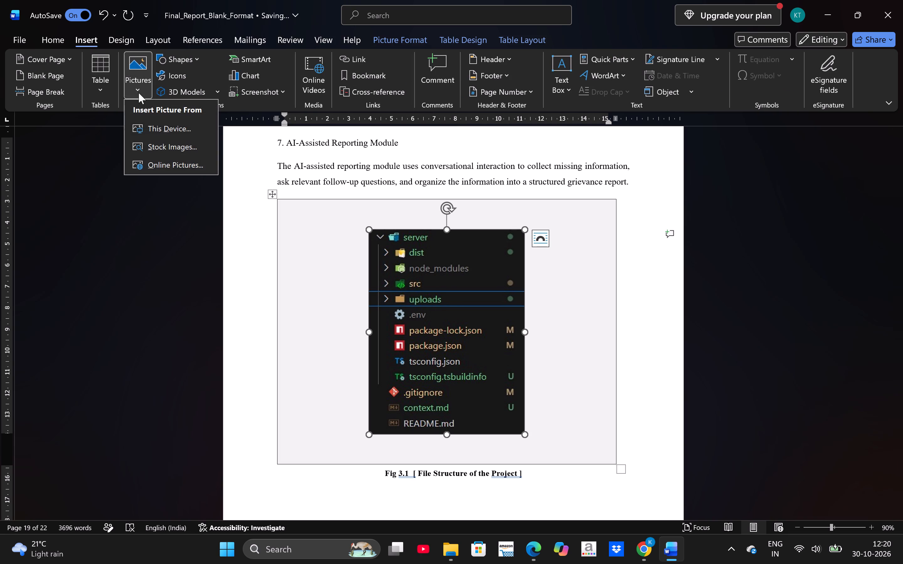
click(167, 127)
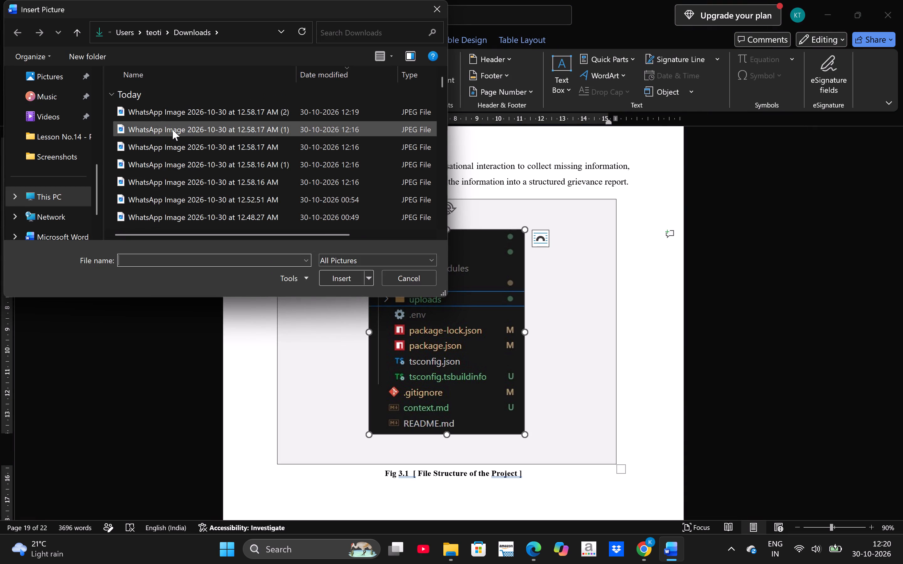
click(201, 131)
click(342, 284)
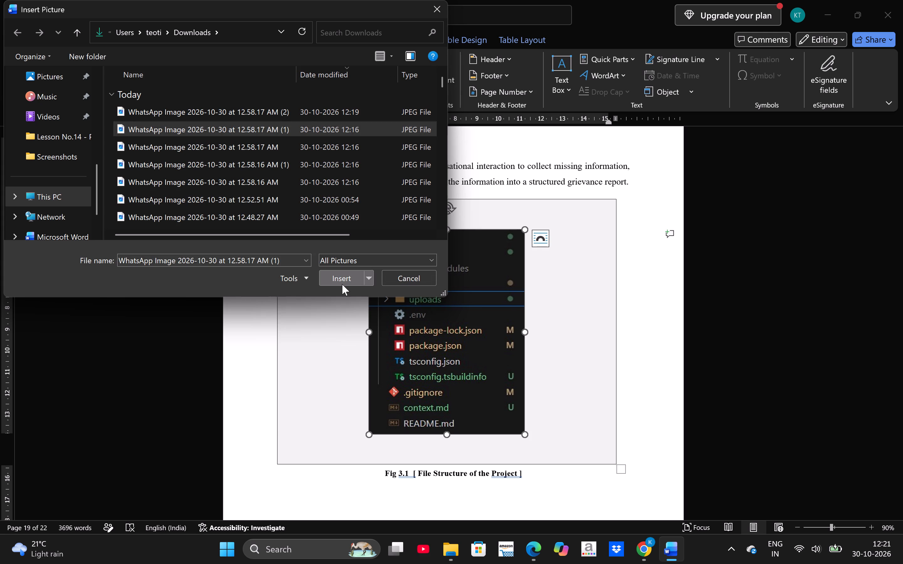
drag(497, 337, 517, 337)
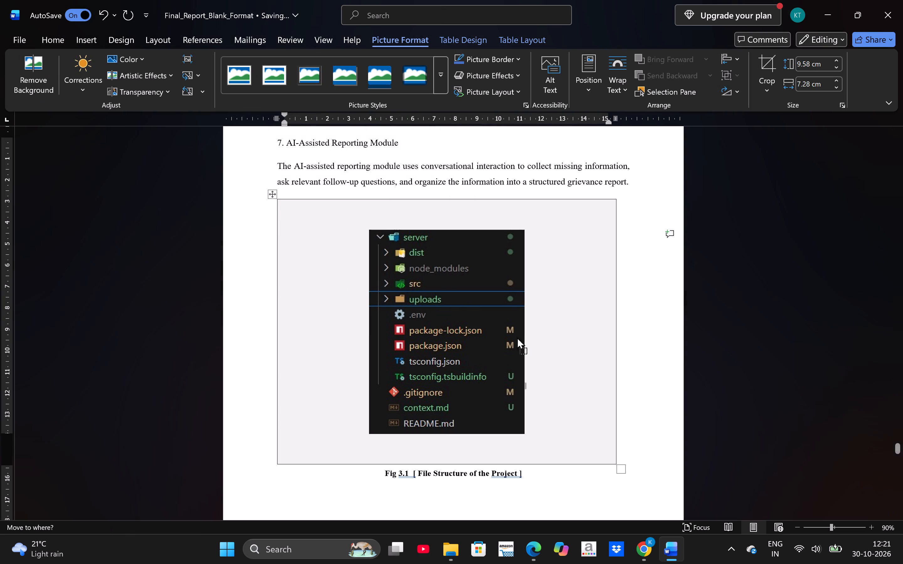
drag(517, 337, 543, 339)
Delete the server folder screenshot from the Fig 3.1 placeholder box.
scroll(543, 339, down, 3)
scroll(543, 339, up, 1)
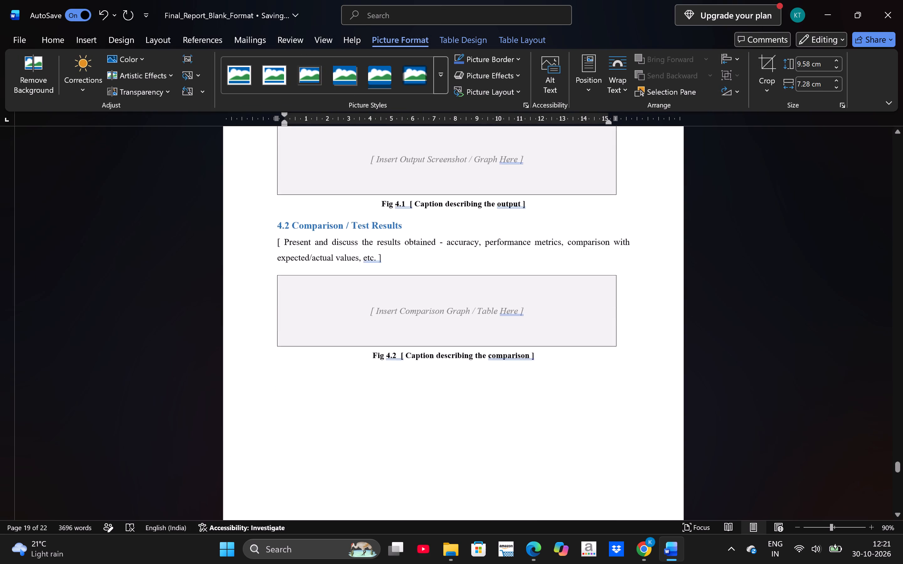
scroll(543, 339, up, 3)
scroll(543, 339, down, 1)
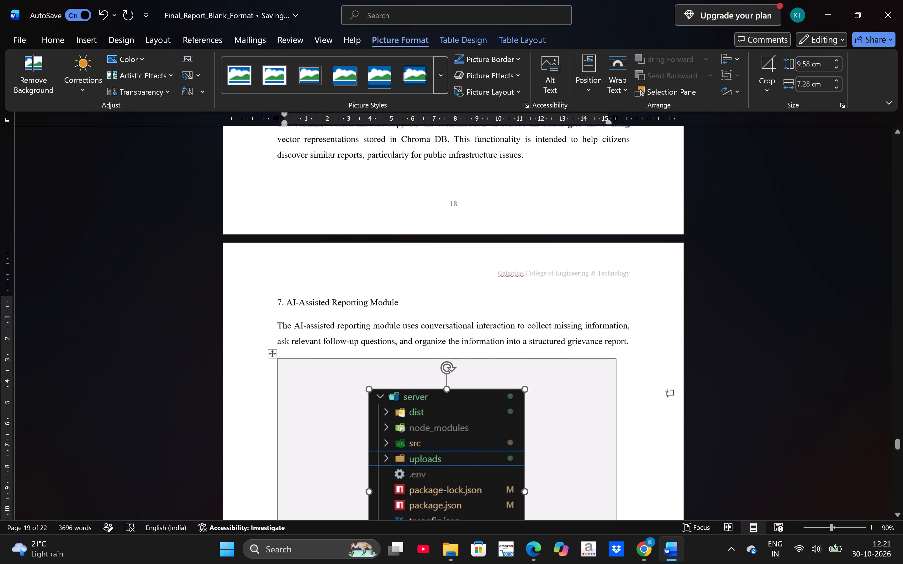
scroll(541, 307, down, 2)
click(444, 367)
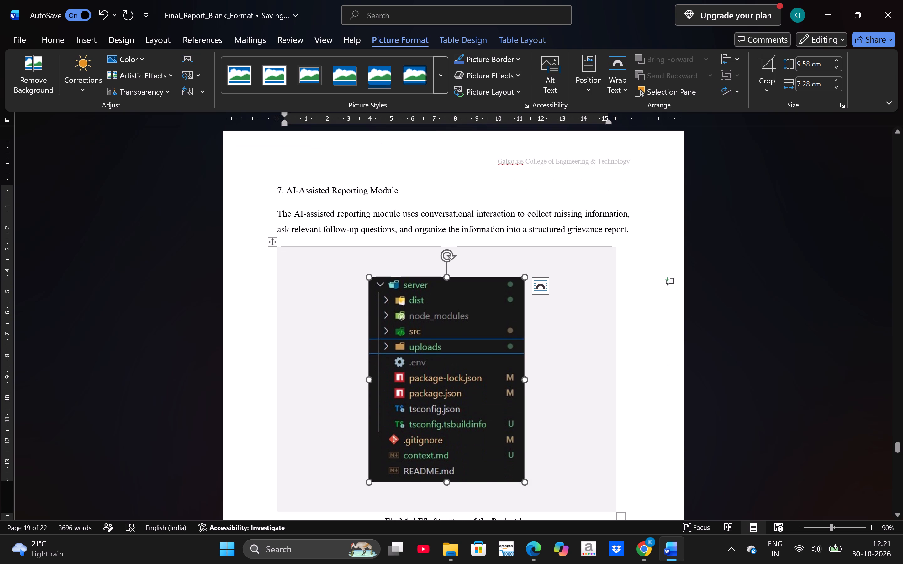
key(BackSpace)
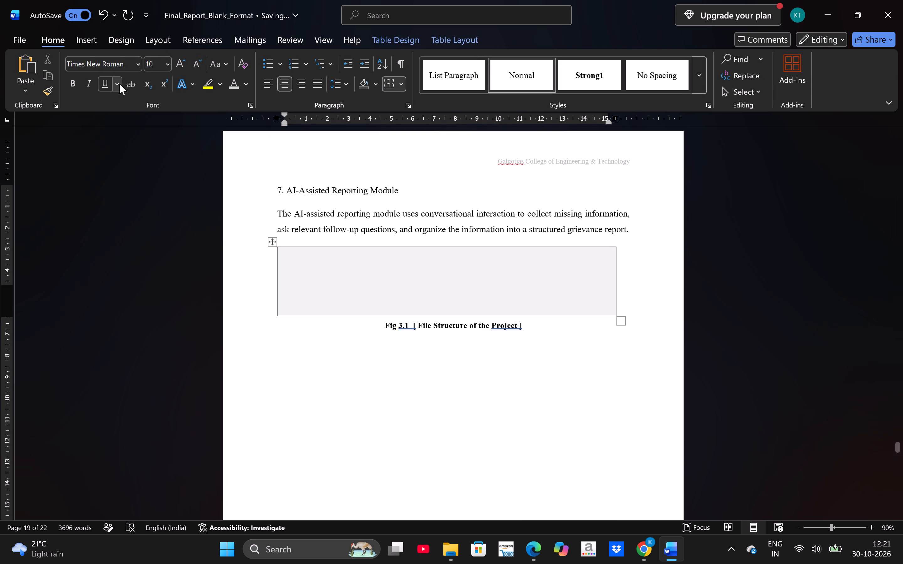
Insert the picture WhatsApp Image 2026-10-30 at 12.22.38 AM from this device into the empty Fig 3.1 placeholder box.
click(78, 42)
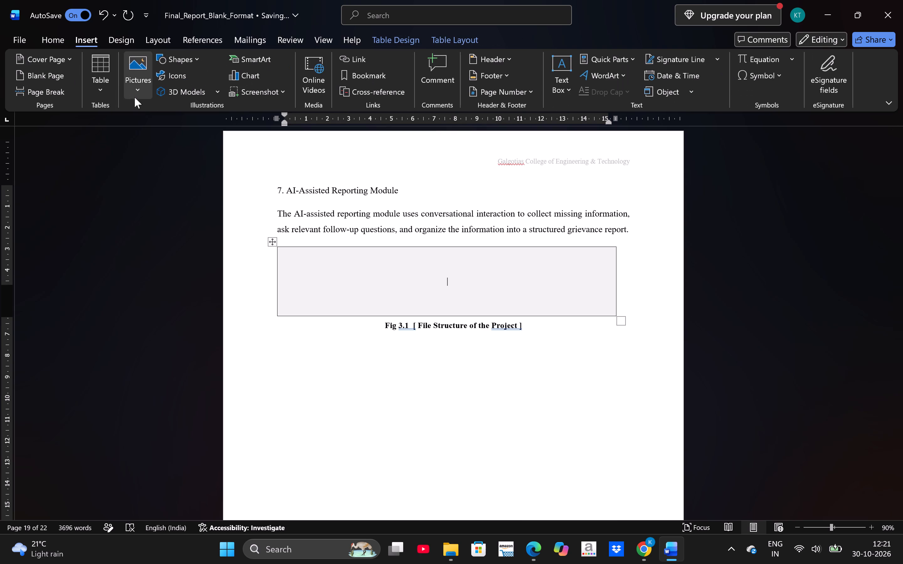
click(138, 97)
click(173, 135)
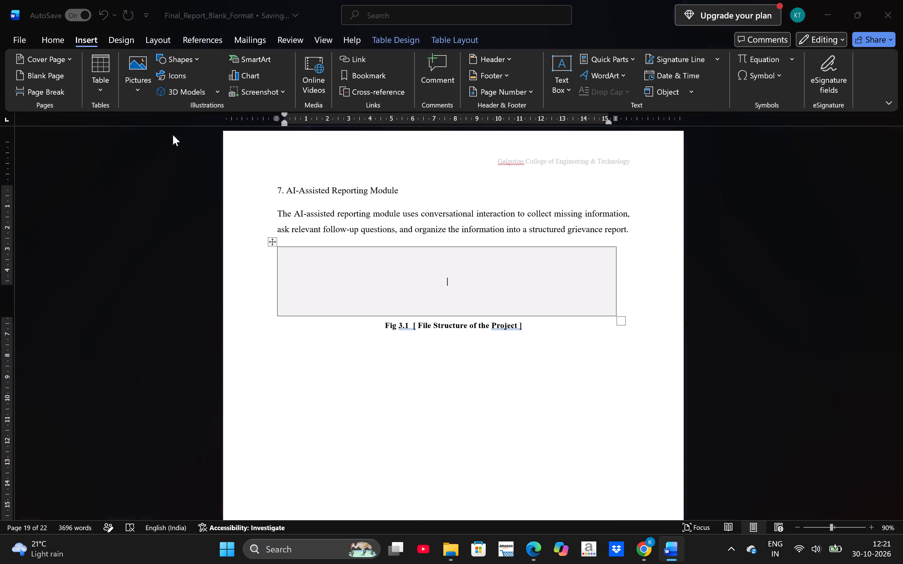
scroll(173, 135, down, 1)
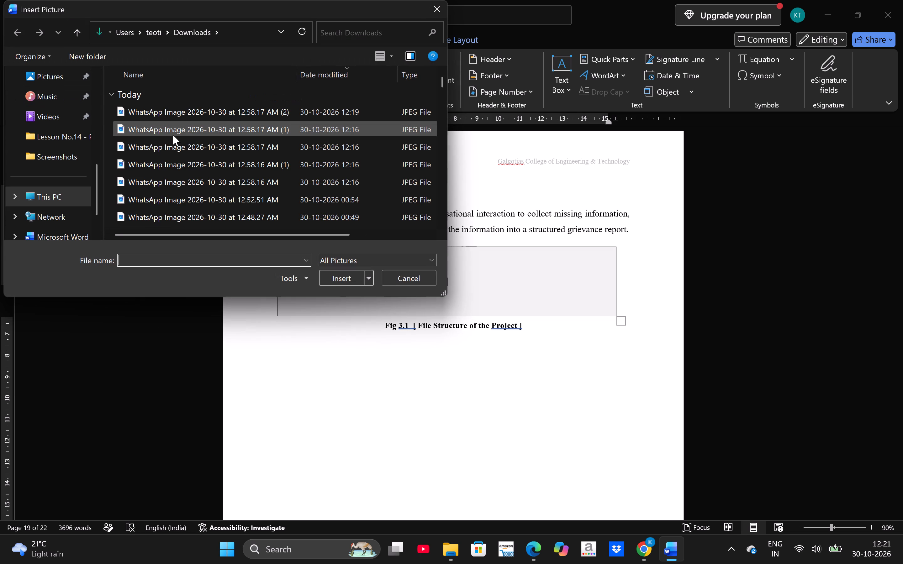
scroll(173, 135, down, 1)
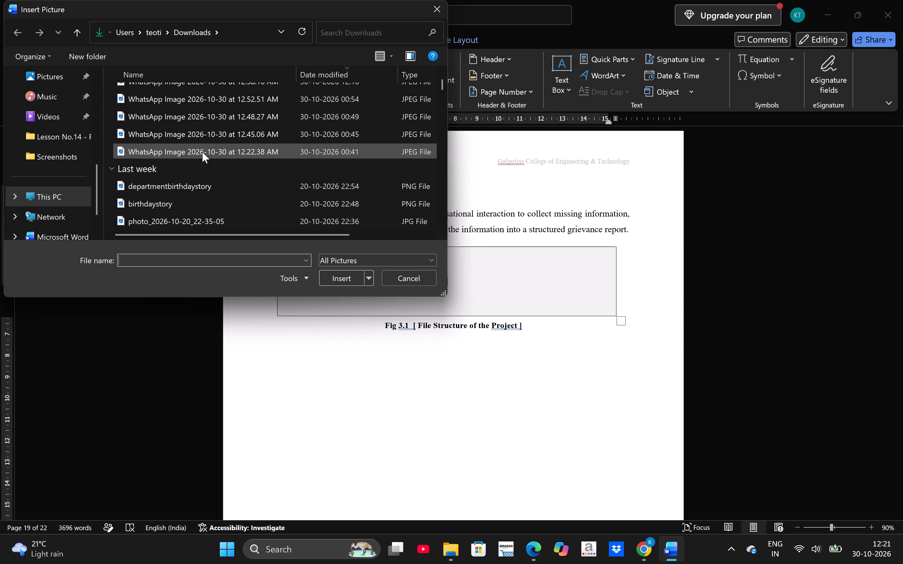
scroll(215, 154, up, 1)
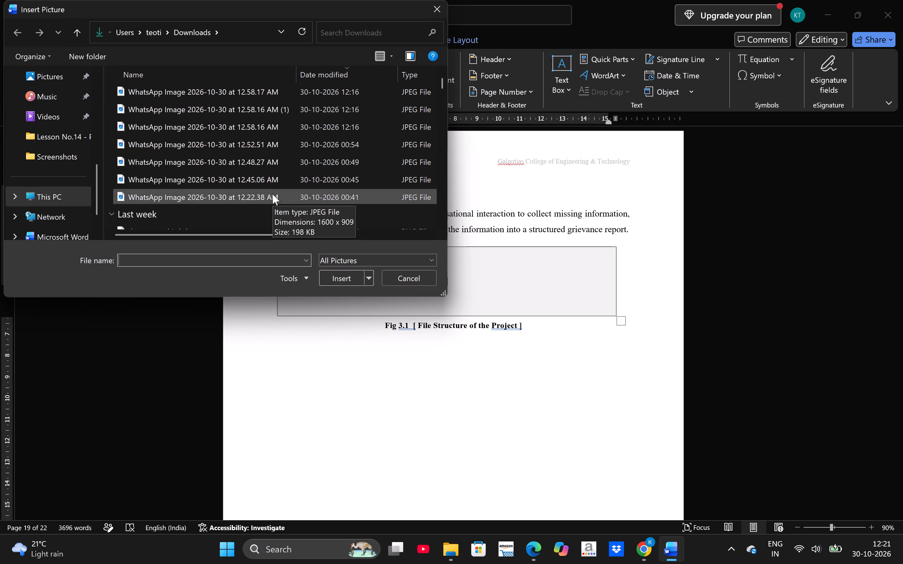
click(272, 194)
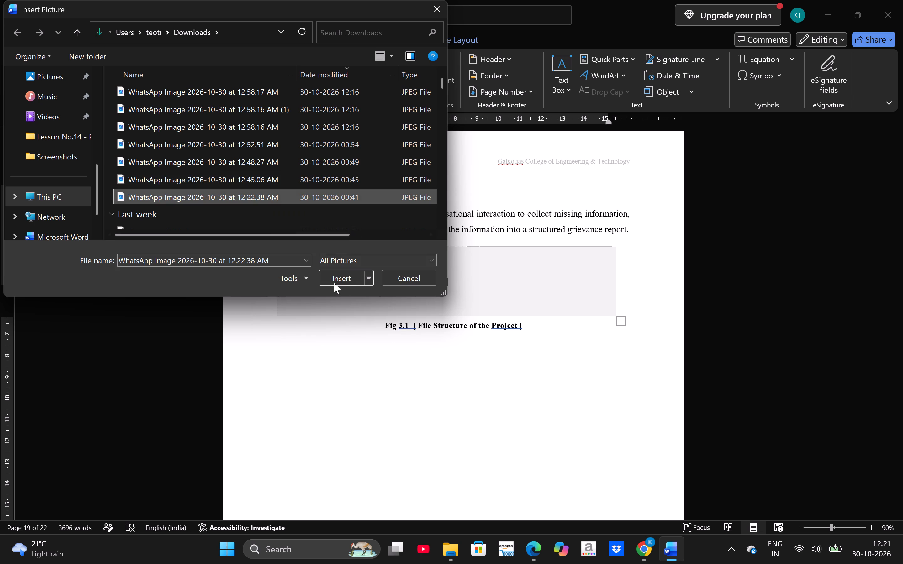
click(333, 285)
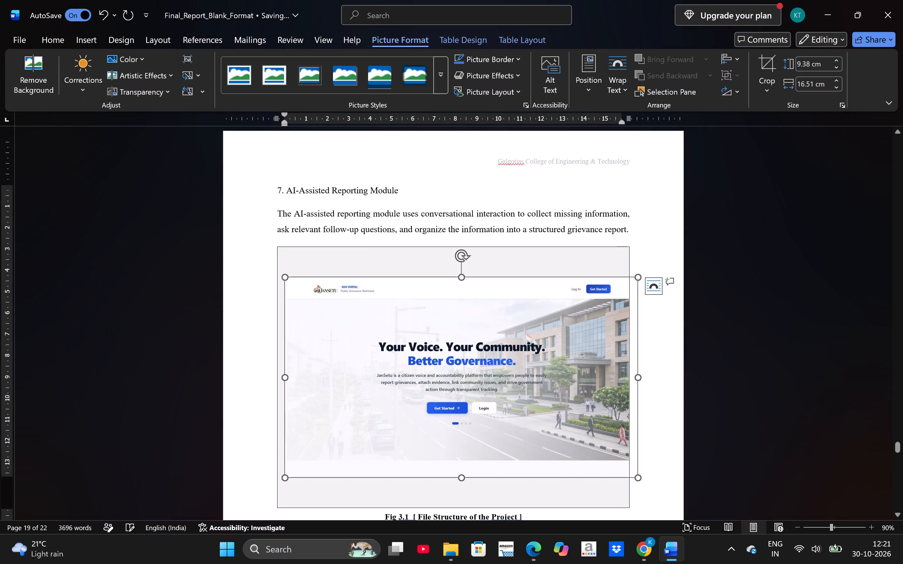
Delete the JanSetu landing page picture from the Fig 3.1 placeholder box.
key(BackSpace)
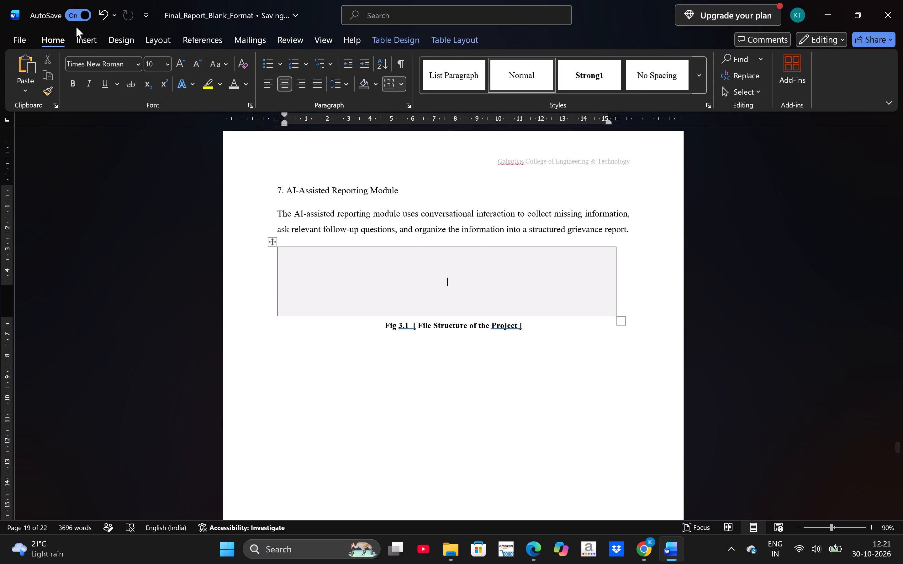
Insert WhatsApp Image 2026-10-30 pictures 12.58.17 AM (2), 12.58.17 AM (1), 12.58.17 AM and 12.58.16 AM (1) together into the empty Fig 3.1 placeholder.
click(85, 35)
click(131, 87)
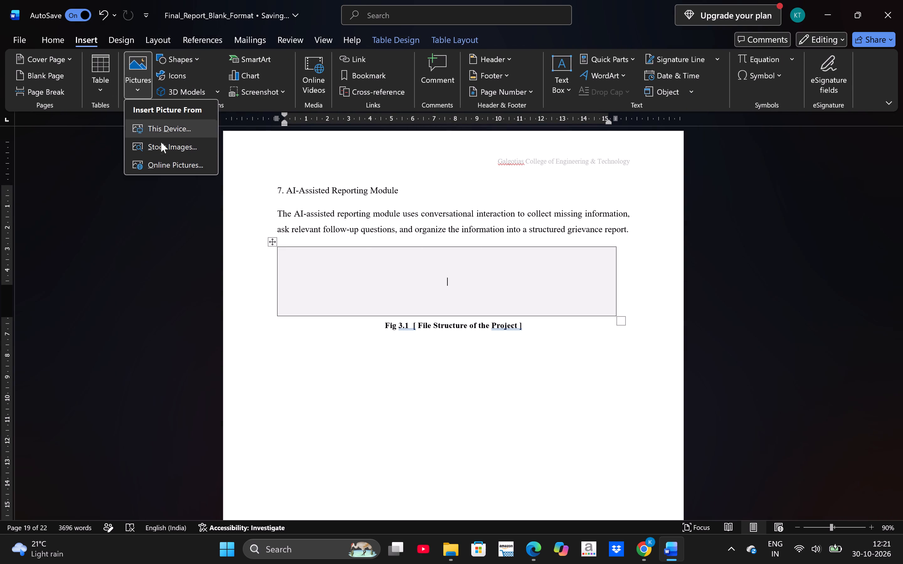
click(167, 133)
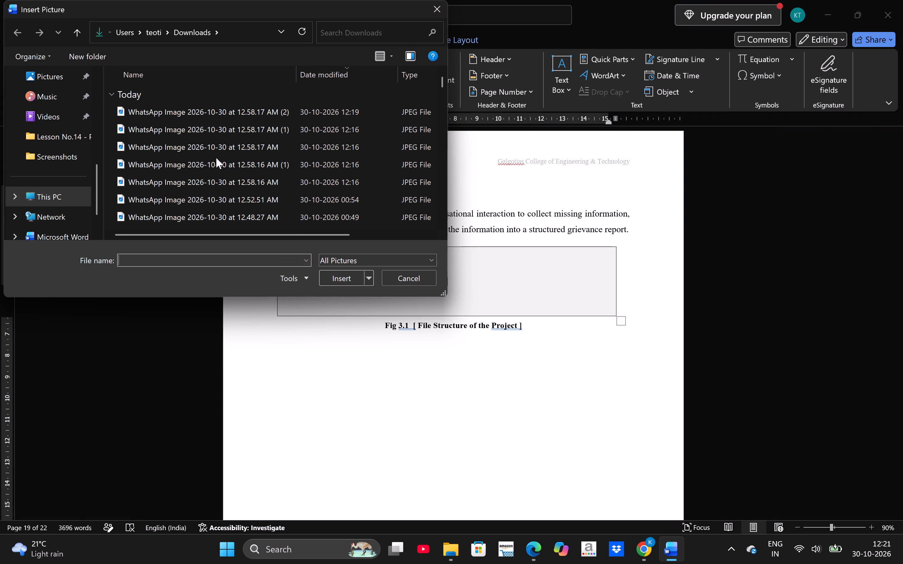
click(213, 160)
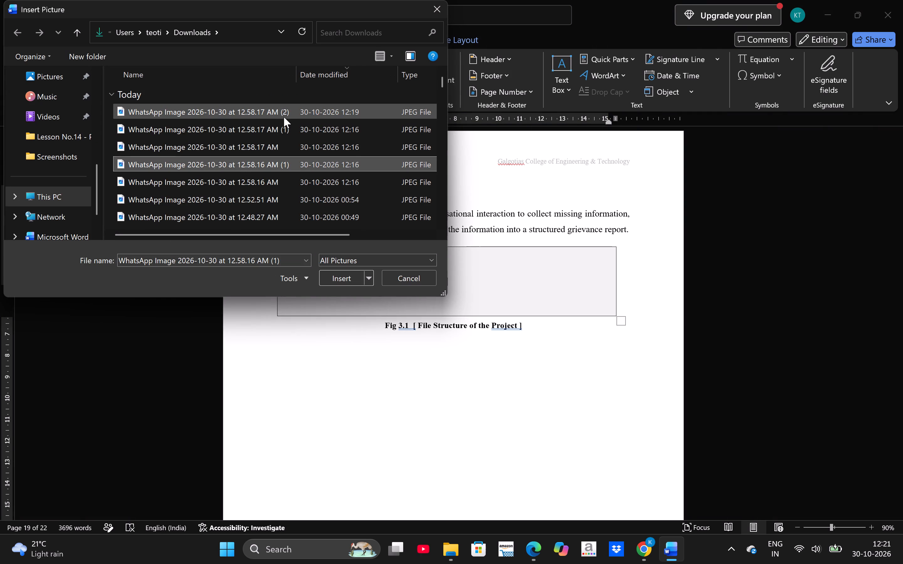
shift+click(284, 108)
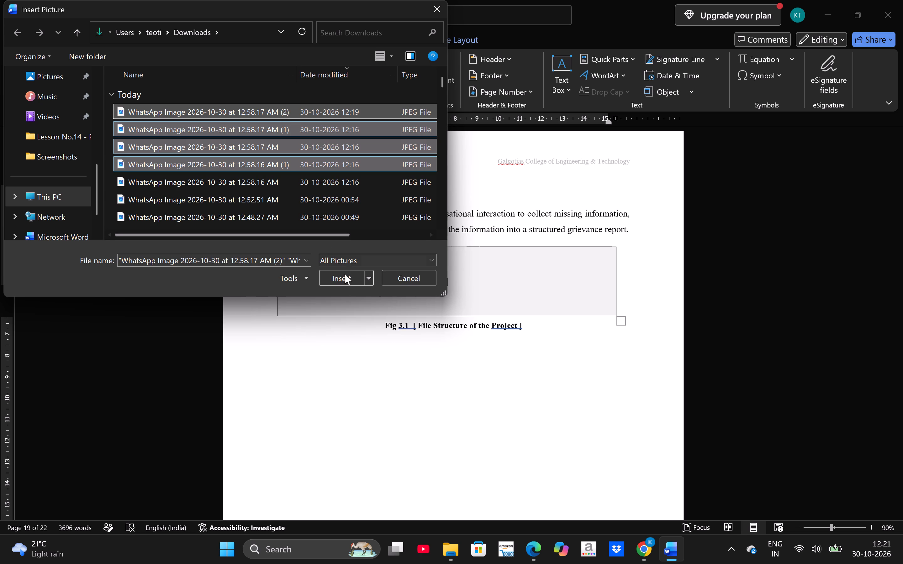
click(344, 280)
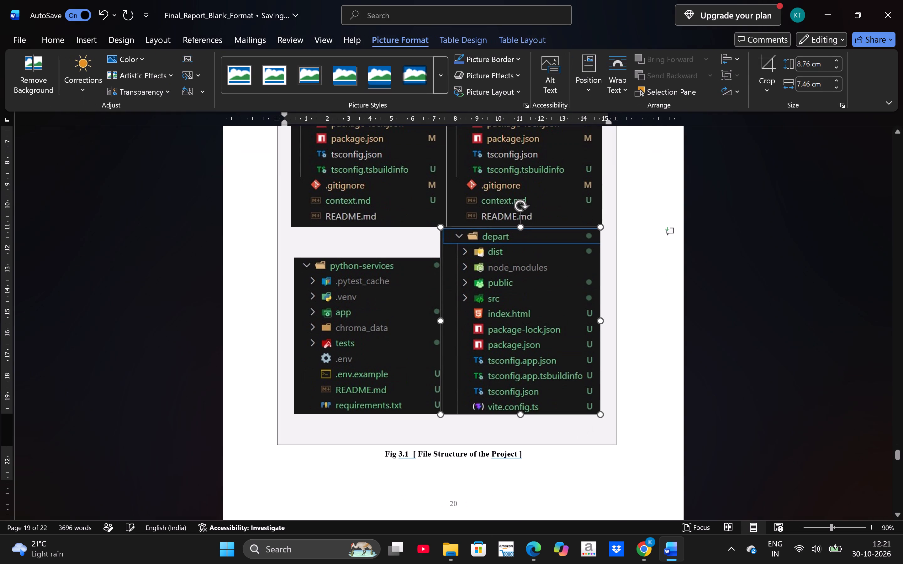
Delete the duplicate server folder screenshot from the Fig 3.1 box, keeping the server, python-services and depart pictures.
scroll(402, 305, up, 1)
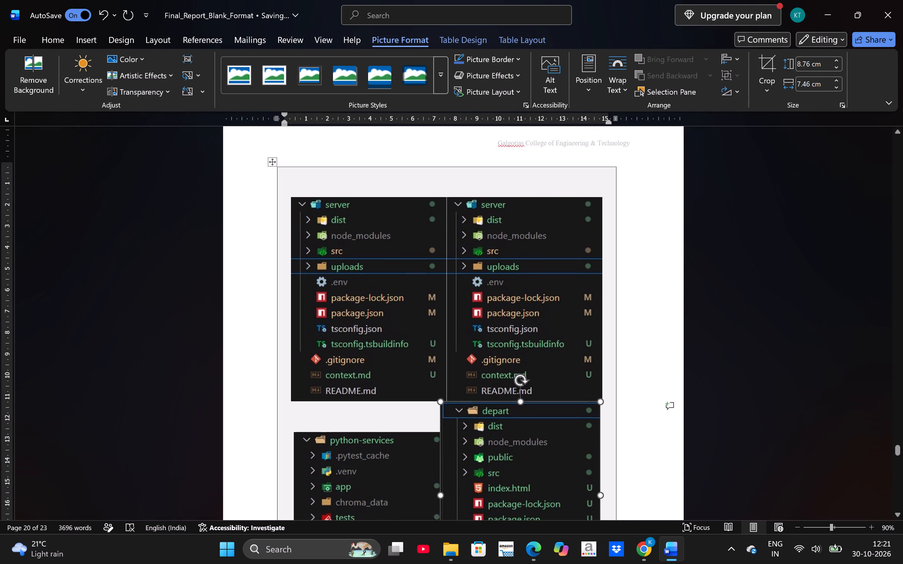
click(511, 273)
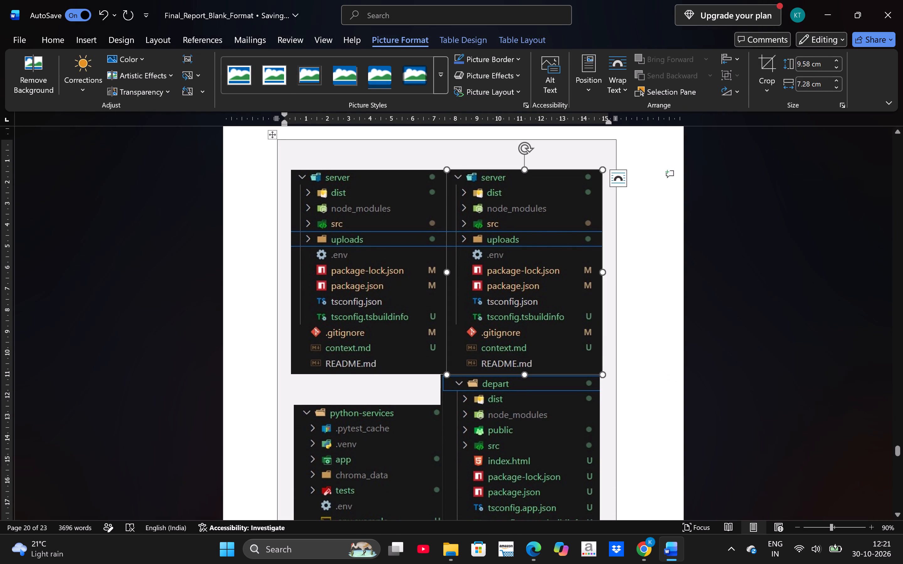
key(BackSpace)
scroll(511, 273, down, 1)
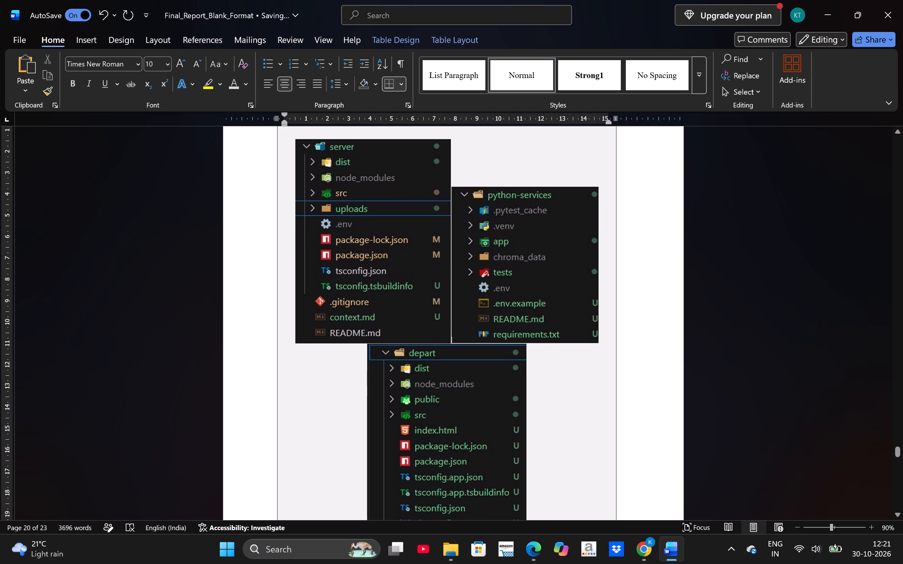
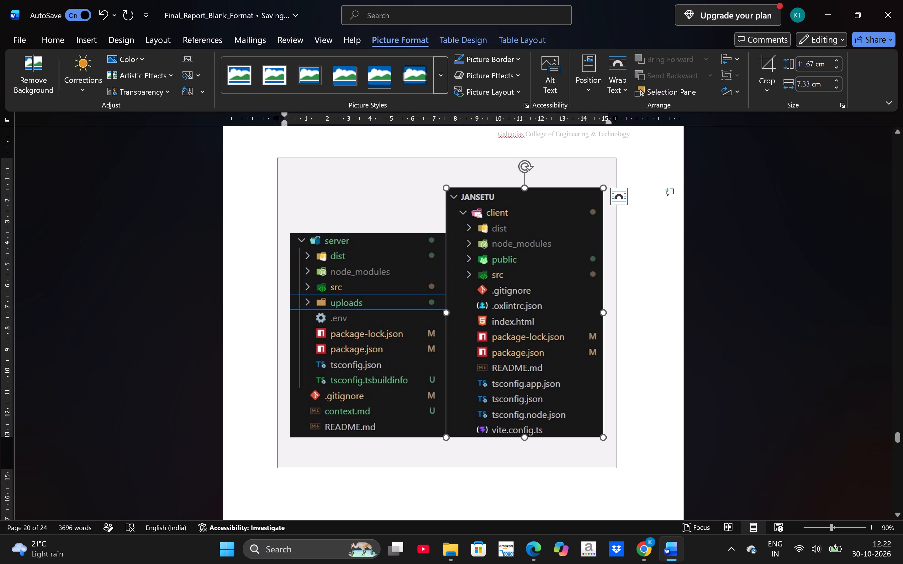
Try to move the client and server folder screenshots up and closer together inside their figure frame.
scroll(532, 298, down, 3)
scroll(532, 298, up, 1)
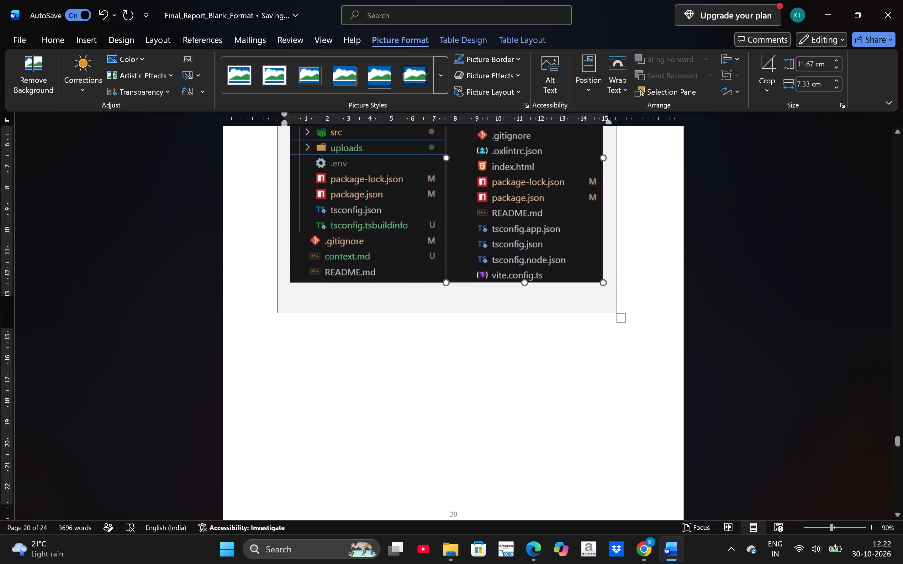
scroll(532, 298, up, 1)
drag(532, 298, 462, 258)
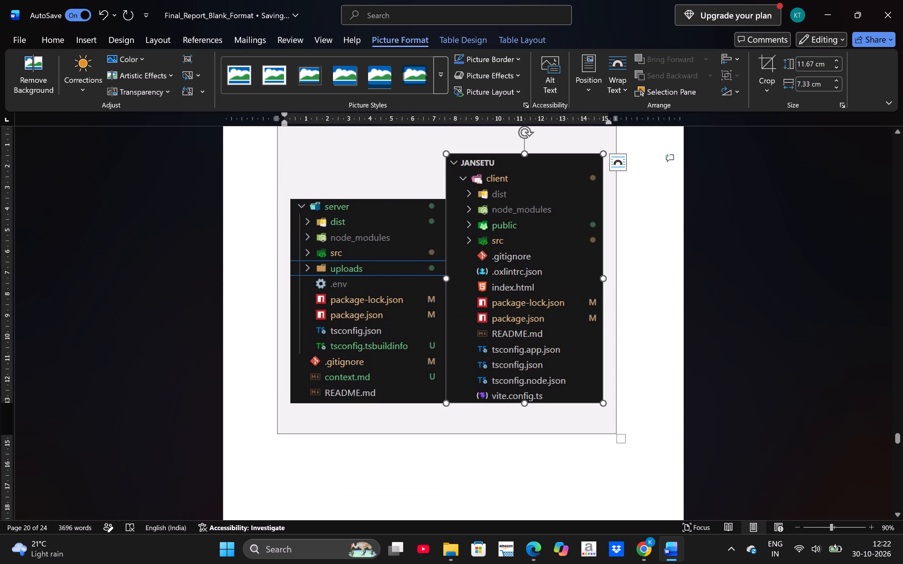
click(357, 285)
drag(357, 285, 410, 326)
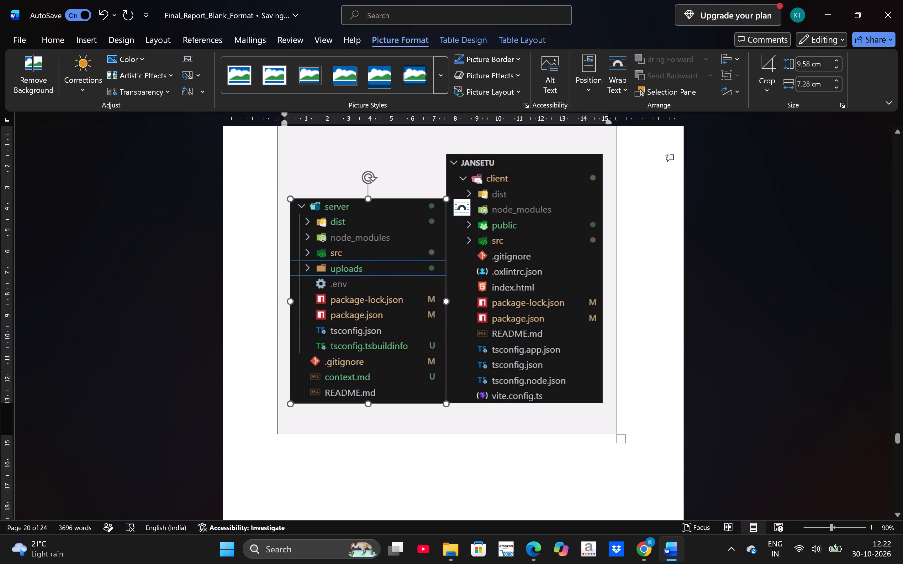
Examine the blank space between the 7. AI-Assisted Reporting Module paragraph and the folder screenshots, and bring up the editing options for that spot.
scroll(410, 326, up, 1)
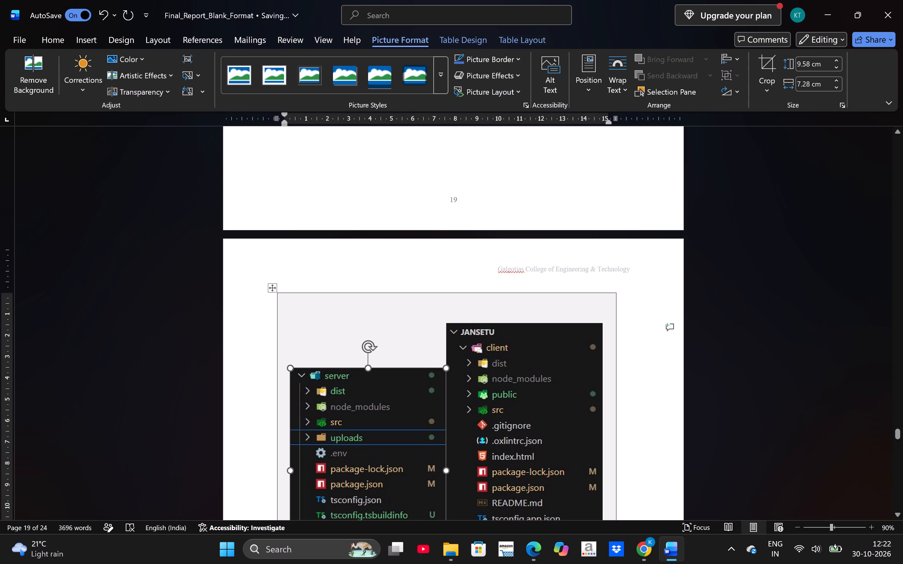
scroll(448, 350, up, 5)
scroll(448, 350, down, 1)
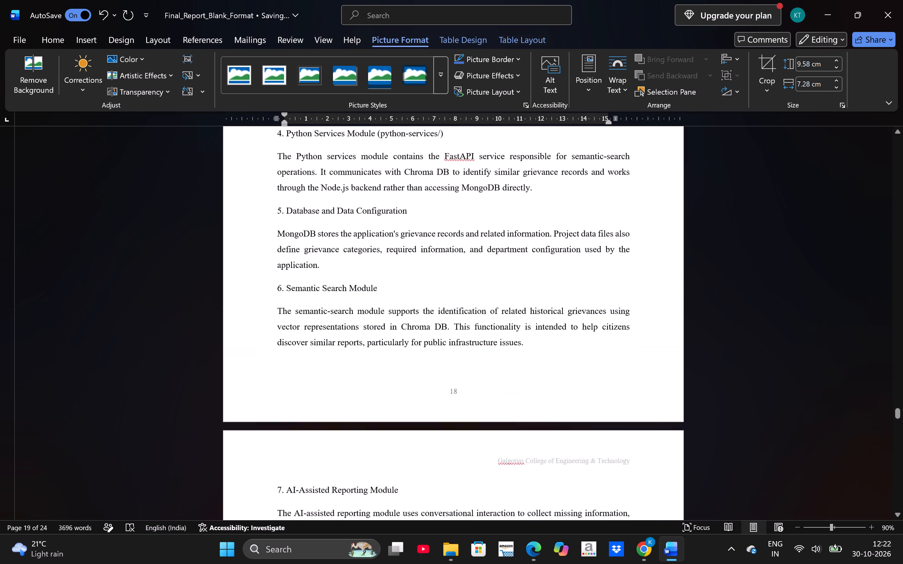
scroll(448, 350, down, 1)
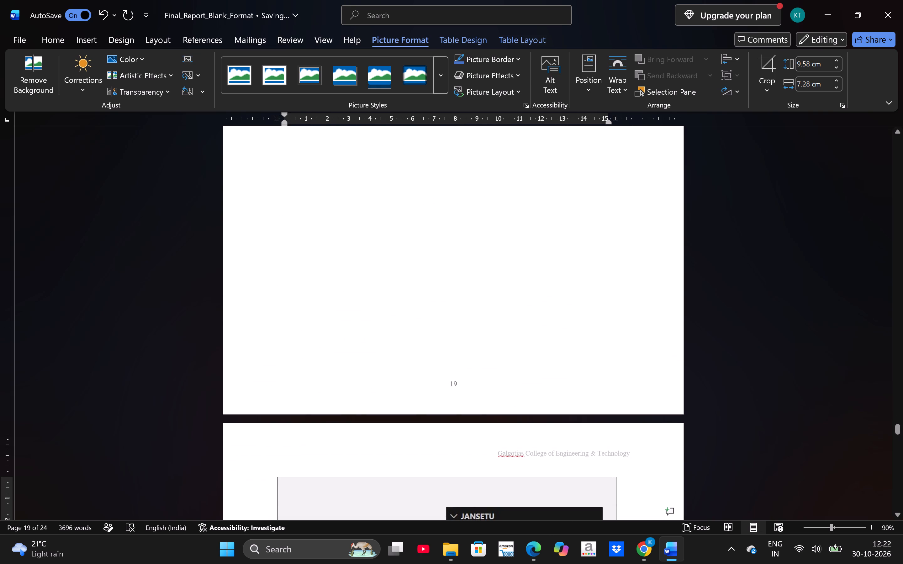
click(438, 315)
click(438, 315)
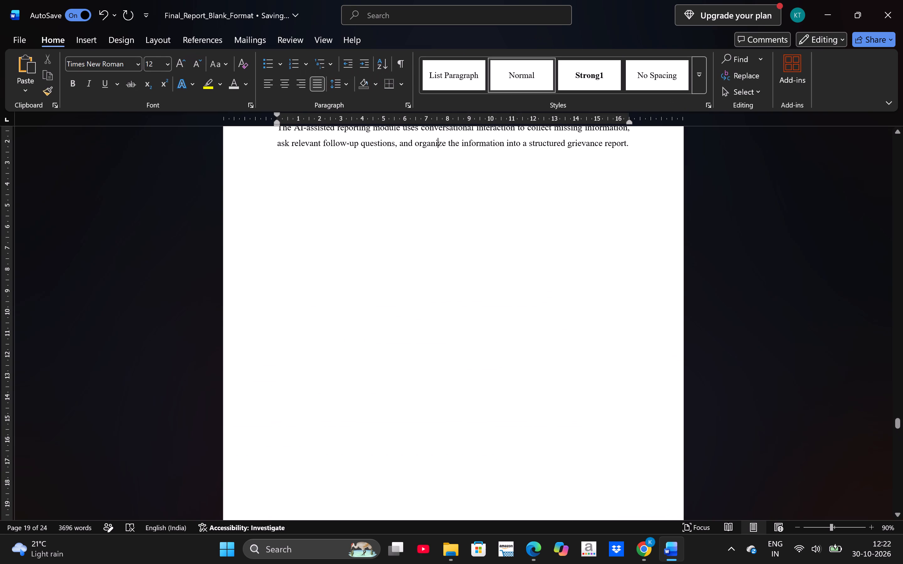
click(642, 145)
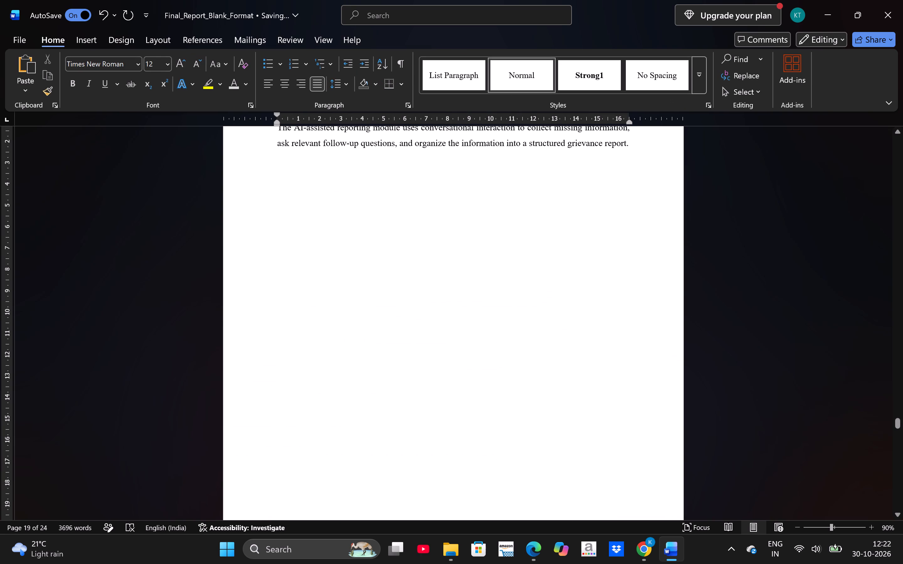
click(528, 192)
click(528, 192)
right_click(528, 192)
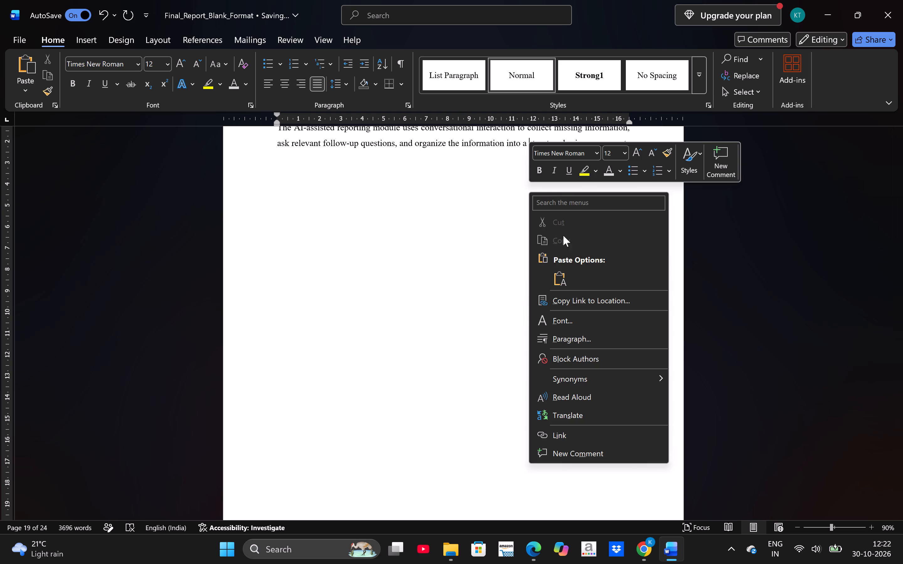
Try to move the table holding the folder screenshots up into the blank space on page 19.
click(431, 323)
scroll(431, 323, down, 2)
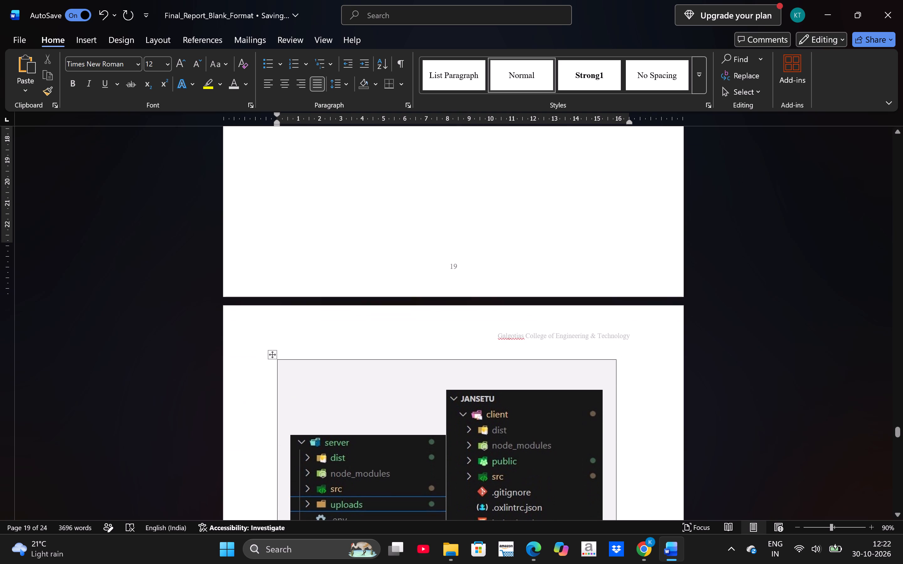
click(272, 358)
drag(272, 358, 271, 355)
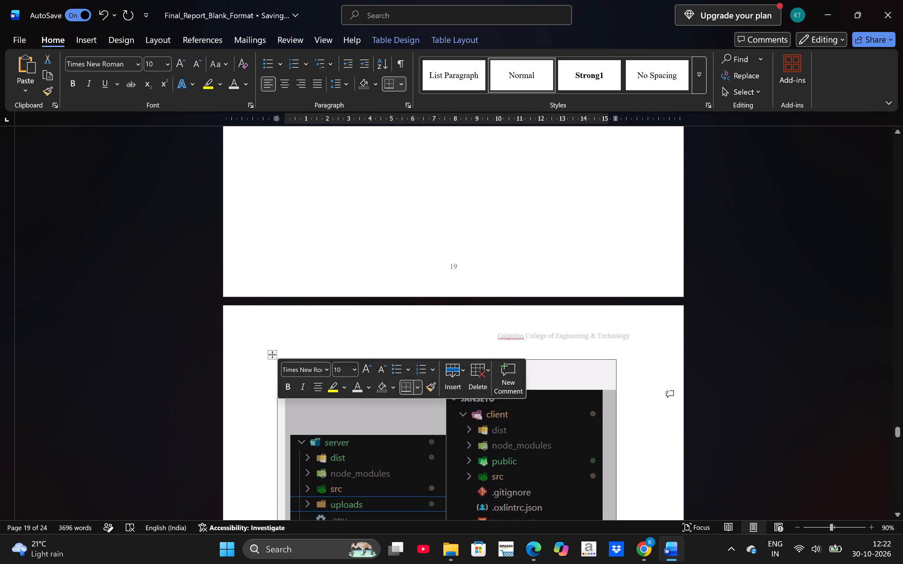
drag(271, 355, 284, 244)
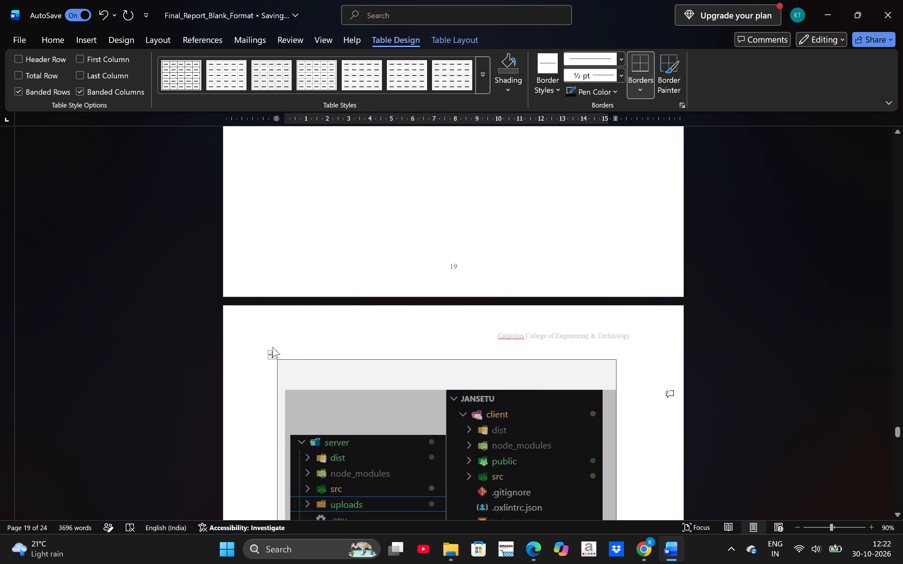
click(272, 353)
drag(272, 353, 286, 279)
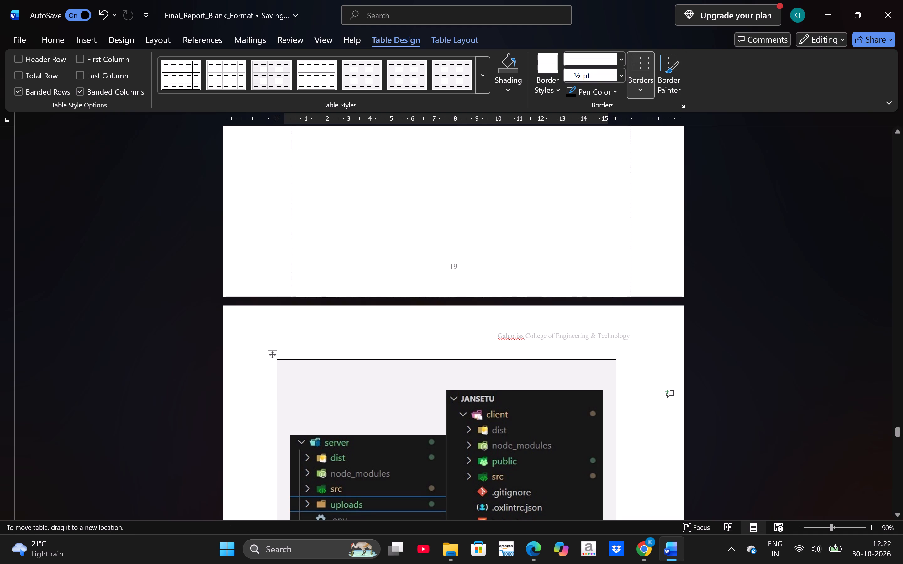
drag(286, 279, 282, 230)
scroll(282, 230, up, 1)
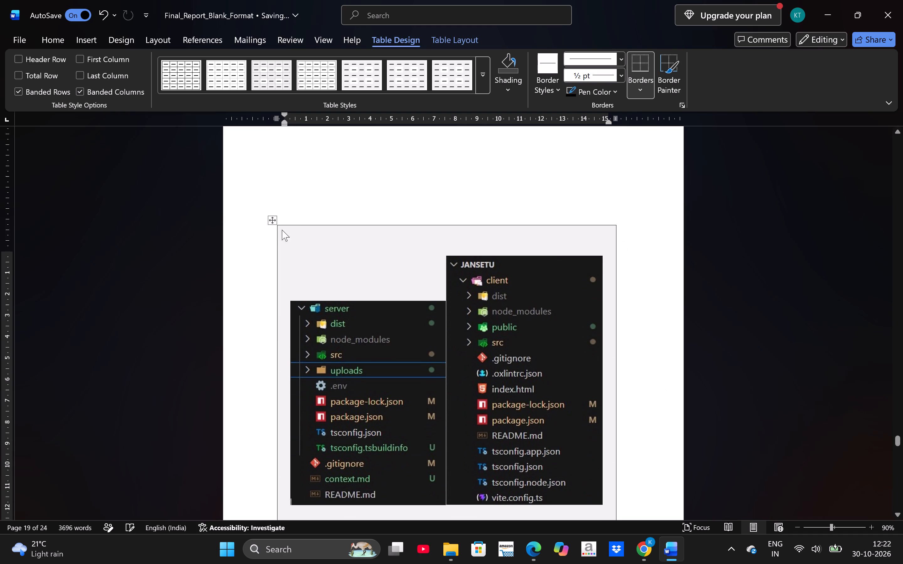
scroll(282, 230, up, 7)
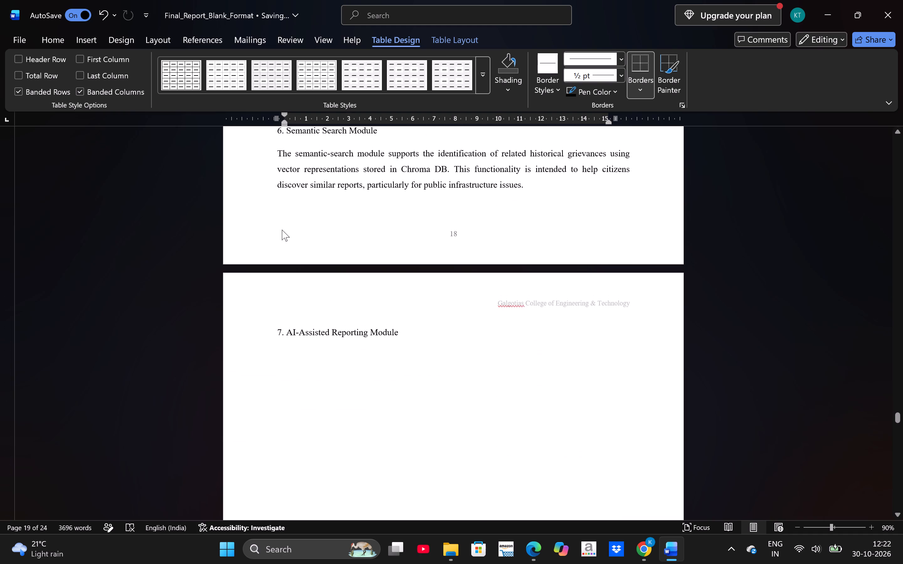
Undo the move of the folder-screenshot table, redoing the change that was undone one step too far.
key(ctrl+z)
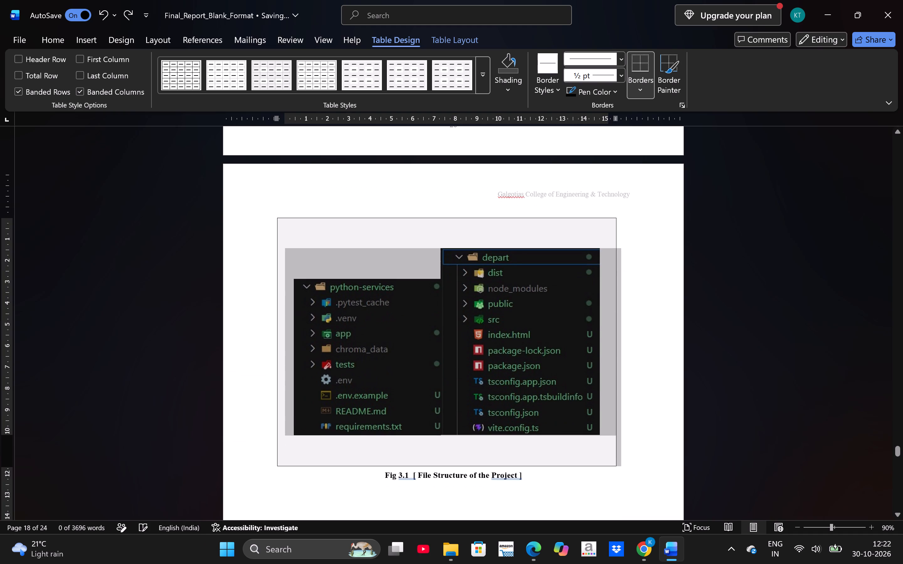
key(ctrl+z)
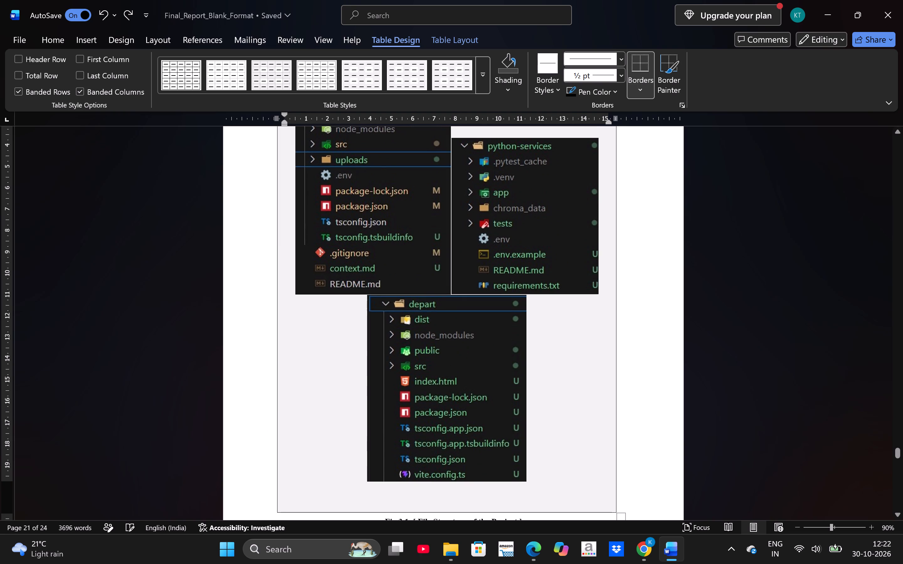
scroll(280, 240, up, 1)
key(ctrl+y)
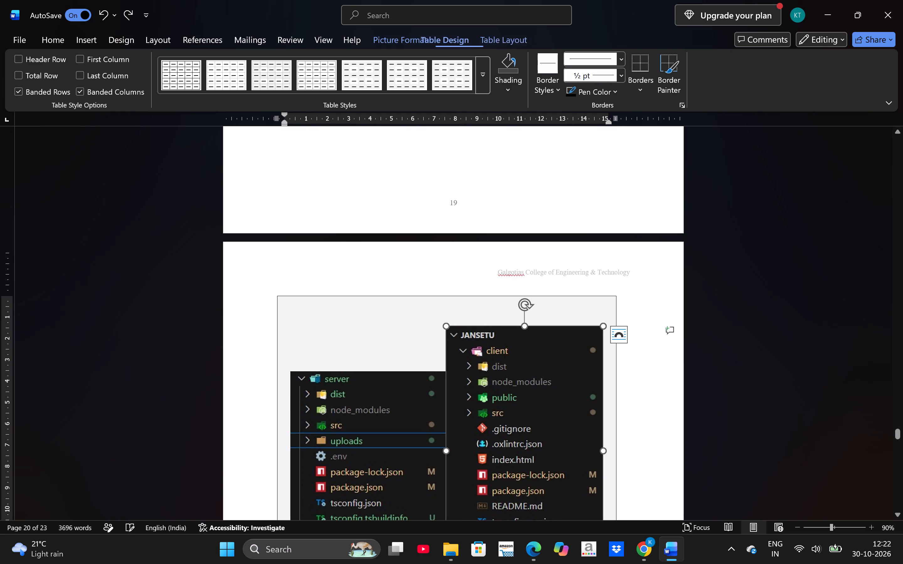
Shrink the JANSETU client and server folder screenshots in the figure table, keeping their proportions and bringing them to similar widths.
drag(446, 325, 484, 408)
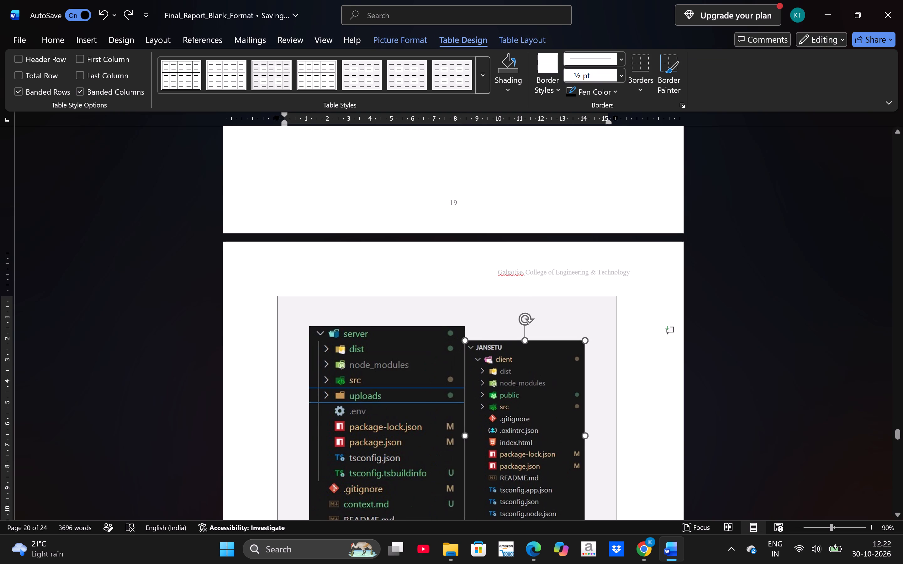
drag(484, 408, 488, 413)
click(388, 378)
scroll(388, 378, down, 1)
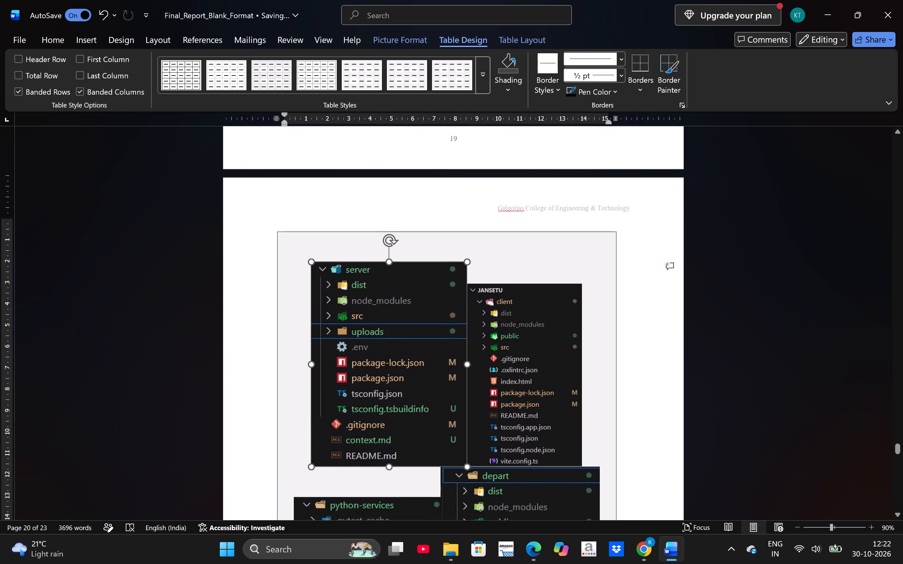
scroll(388, 378, down, 1)
drag(465, 434, 411, 373)
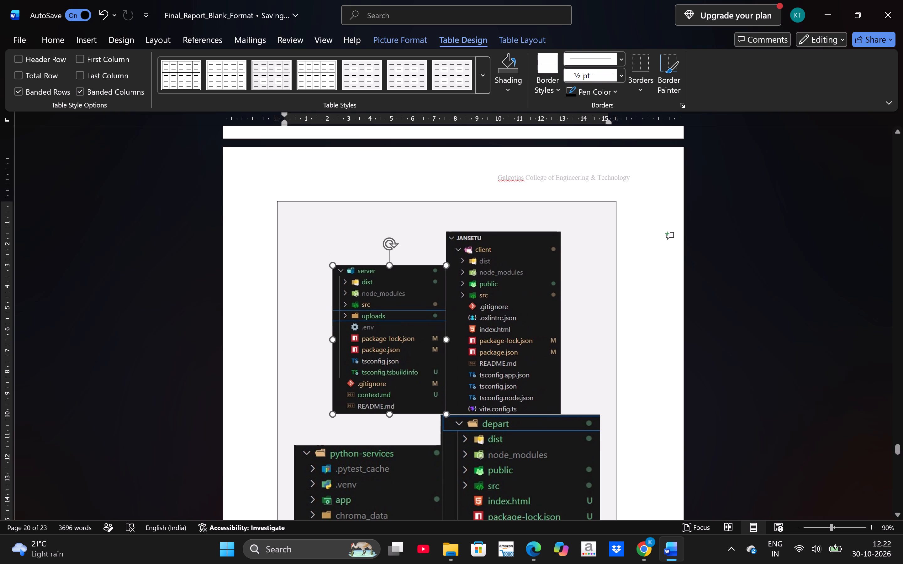
drag(411, 373, 414, 372)
Move the JANSETU client folder screenshot in front of the server screenshot in the same row.
click(501, 359)
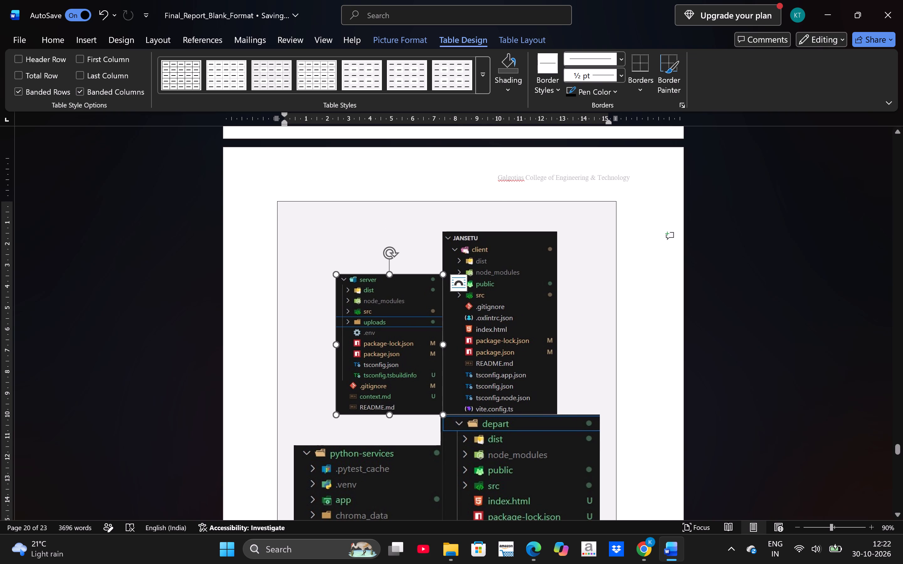
drag(501, 359, 334, 344)
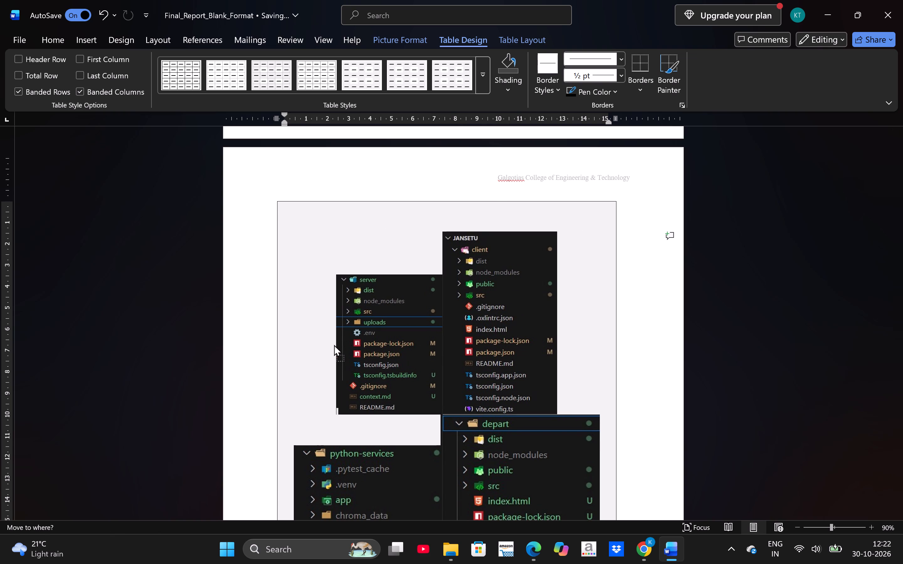
drag(334, 344, 327, 344)
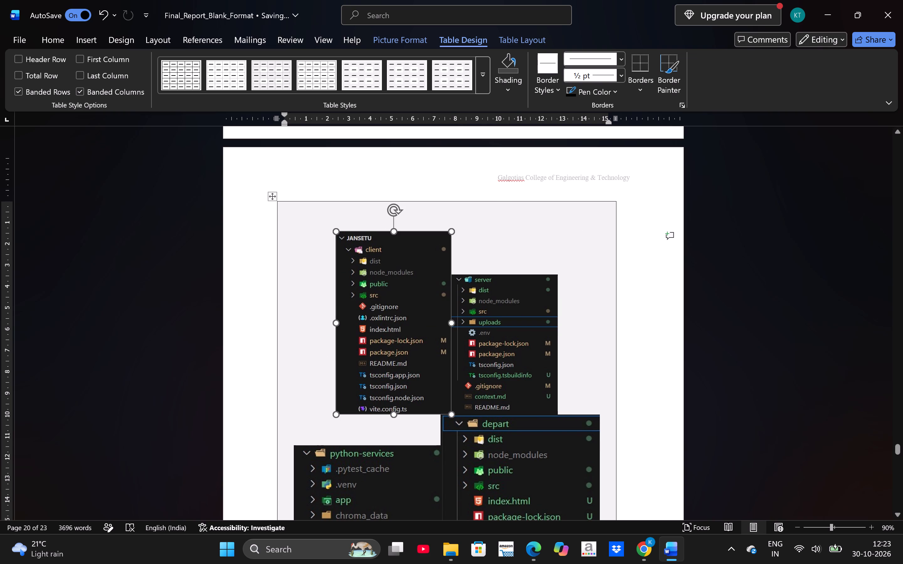
Shrink the client folder screenshot further so the figure table fits on page 19 below the AI-Assisted Reporting Module paragraph.
drag(337, 231, 314, 222)
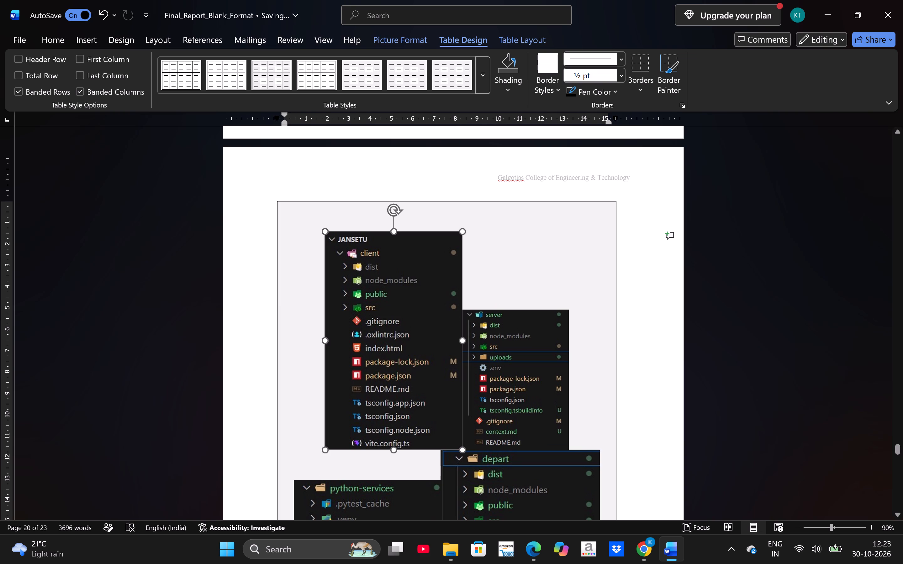
drag(314, 222, 361, 270)
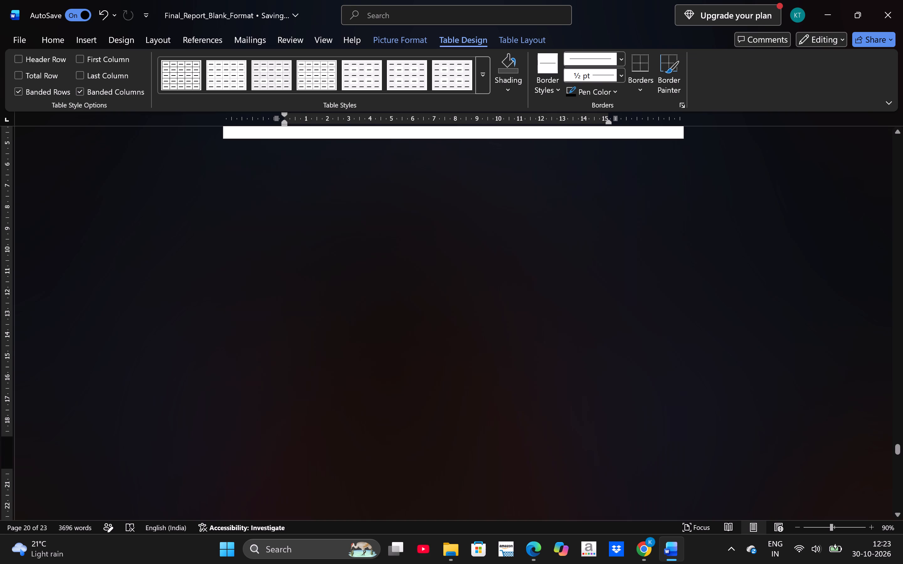
scroll(400, 256, up, 1)
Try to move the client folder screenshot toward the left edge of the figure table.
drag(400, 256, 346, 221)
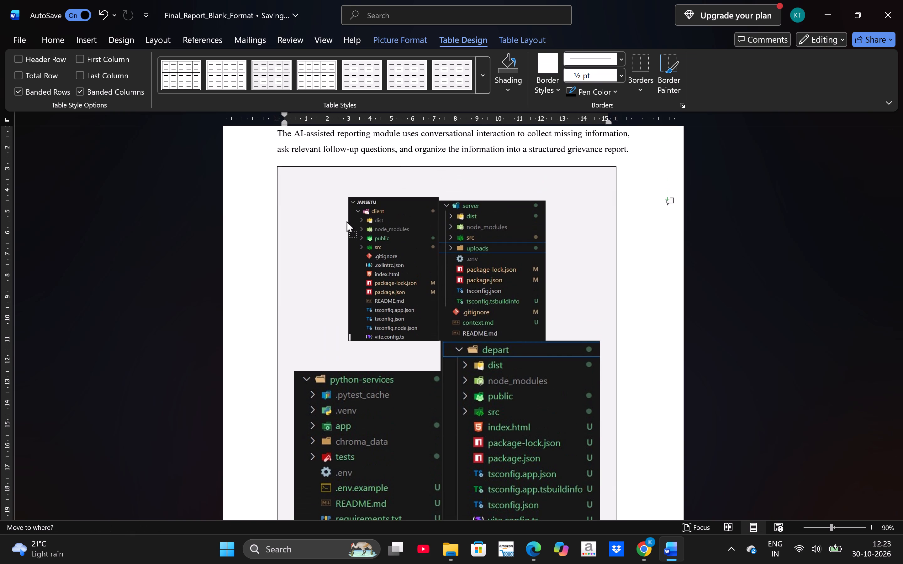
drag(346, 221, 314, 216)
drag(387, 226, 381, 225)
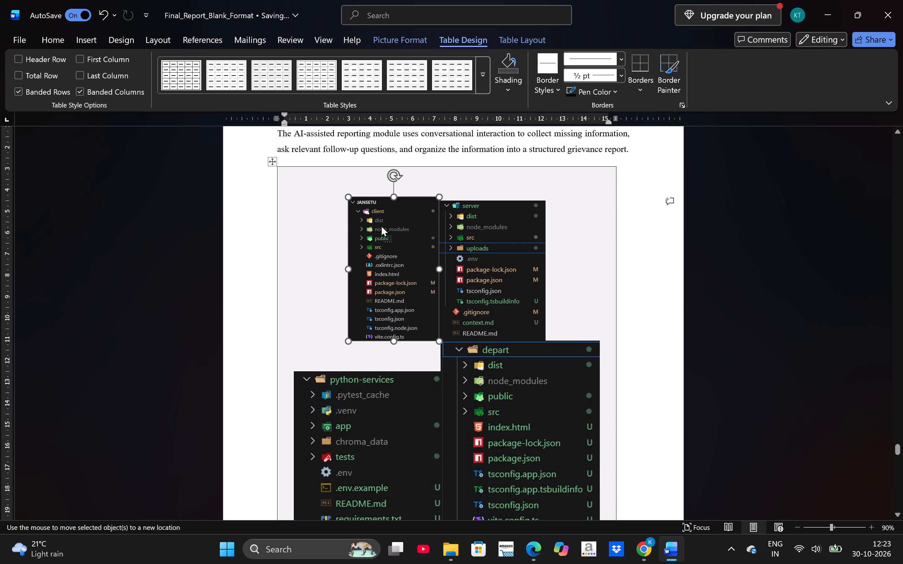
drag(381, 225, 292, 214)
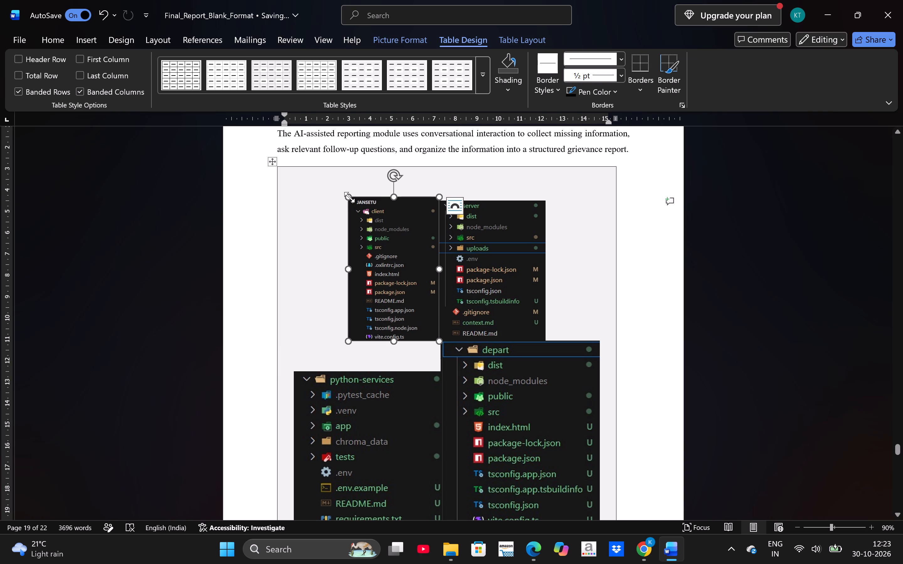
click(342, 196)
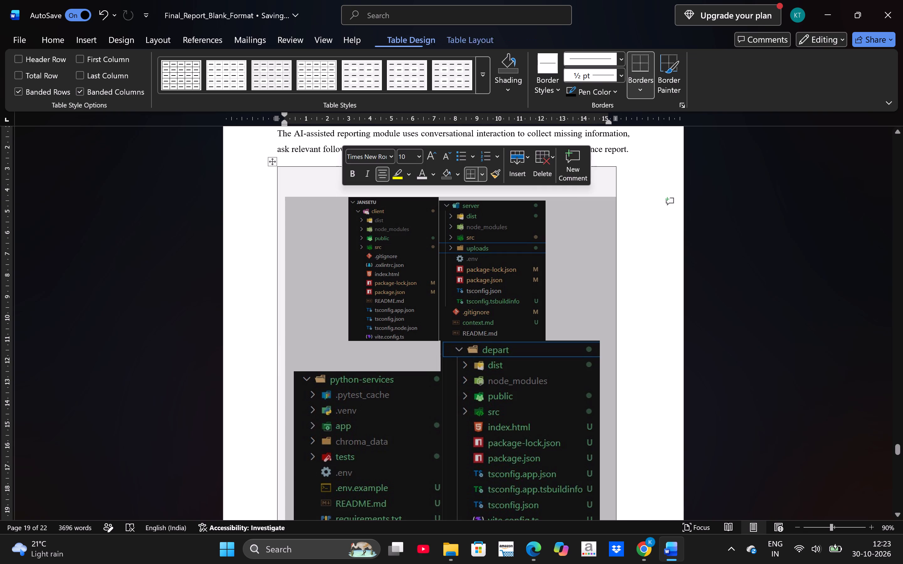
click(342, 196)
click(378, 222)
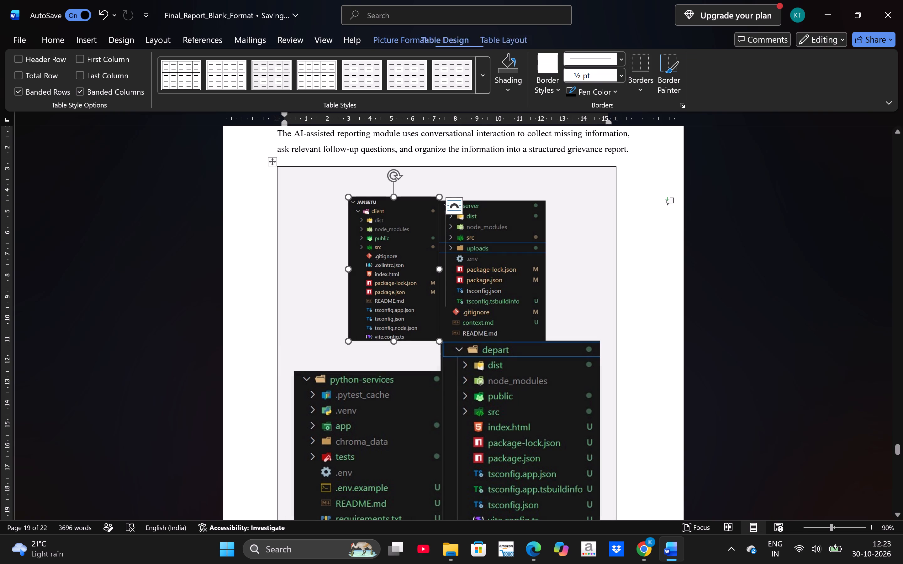
Enlarge the client folder screenshot slightly and scale up the server screenshot to about the same height.
drag(348, 339, 331, 354)
click(505, 292)
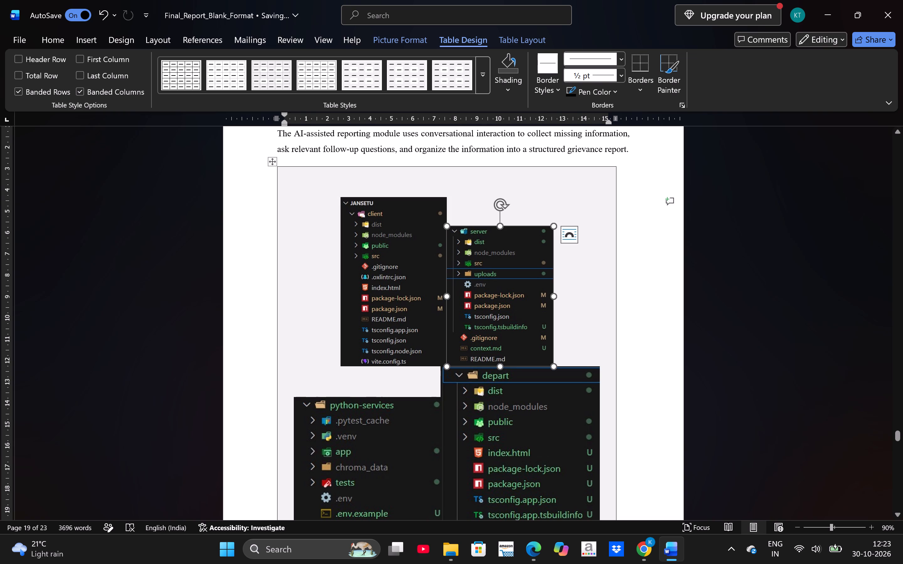
drag(505, 292, 494, 201)
drag(446, 226, 442, 213)
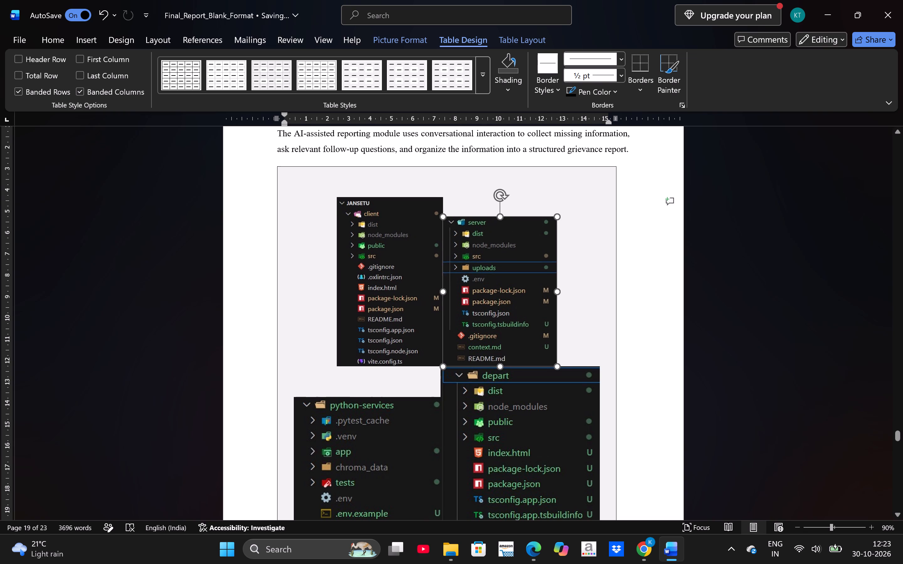
drag(442, 213, 436, 206)
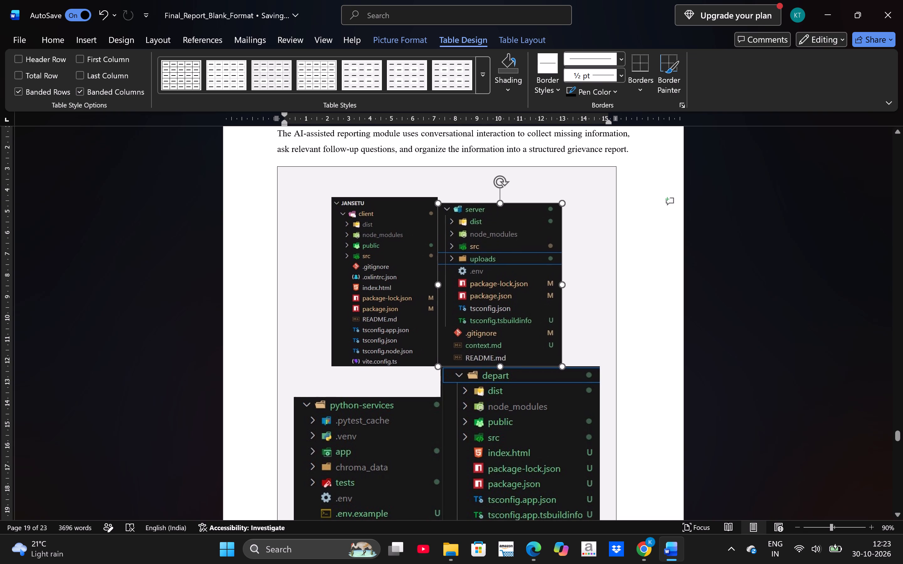
drag(436, 206, 435, 197)
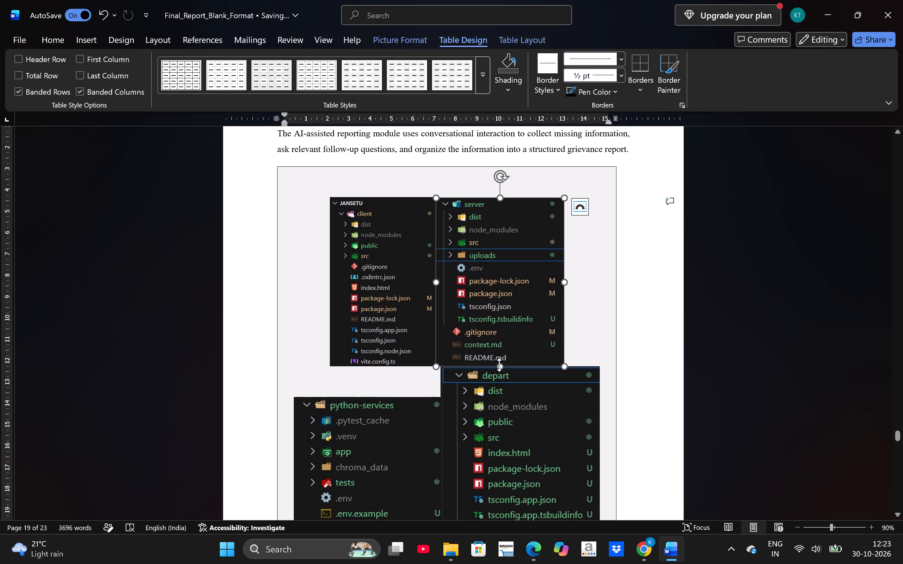
click(499, 365)
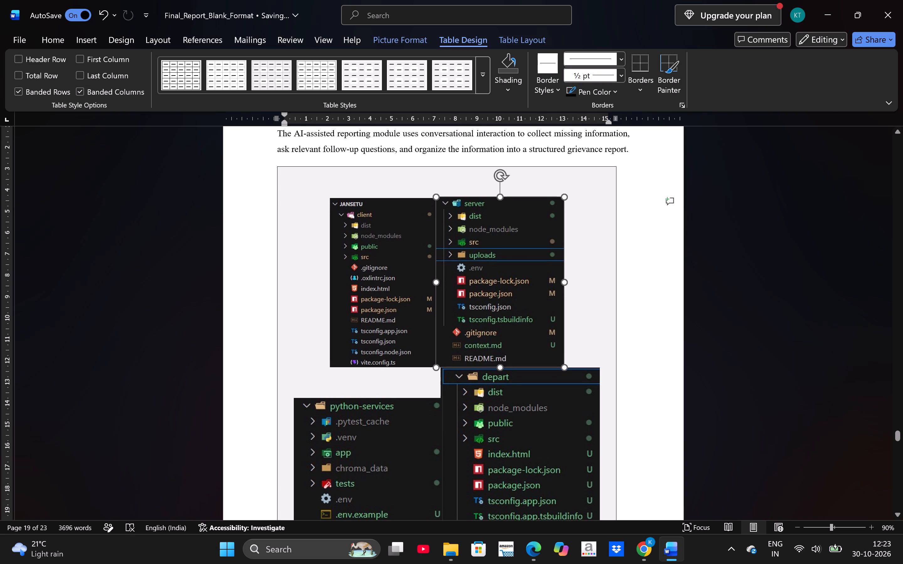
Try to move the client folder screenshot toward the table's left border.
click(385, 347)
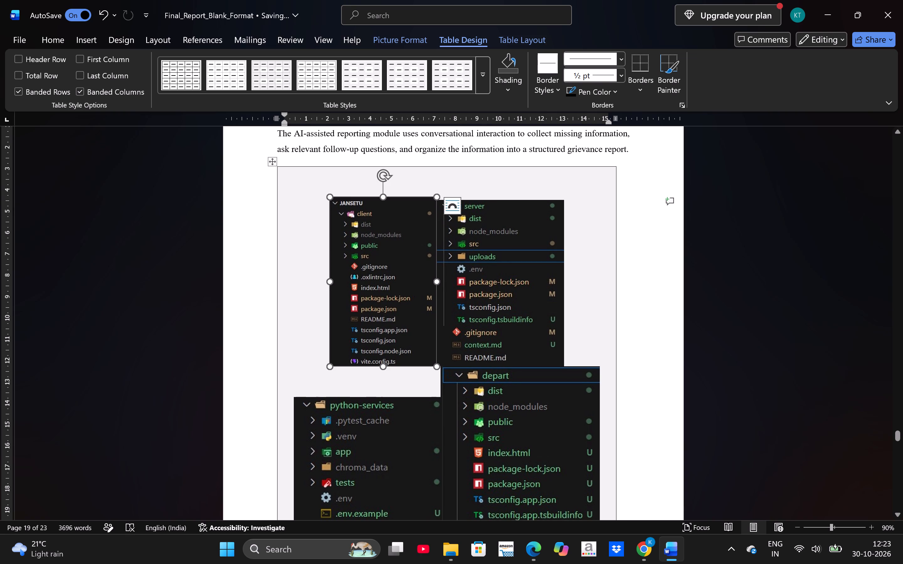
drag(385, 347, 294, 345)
Resize the python-services folder screenshot in the figure table.
click(378, 462)
drag(378, 462, 380, 441)
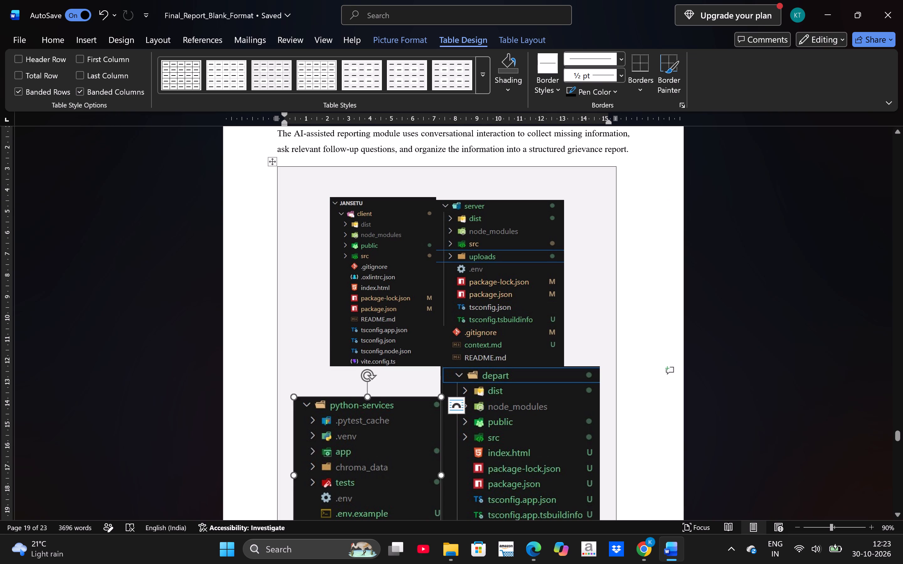
scroll(380, 441, down, 1)
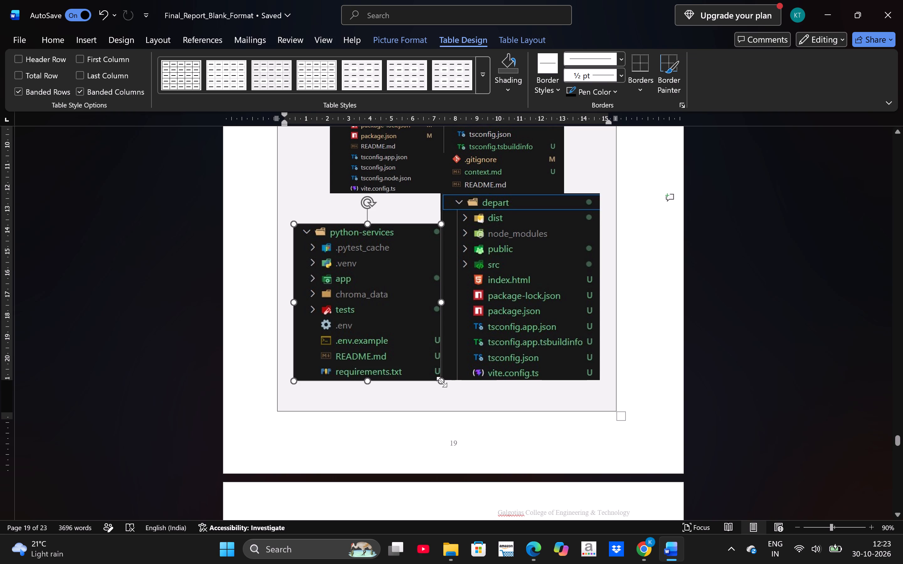
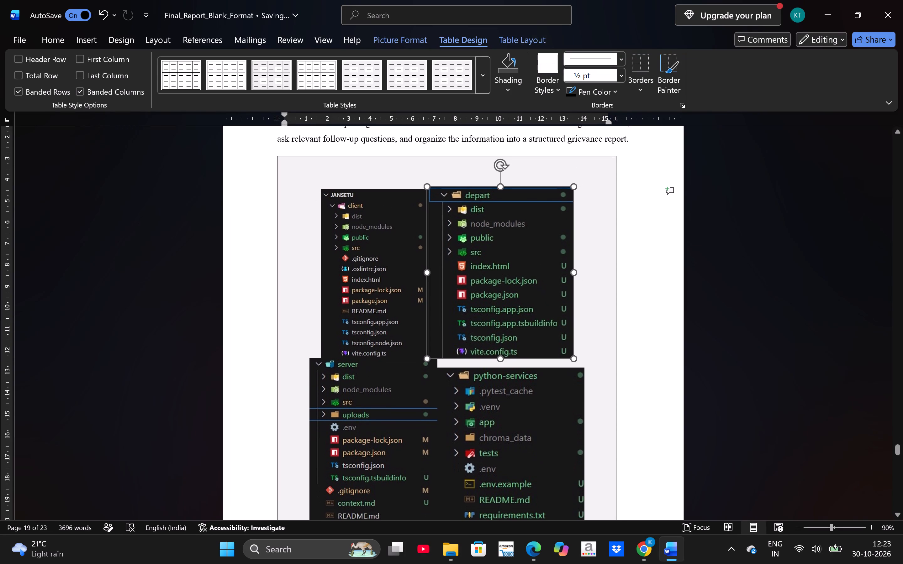
Shrink the depart folder screenshot slightly and try to separate it from the client folder screenshot, adding two spaces on their line.
drag(436, 209, 438, 214)
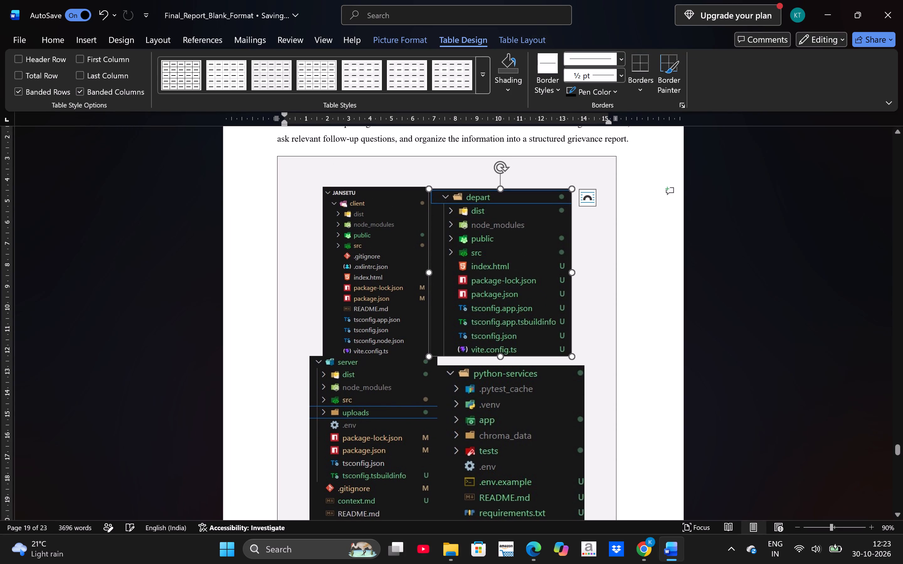
click(427, 182)
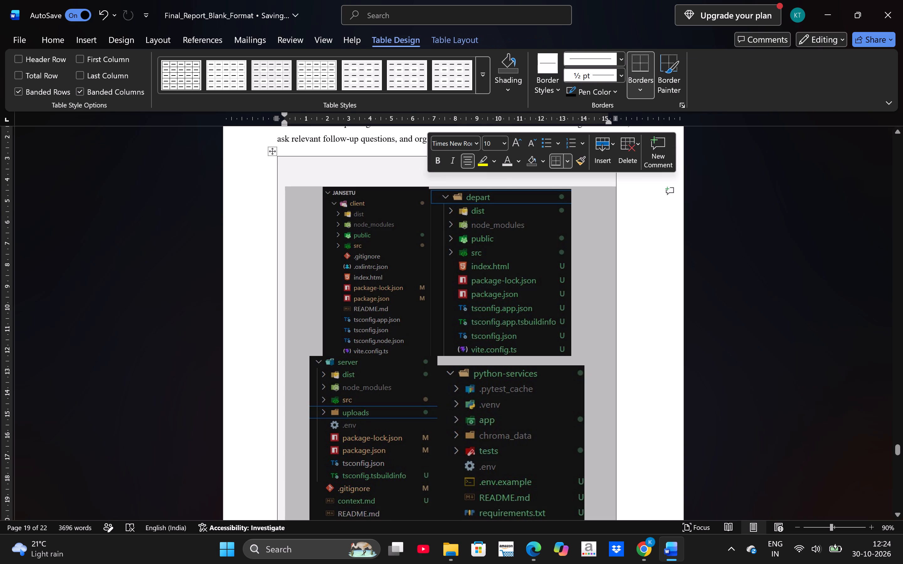
click(427, 182)
click(429, 189)
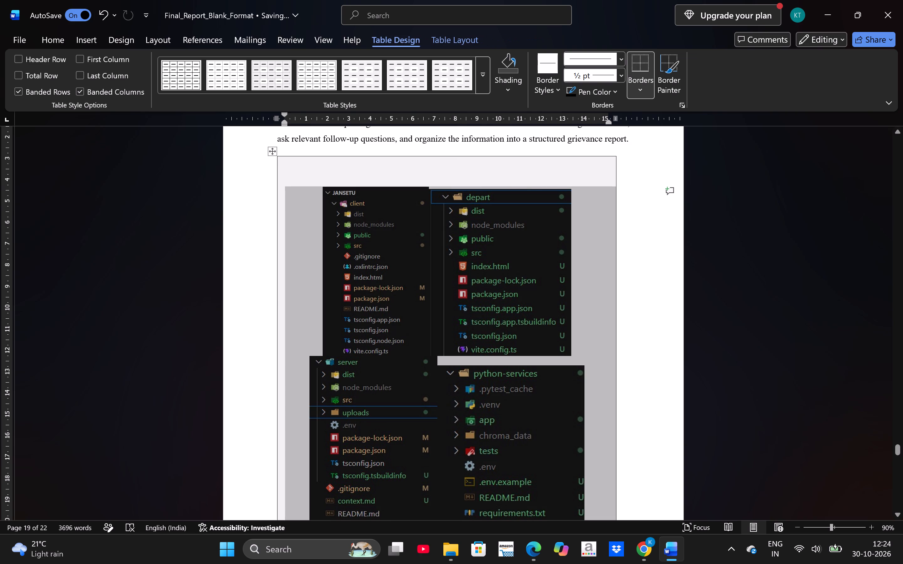
key(space)
key(space)
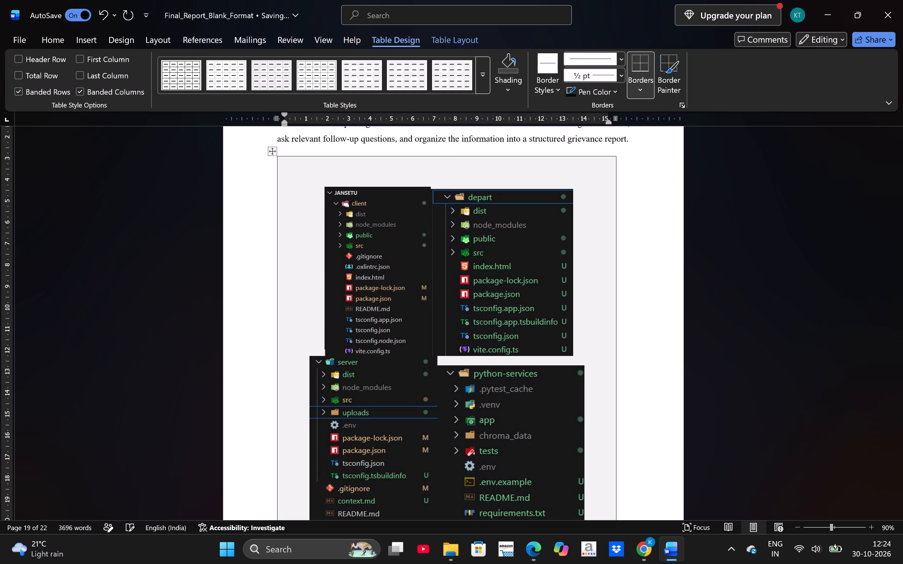
click(433, 189)
drag(433, 189, 434, 192)
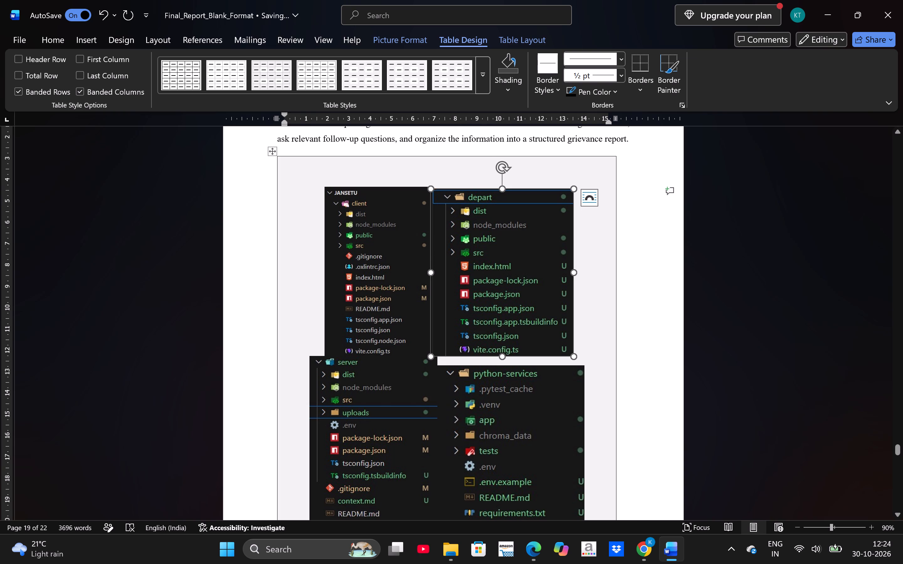
drag(434, 192, 440, 195)
drag(474, 256, 504, 252)
Set the depart folder screenshot's text wrapping to Tight.
click(585, 203)
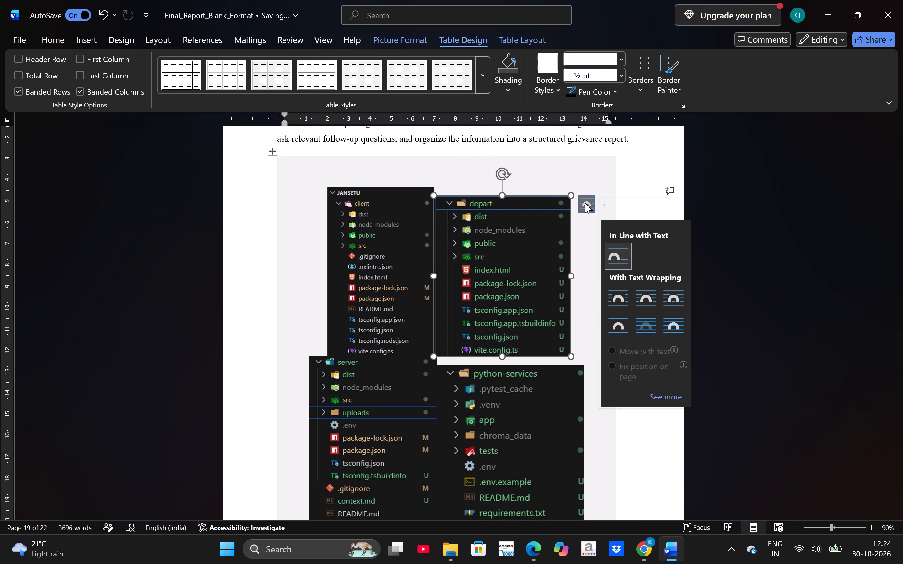
click(652, 295)
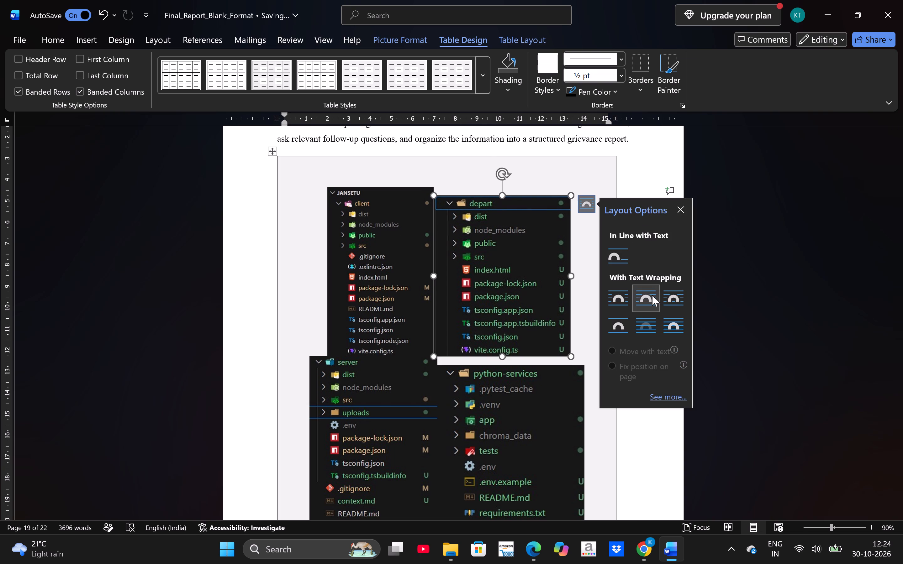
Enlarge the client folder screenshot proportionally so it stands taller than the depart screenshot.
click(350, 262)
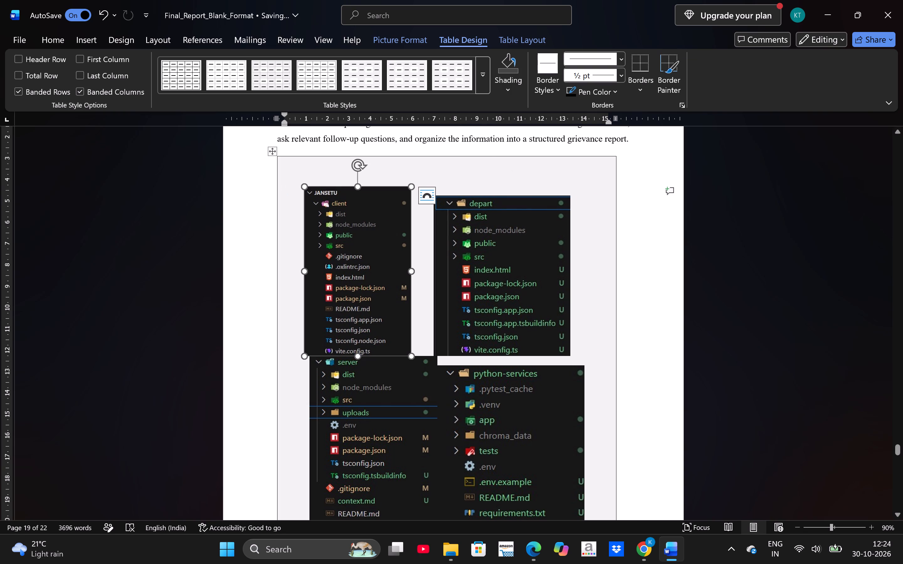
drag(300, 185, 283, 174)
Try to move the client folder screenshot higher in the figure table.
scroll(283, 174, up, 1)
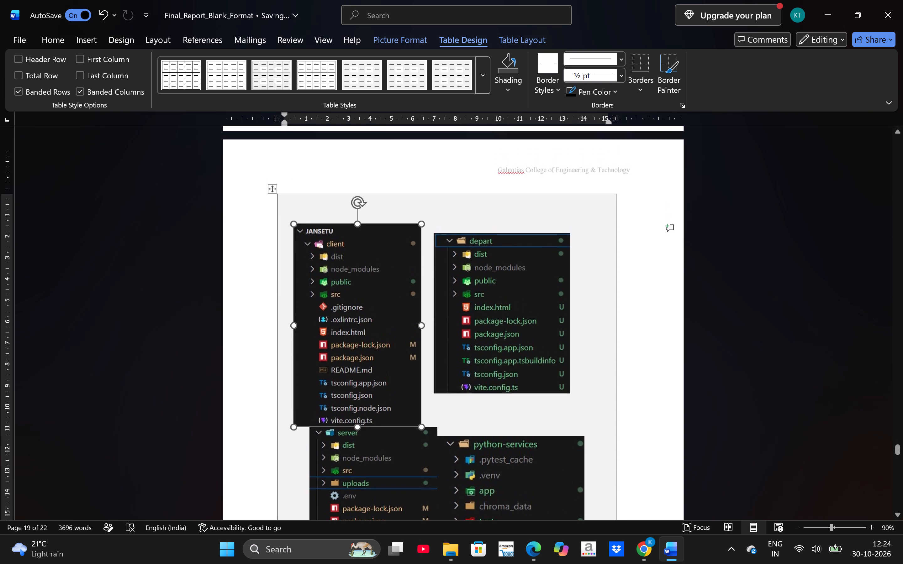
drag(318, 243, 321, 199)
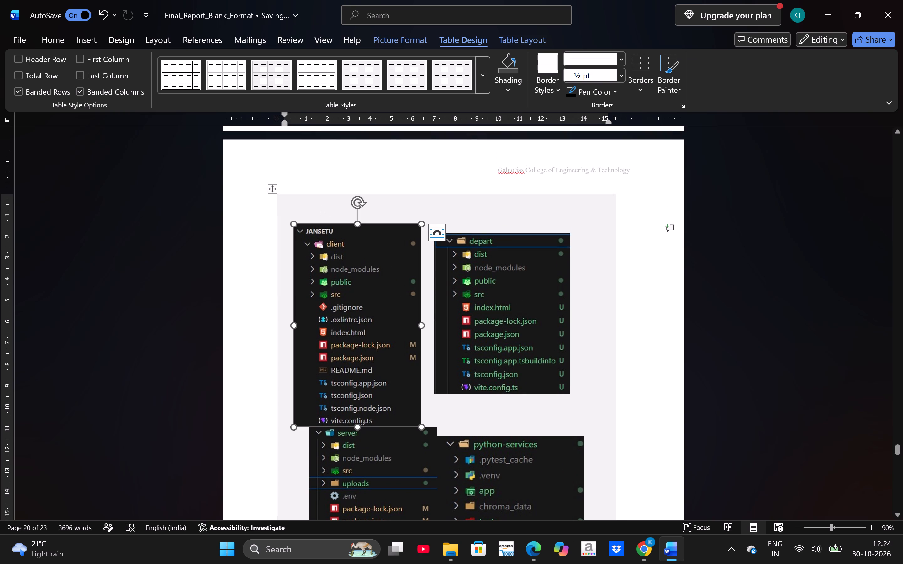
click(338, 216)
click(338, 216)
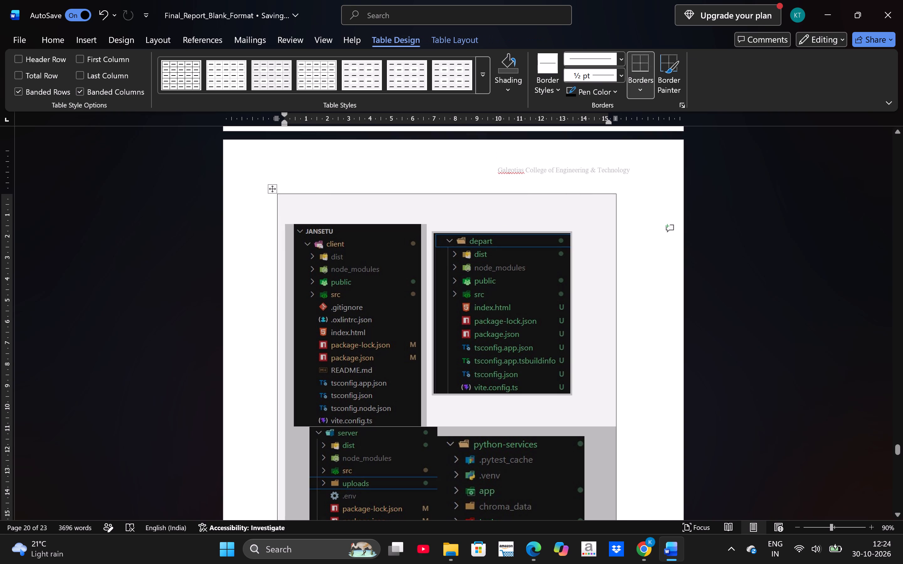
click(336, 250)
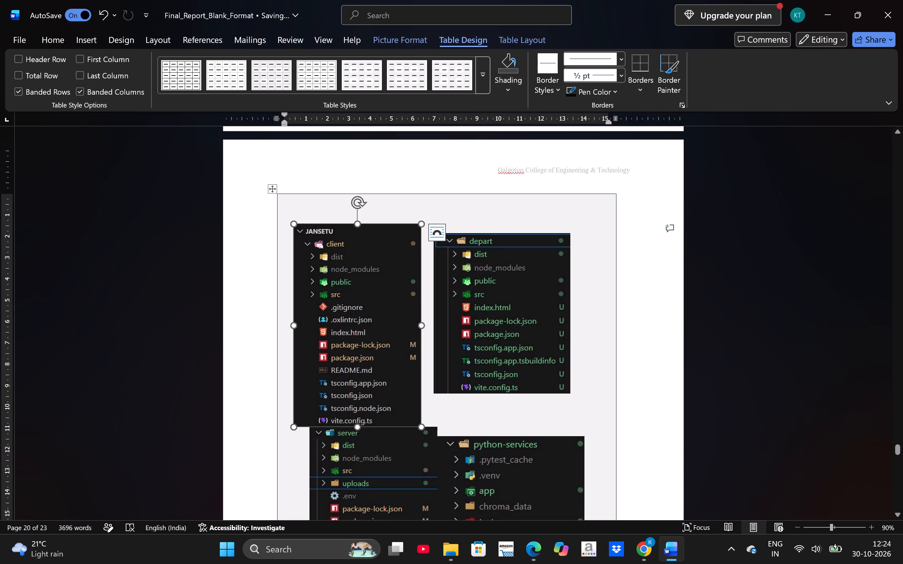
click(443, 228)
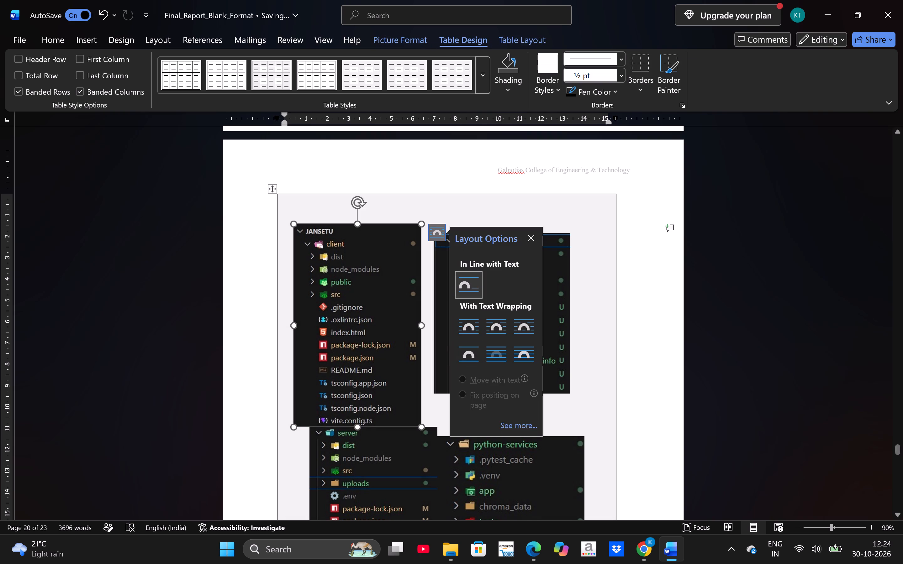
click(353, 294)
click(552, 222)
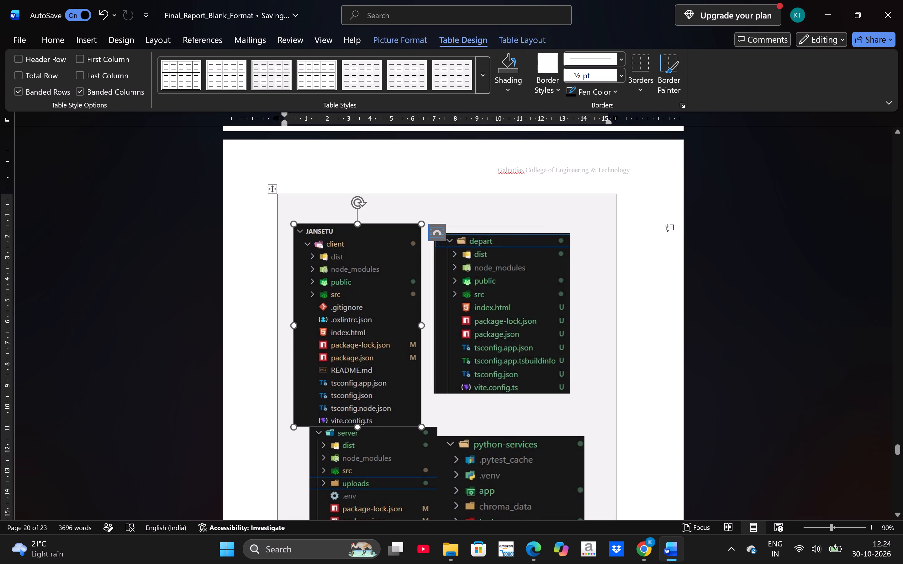
Enlarge the depart folder screenshot slightly and stretch its height to nearly match the bottom of the client screenshot.
click(505, 251)
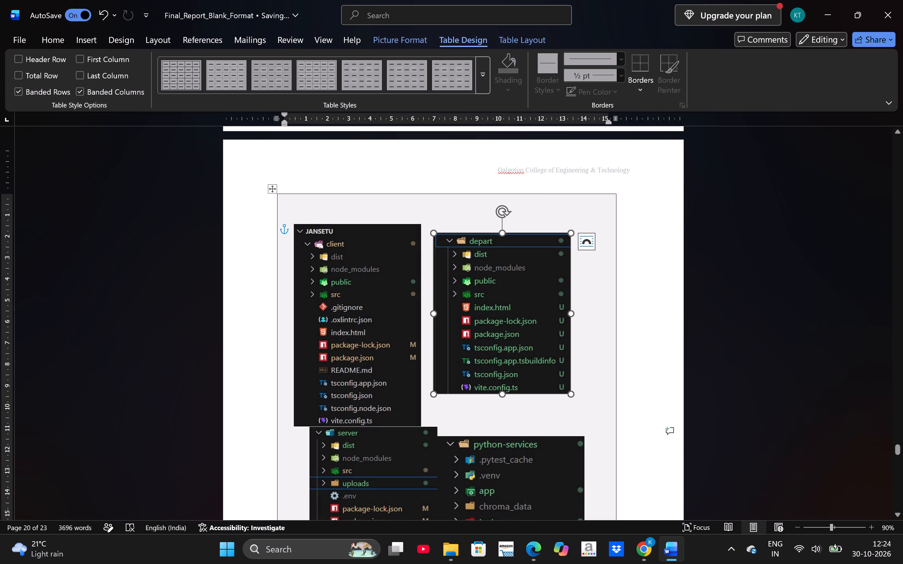
drag(435, 230, 432, 228)
drag(498, 391, 500, 407)
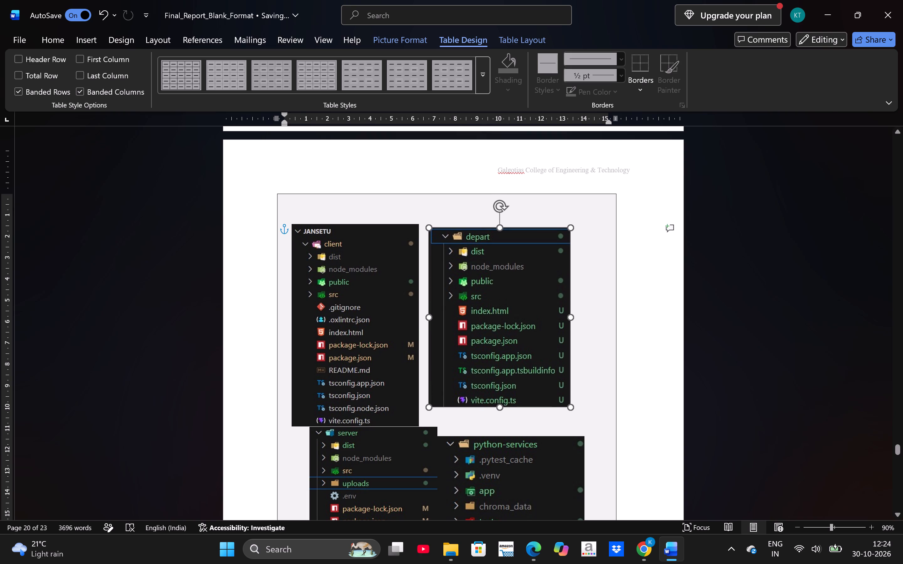
drag(500, 407, 500, 425)
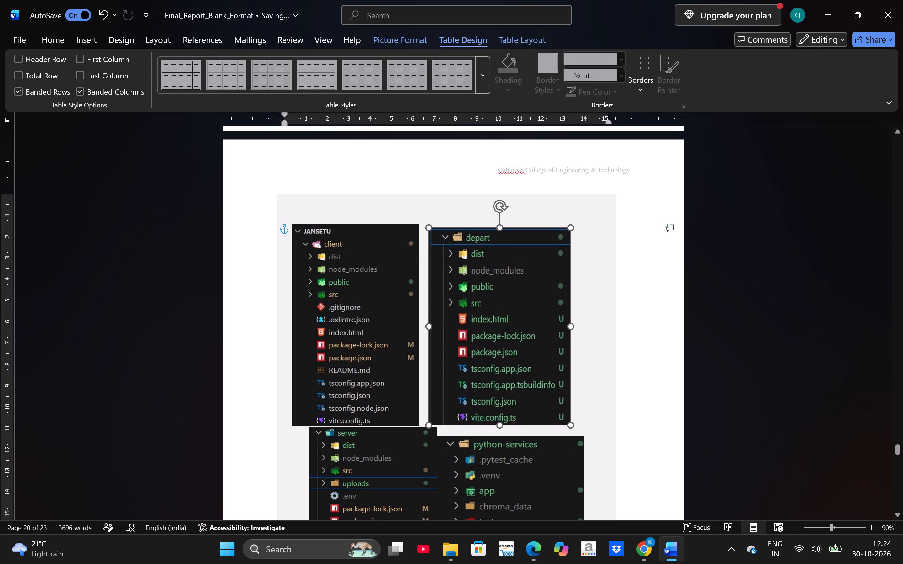
drag(500, 425, 500, 423)
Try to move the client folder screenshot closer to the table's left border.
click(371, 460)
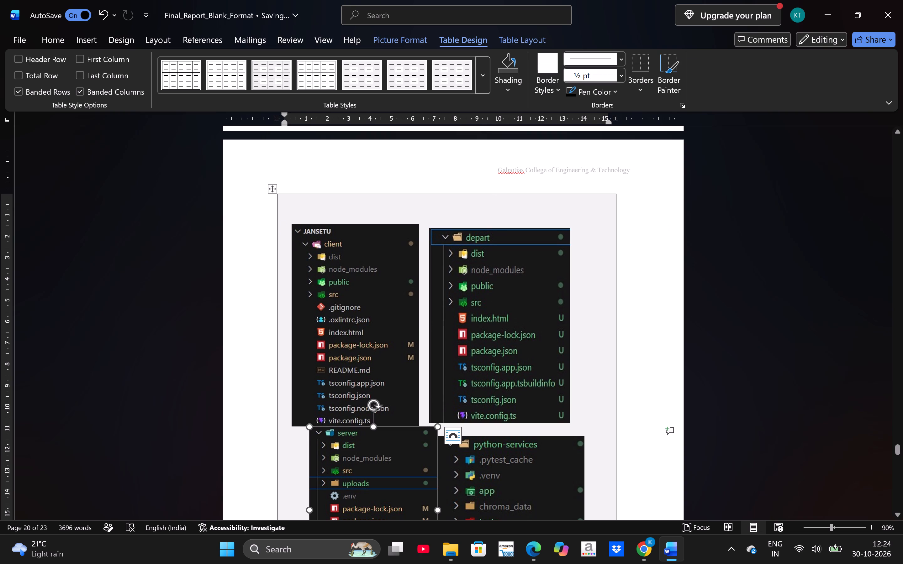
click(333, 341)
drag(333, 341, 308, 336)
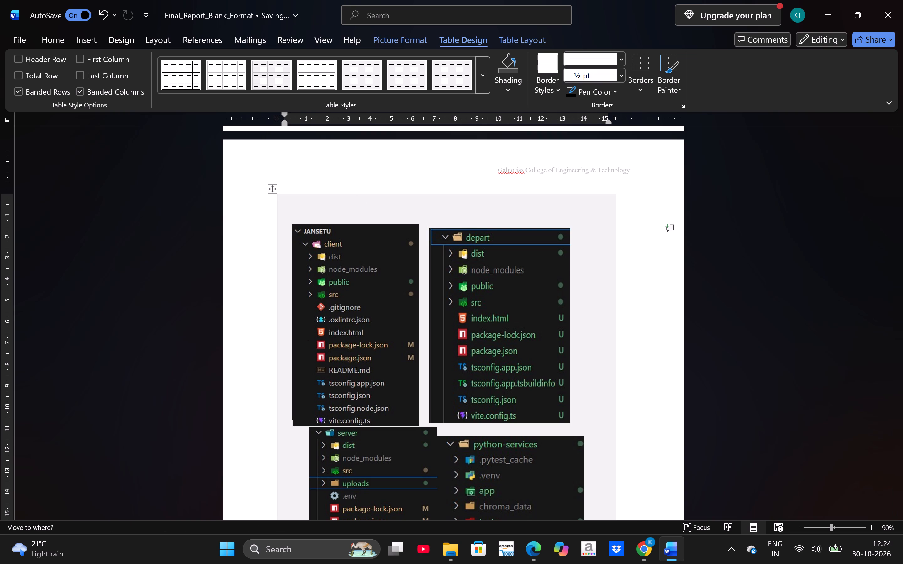
Shrink the client folder screenshot proportionally to about three quarters of its size.
scroll(308, 336, down, 1)
click(323, 413)
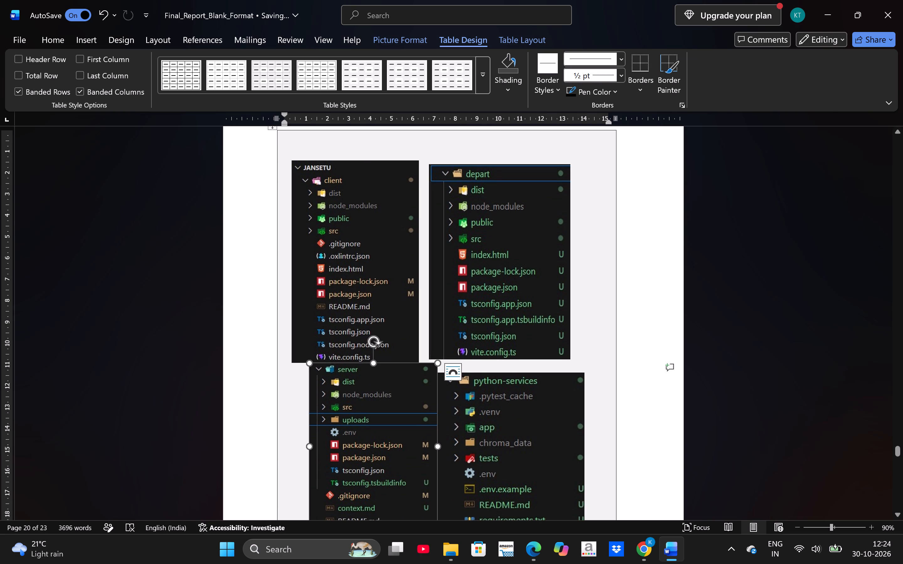
click(363, 270)
drag(419, 364, 404, 337)
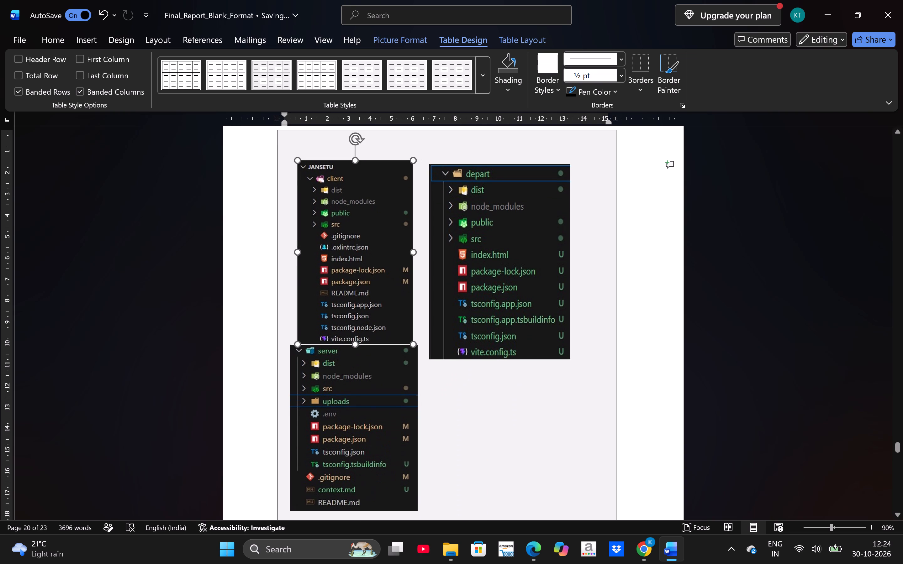
drag(404, 337, 385, 292)
Shrink the depart folder screenshot proportionally to slightly less than the client screenshot's height.
click(519, 252)
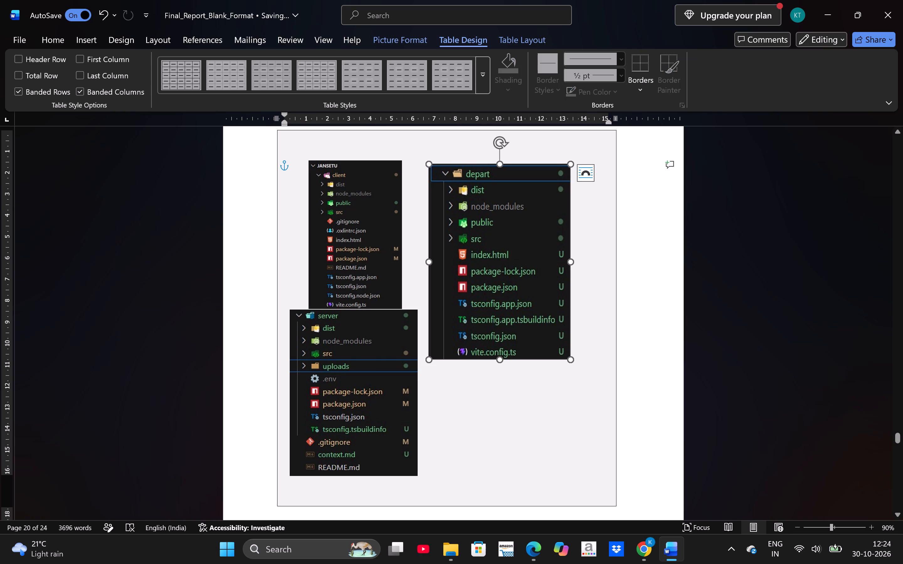
drag(573, 361, 528, 279)
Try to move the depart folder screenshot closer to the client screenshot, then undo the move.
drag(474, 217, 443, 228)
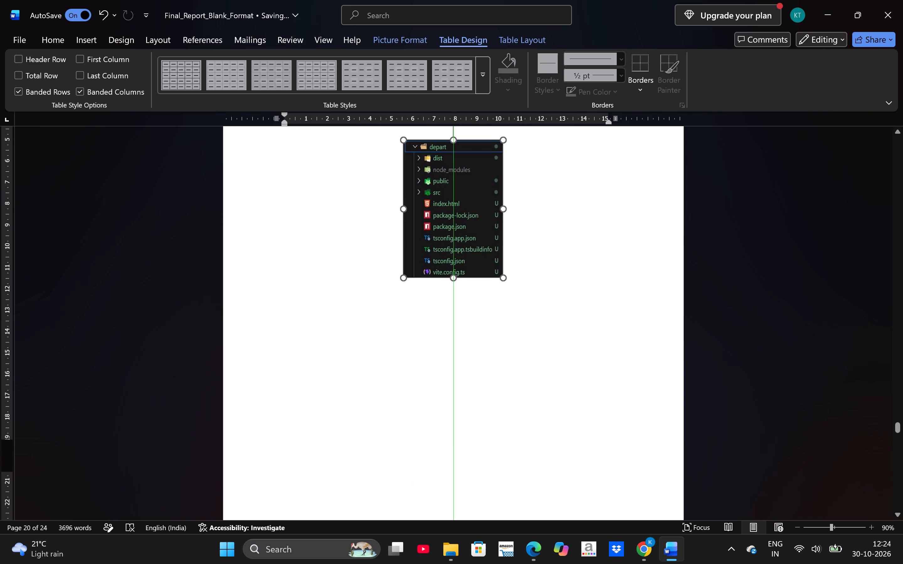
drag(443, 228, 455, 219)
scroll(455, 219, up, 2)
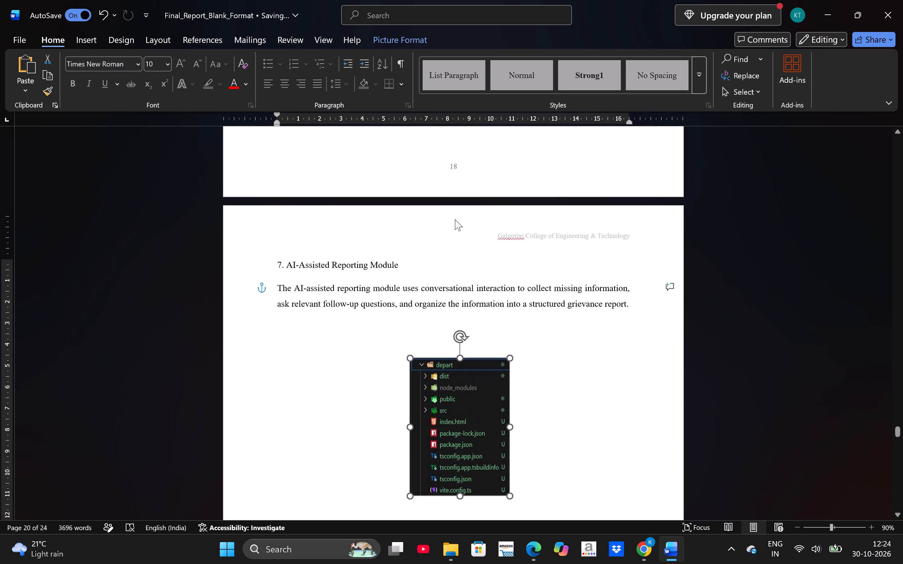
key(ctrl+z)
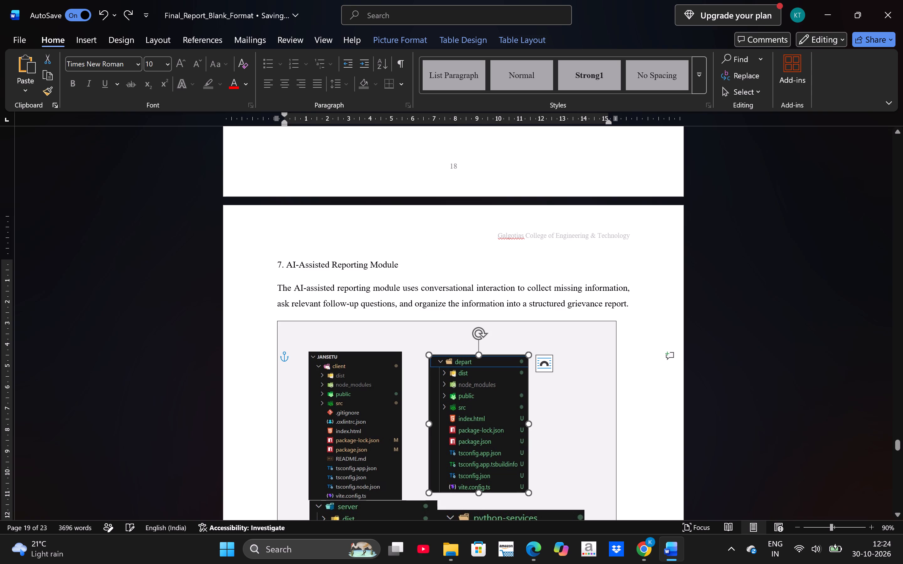
Move the depart folder screenshot leftward to sit close beside the client screenshot, with their top edges roughly aligned.
drag(452, 393, 411, 393)
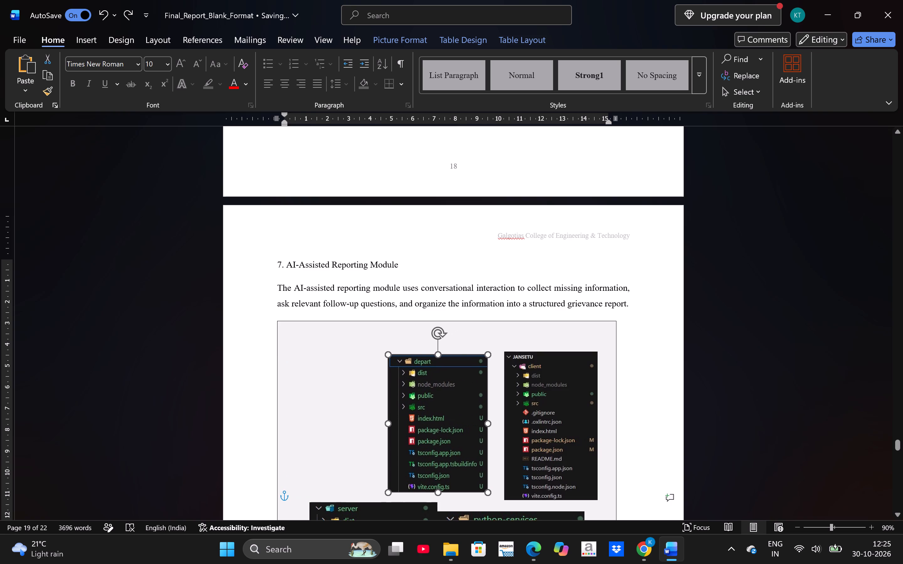
drag(411, 393, 422, 391)
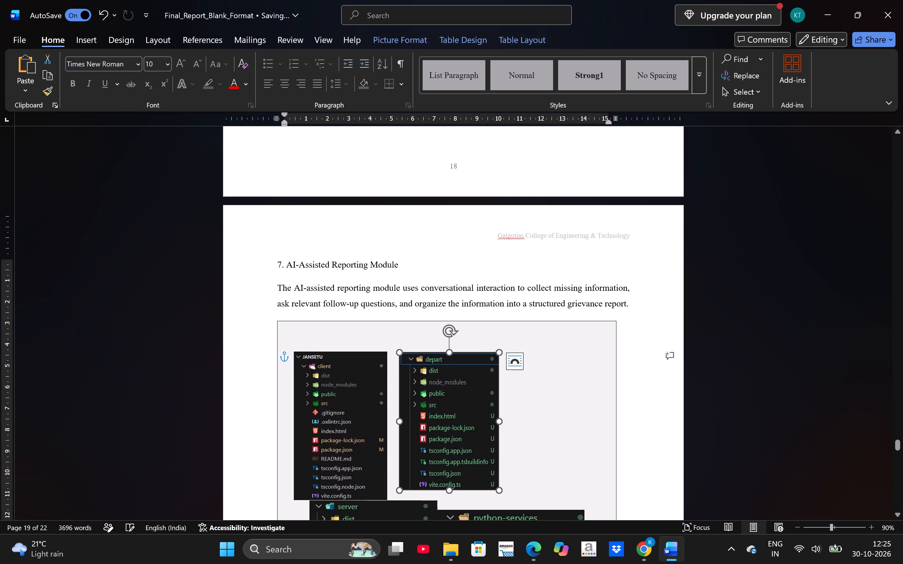
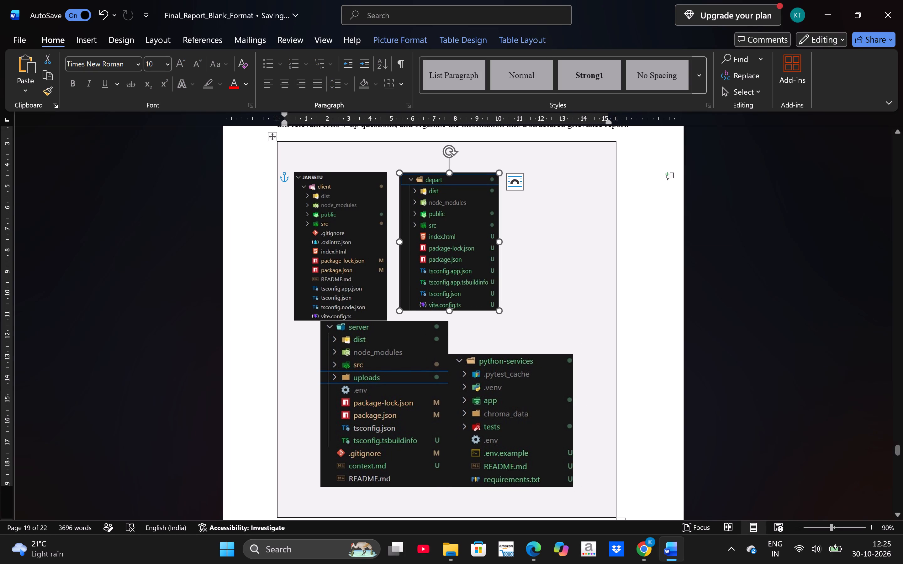
Set the python-services folder screenshot's text wrapping to Tight.
click(515, 176)
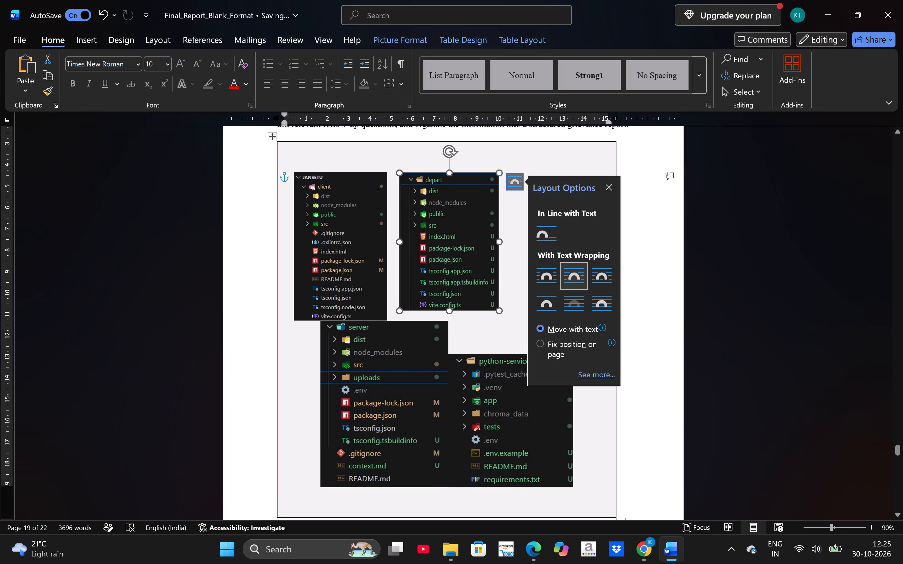
click(552, 449)
click(587, 368)
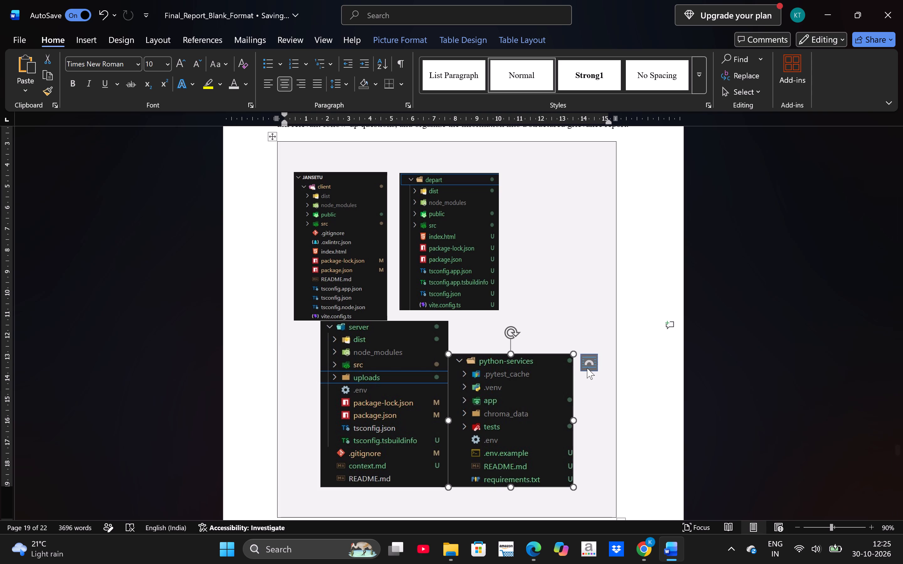
click(652, 423)
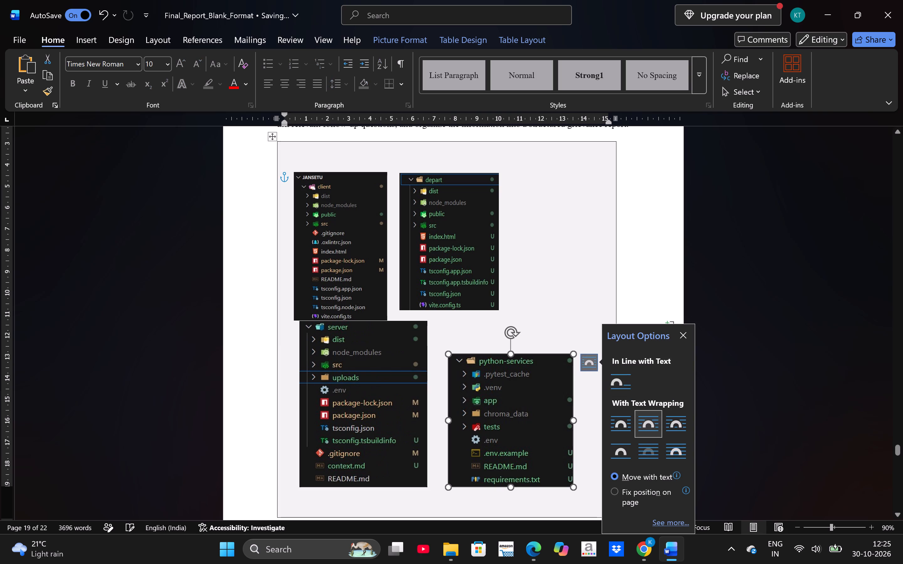
Shrink the python-services screenshot to about three quarters and place it beside the depart screenshot, with their tops aligned.
drag(573, 489, 541, 457)
drag(502, 396, 561, 215)
Shrink the client folder screenshot proportionally to roughly match the depart screenshot's height.
click(307, 256)
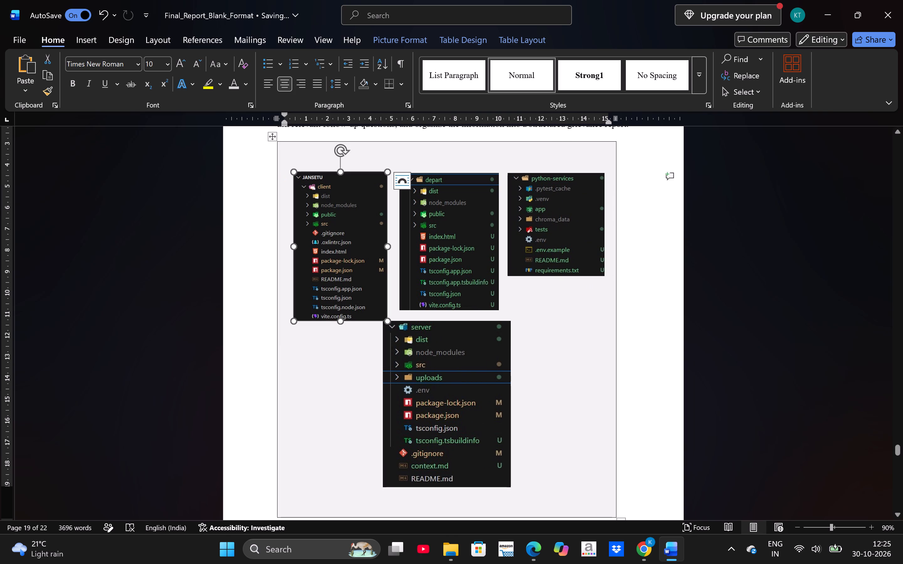
drag(387, 319, 372, 305)
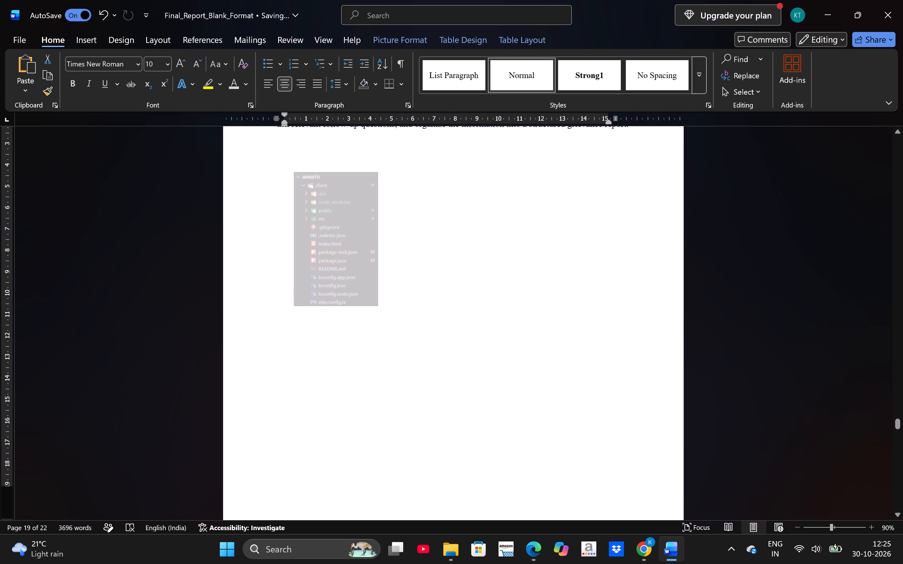
drag(372, 305, 379, 311)
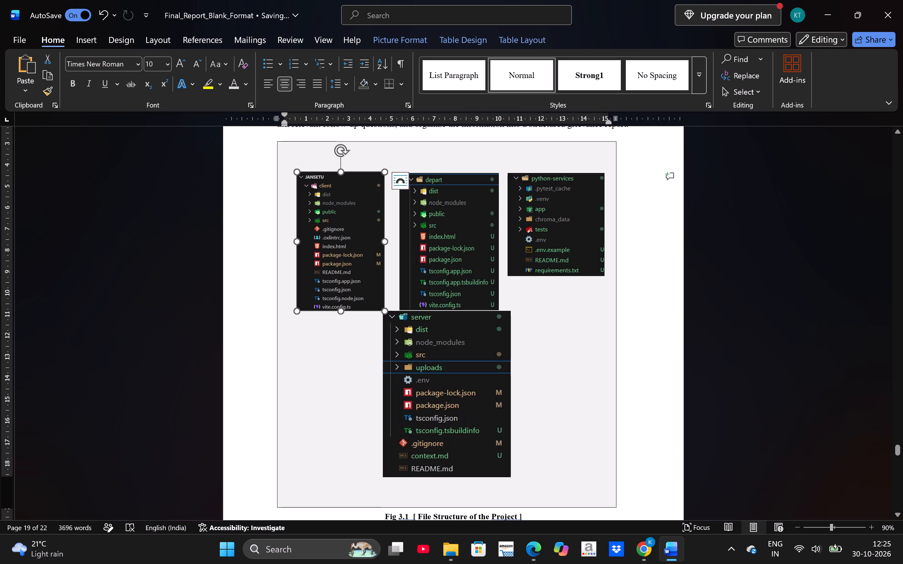
Set the server folder screenshot's text wrapping to Tight.
click(422, 354)
click(523, 324)
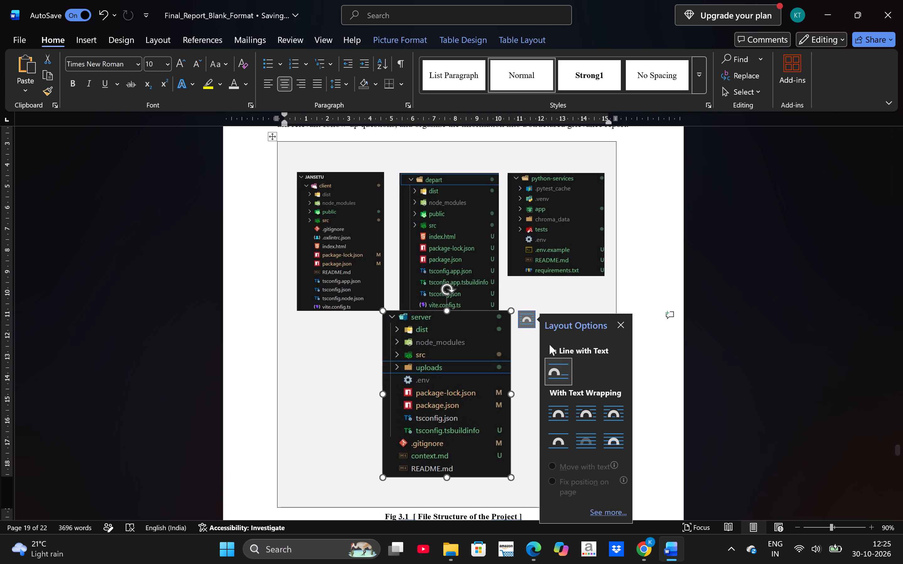
click(582, 411)
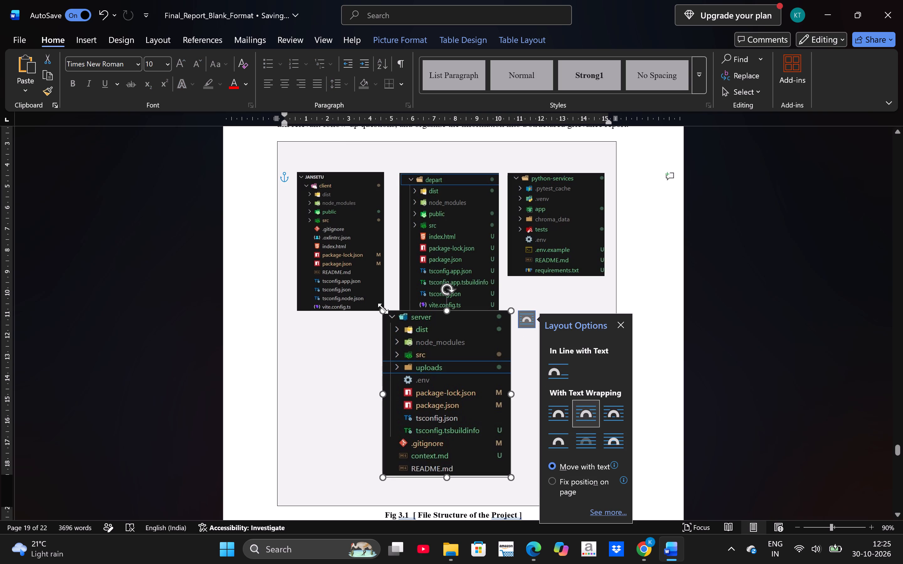
Shrink the server screenshot slightly and move it below the python-services screenshot, near the frame's right edge.
drag(383, 309, 392, 326)
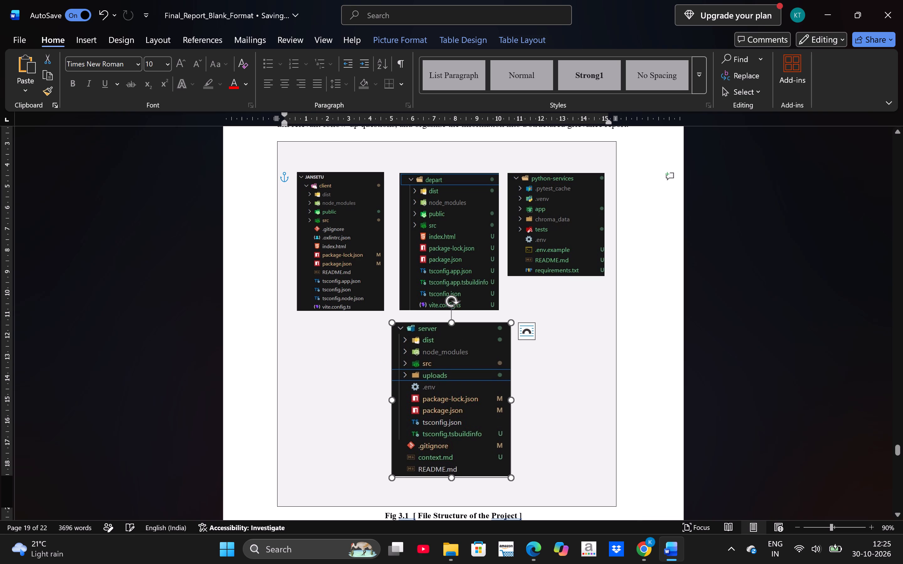
drag(437, 382, 538, 388)
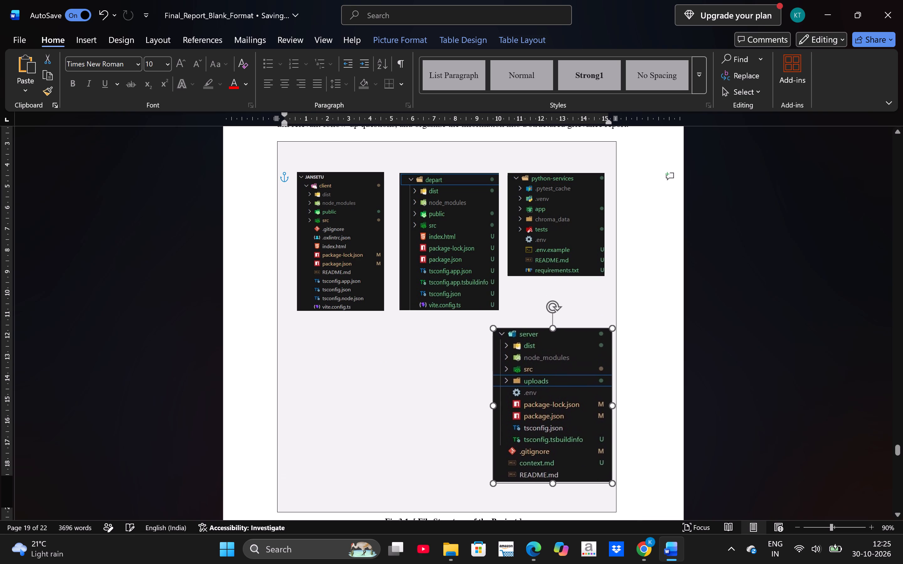
drag(538, 388, 533, 383)
Shift the client, depart and python-services screenshots leftward within the frame, leaving small gaps between them.
scroll(533, 383, up, 1)
click(321, 371)
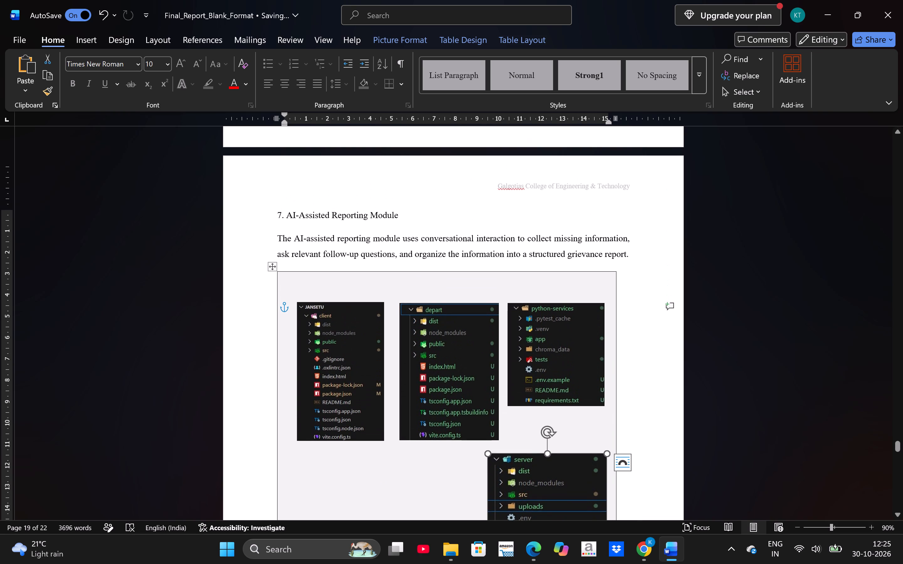
drag(321, 371, 289, 366)
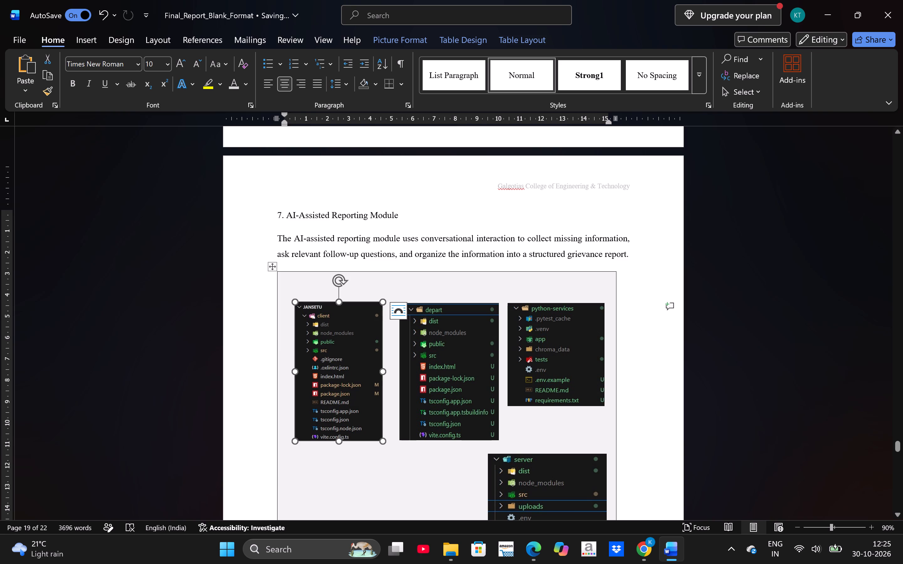
click(429, 400)
drag(429, 400, 413, 400)
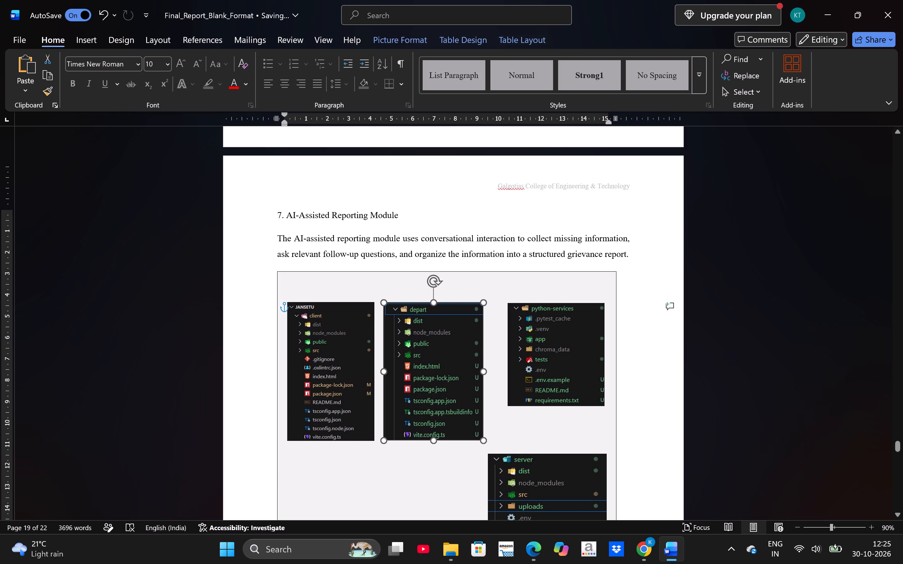
drag(413, 400, 410, 399)
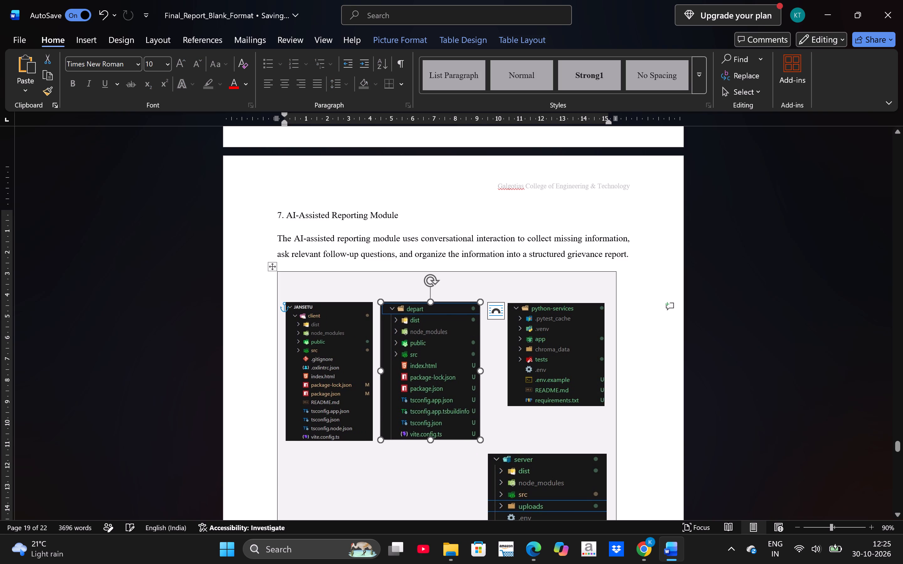
click(569, 360)
drag(569, 360, 549, 360)
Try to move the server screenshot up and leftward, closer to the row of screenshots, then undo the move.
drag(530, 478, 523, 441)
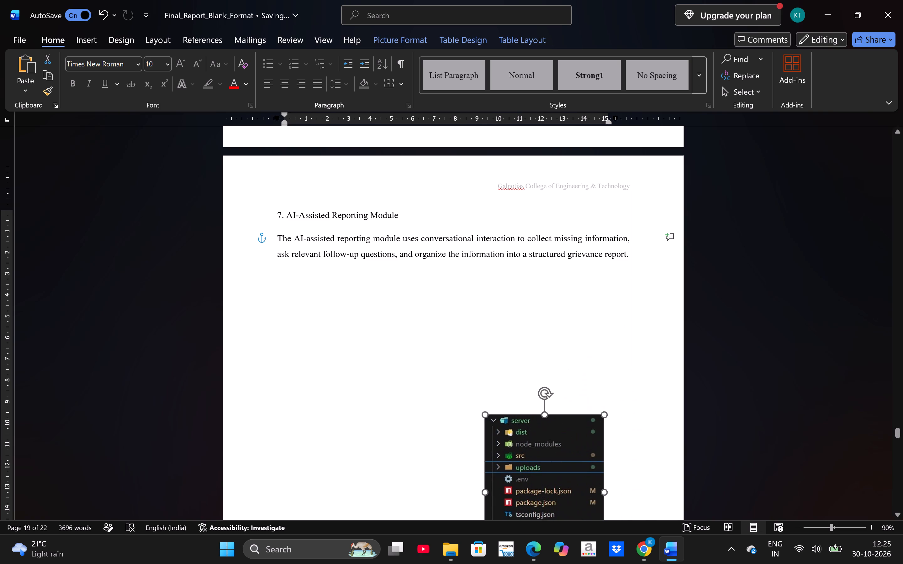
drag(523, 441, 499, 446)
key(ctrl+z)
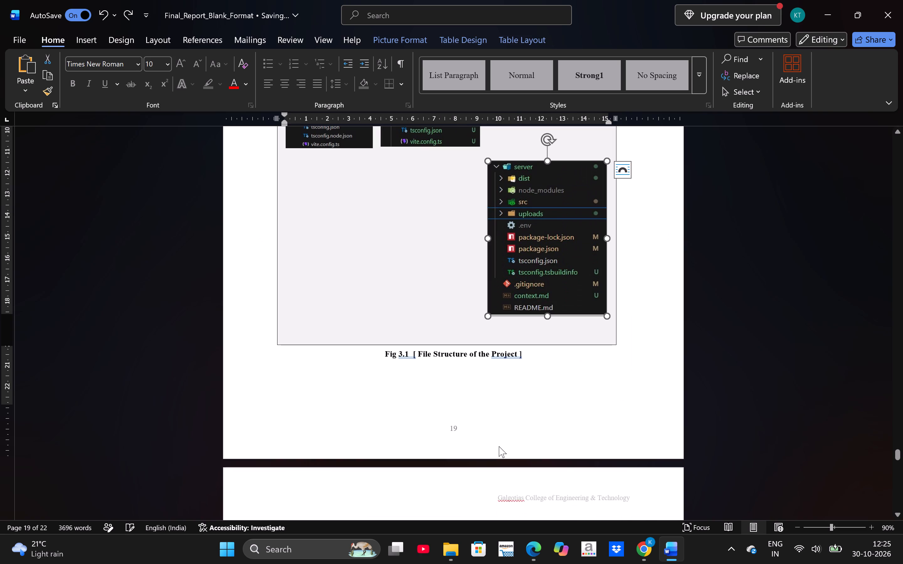
Shrink the client screenshot proportionally to slightly over four fifths of its size and place it near the frame's left edge.
scroll(499, 446, up, 2)
click(322, 284)
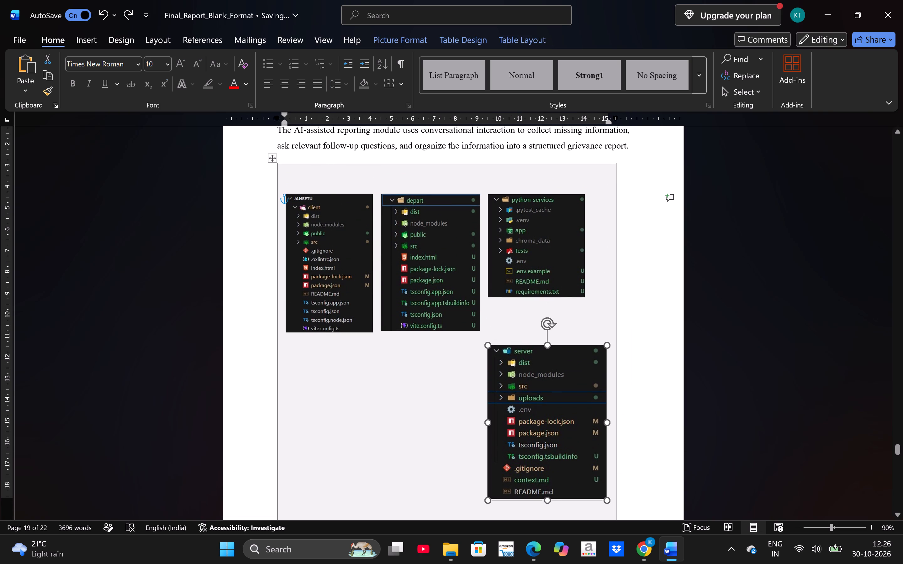
drag(377, 332, 358, 314)
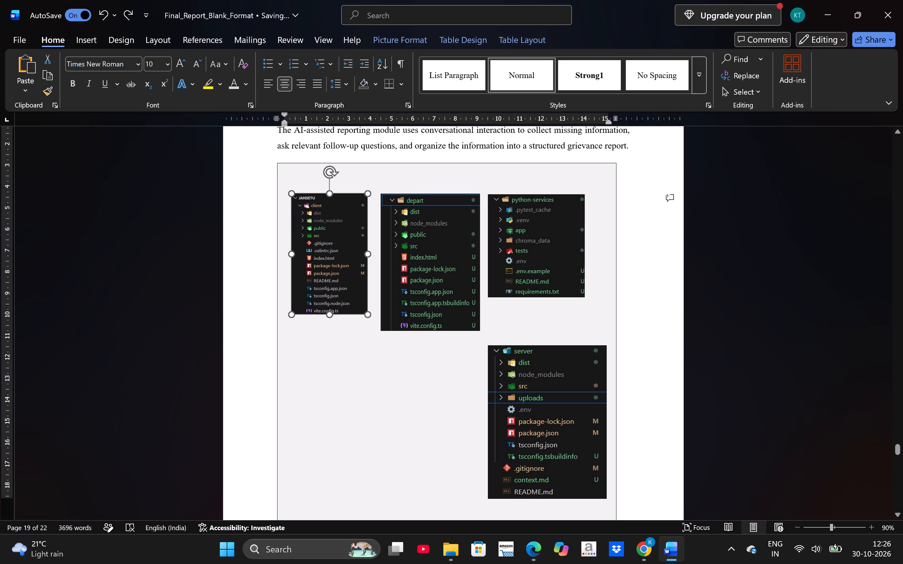
drag(358, 314, 352, 307)
drag(330, 230, 310, 224)
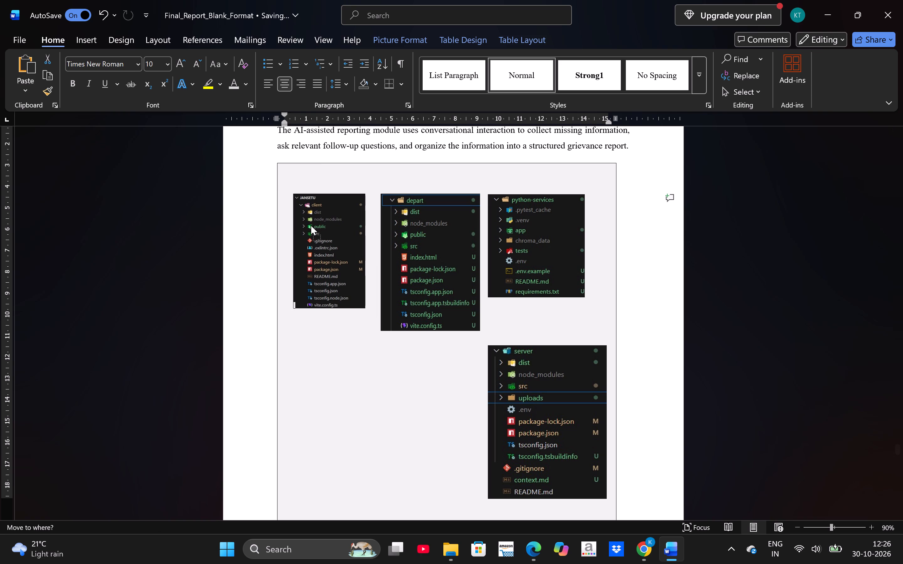
drag(310, 224, 298, 229)
Shrink the depart screenshot to about the client screenshot's height and move it close beside the client screenshot.
click(446, 232)
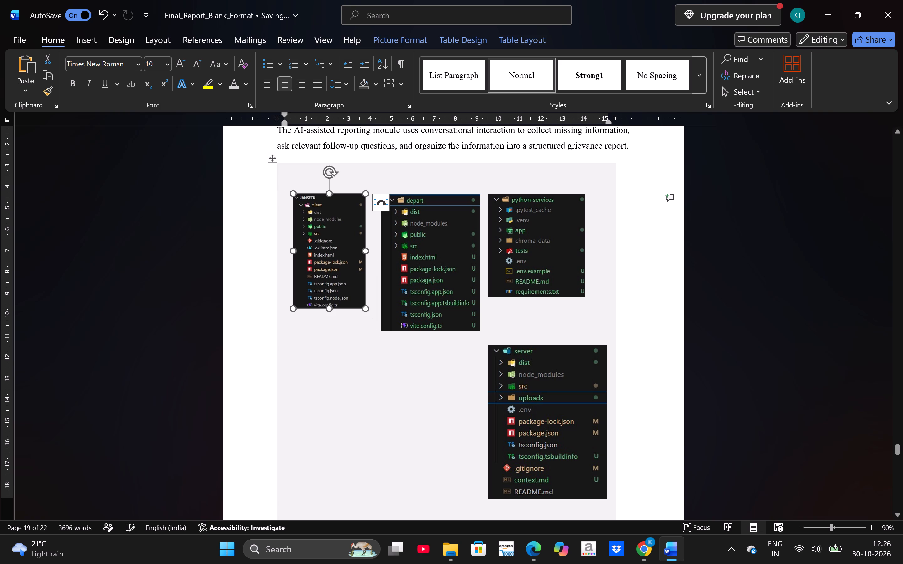
drag(481, 331, 449, 304)
drag(425, 264, 411, 267)
Move the python-services screenshot close beside the depart screenshot, narrow it slightly, and shrink it proportionally to a similar width.
click(553, 251)
drag(553, 251, 524, 257)
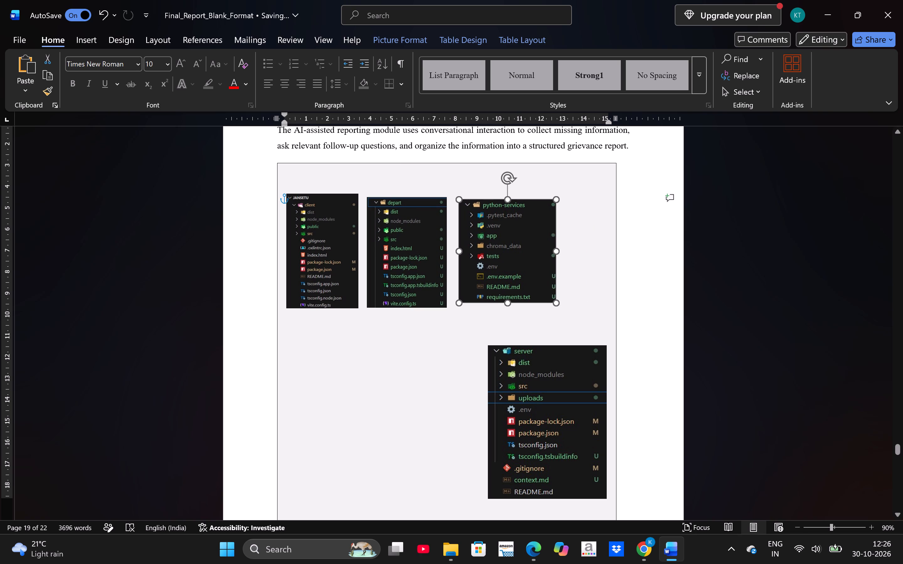
drag(524, 257, 518, 256)
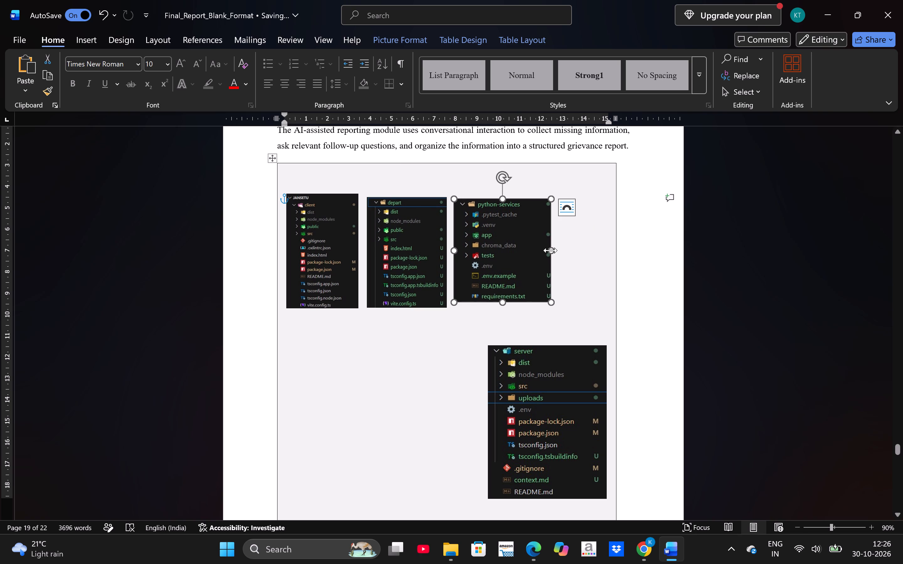
drag(552, 250, 541, 252)
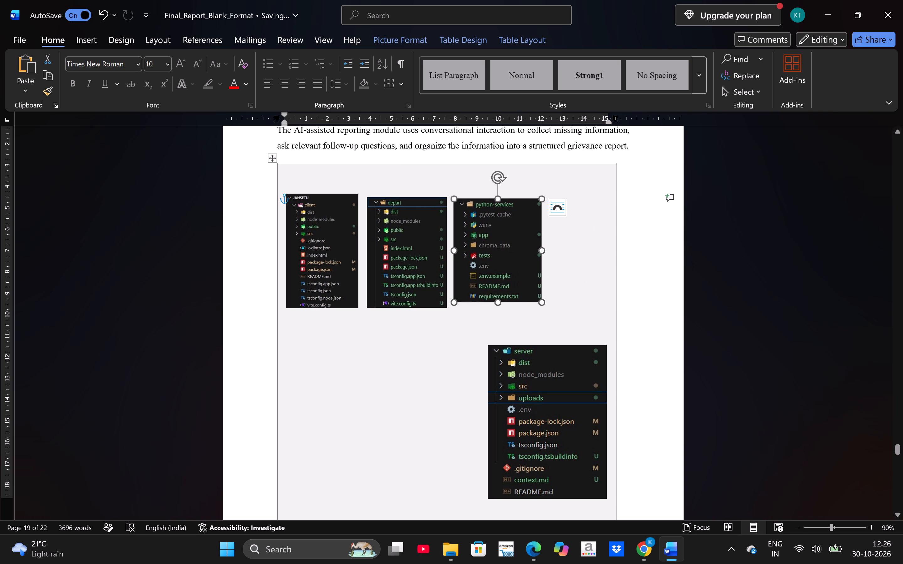
drag(543, 304, 523, 295)
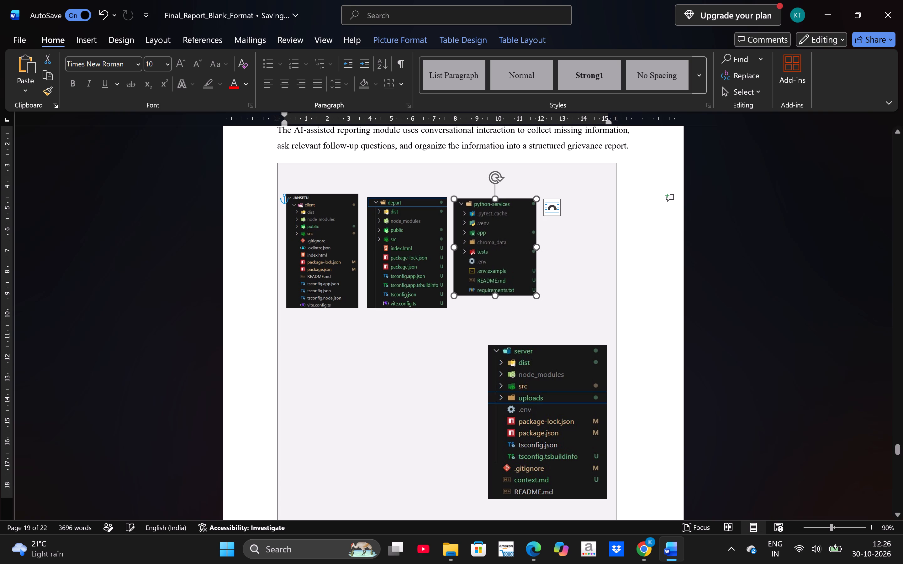
Shrink the server screenshot to about three fifths and place it beside python-services as the fourth image in the row.
click(550, 396)
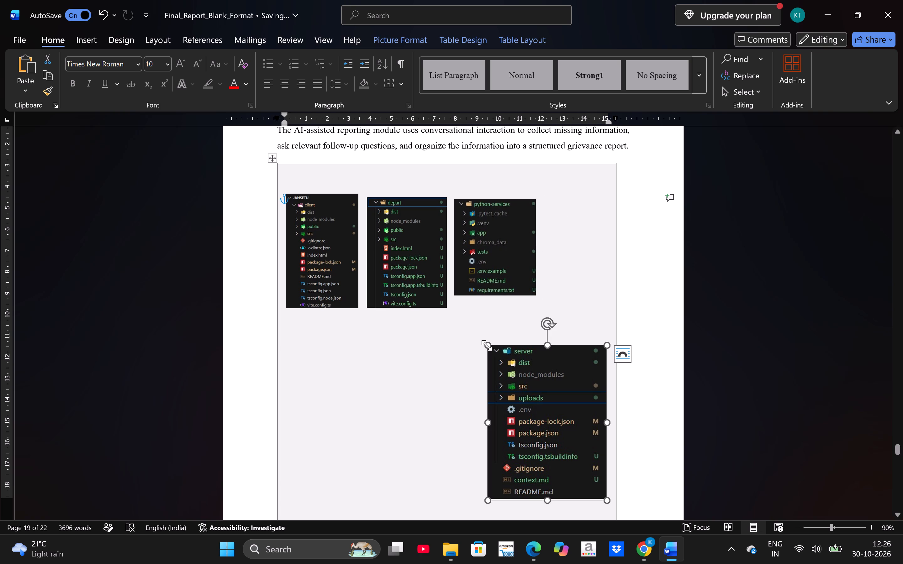
drag(487, 344, 539, 405)
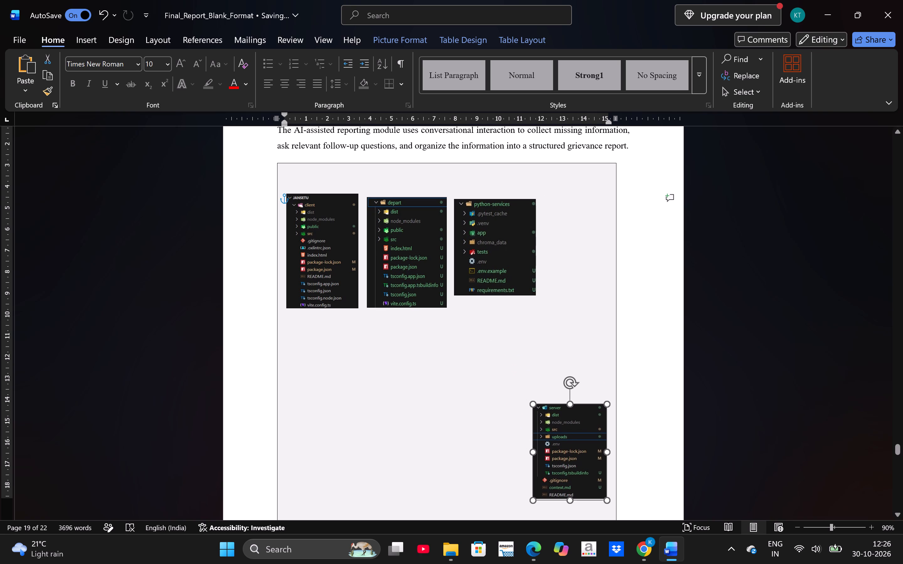
drag(578, 458, 591, 258)
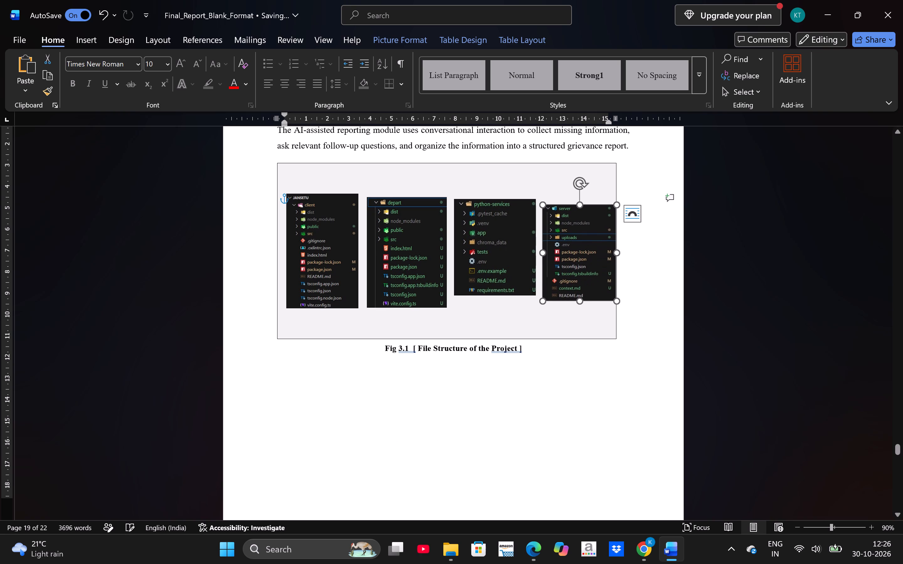
click(590, 256)
drag(590, 256, 590, 252)
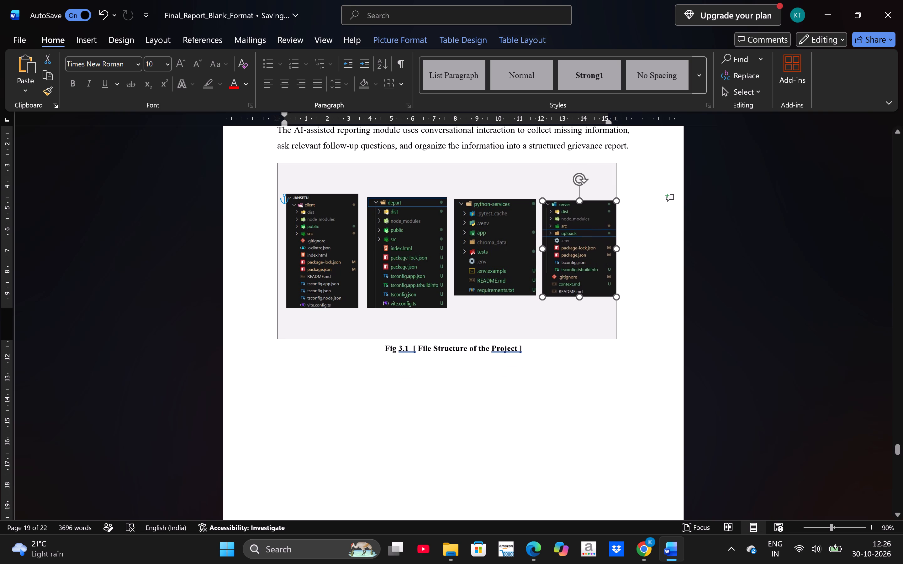
drag(590, 252, 588, 249)
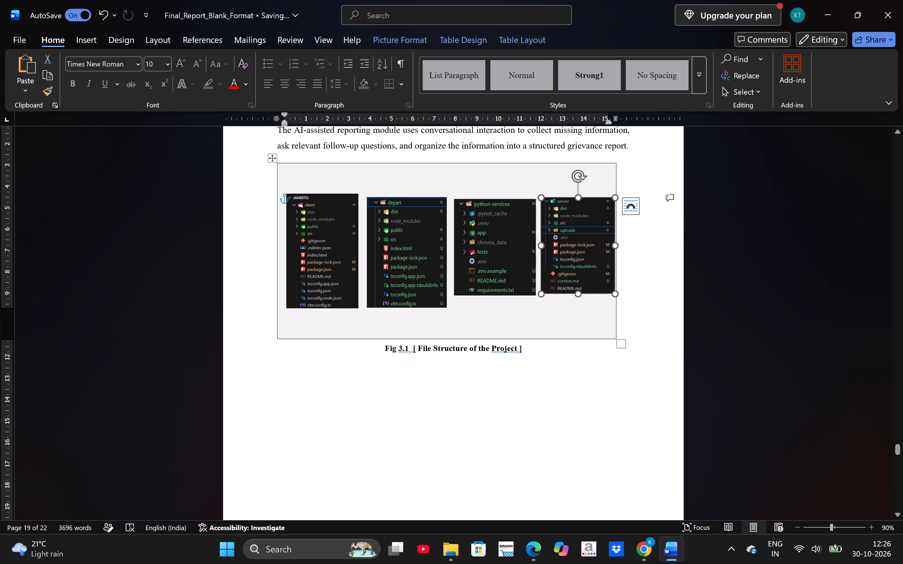
Enlarge the table frame around the file structure screenshots by extending its lower-right corner outward past the server screenshot.
click(610, 325)
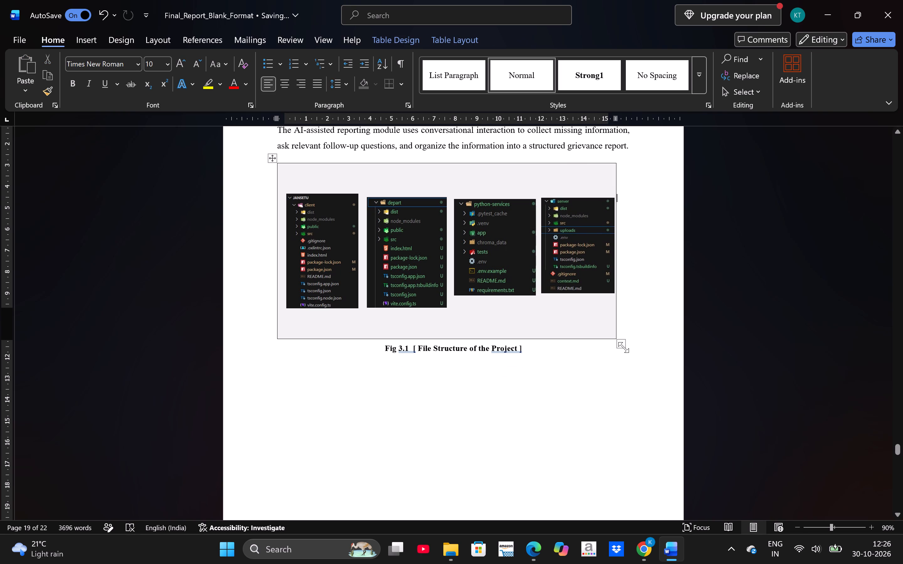
click(623, 347)
drag(623, 347, 640, 351)
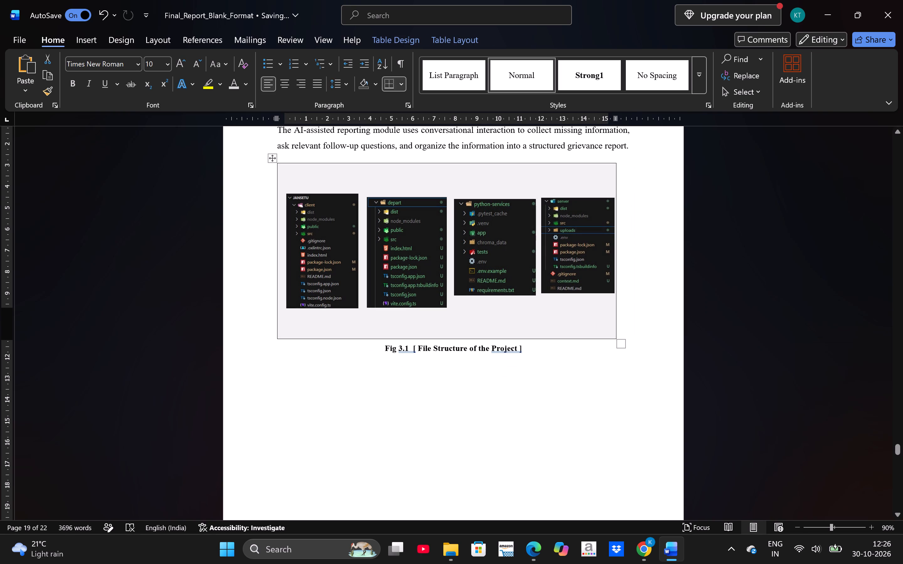
drag(640, 351, 643, 353)
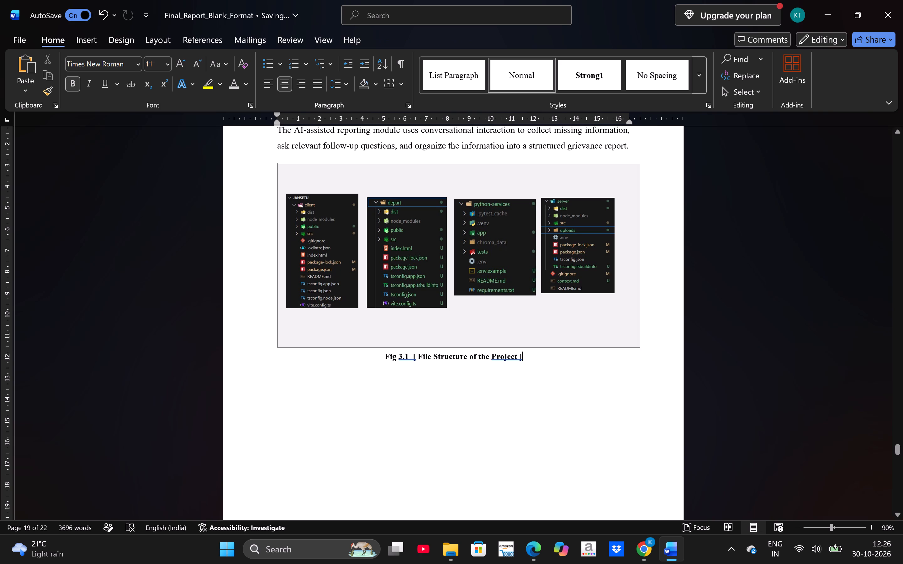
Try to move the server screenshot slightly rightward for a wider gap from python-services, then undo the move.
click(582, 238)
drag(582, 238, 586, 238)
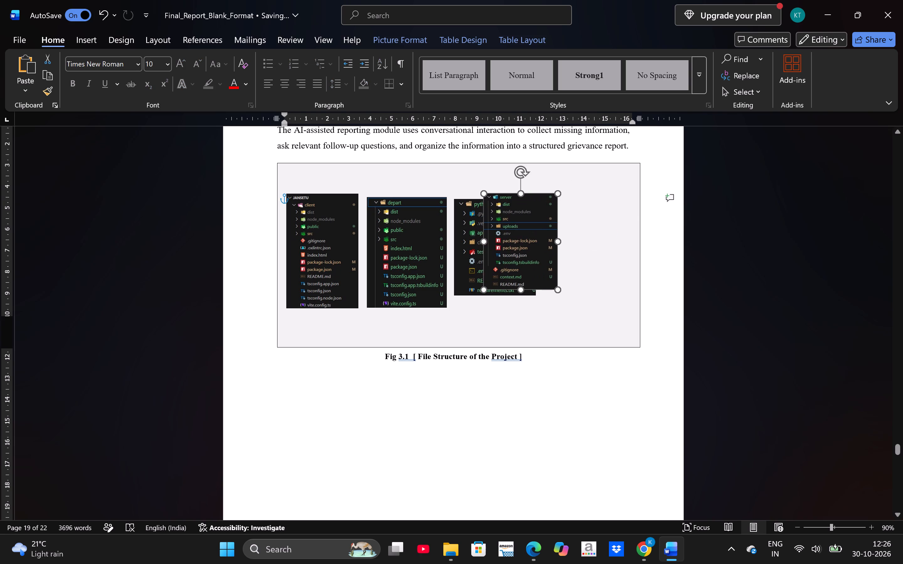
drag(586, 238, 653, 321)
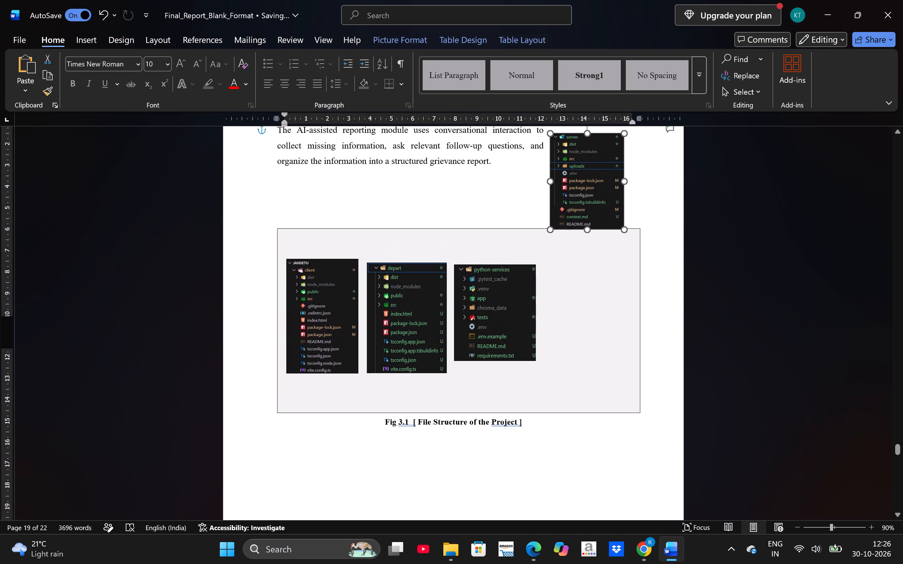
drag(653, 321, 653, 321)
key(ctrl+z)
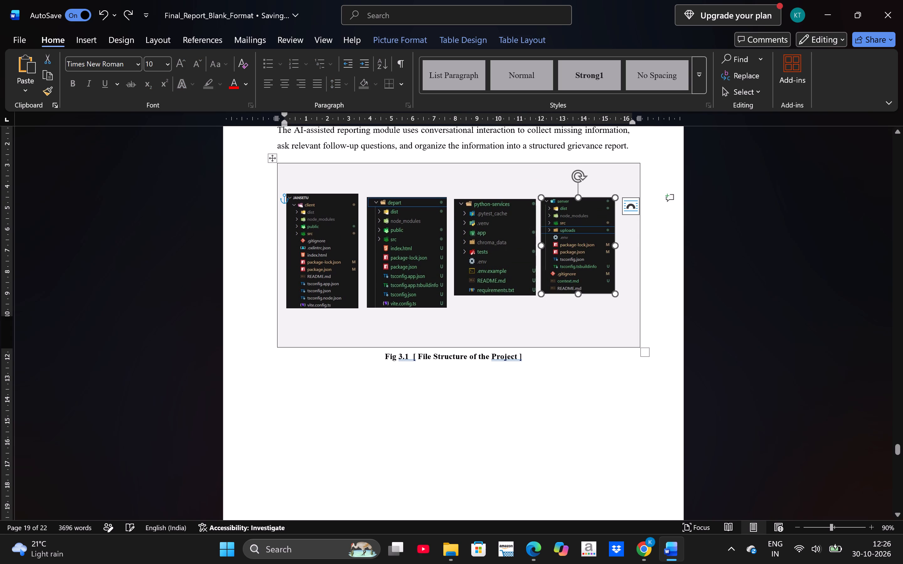
Move the server screenshot rightward close to the frame's edge, then shift python-services rightward, leaving a small gap between the two.
click(571, 233)
drag(571, 233, 585, 235)
click(511, 243)
drag(511, 243, 523, 243)
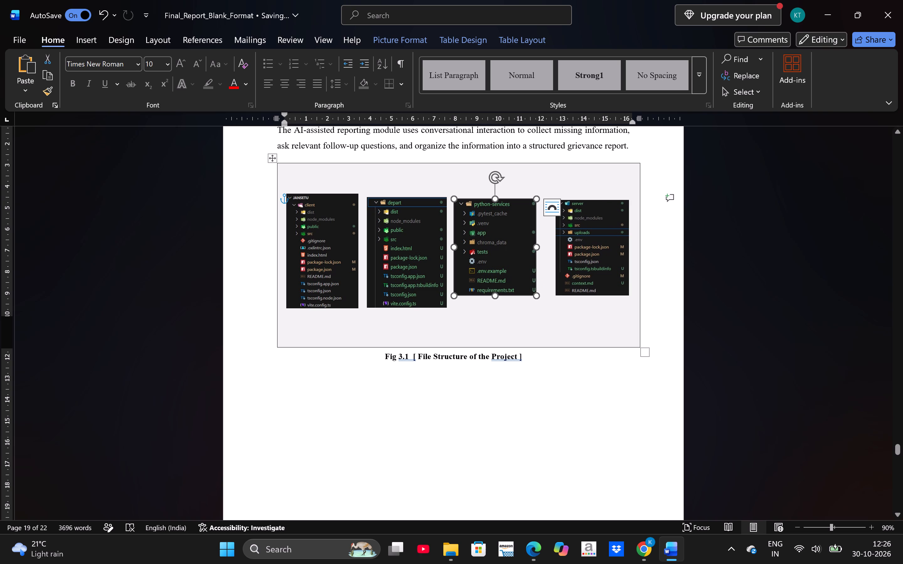
drag(523, 243, 533, 243)
drag(492, 236, 510, 236)
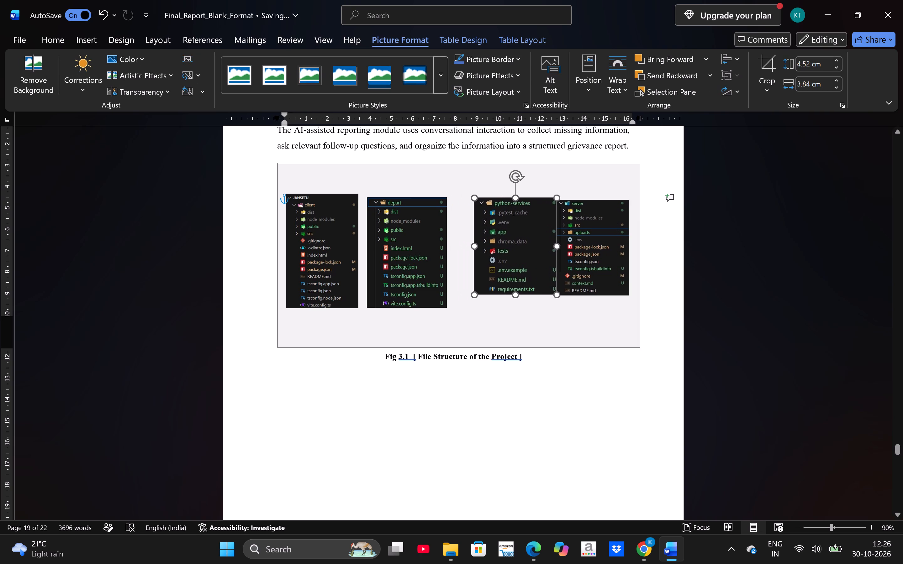
drag(510, 236, 502, 236)
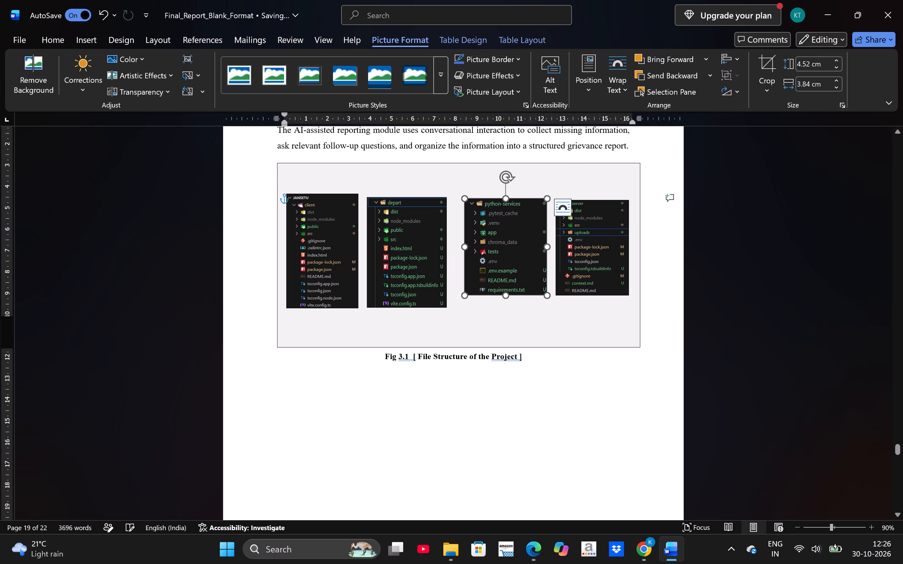
Shift the client and depart screenshots slightly rightward and fine-tune python-services so all four images are evenly spaced across the frame.
click(403, 249)
drag(403, 249, 416, 248)
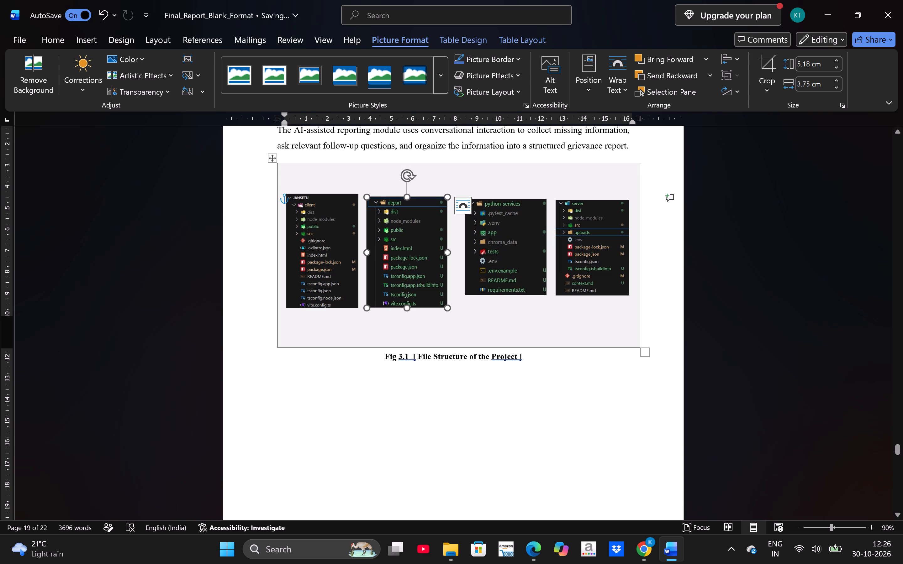
drag(416, 248, 434, 250)
drag(394, 239, 406, 239)
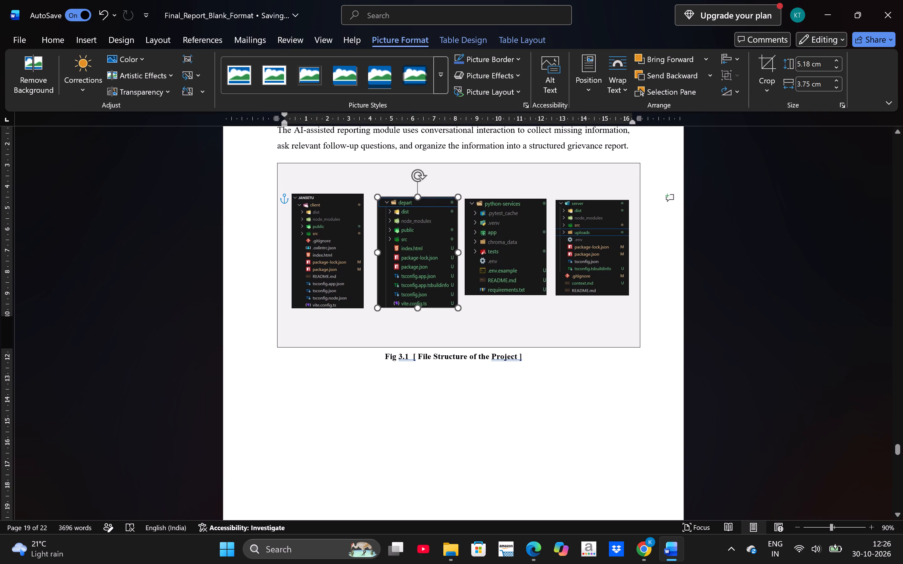
drag(406, 239, 401, 238)
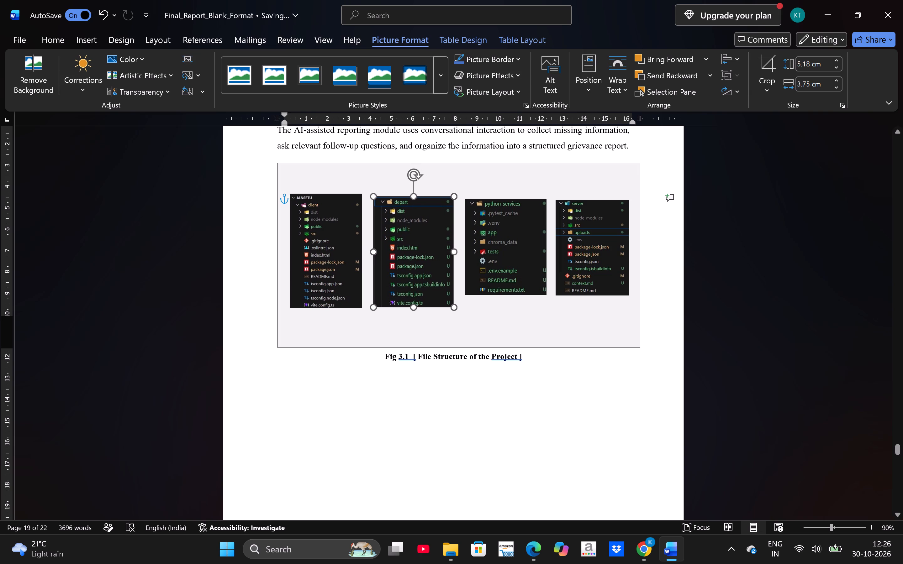
drag(401, 238, 401, 239)
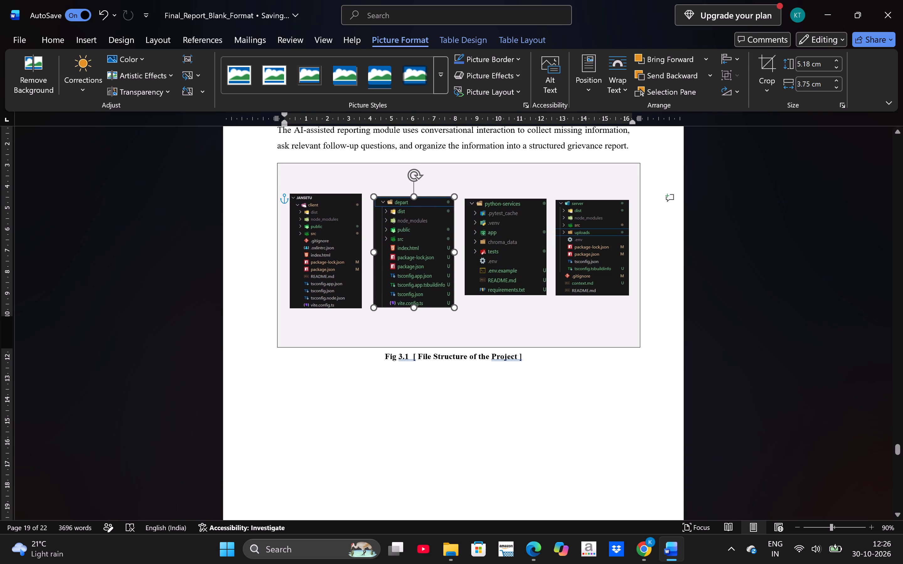
drag(401, 239, 399, 238)
click(480, 248)
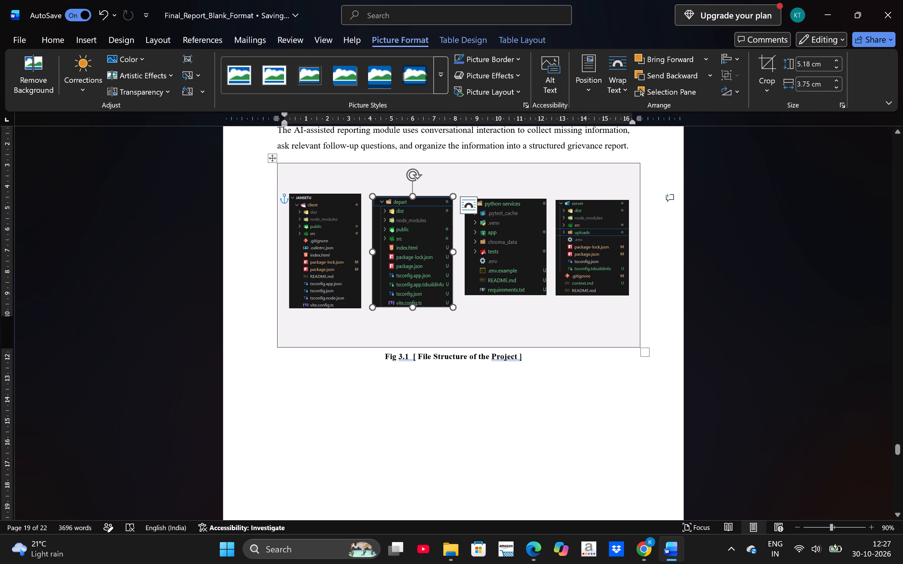
click(480, 248)
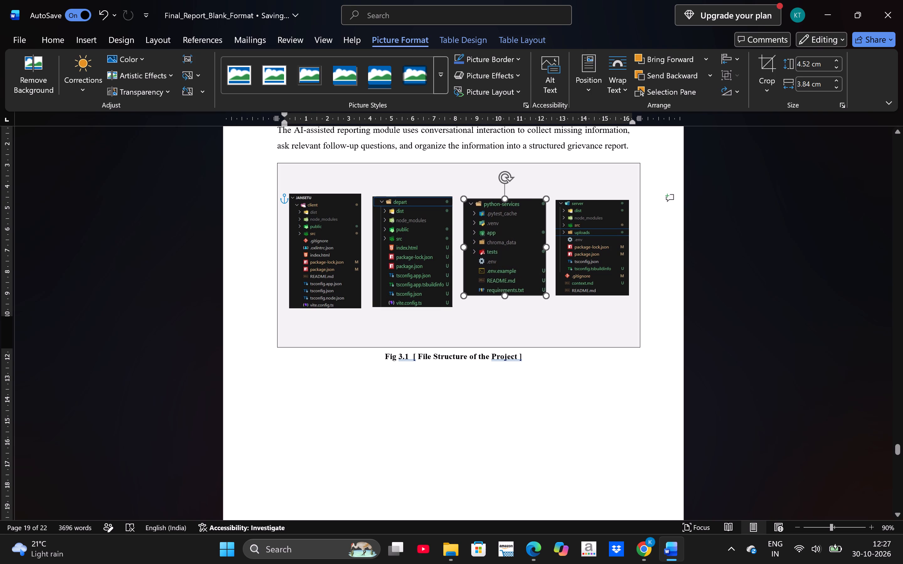
click(482, 440)
scroll(482, 440, up, 1)
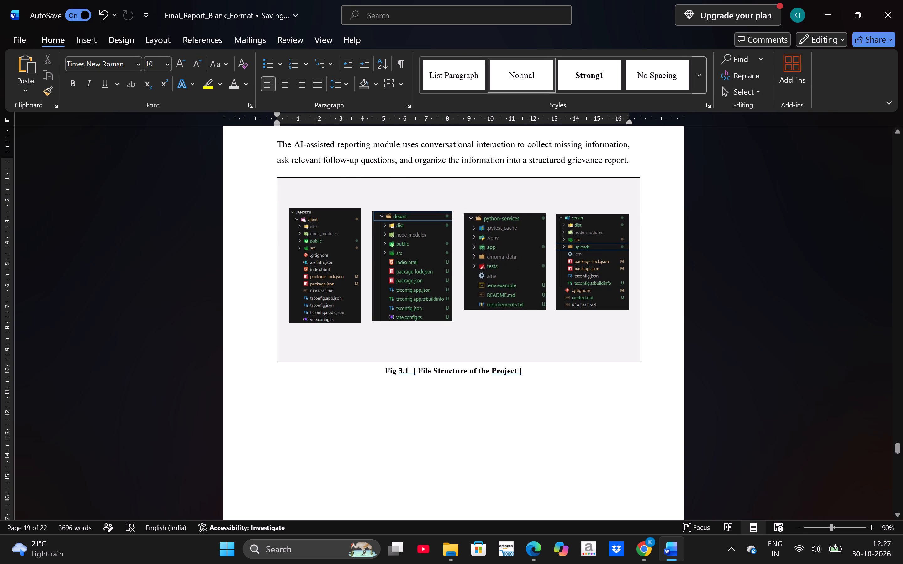
scroll(482, 440, up, 1)
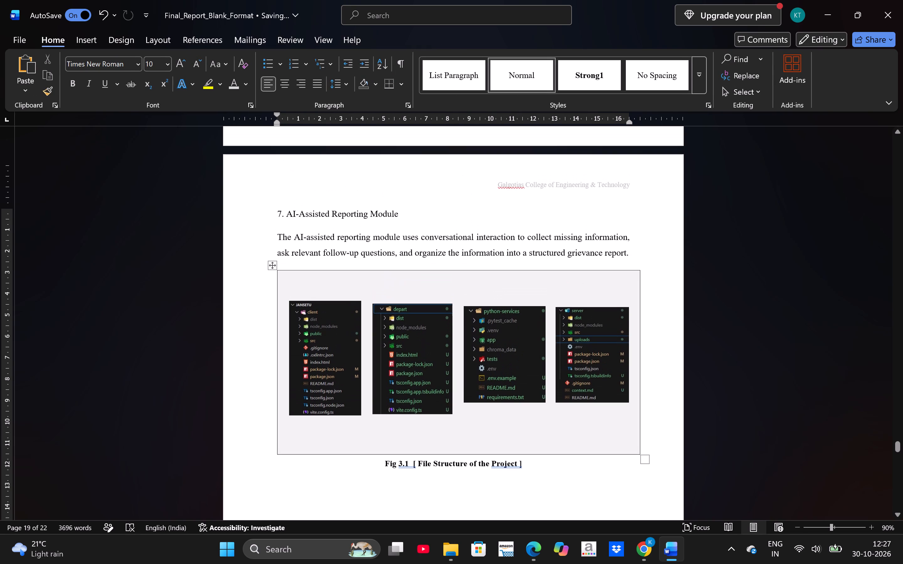
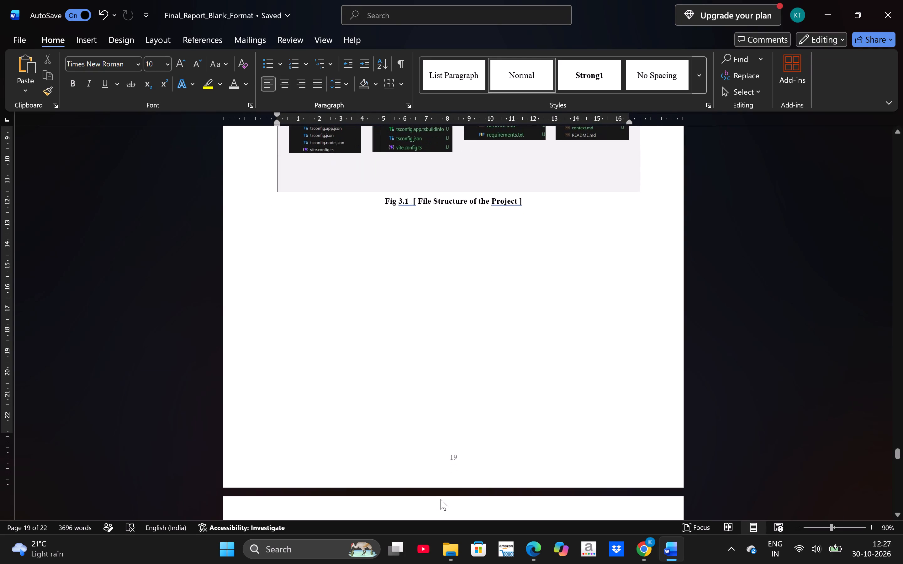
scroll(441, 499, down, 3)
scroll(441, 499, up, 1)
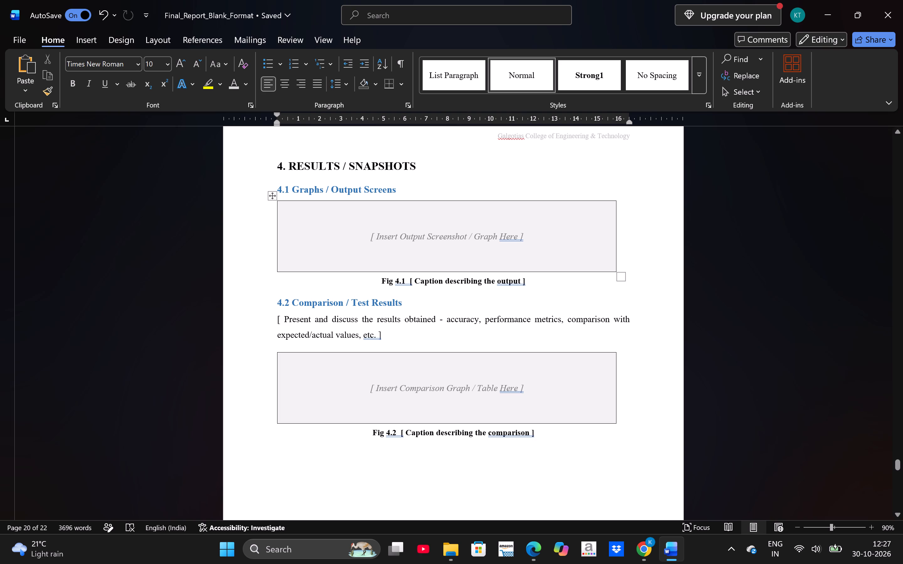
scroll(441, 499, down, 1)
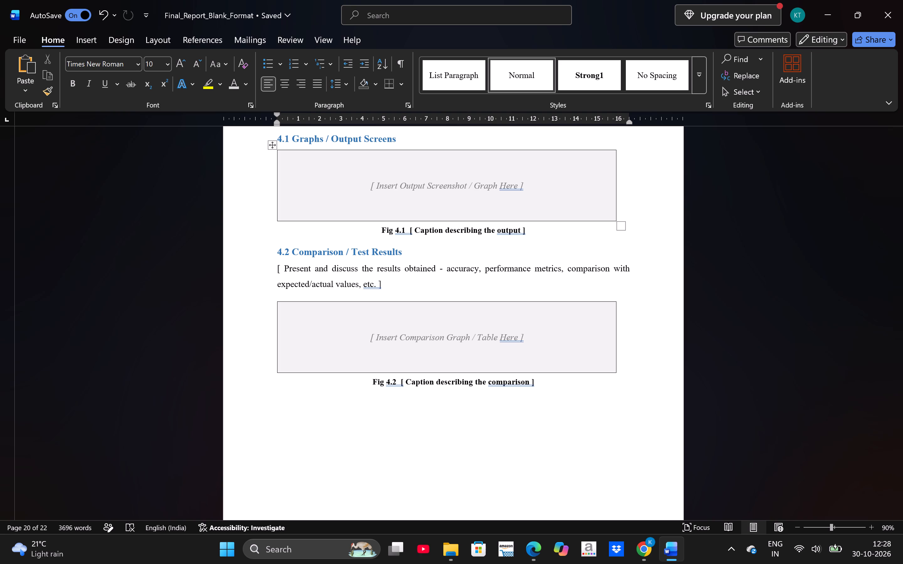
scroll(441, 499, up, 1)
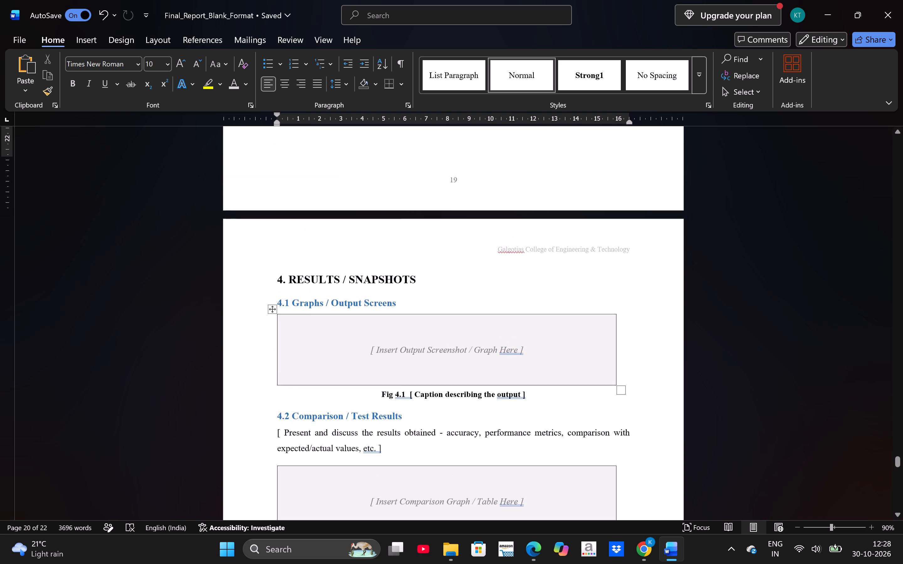
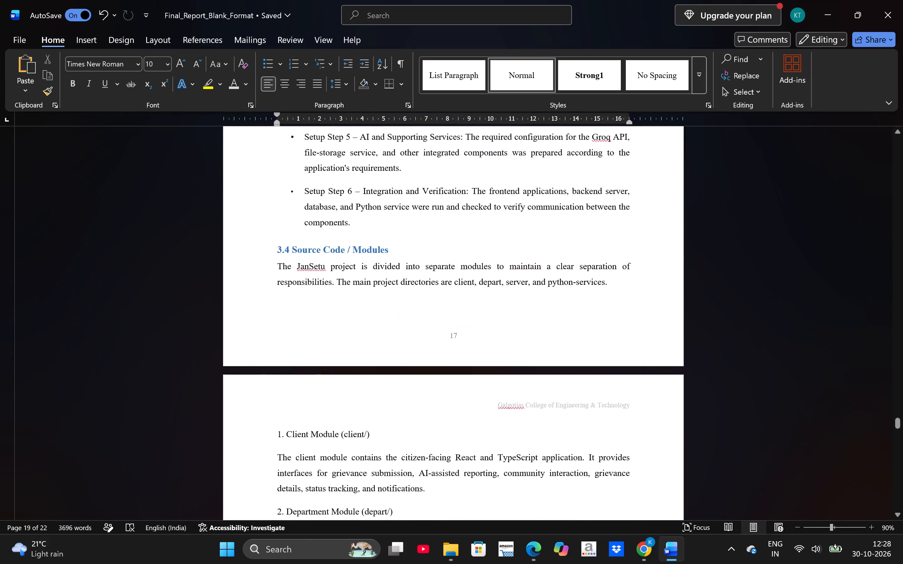
Look through the report from section 3.4 Source Code / Modules to the unfilled placeholders in chapter 4, Results / Snapshots.
scroll(529, 427, down, 6)
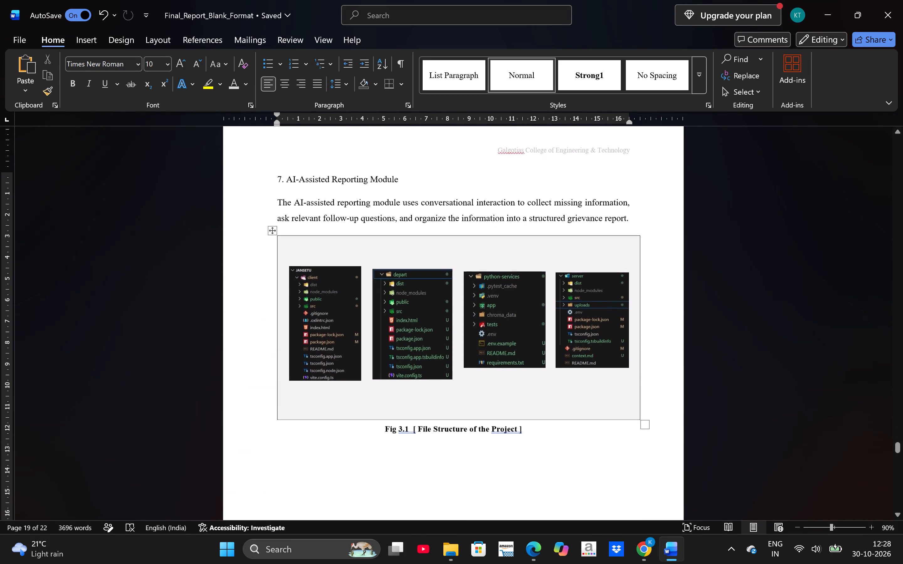
scroll(529, 427, down, 4)
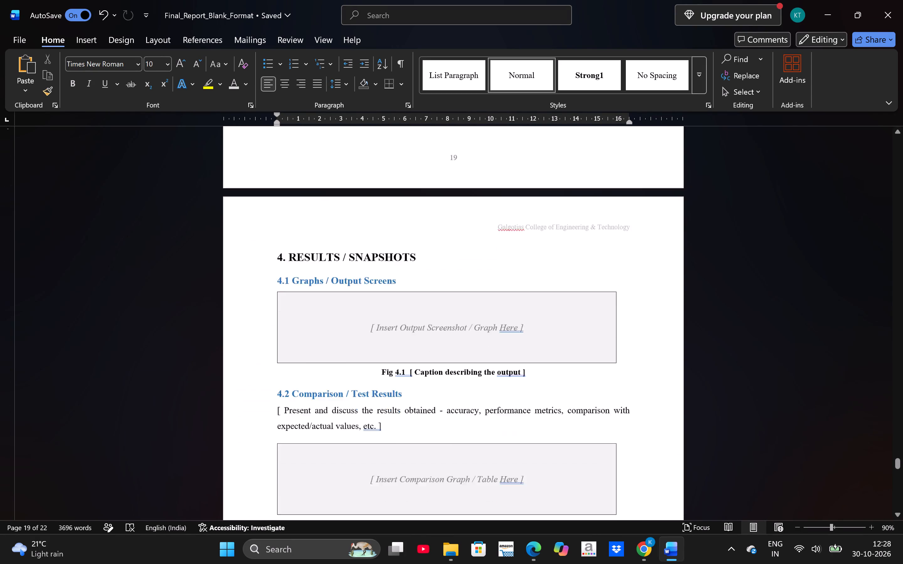
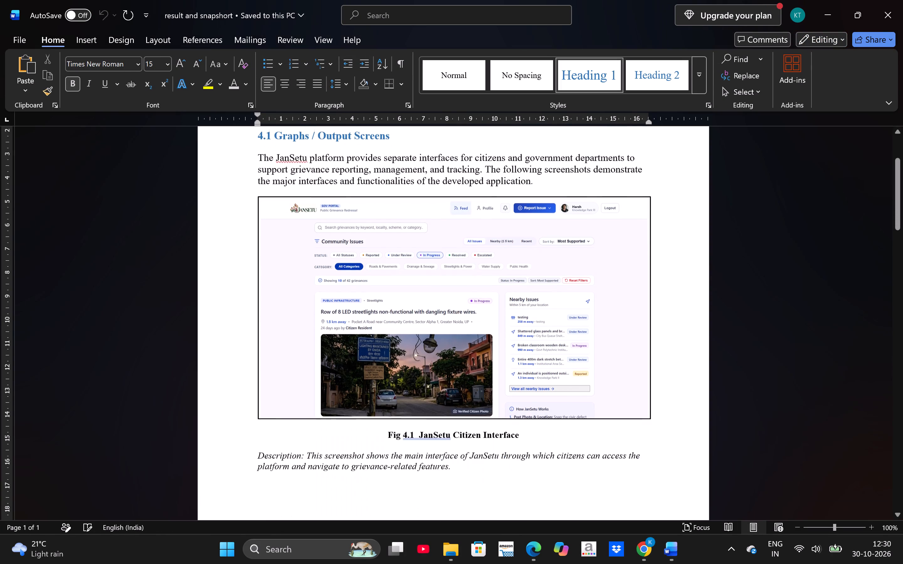
Copy the section 4.1 introductory paragraph together with the JanSetu citizen interface screenshot from the "result and snapshort" document.
scroll(404, 249, up, 1)
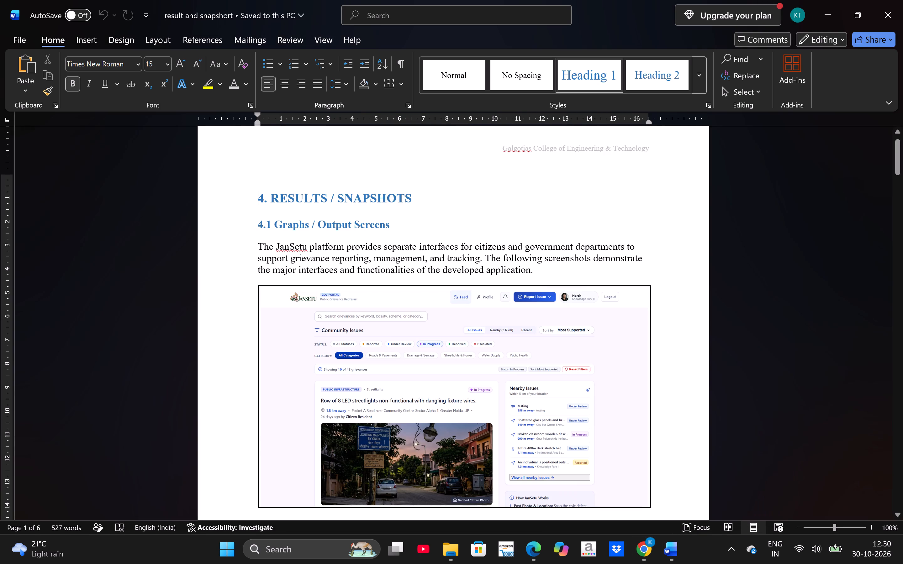
drag(258, 248, 564, 291)
key(ctrl+c)
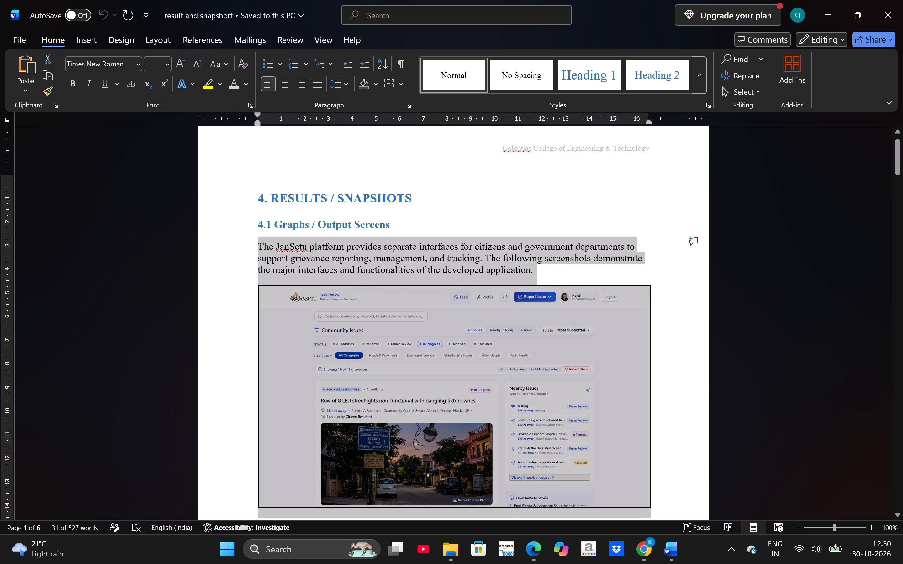
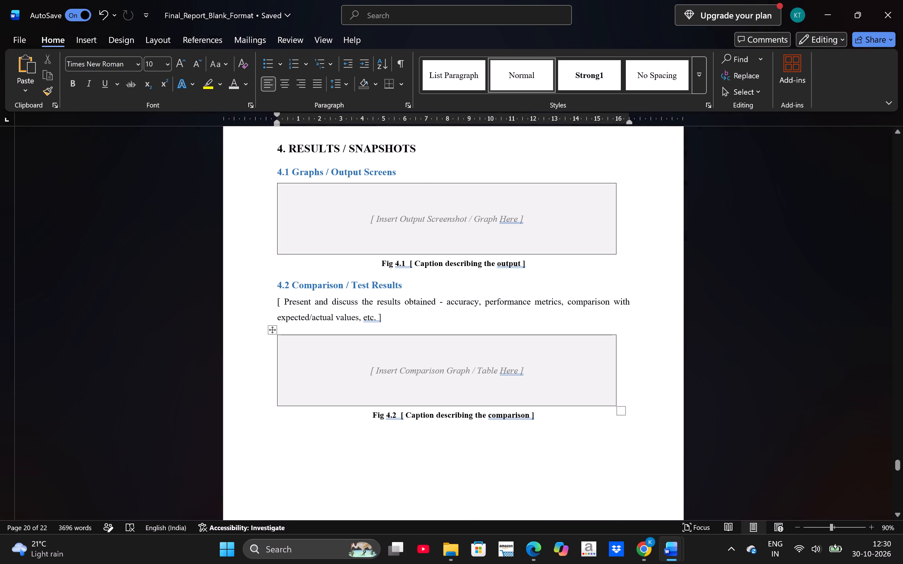
Paste the copied introductory paragraph and JanSetu citizen interface screenshot on a new line beneath the 4.1 Graphs / Output Screens heading.
click(408, 172)
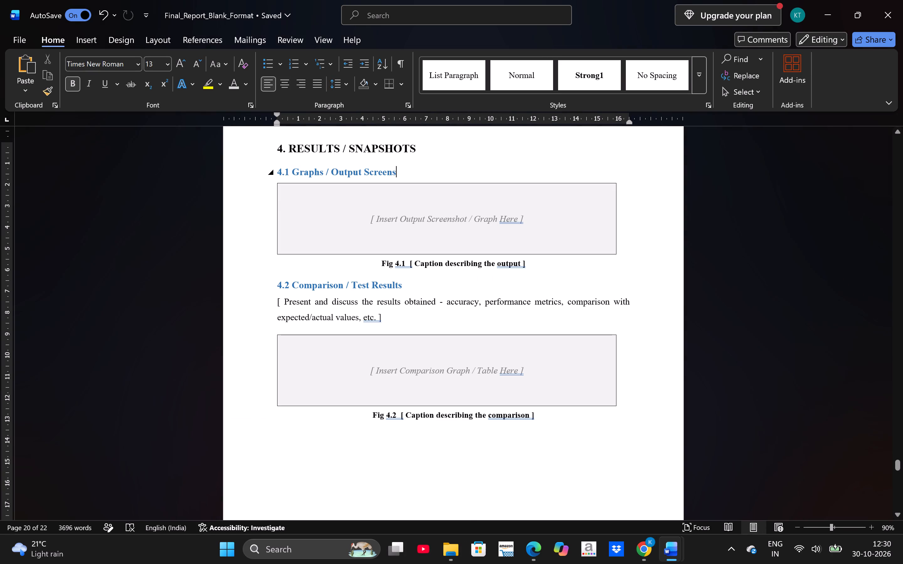
key(Return)
key(ctrl+v)
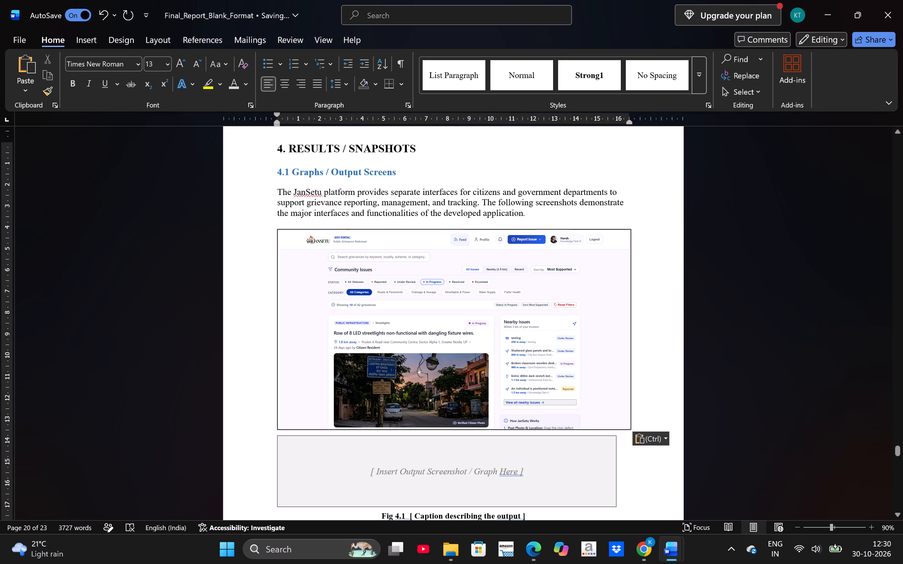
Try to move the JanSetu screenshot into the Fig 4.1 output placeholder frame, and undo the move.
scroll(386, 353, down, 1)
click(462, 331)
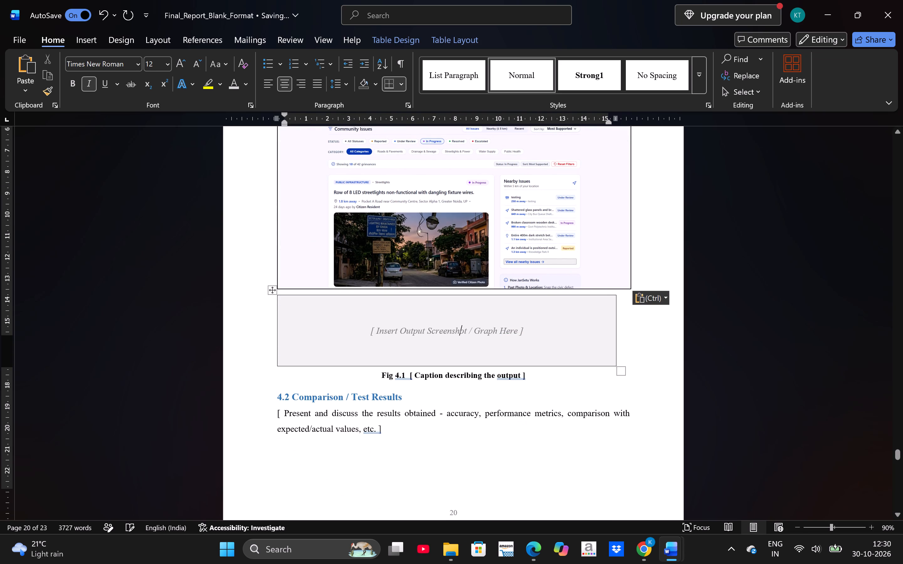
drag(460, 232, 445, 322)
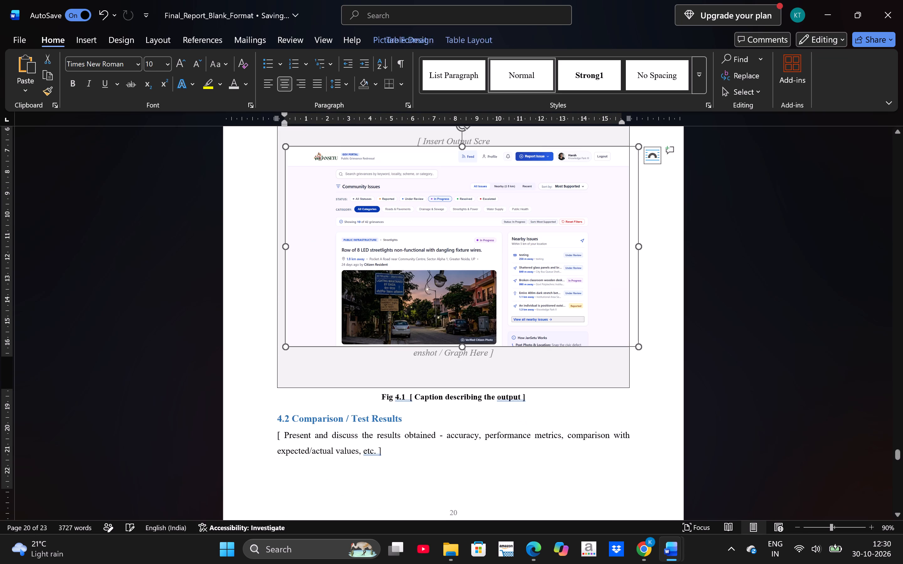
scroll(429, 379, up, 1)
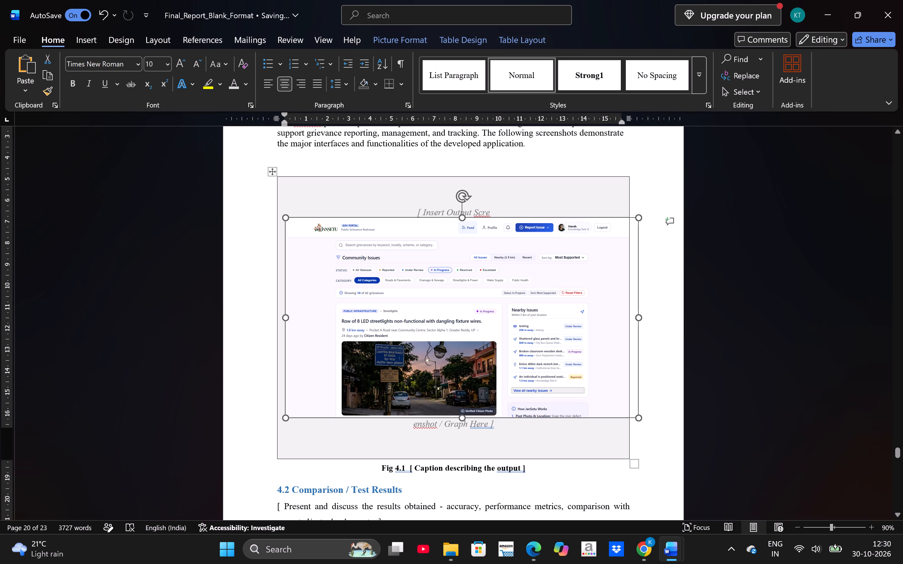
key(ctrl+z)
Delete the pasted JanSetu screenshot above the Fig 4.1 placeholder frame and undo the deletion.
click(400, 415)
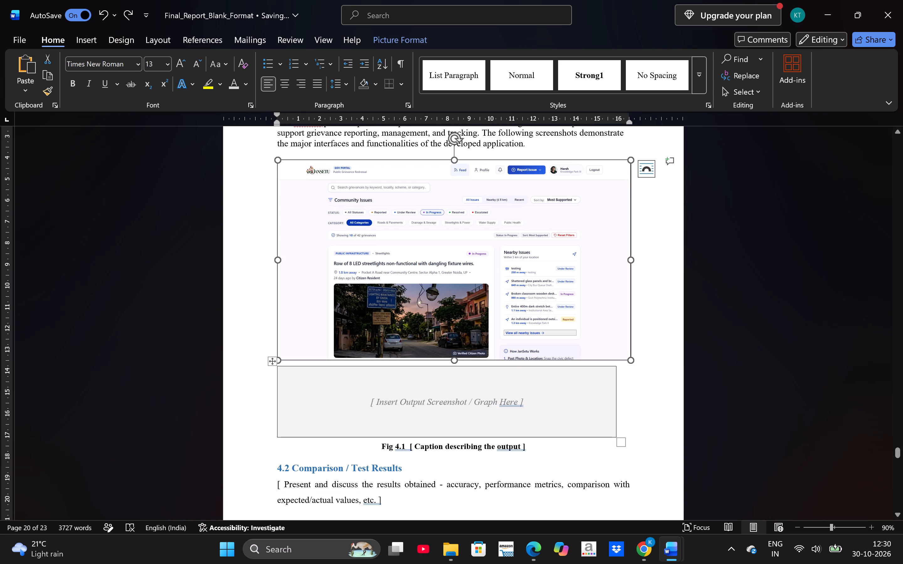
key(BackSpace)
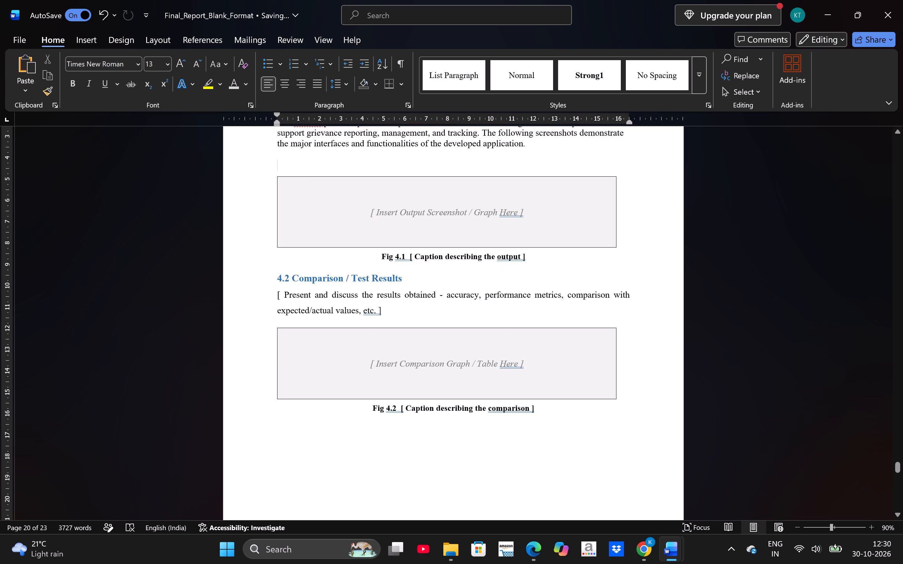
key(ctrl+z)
Select the "[ Insert Output Screenshot / Graph Here ]" placeholder text in the frame above the Fig 4.1 caption.
click(482, 426)
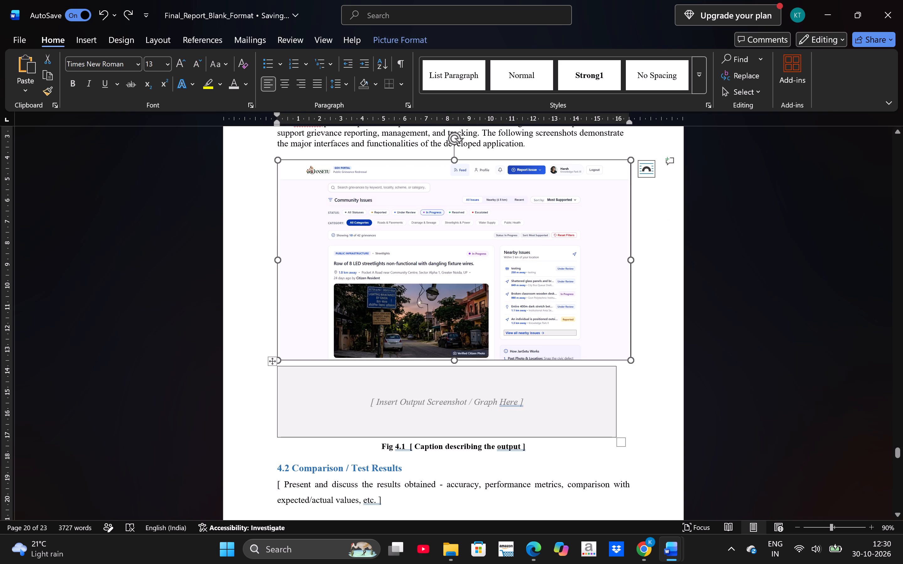
click(482, 426)
click(605, 407)
scroll(613, 405, up, 1)
double_click(613, 405)
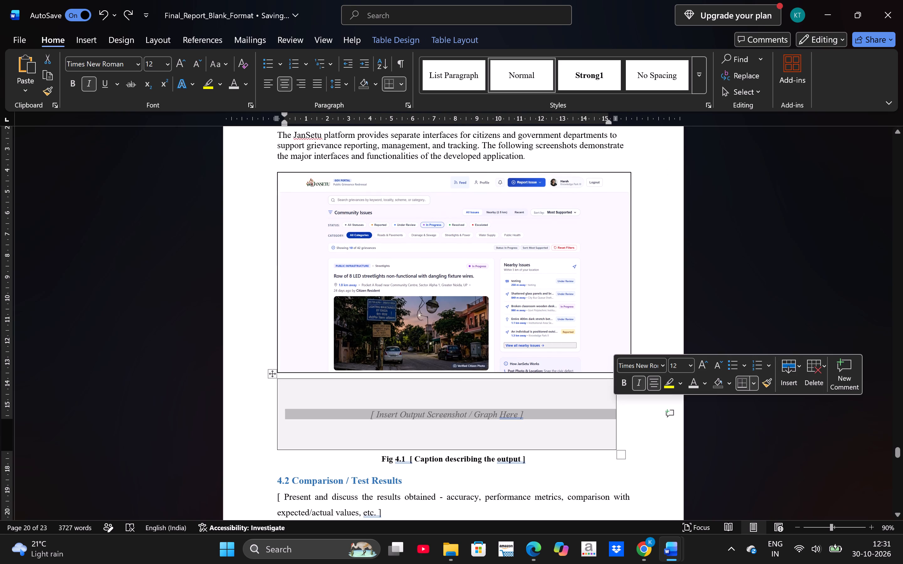
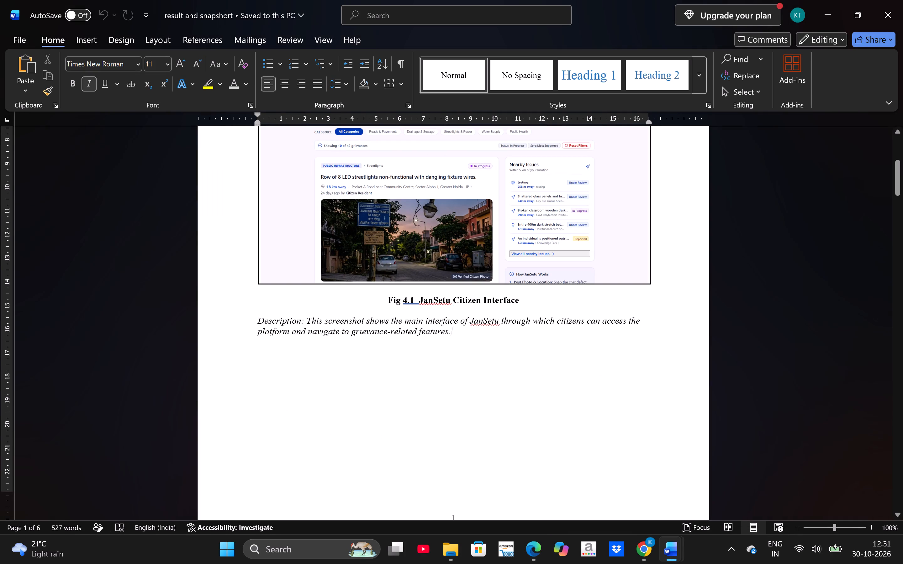
Copy the "Fig 4.1 JanSetu Citizen Interface" caption with its italic description for the final report, and switch to that document.
drag(390, 296, 453, 335)
key(ctrl+c)
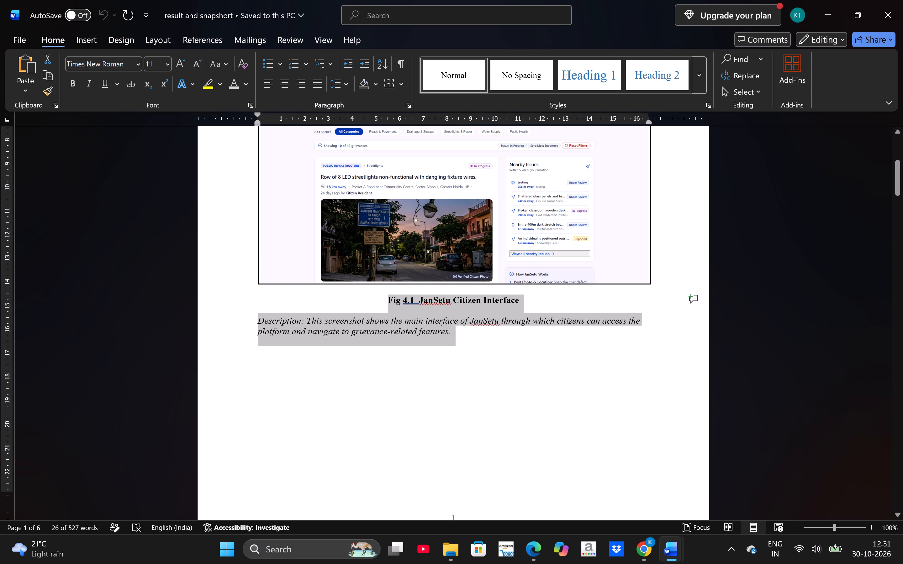
click(668, 553)
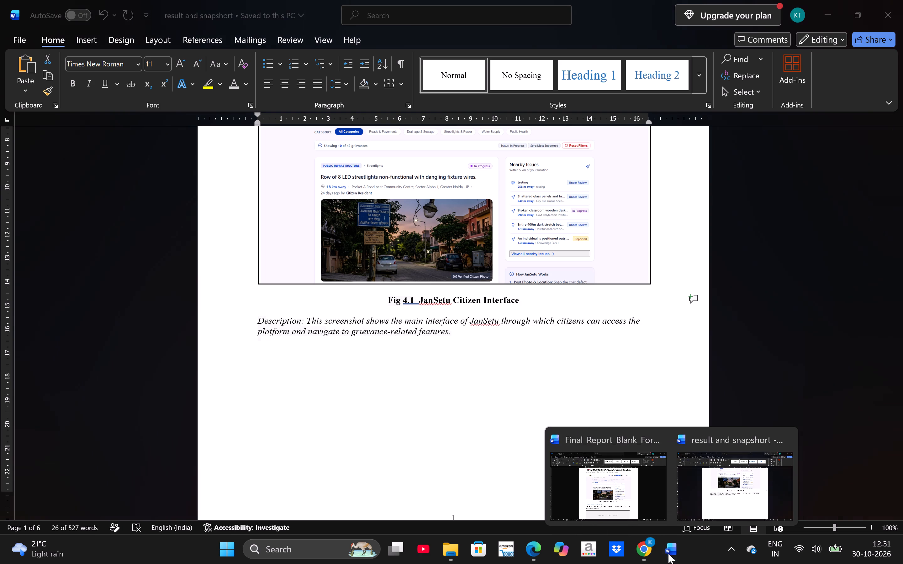
In the Final_Report_Blank_Format document, replace the Fig 4.1 caption placeholder with the copied "JanSetu Citizen Interface" caption and its description.
click(623, 516)
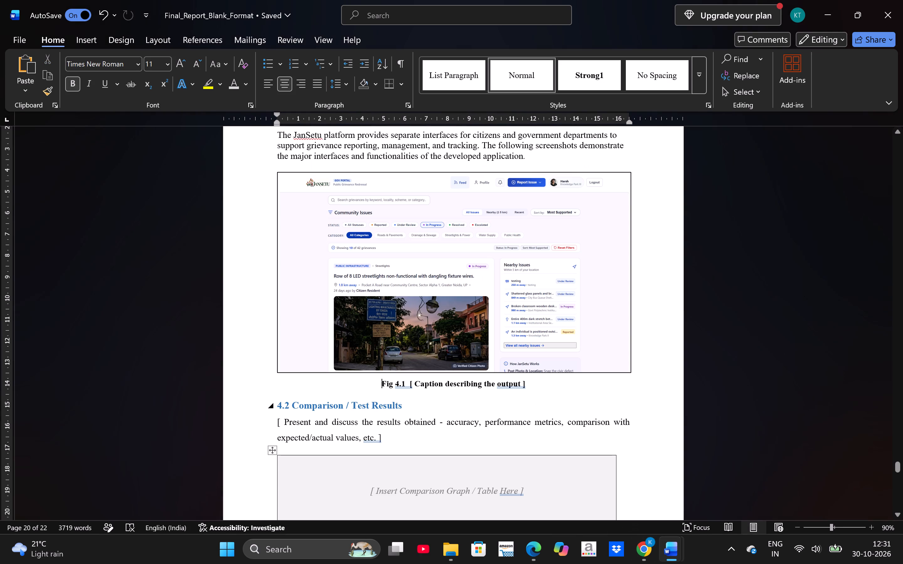
click(525, 382)
key(BackSpace)
key(BackSpace)
key(BackSpace)
key(BackSpace)
key(BackSpace)
key(BackSpace)
key(BackSpace)
key(BackSpace)
key(BackSpace)
key(BackSpace)
key(BackSpace)
key(BackSpace)
key(BackSpace)
key(BackSpace)
key(BackSpace)
key(BackSpace)
key(BackSpace)
key(BackSpace)
key(BackSpace)
key(BackSpace)
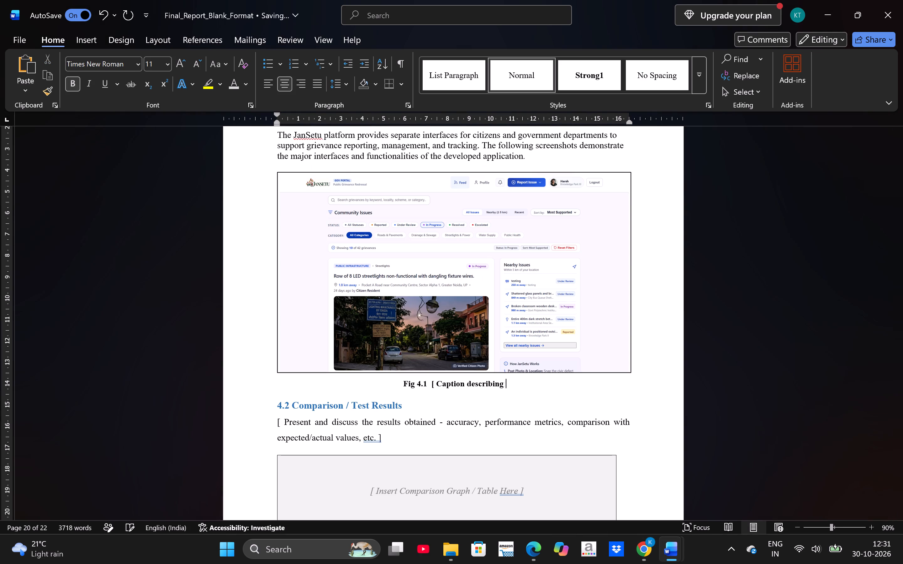
key(BackSpace)
key(BackSpace)
key(BackSpace)
key(BackSpace)
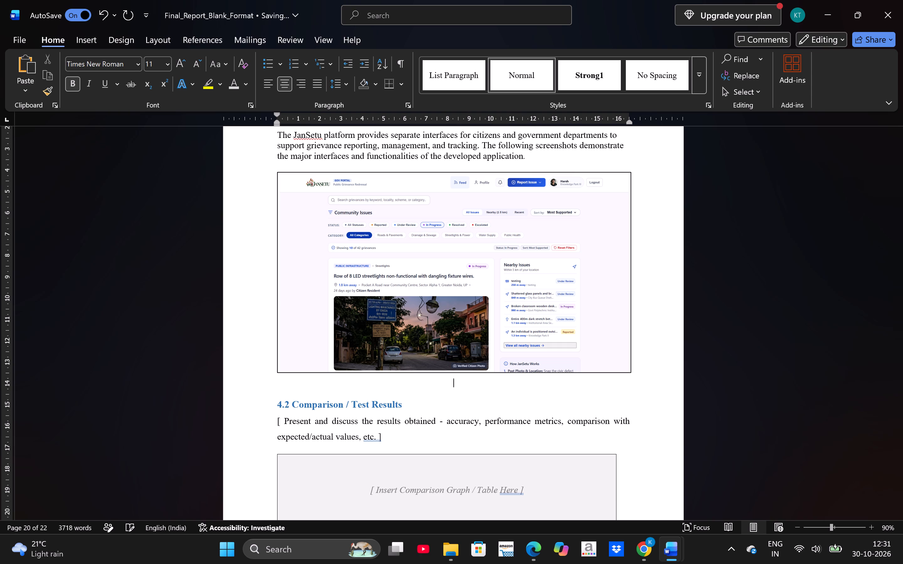
key(ctrl+v)
ctrl+click(525, 382)
click(494, 430)
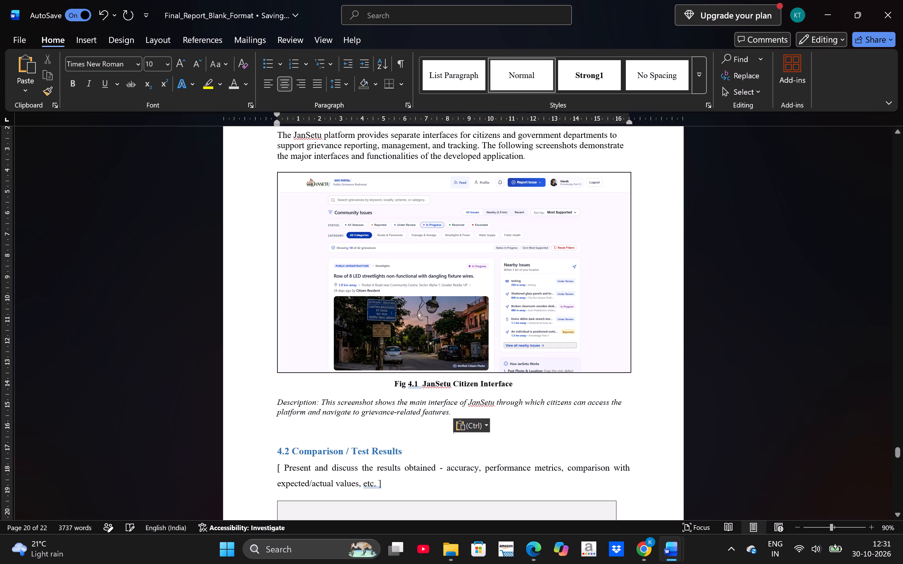
Review the layout of section 4.1 around the pasted figure, caption and description, down to the section 4.2 placeholders.
scroll(344, 412, up, 1)
scroll(344, 412, down, 1)
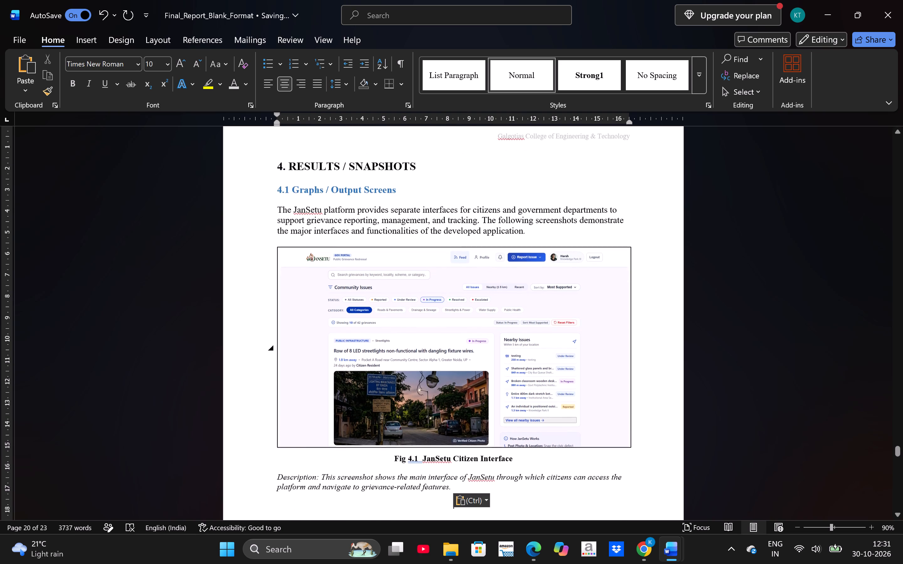
scroll(344, 412, down, 1)
scroll(344, 412, up, 2)
scroll(344, 412, down, 1)
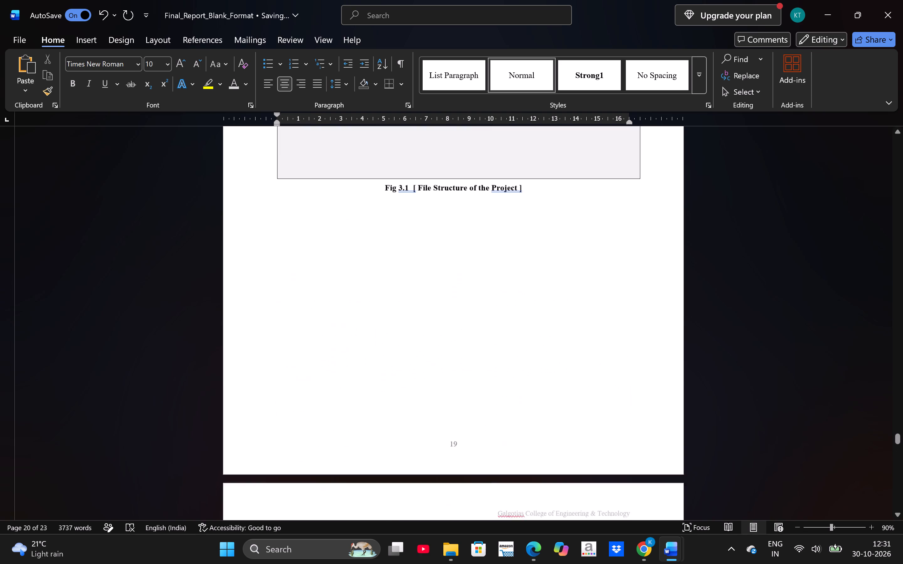
scroll(344, 412, down, 4)
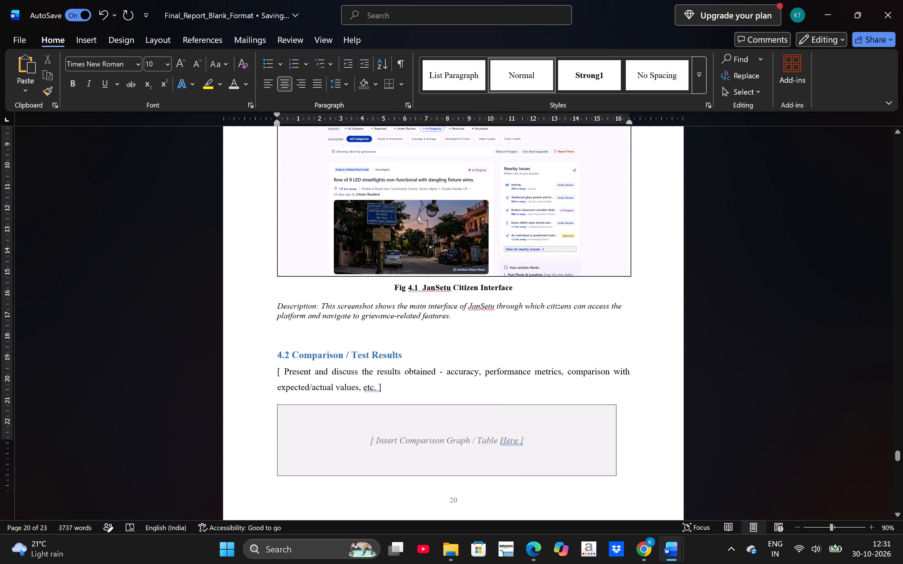
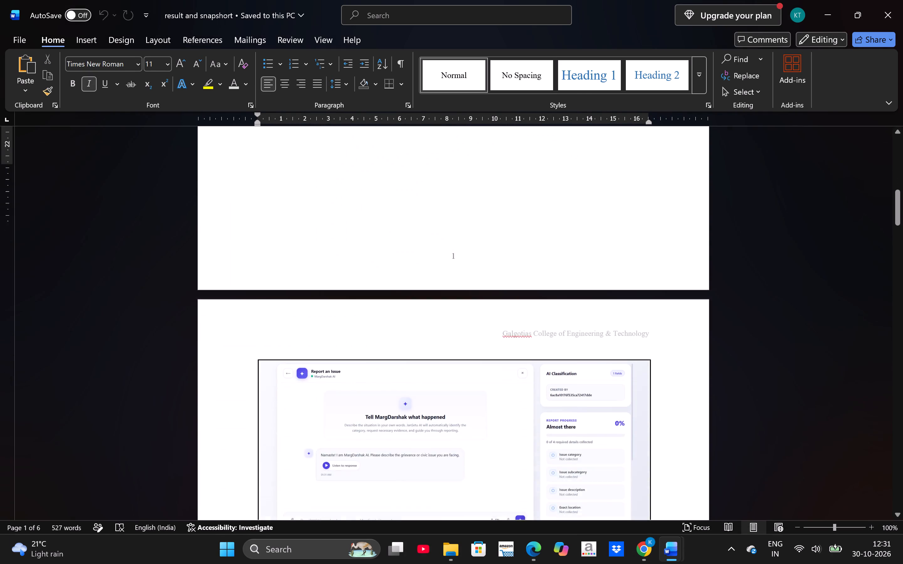
In the "result and snapshort" document, copy Figs. 4.2 through 4.4 together with their captions and descriptions, up to the section 4.2 heading.
scroll(471, 426, down, 2)
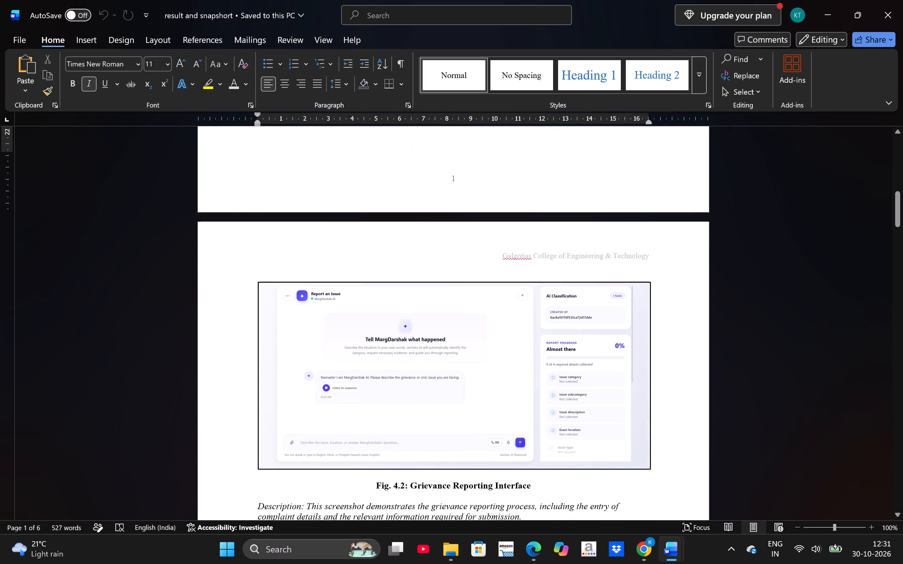
scroll(471, 426, down, 4)
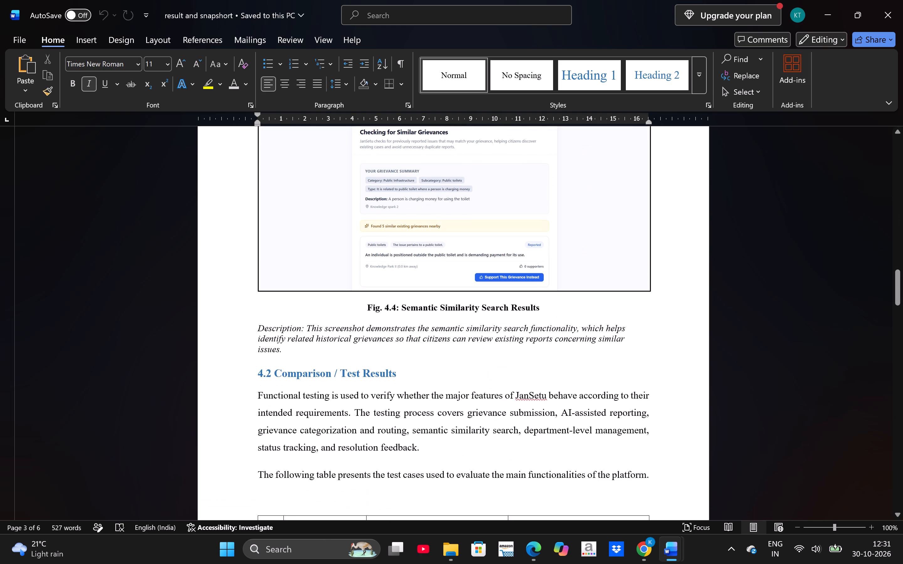
scroll(471, 426, up, 4)
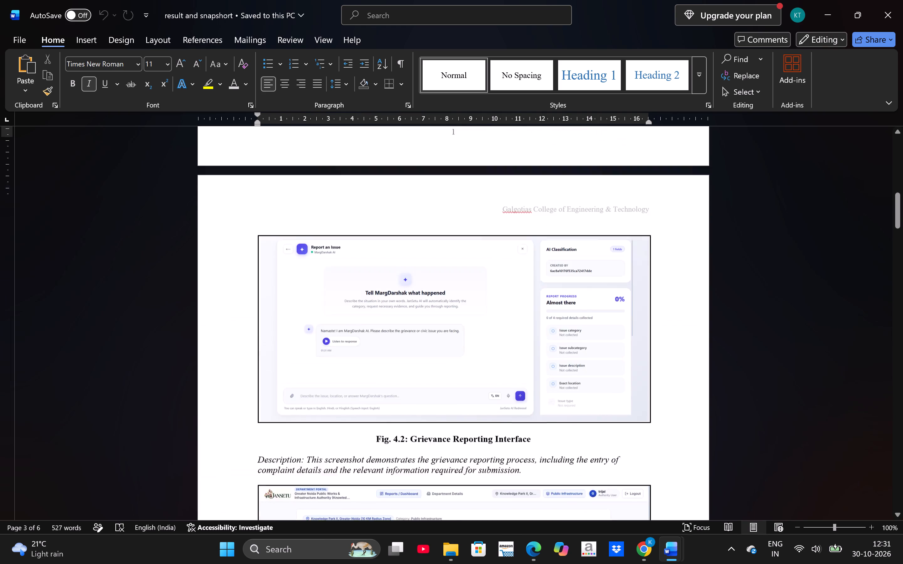
scroll(471, 426, up, 4)
scroll(471, 426, down, 2)
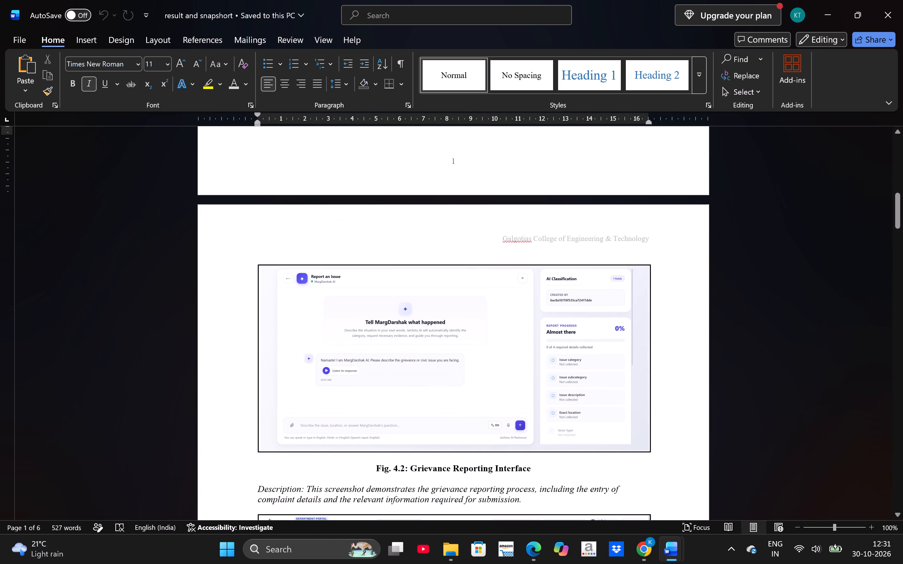
click(274, 274)
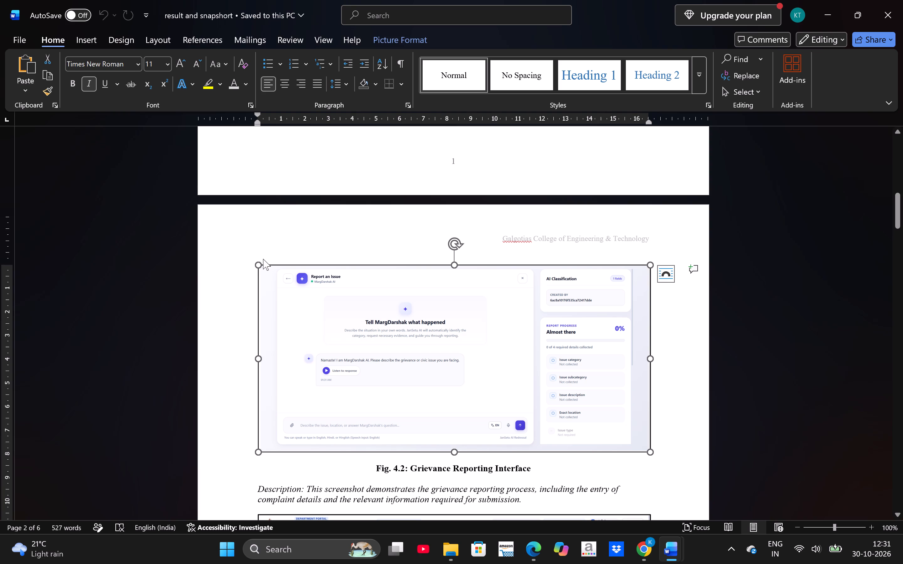
drag(263, 259, 256, 255)
drag(256, 255, 556, 474)
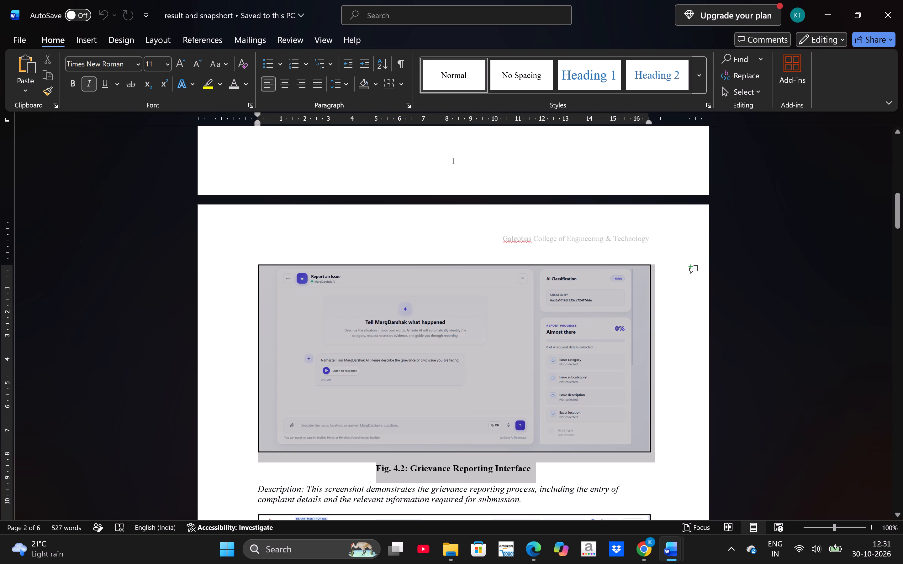
drag(556, 474, 601, 530)
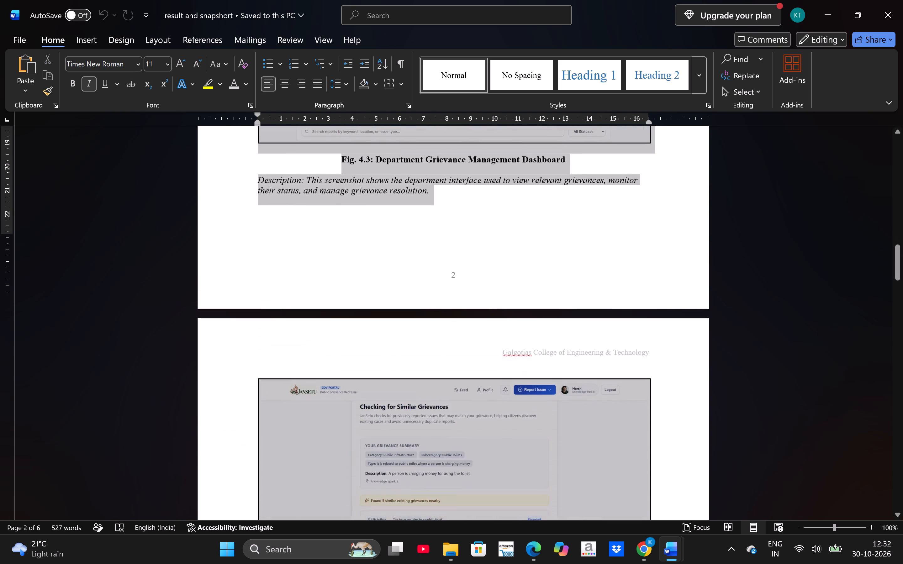
drag(601, 530, 520, 261)
key(ctrl+c)
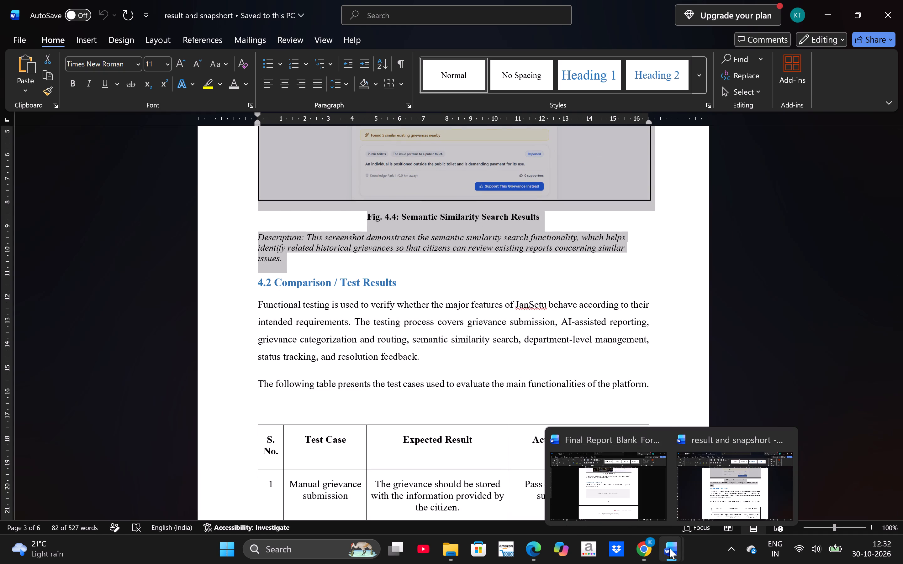
Switch to the Final_Report_Blank_Format document and paste the copied figures after the Fig 4.1 description.
click(625, 489)
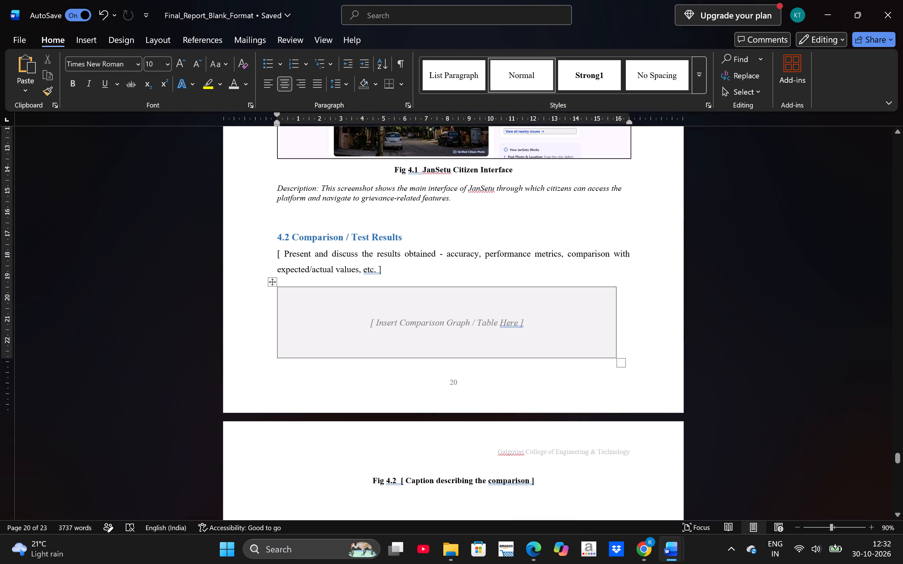
key(ctrl+v)
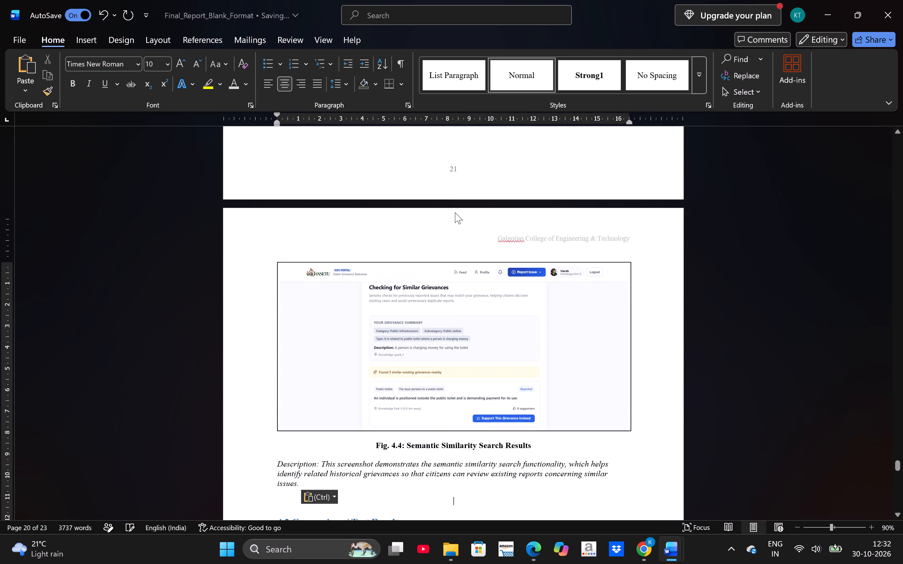
Check the pasted figures and remove the empty line between the Fig. 4.4 description and the 4.2 Comparison / Test Results heading.
scroll(455, 212, up, 7)
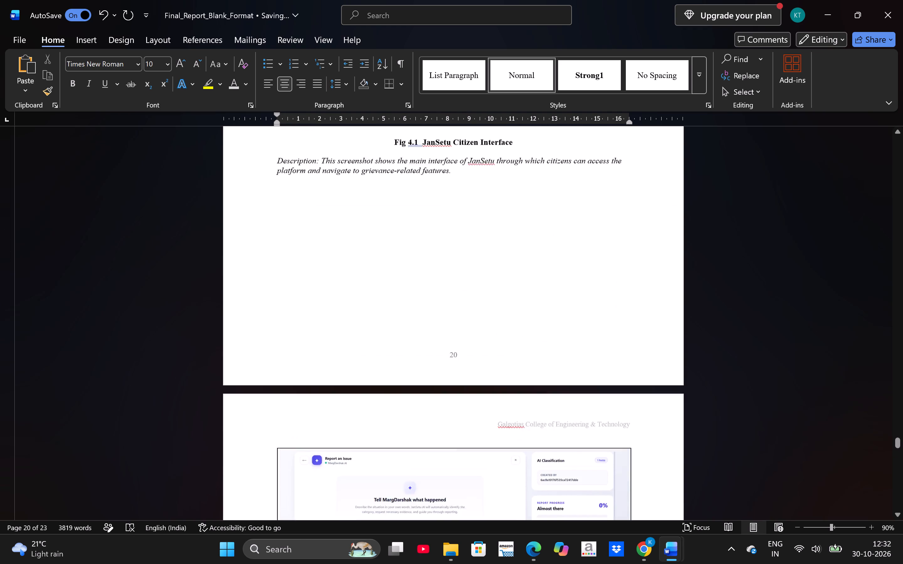
scroll(455, 212, up, 3)
scroll(455, 212, down, 2)
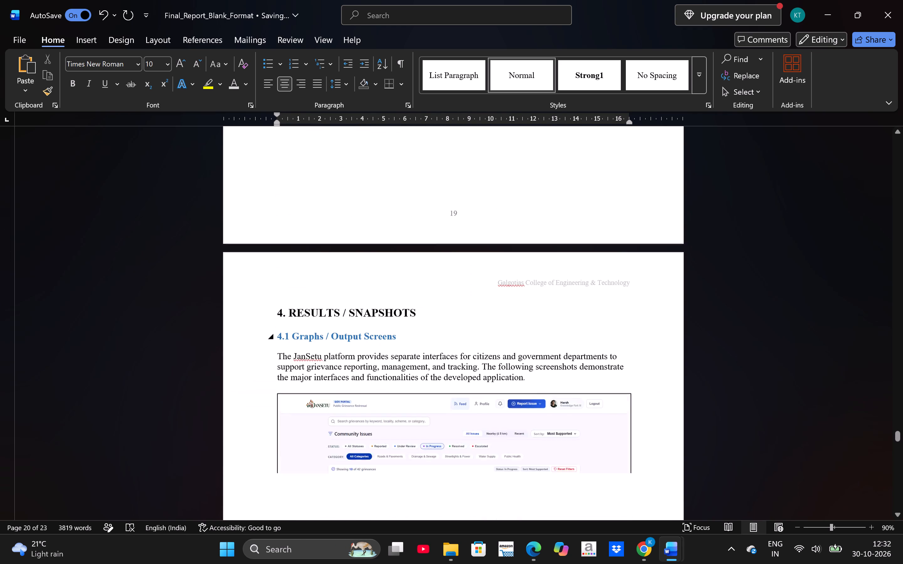
scroll(455, 212, down, 5)
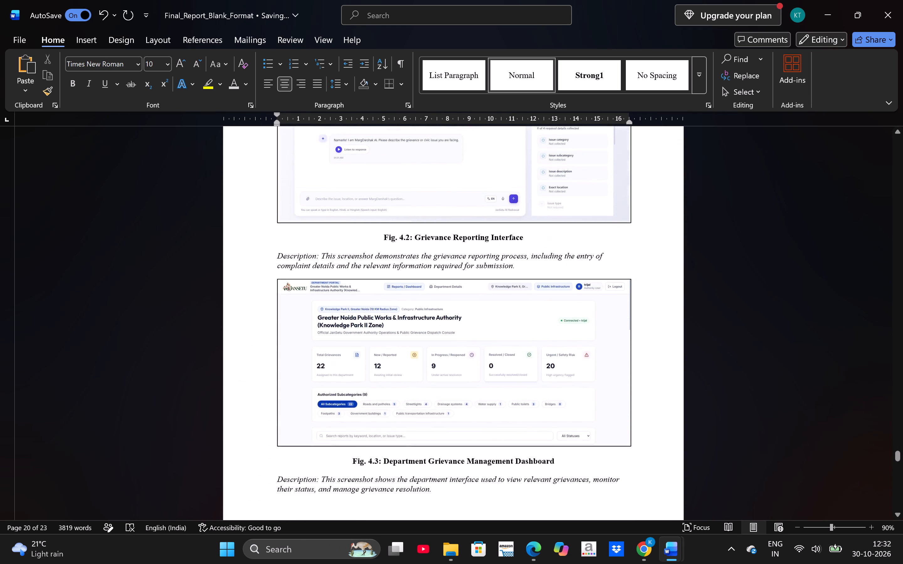
scroll(455, 212, down, 4)
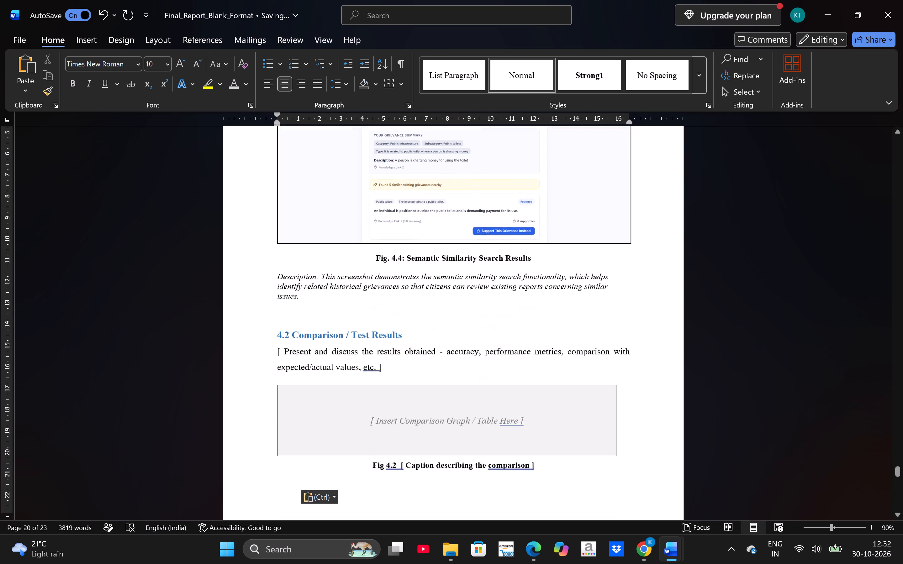
scroll(455, 212, down, 1)
click(407, 255)
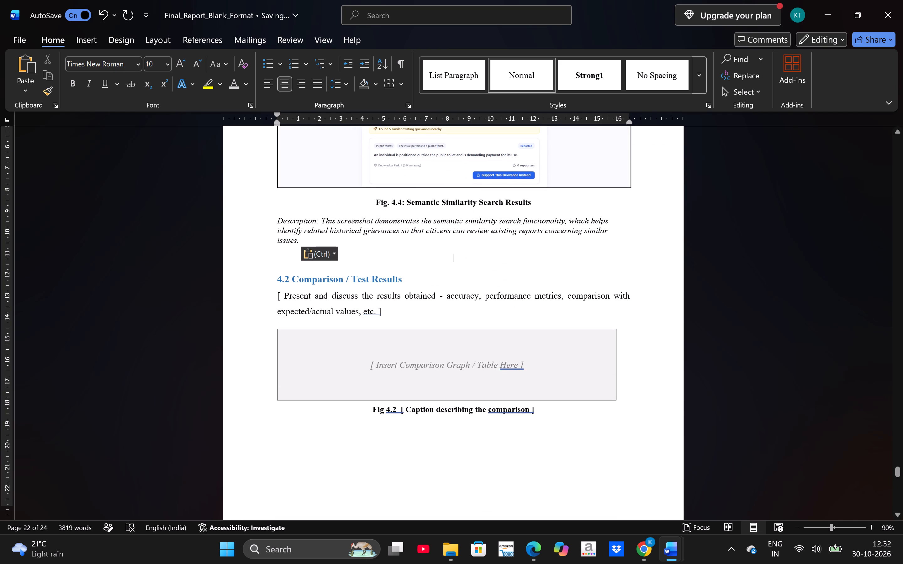
click(279, 258)
click(279, 258)
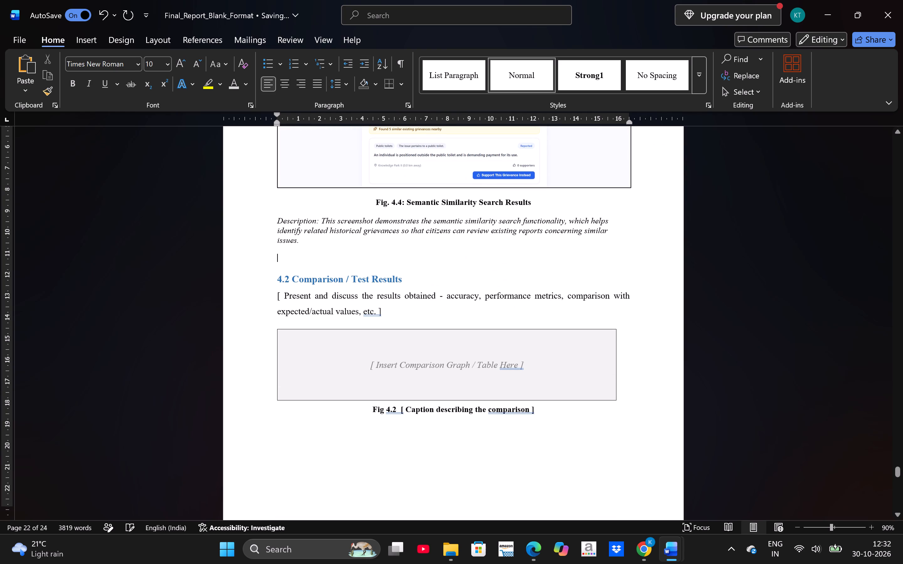
key(BackSpace)
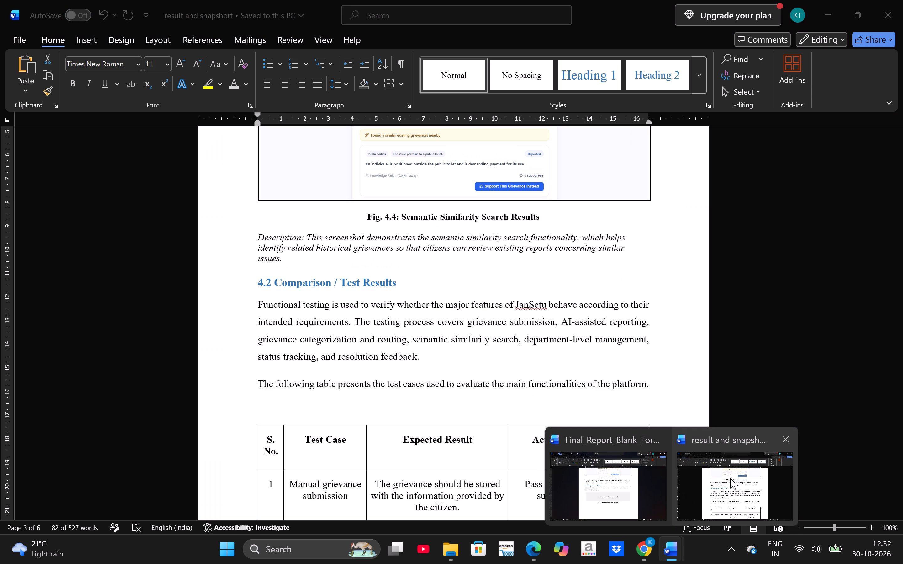
In the "result and snapshort" document, copy the section 4.2 text, the test case table and its Table 4.1 caption.
click(730, 478)
click(261, 302)
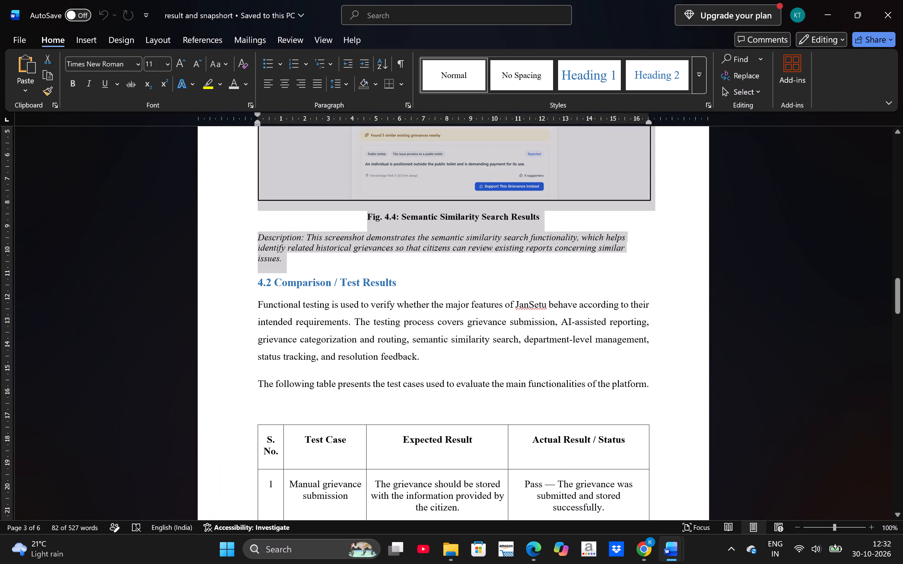
click(255, 306)
drag(255, 306, 323, 464)
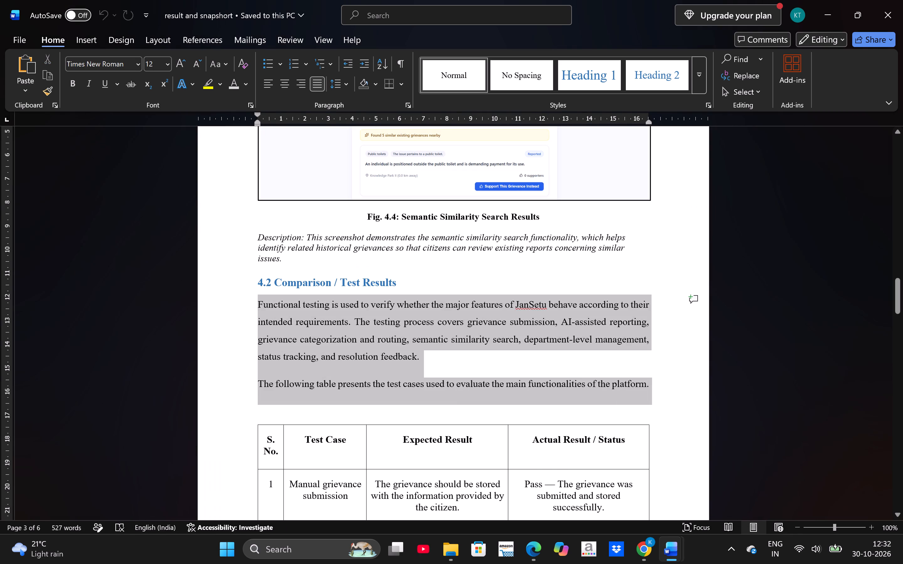
drag(323, 464, 346, 527)
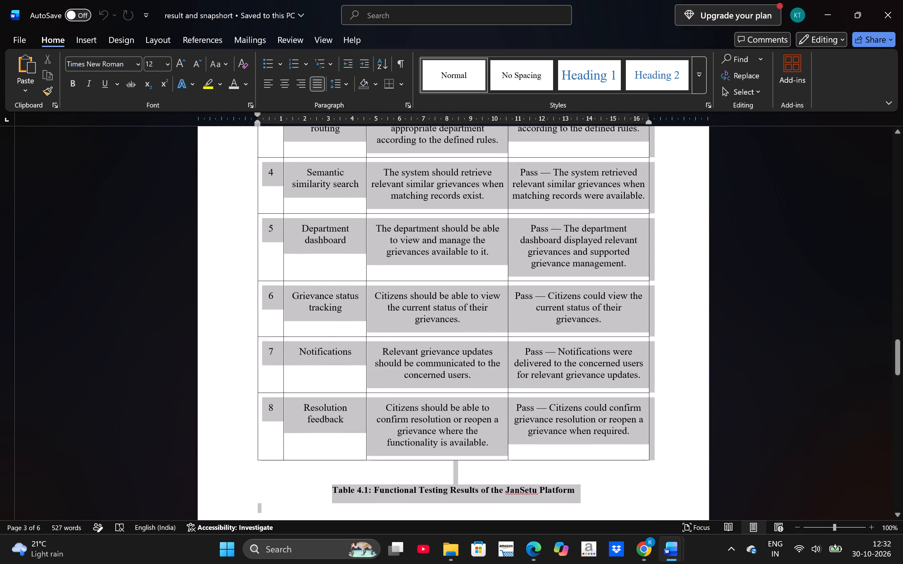
drag(346, 527, 441, 223)
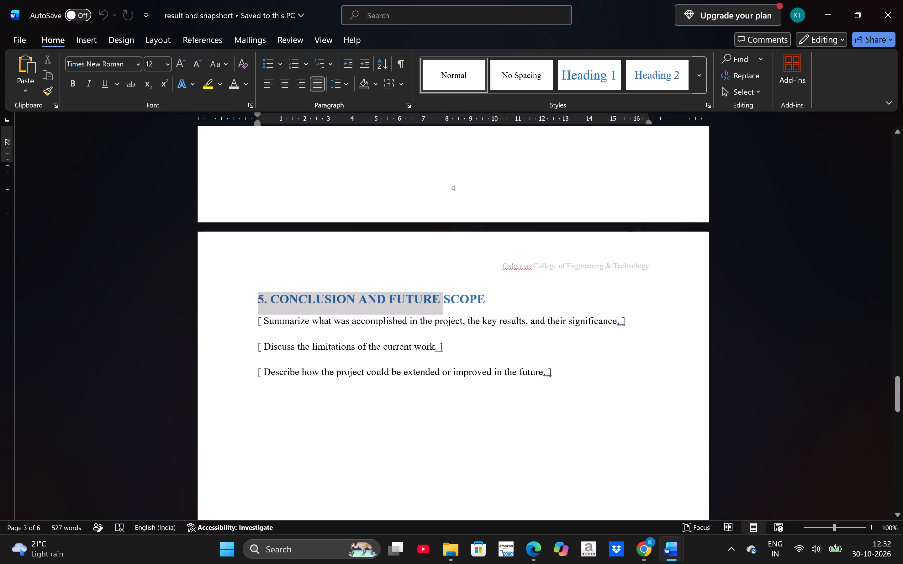
drag(441, 223, 463, 197)
key(ctrl+c)
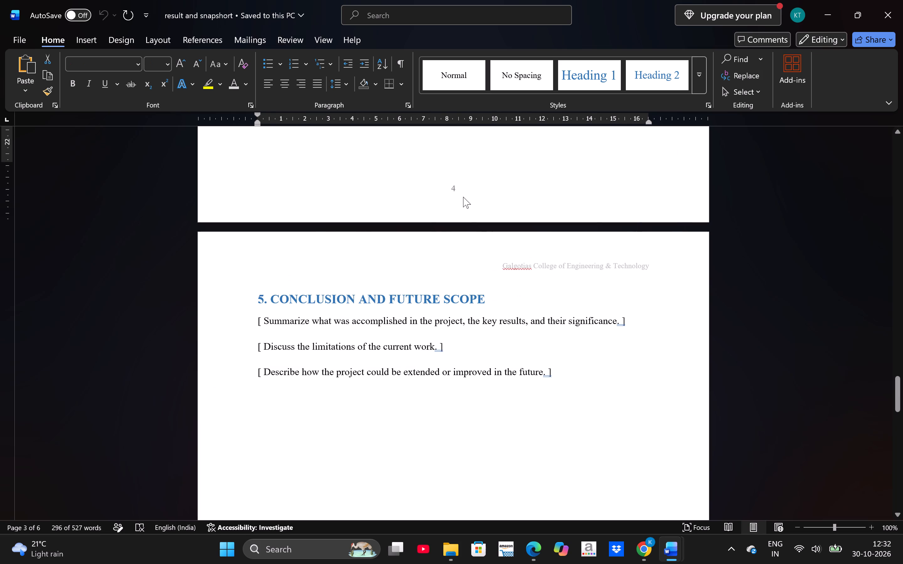
scroll(463, 197, up, 3)
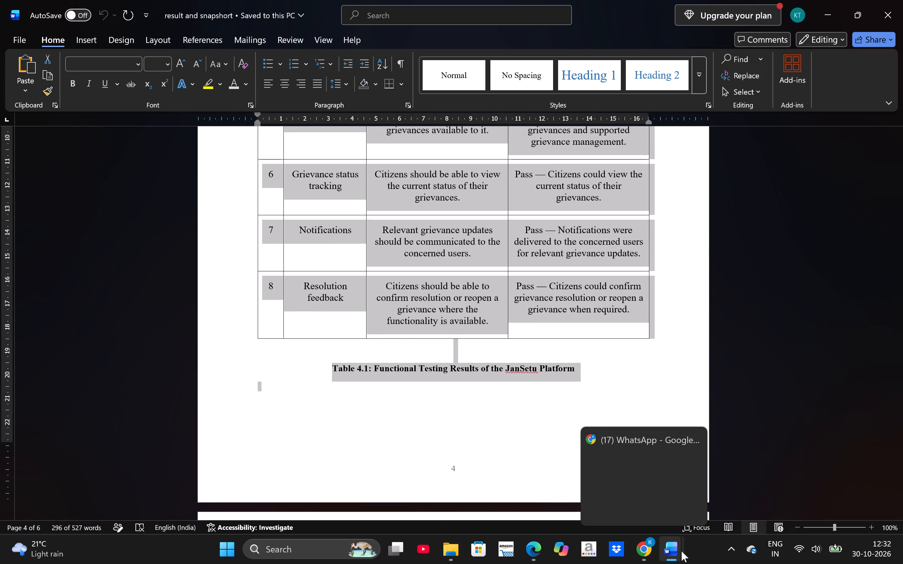
In the Final_Report_Blank_Format document, replace the section 4.2 text, graph/table and Fig 4.2 caption placeholders with the copied testing content.
click(625, 509)
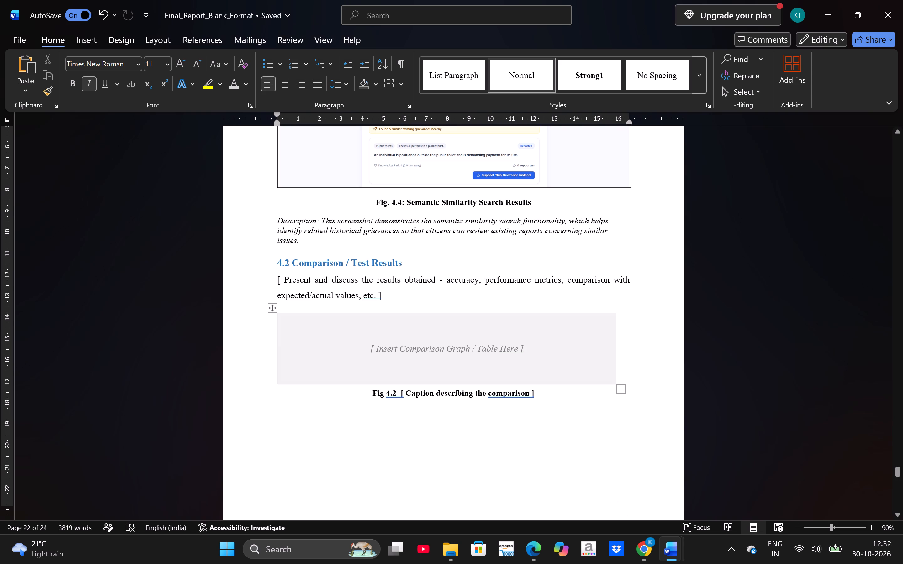
drag(277, 279, 359, 297)
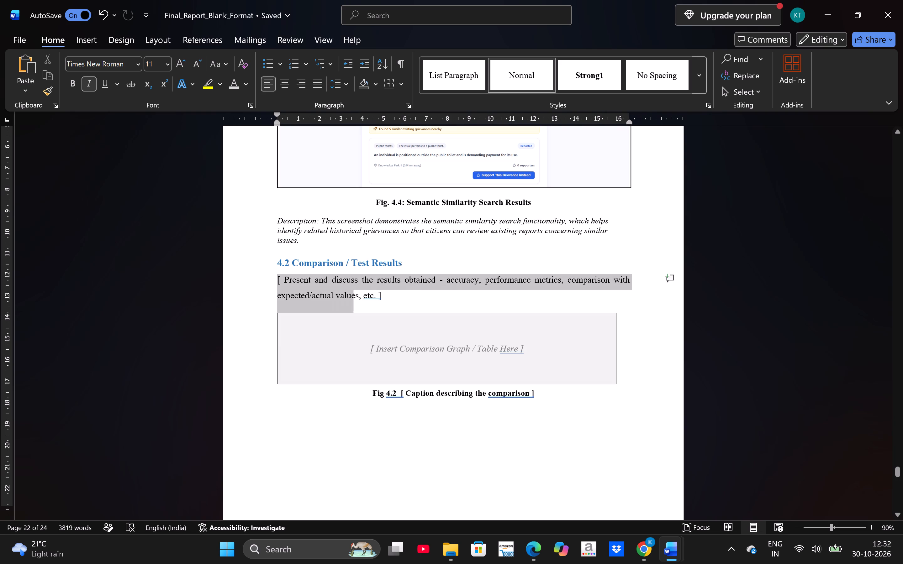
drag(359, 297, 545, 388)
key(BackSpace)
key(ctrl+v)
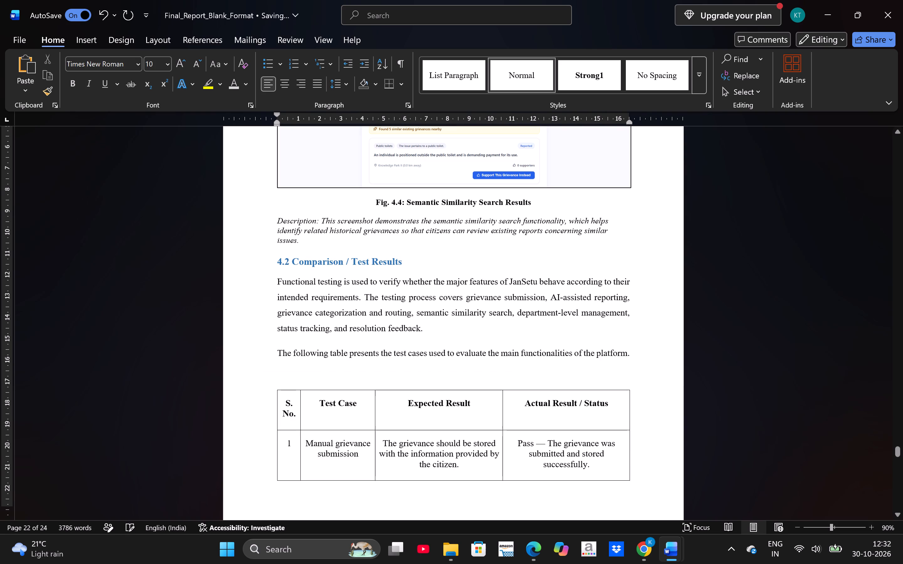
Replace the empty line above the test case table with four blank lines so the table starts on the following page.
scroll(463, 350, up, 5)
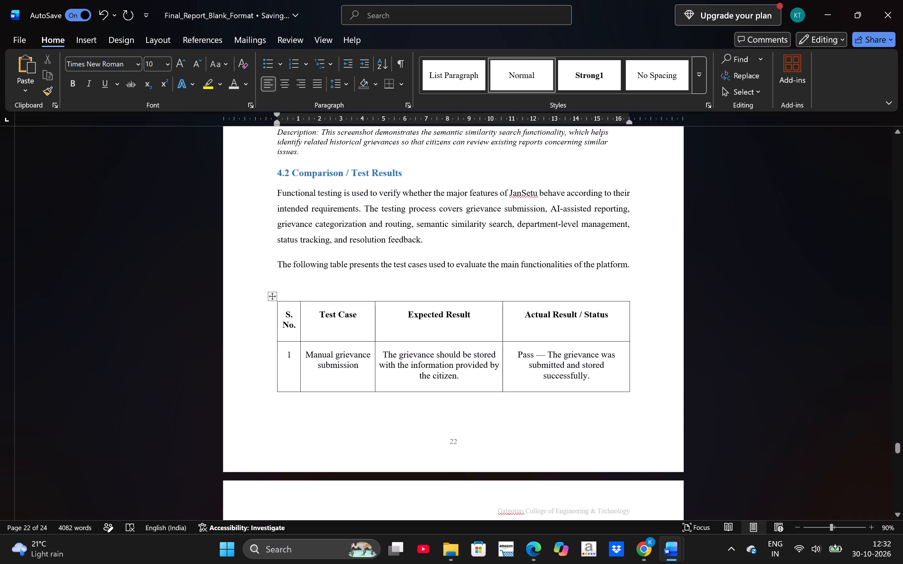
scroll(338, 284, down, 4)
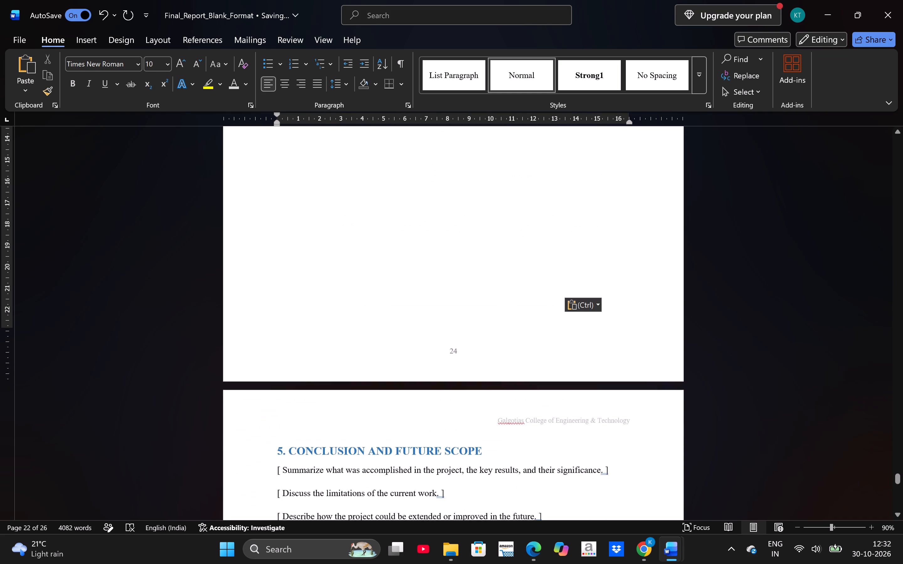
scroll(338, 284, up, 3)
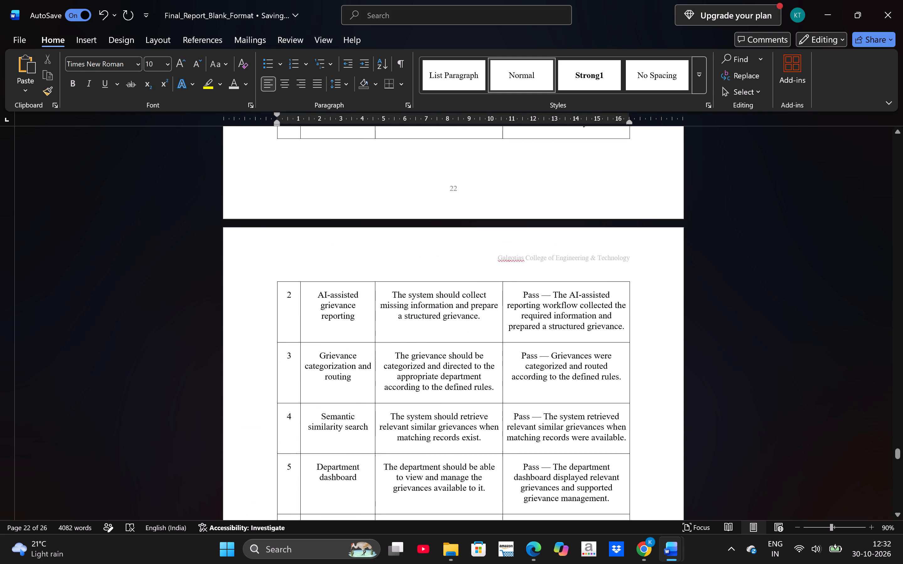
scroll(338, 284, up, 2)
click(301, 212)
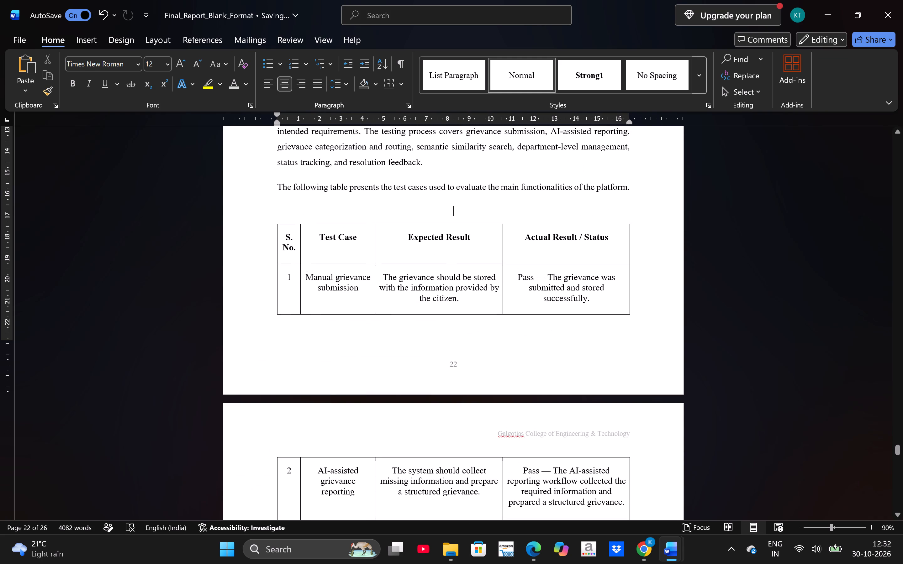
click(291, 213)
key(BackSpace)
key(BackSpace)
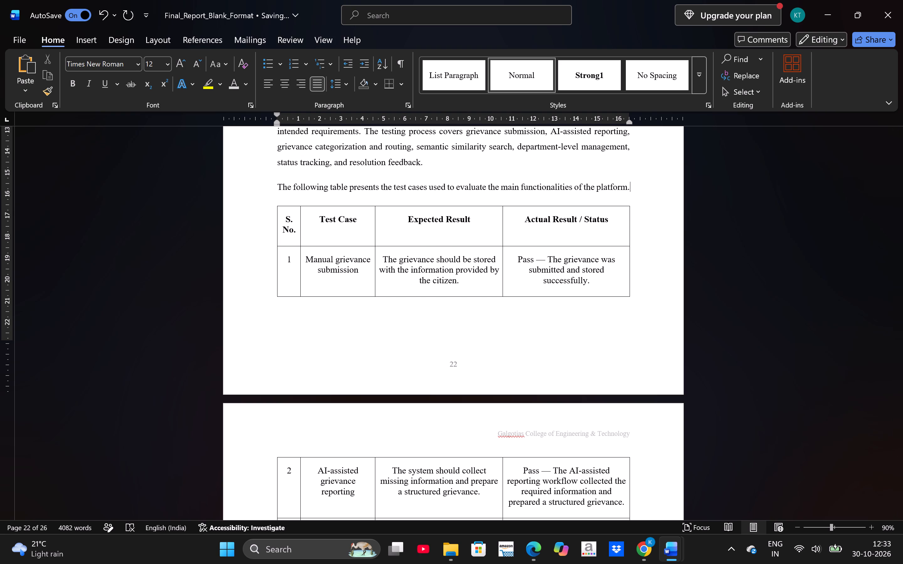
key(Return)
key(Return)
key(Return)
key(Return)
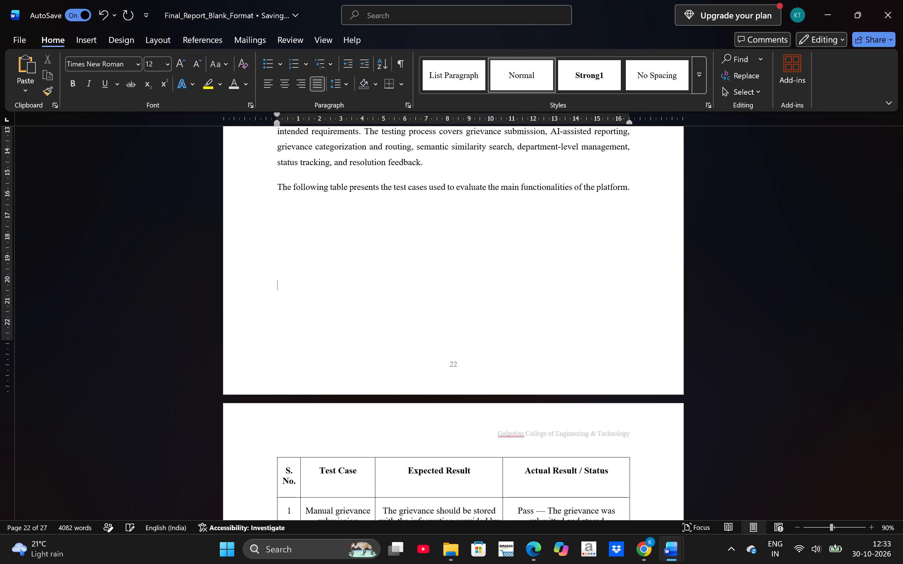
scroll(285, 213, down, 7)
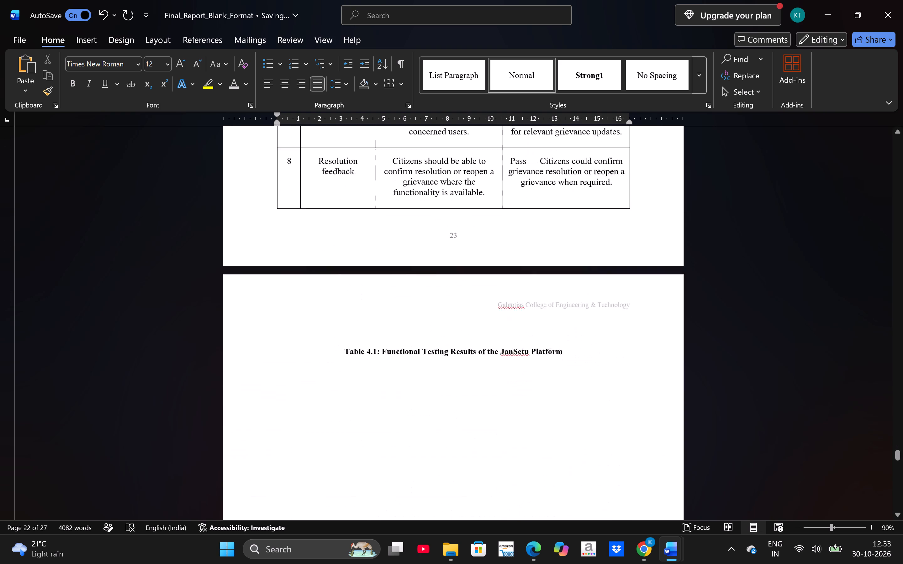
scroll(285, 213, down, 2)
scroll(285, 213, up, 1)
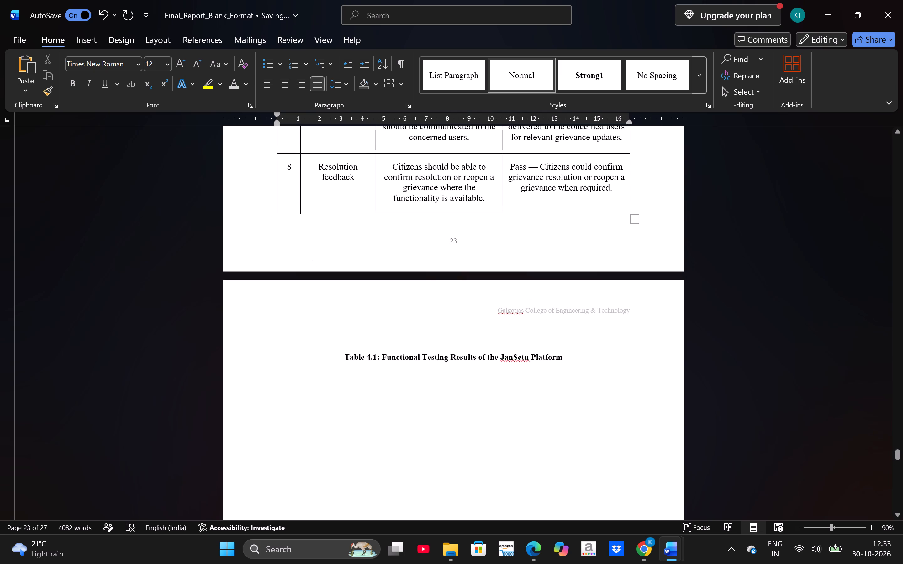
Remove the centring and the empty space above the Table 4.1 caption so it begins at the page's left margin.
click(341, 357)
key(BackSpace)
key(BackSpace)
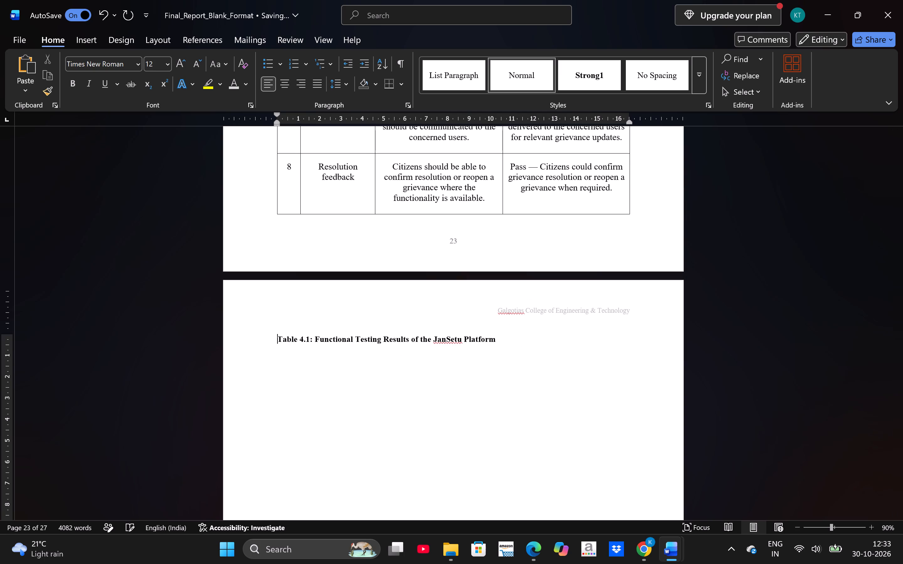
key(BackSpace)
key(BackSpace)
Insert two blank lines between the Fig. 4.4 description and the 4.2 Comparison / Test Results heading.
scroll(341, 357, down, 2)
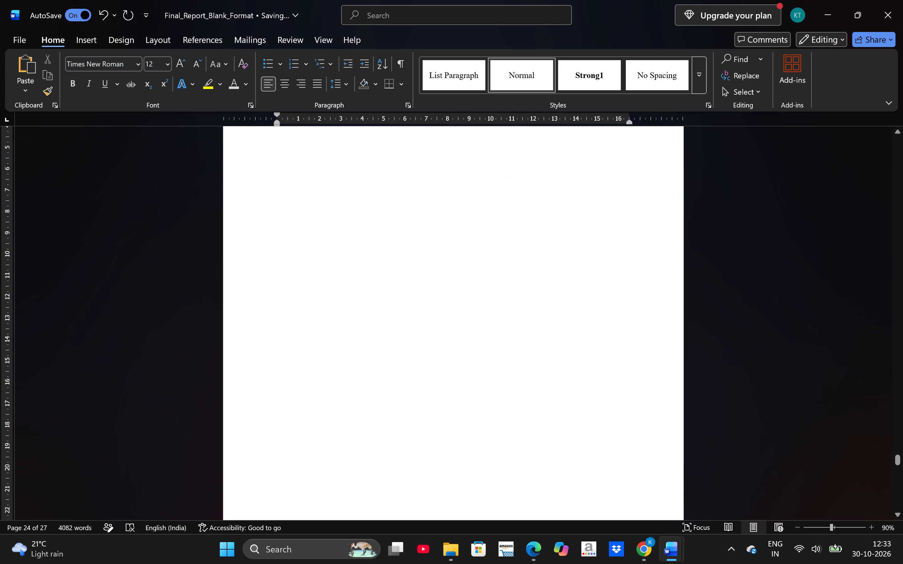
scroll(341, 357, down, 5)
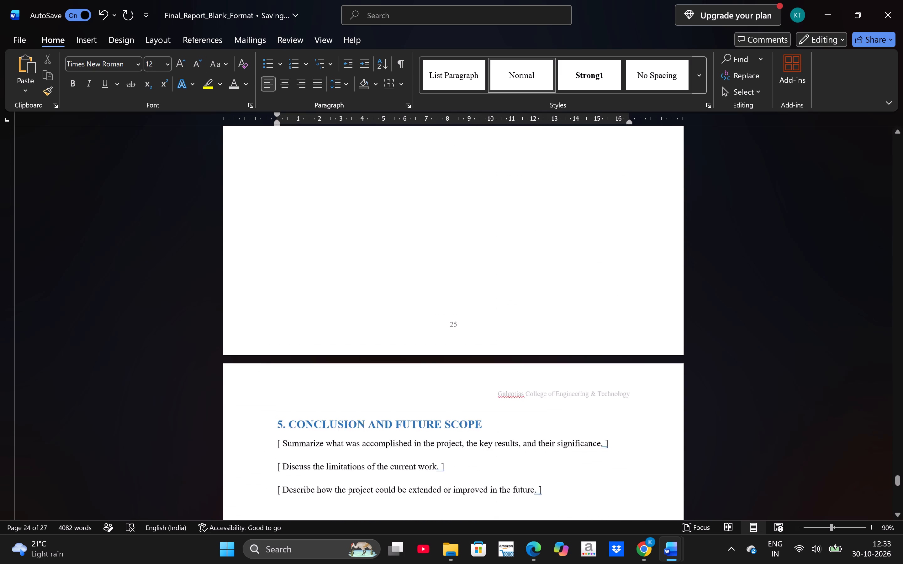
scroll(341, 357, down, 1)
scroll(341, 357, up, 4)
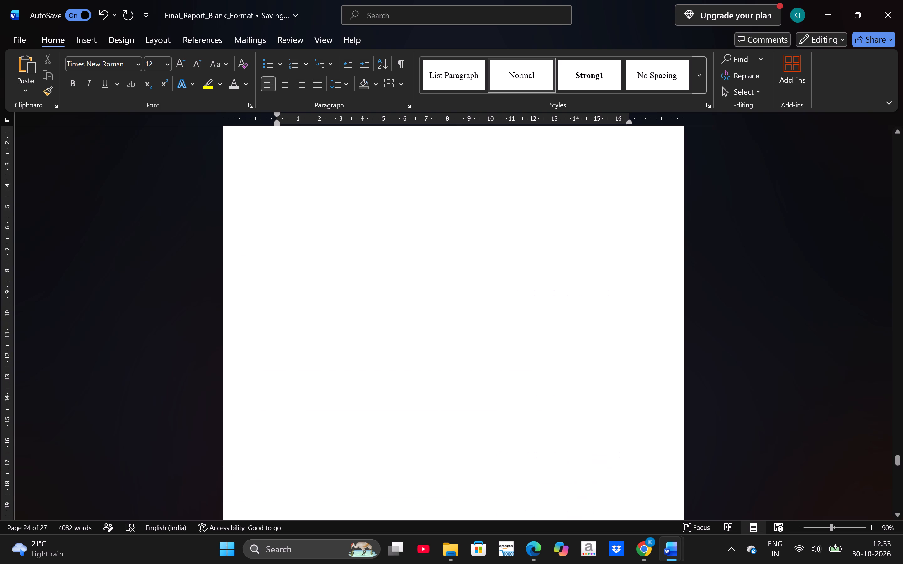
scroll(341, 357, up, 3)
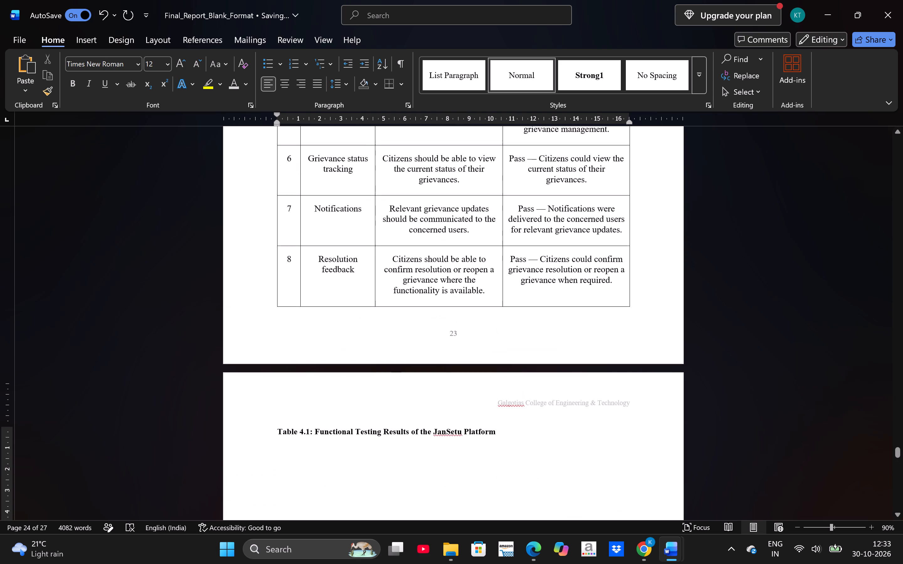
scroll(341, 357, up, 5)
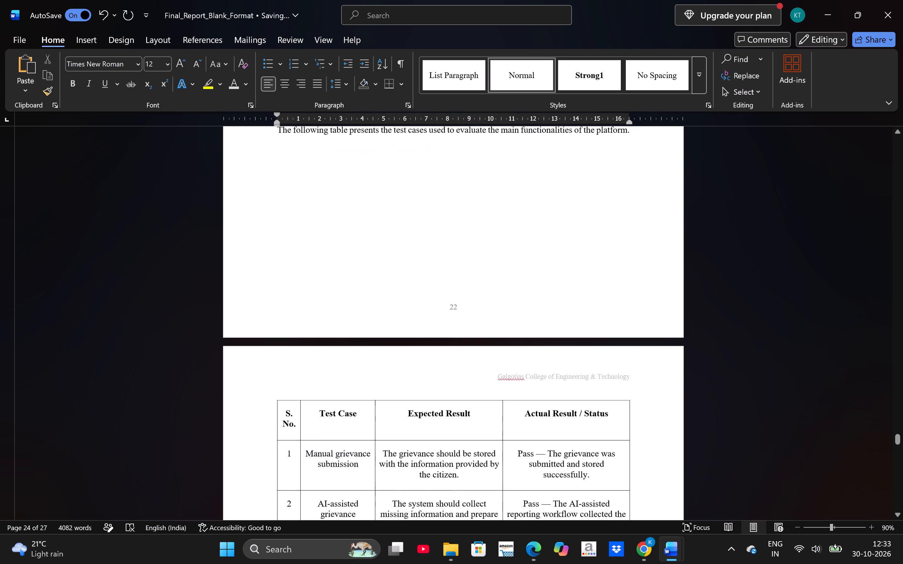
scroll(341, 357, up, 1)
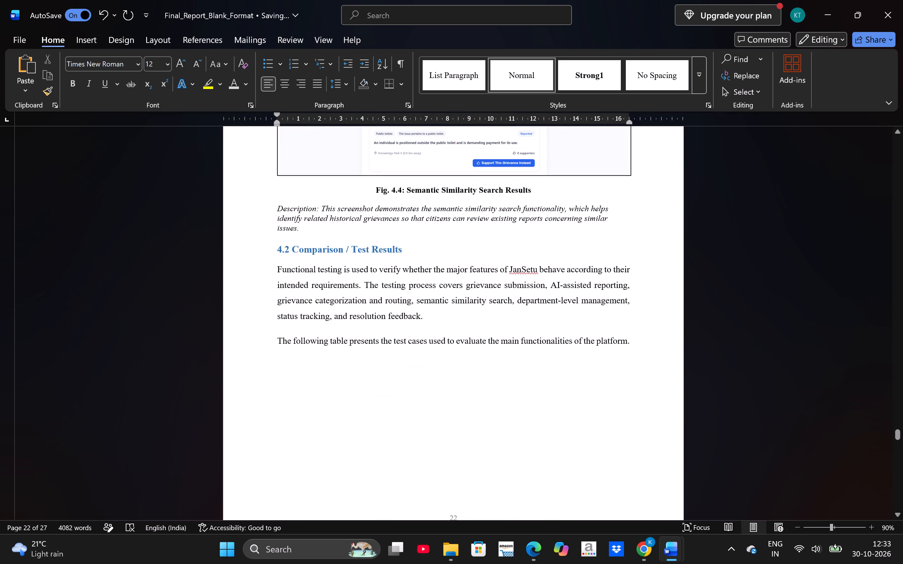
click(313, 235)
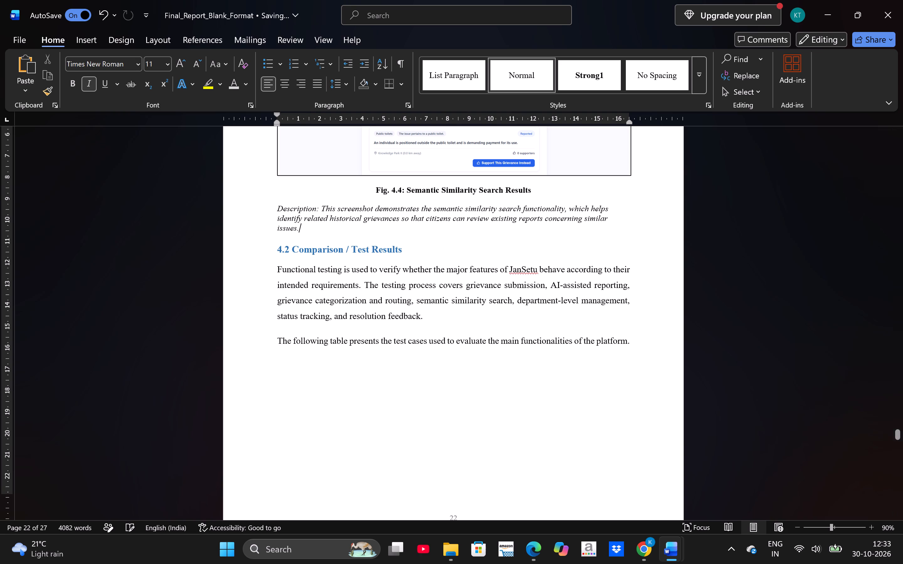
key(Return)
key(Return)
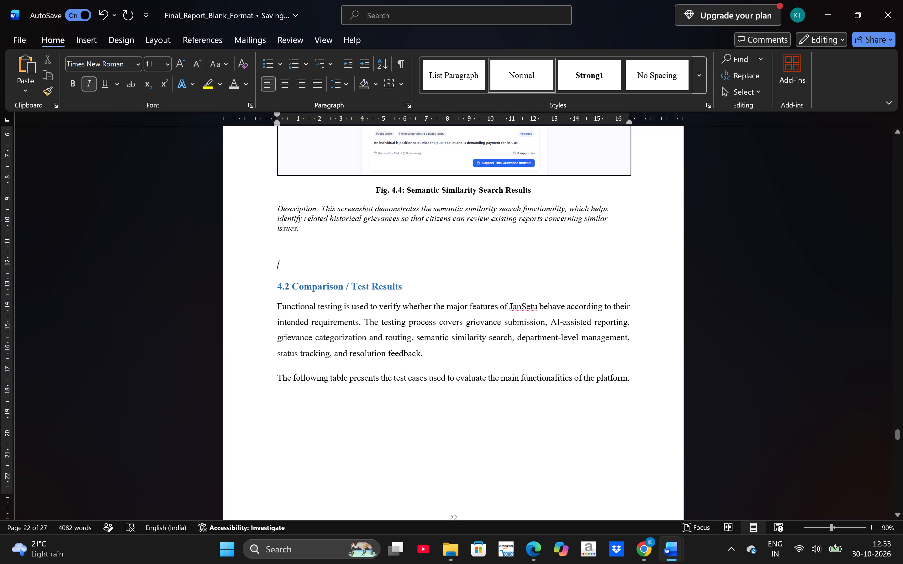
Check how the chapter 4 figures, the test case table and its caption are laid out across the pages.
scroll(412, 401, up, 5)
scroll(412, 401, down, 1)
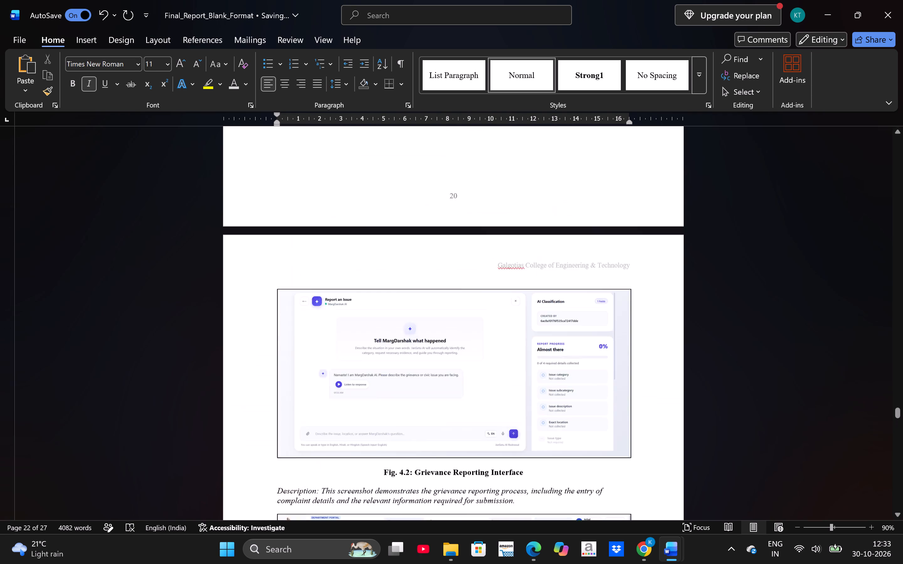
scroll(412, 401, down, 5)
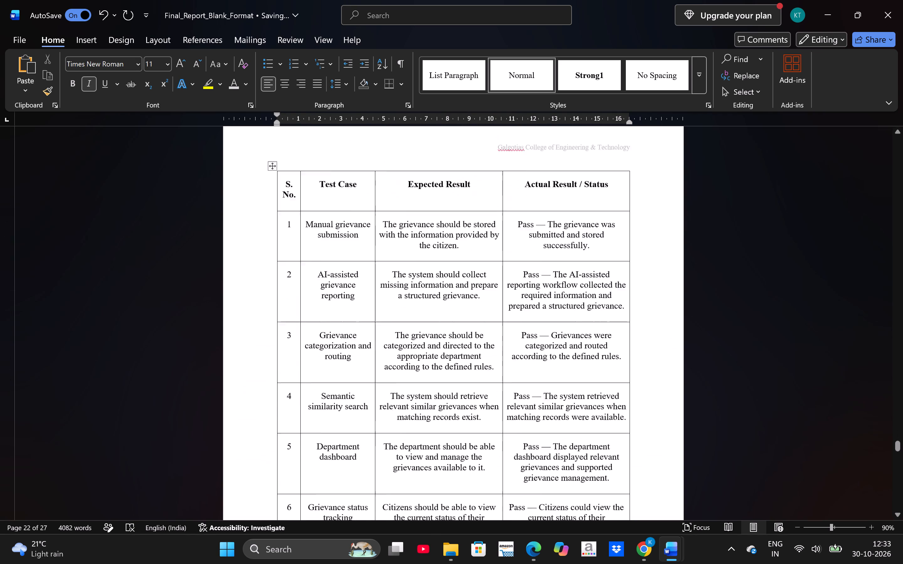
scroll(412, 401, down, 4)
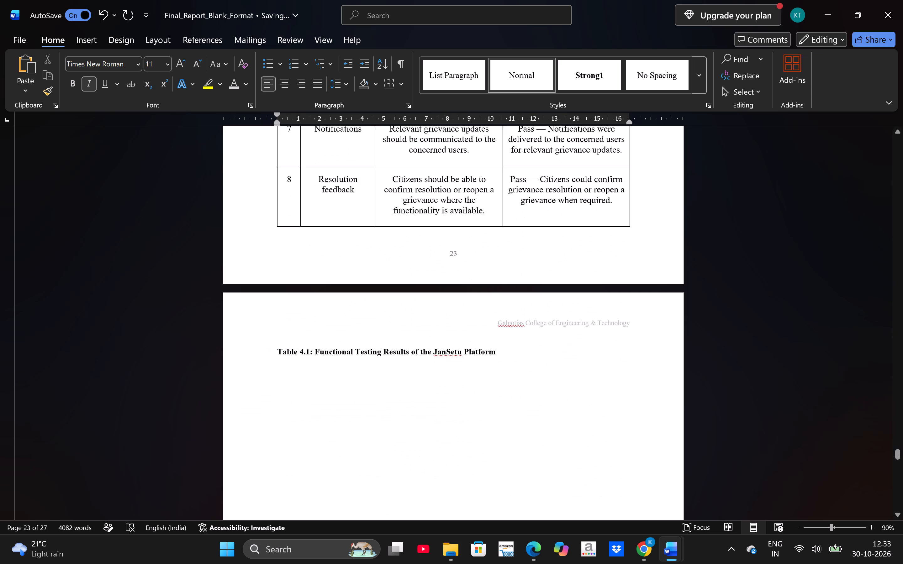
scroll(299, 346, up, 4)
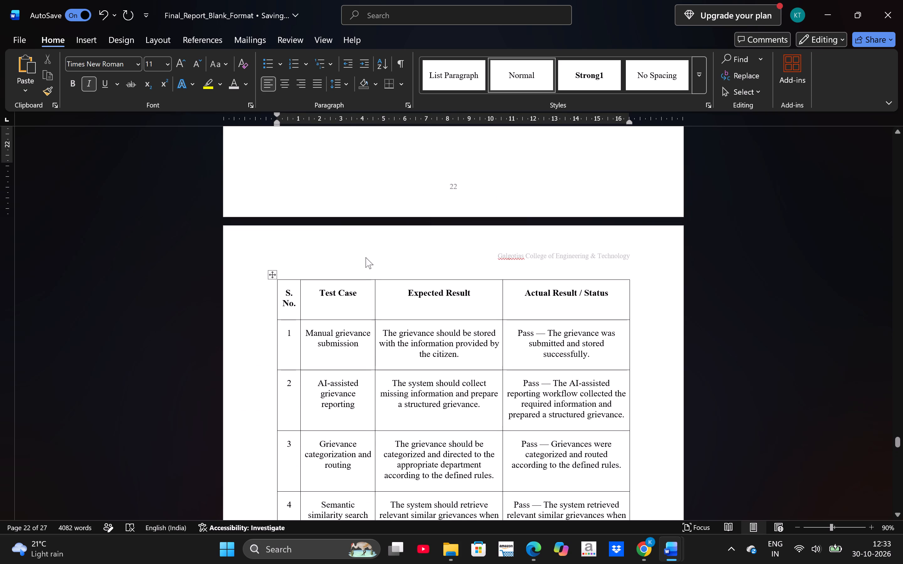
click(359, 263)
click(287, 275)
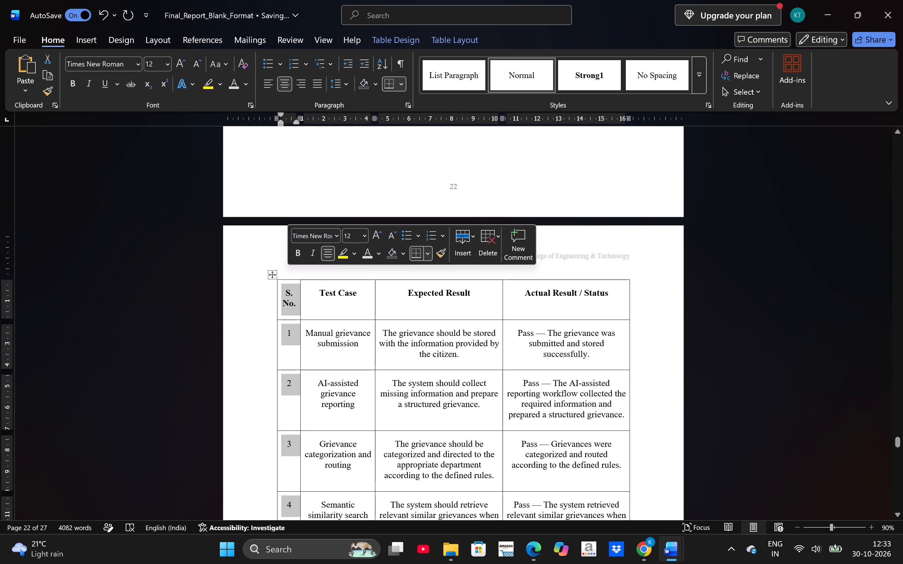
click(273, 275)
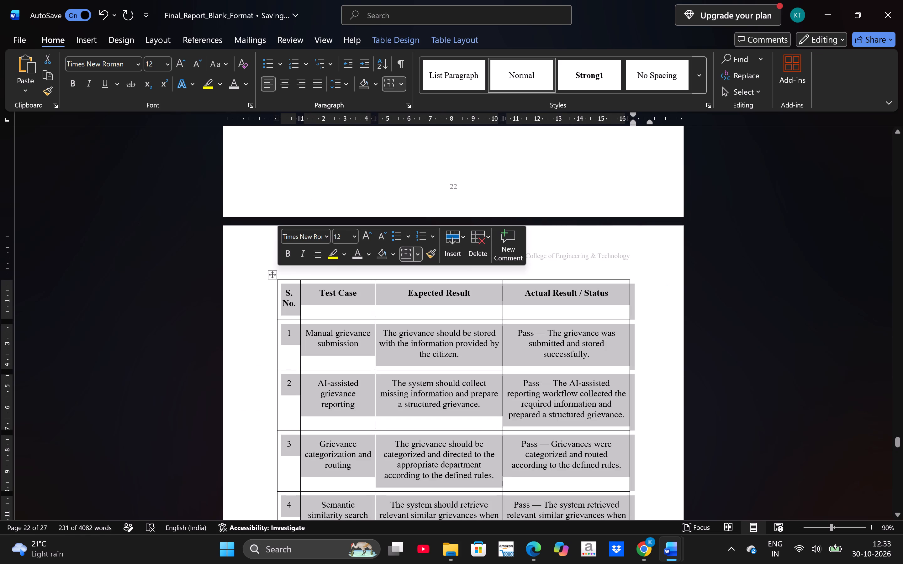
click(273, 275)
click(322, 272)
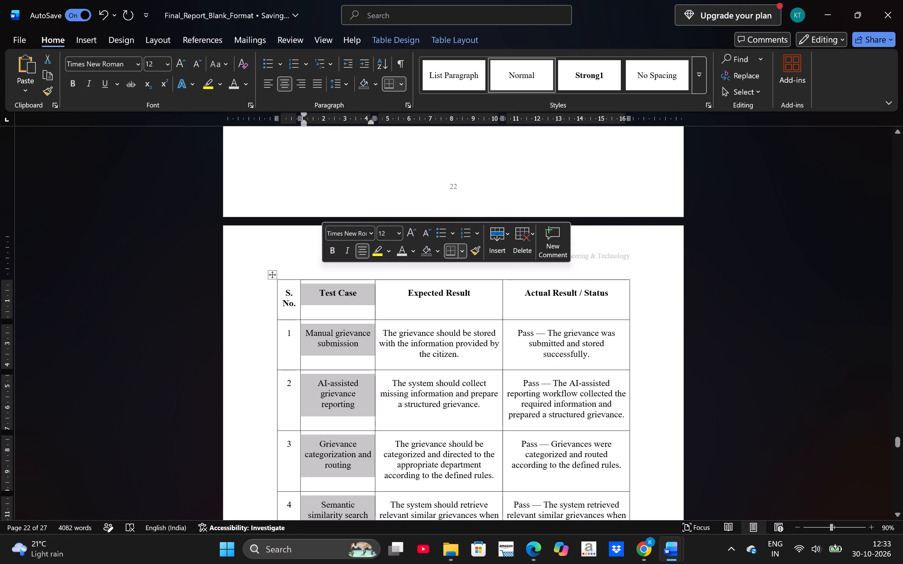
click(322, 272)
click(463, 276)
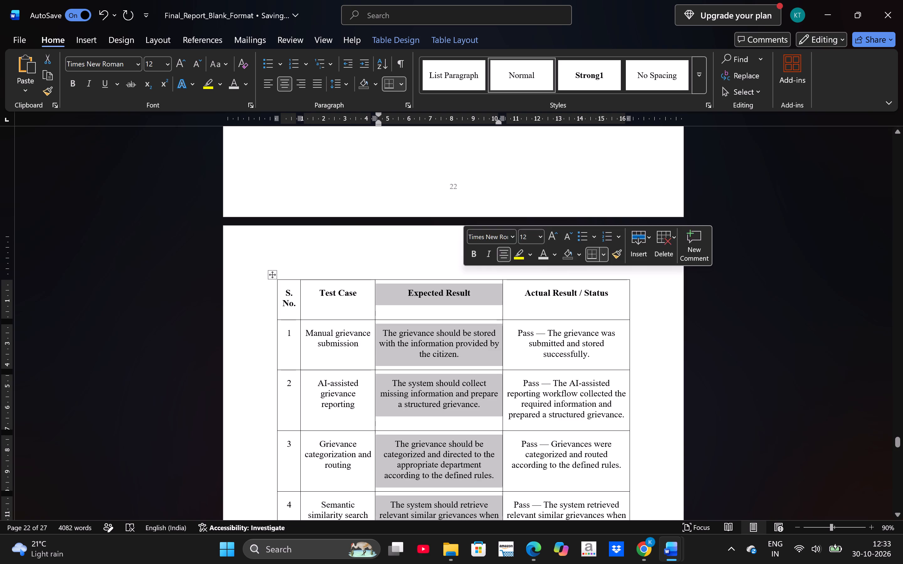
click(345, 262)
Remove one of the blank lines between the section 4.2 text and the test case table.
click(433, 161)
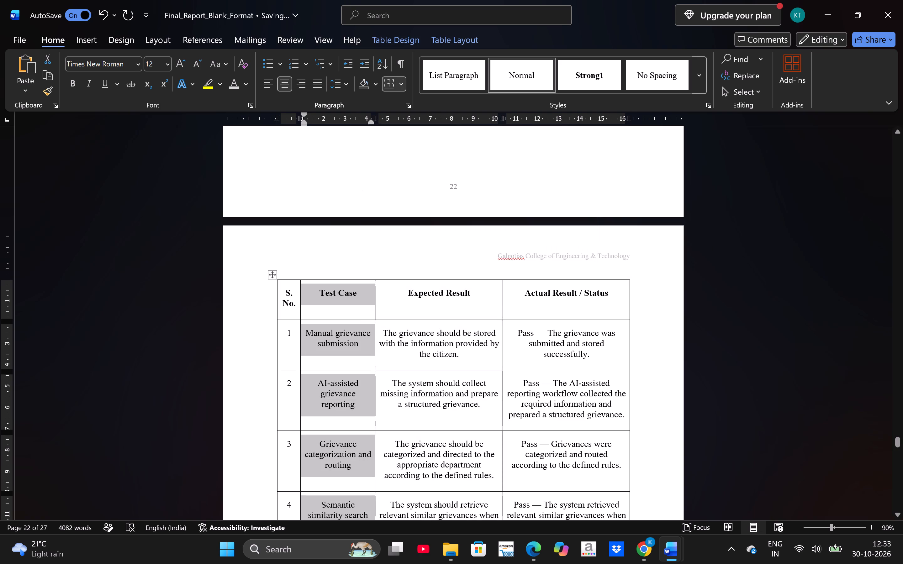
key(BackSpace)
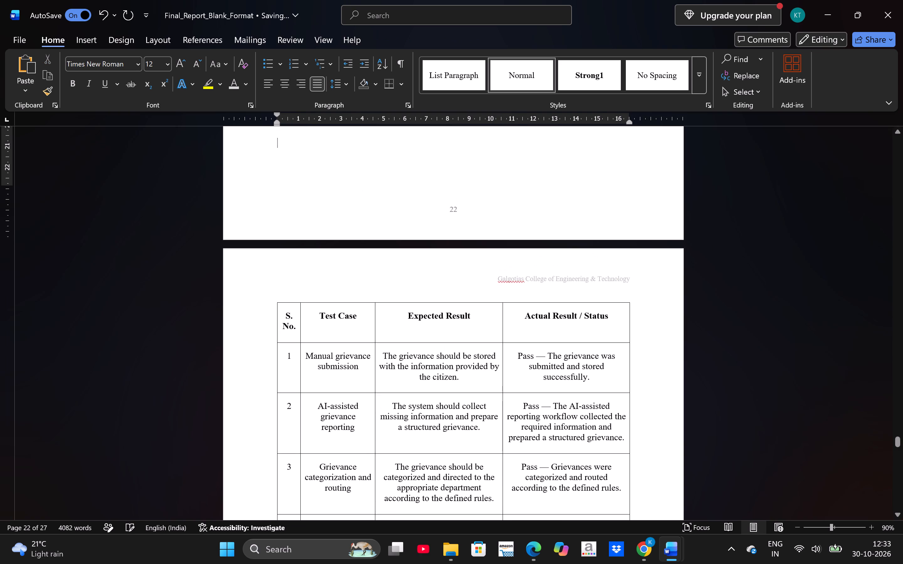
key(BackSpace)
key(Return)
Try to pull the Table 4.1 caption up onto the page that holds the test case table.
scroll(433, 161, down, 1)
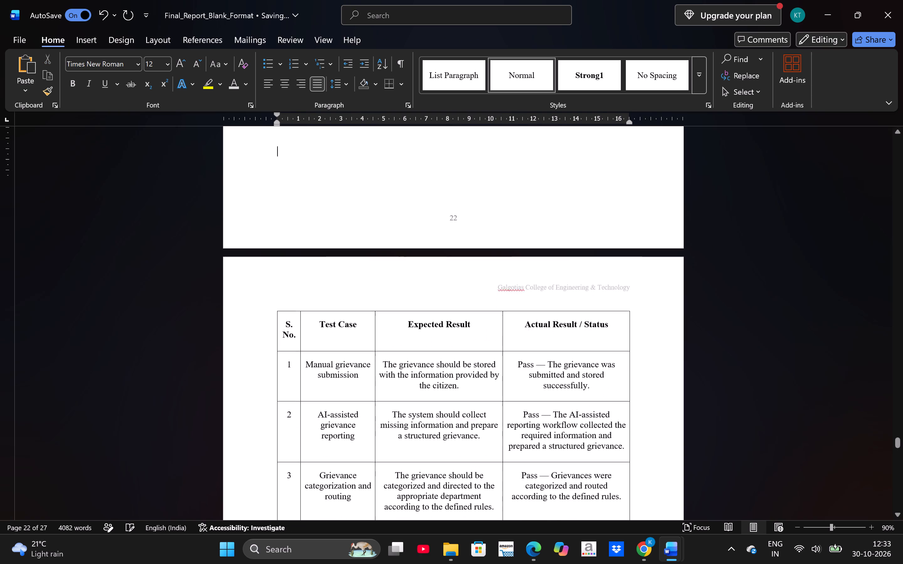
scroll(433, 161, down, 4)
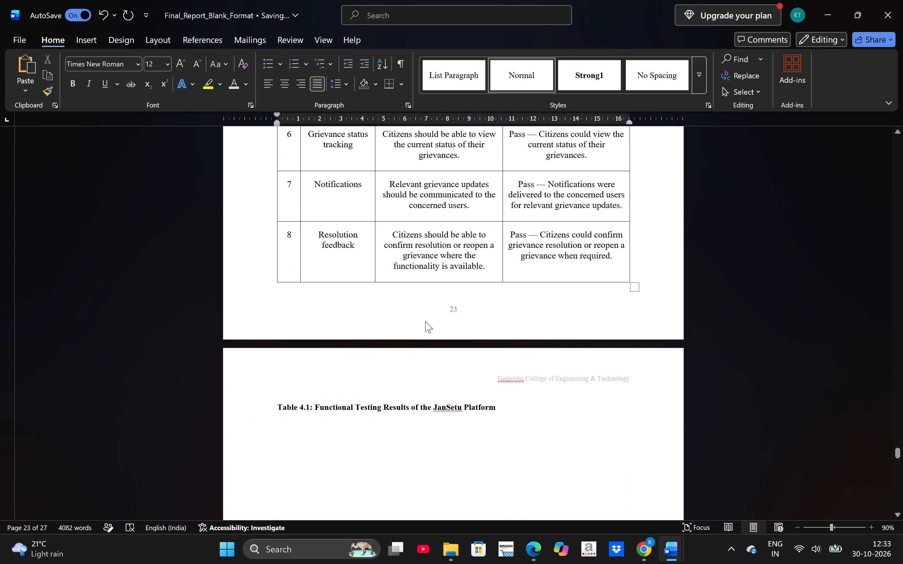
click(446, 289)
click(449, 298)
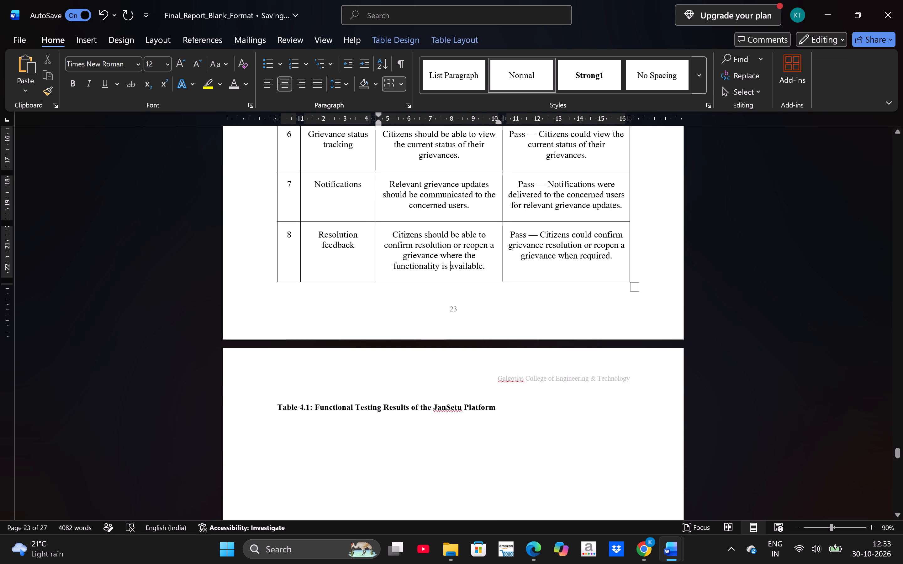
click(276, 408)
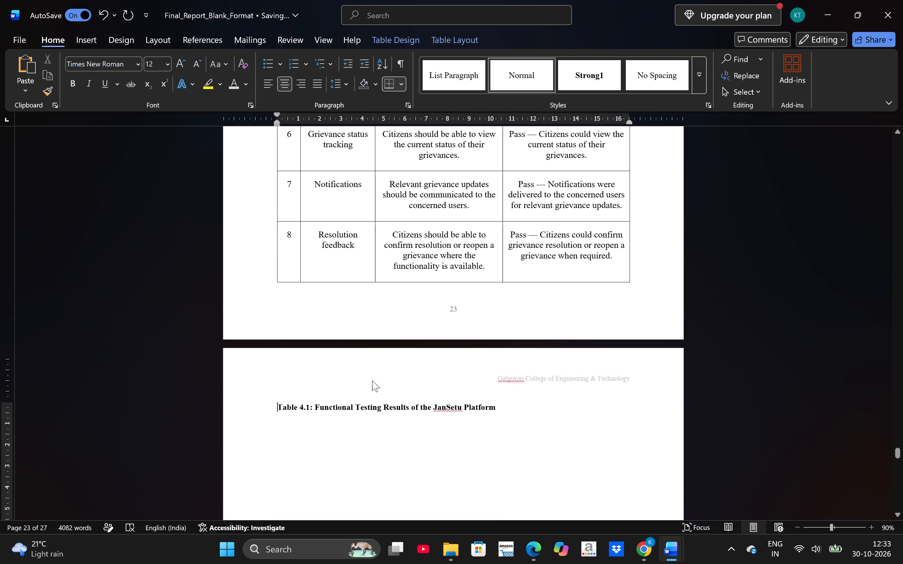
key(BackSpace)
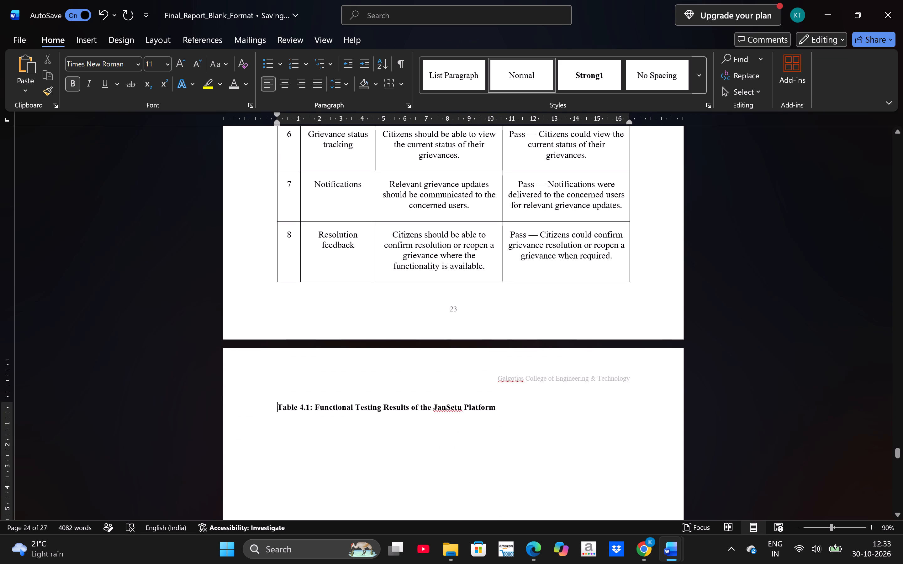
Resize the test case table from its bottom corner, making it slightly wider than the text area.
click(632, 279)
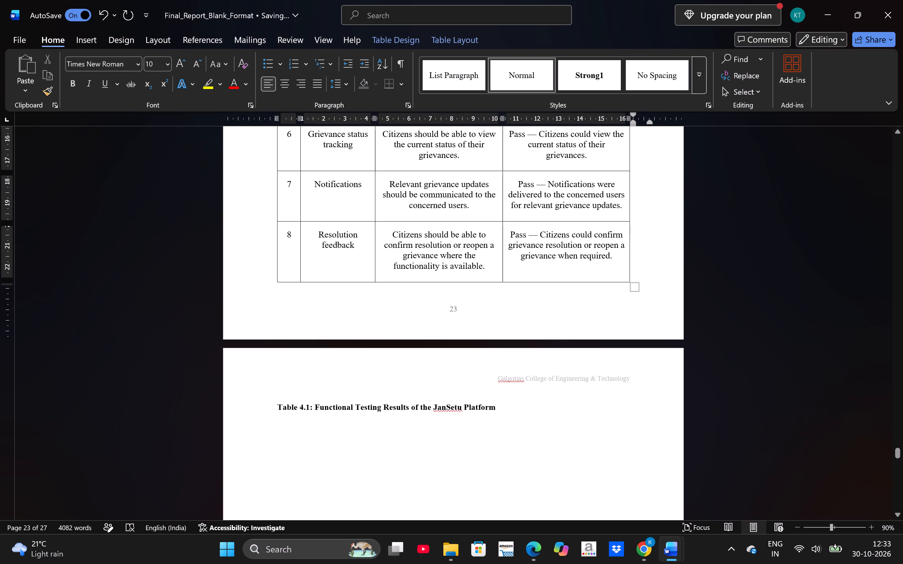
drag(631, 279, 641, 282)
click(635, 289)
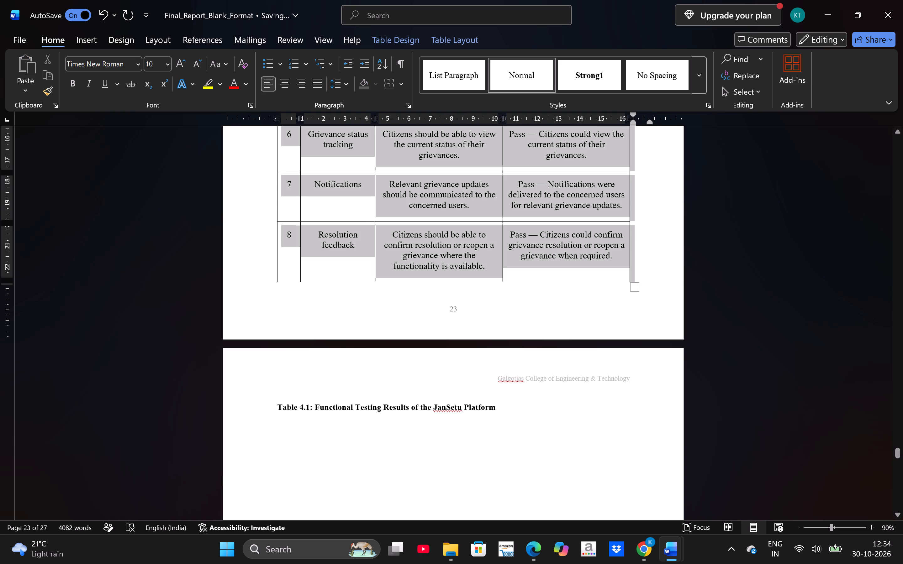
drag(636, 290, 647, 295)
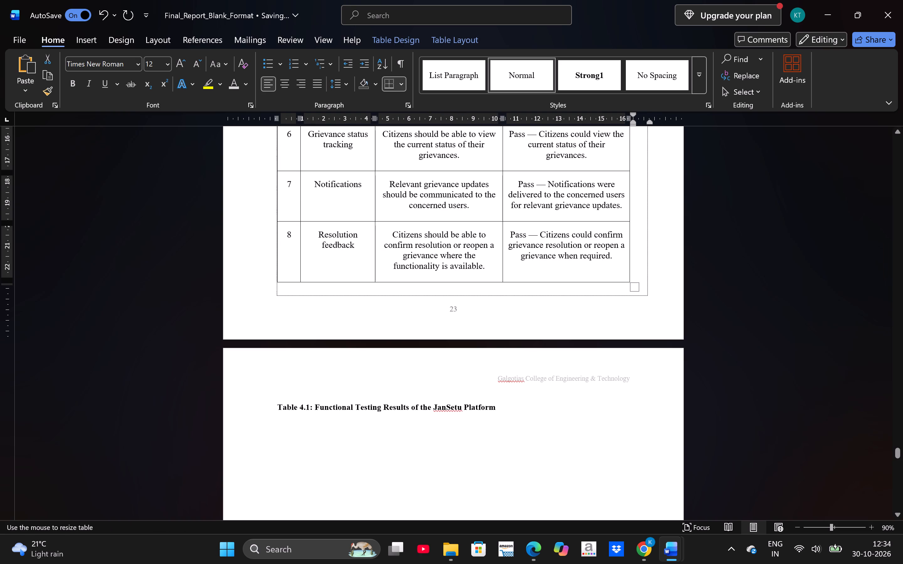
drag(647, 295, 643, 281)
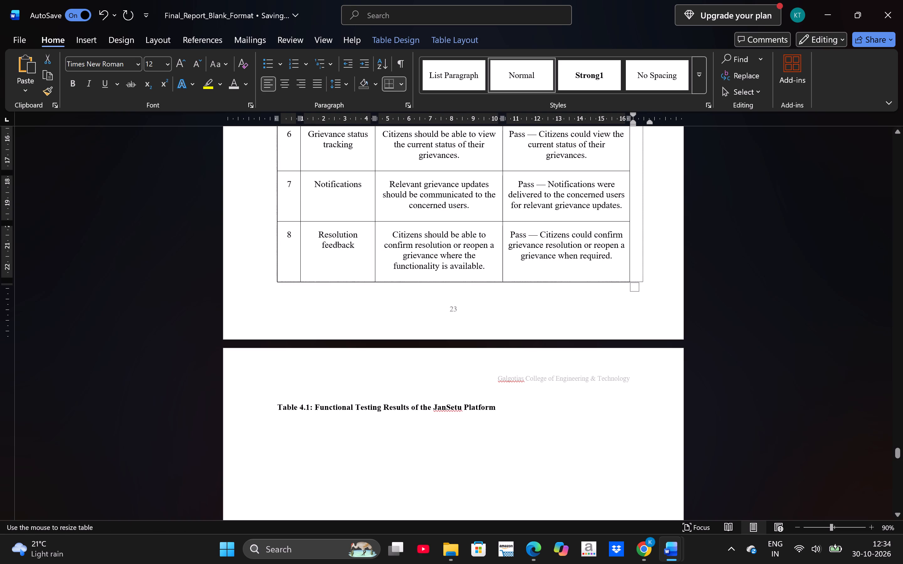
drag(643, 281, 641, 277)
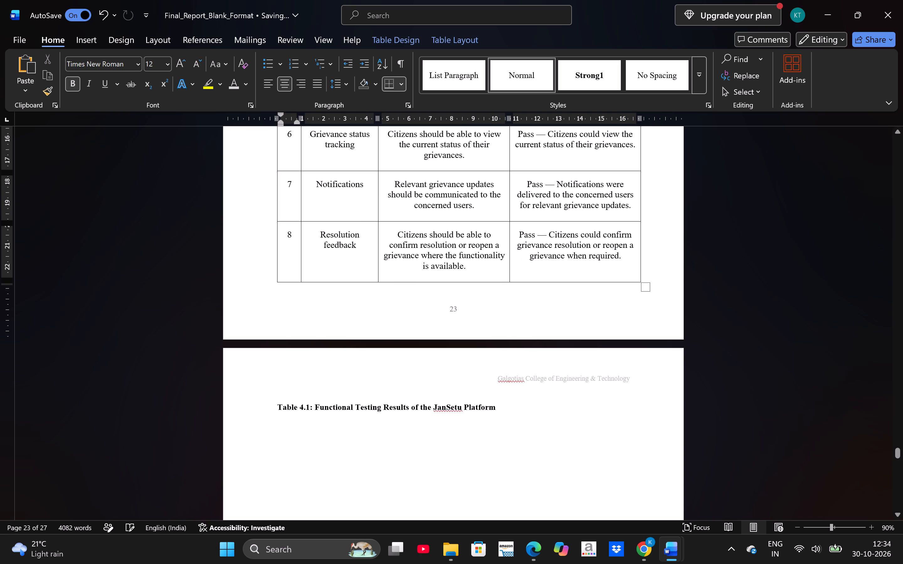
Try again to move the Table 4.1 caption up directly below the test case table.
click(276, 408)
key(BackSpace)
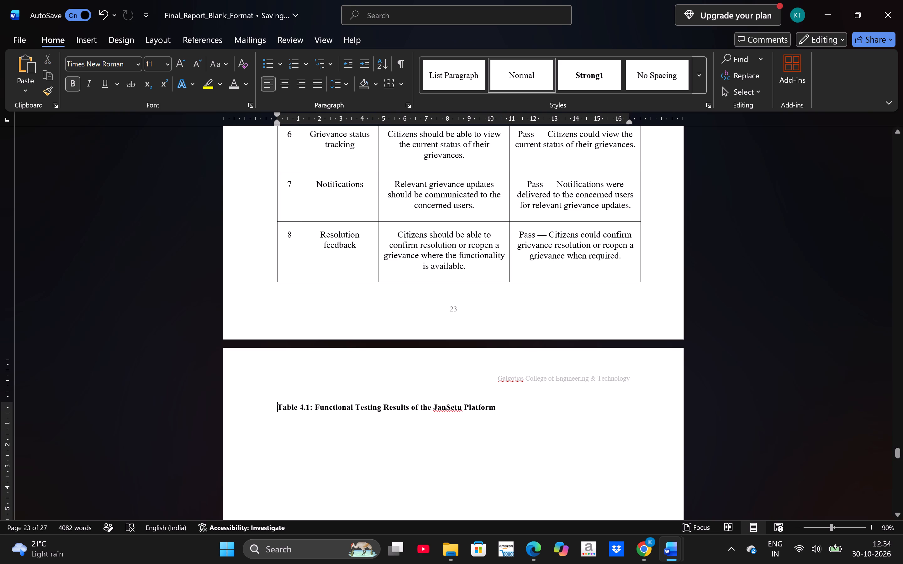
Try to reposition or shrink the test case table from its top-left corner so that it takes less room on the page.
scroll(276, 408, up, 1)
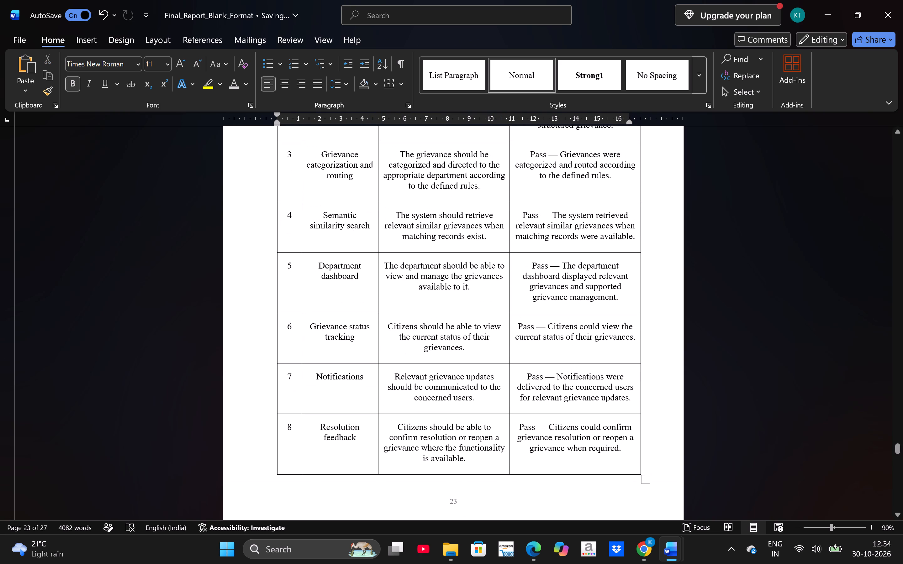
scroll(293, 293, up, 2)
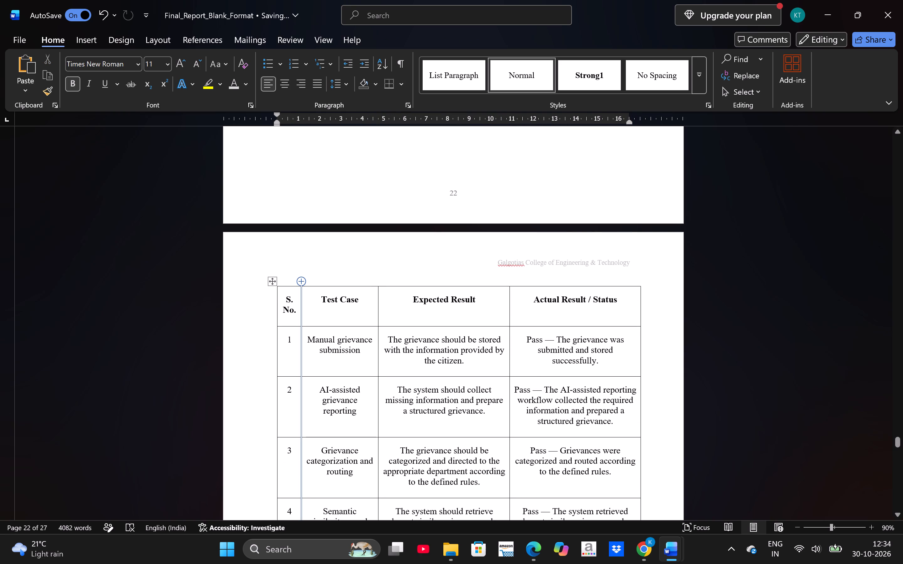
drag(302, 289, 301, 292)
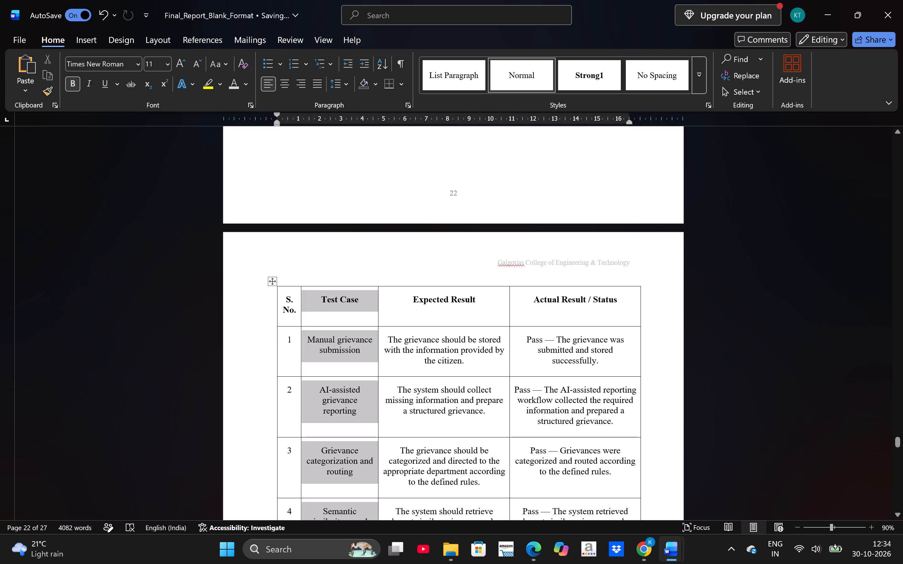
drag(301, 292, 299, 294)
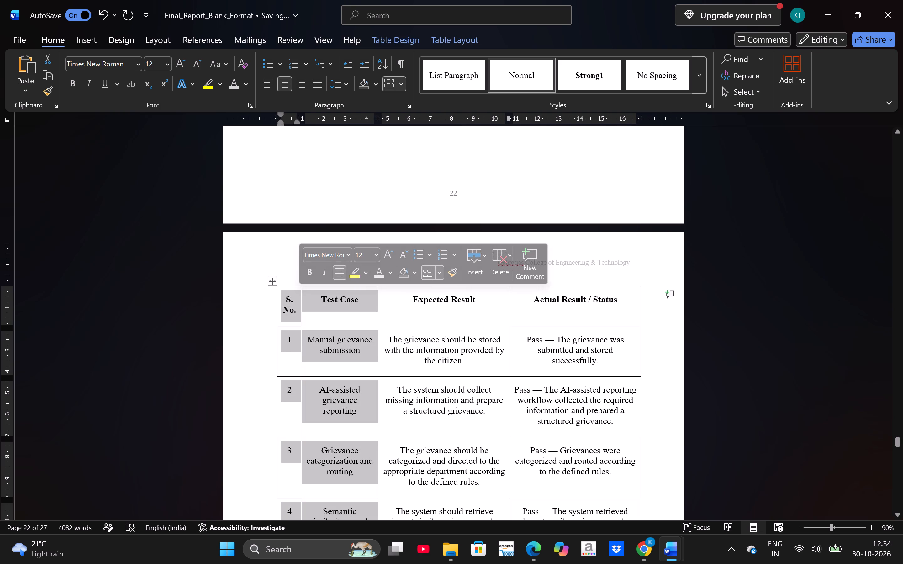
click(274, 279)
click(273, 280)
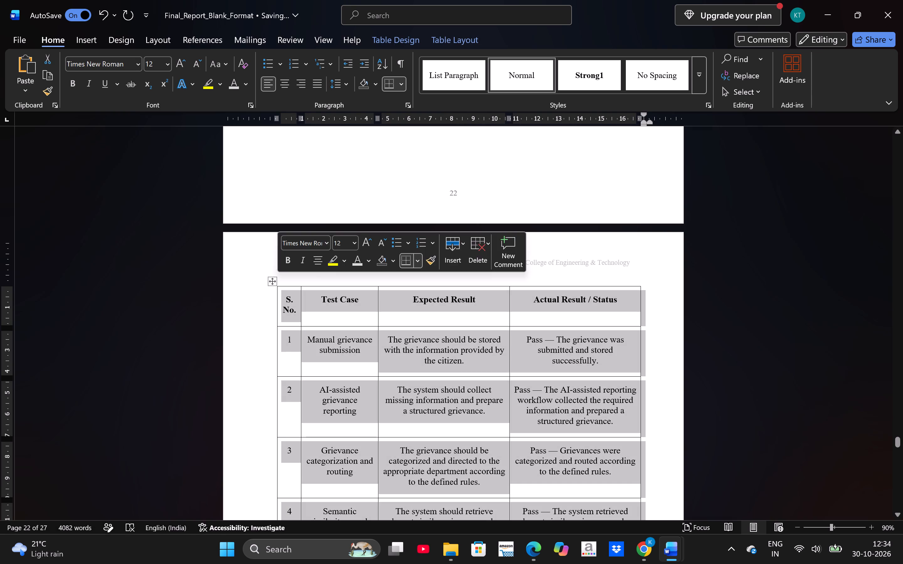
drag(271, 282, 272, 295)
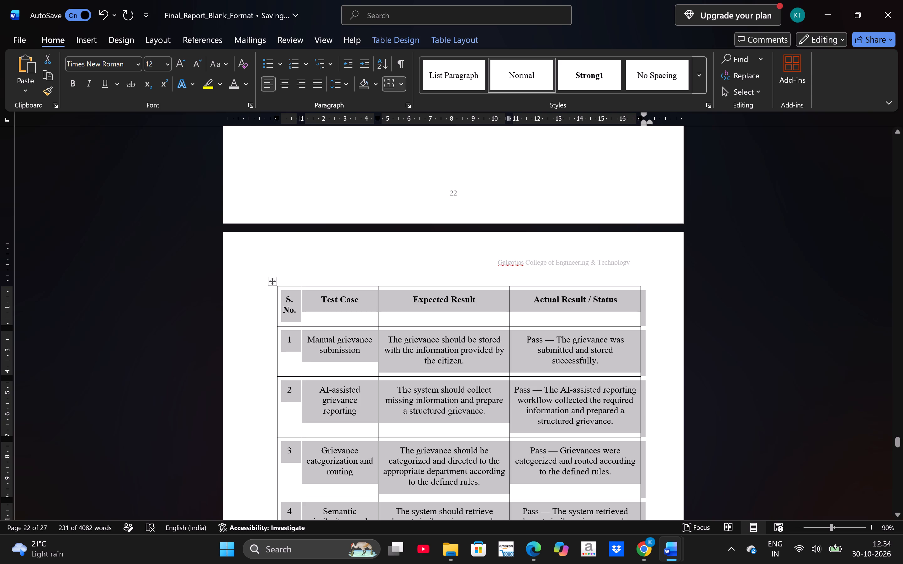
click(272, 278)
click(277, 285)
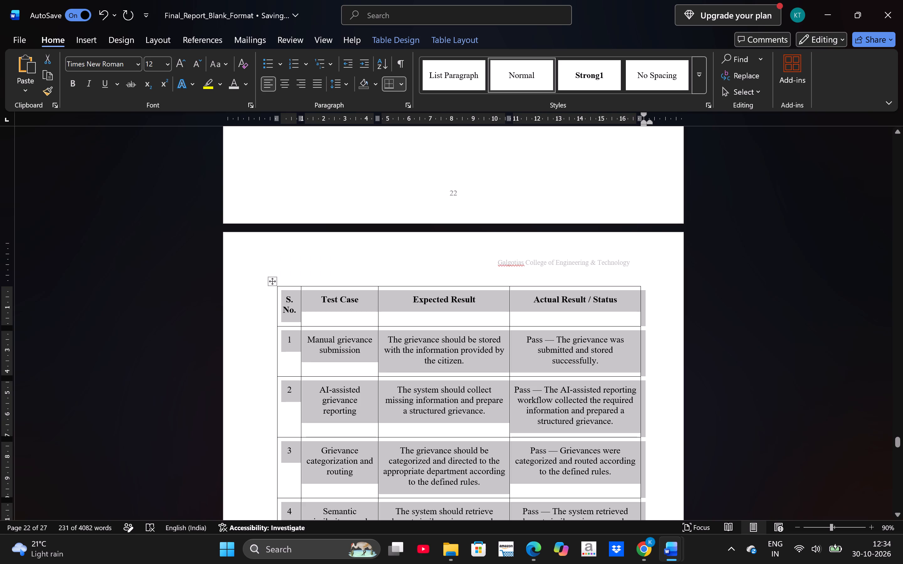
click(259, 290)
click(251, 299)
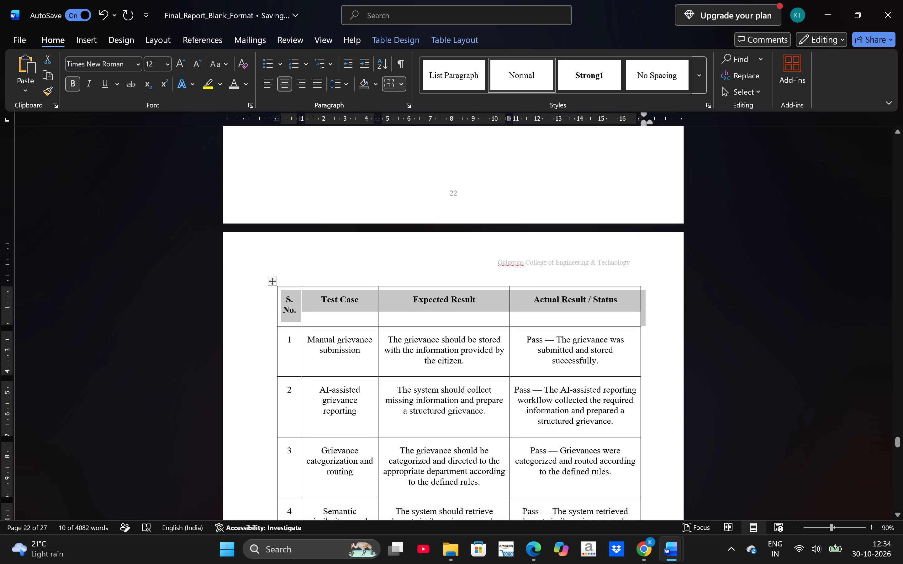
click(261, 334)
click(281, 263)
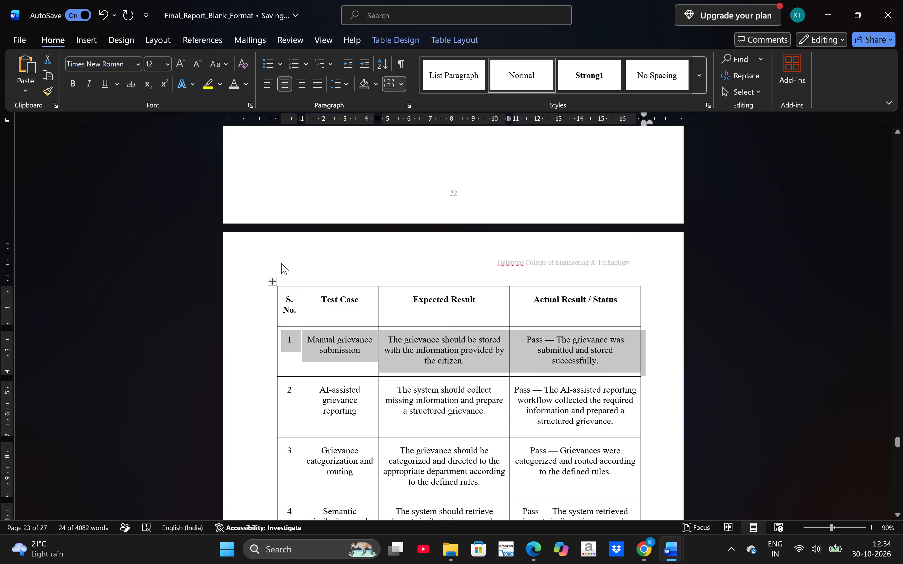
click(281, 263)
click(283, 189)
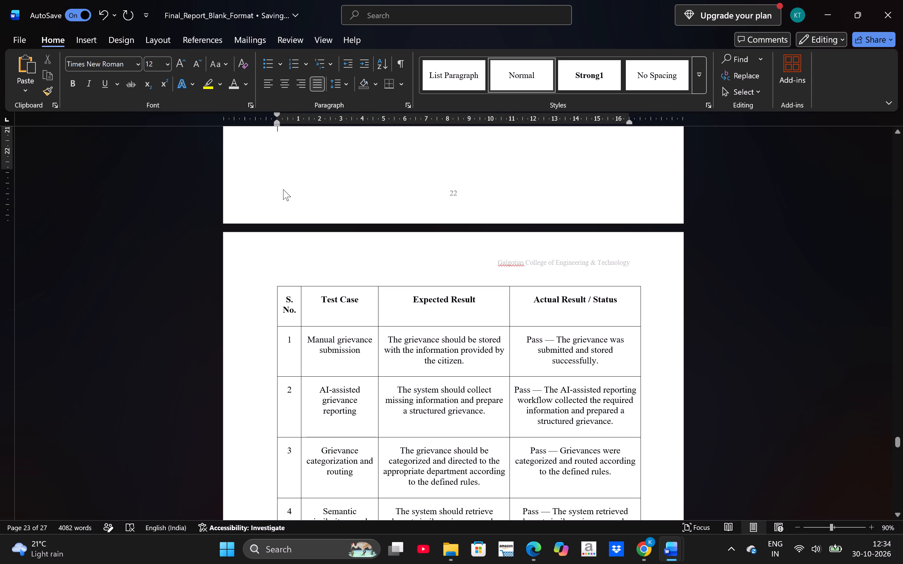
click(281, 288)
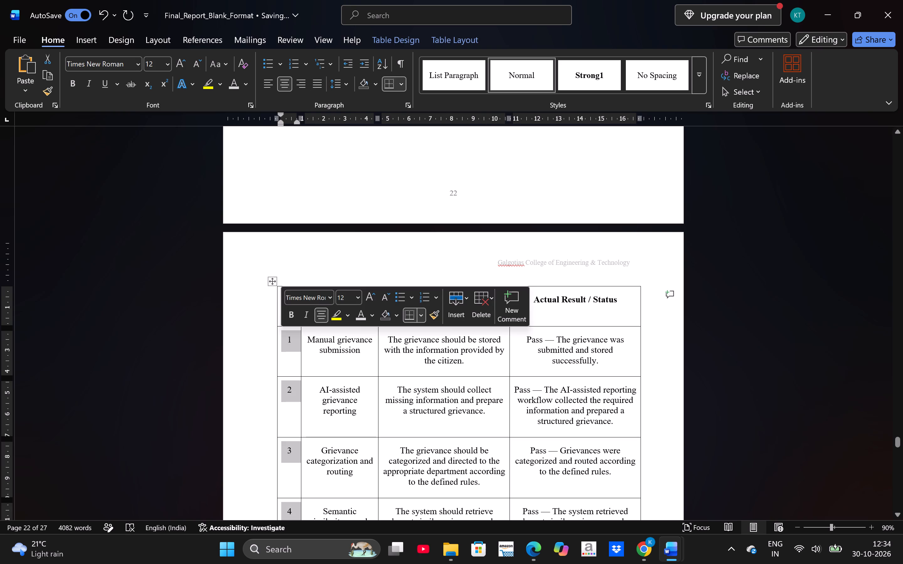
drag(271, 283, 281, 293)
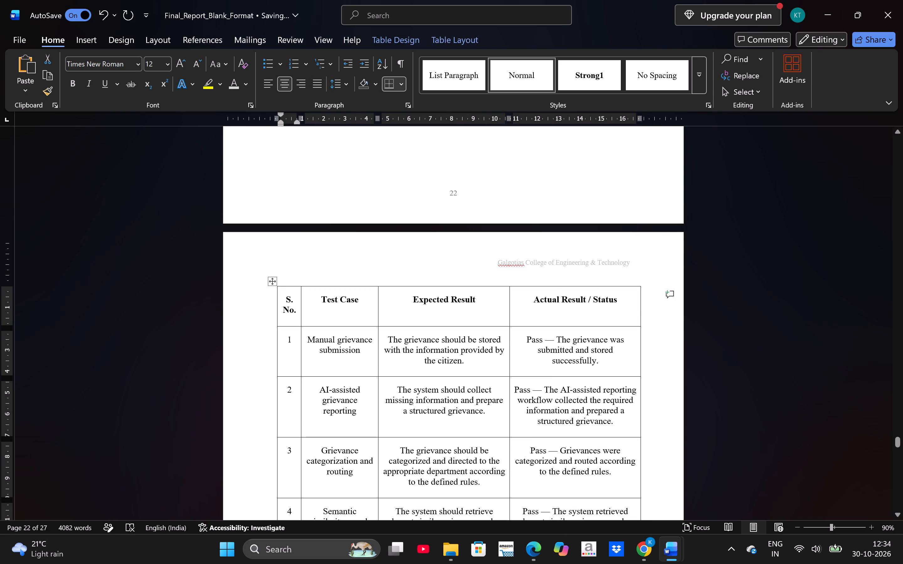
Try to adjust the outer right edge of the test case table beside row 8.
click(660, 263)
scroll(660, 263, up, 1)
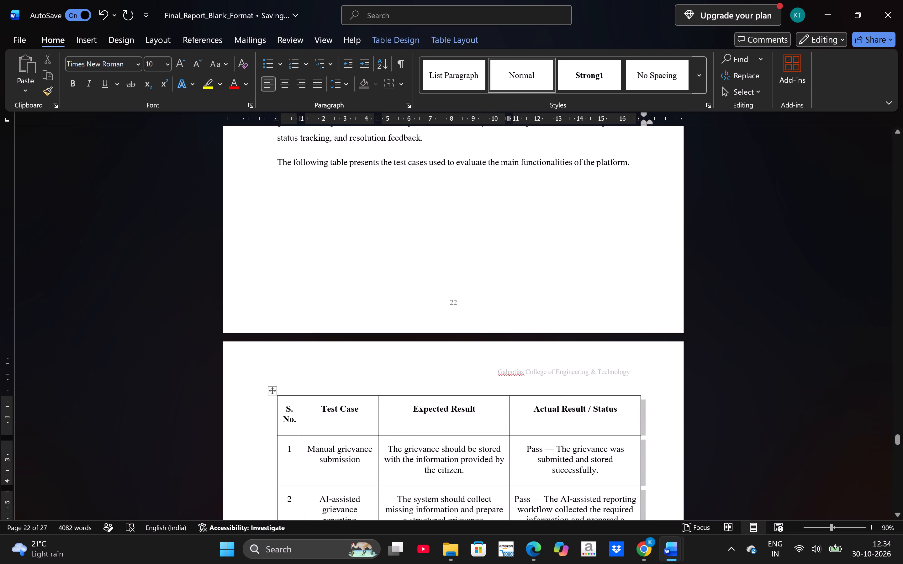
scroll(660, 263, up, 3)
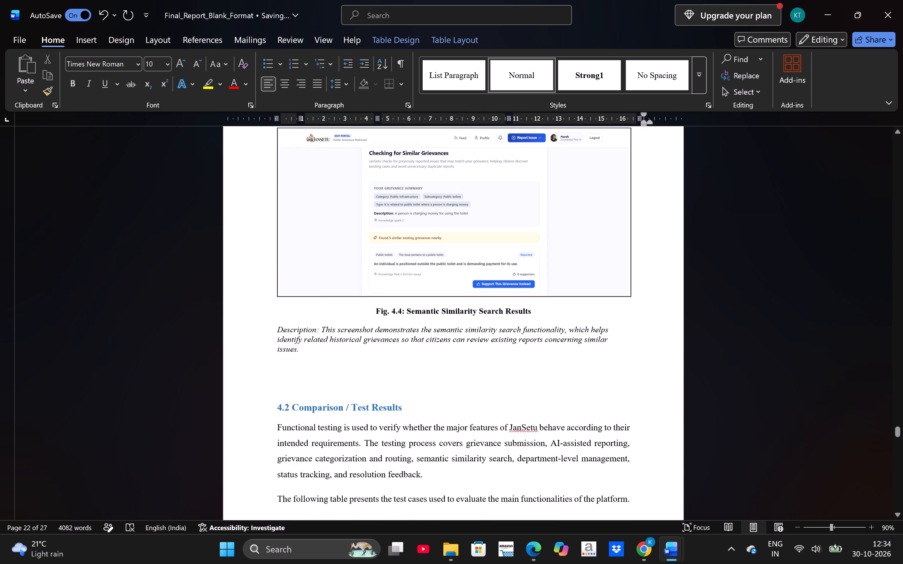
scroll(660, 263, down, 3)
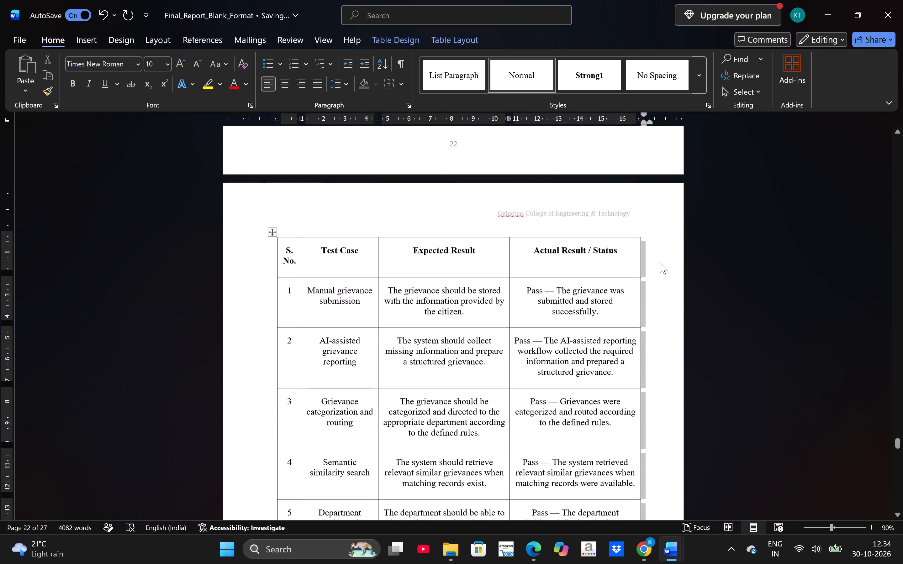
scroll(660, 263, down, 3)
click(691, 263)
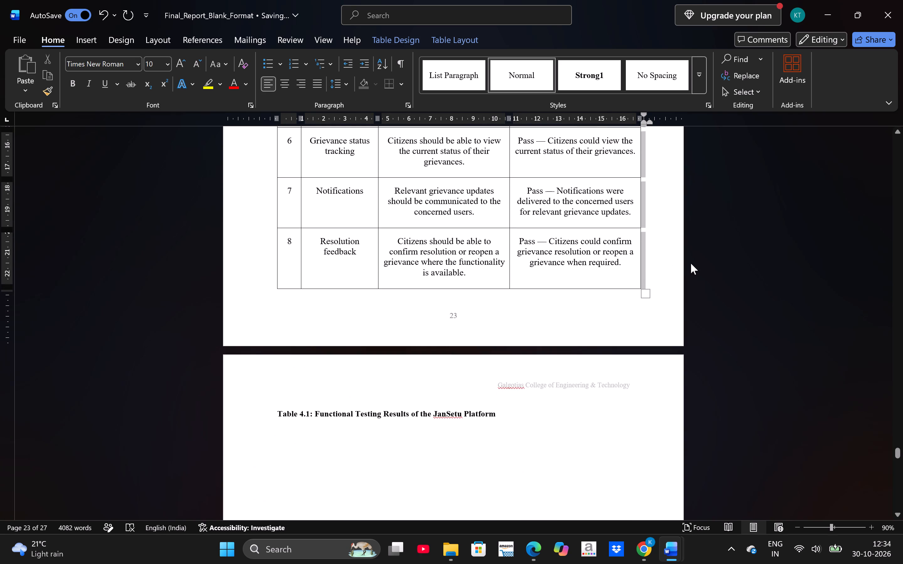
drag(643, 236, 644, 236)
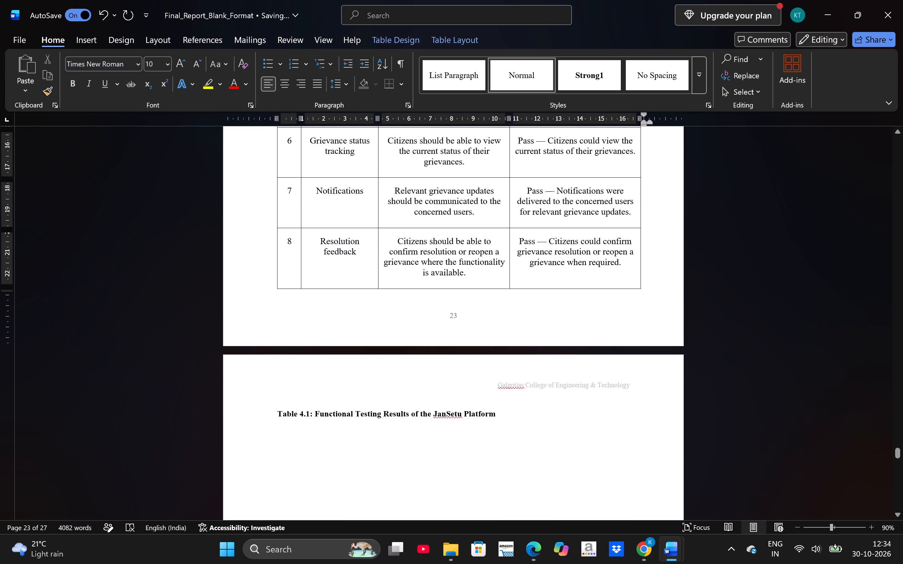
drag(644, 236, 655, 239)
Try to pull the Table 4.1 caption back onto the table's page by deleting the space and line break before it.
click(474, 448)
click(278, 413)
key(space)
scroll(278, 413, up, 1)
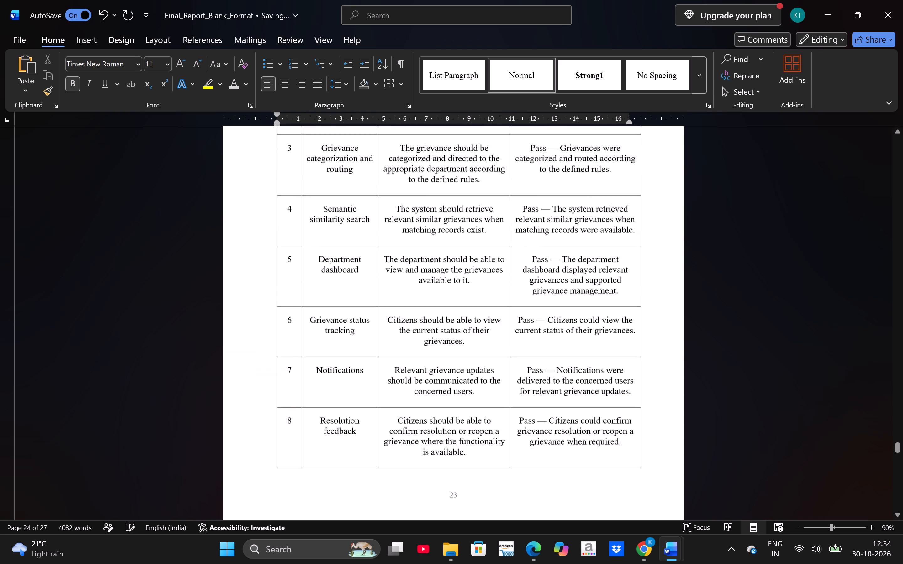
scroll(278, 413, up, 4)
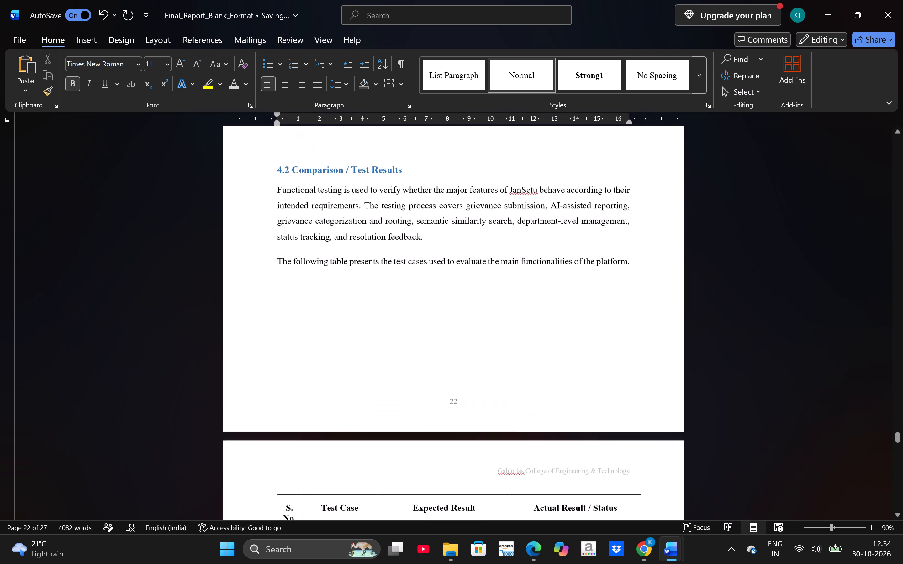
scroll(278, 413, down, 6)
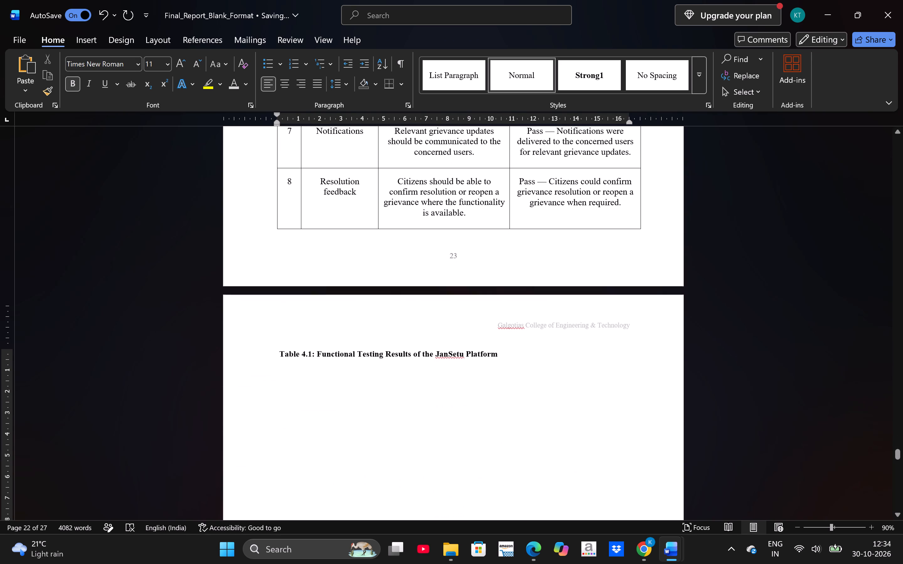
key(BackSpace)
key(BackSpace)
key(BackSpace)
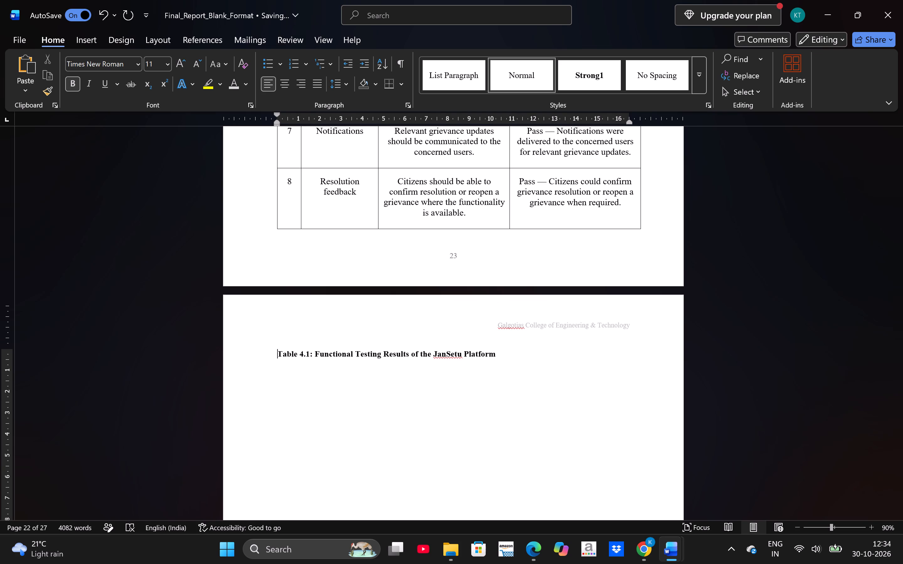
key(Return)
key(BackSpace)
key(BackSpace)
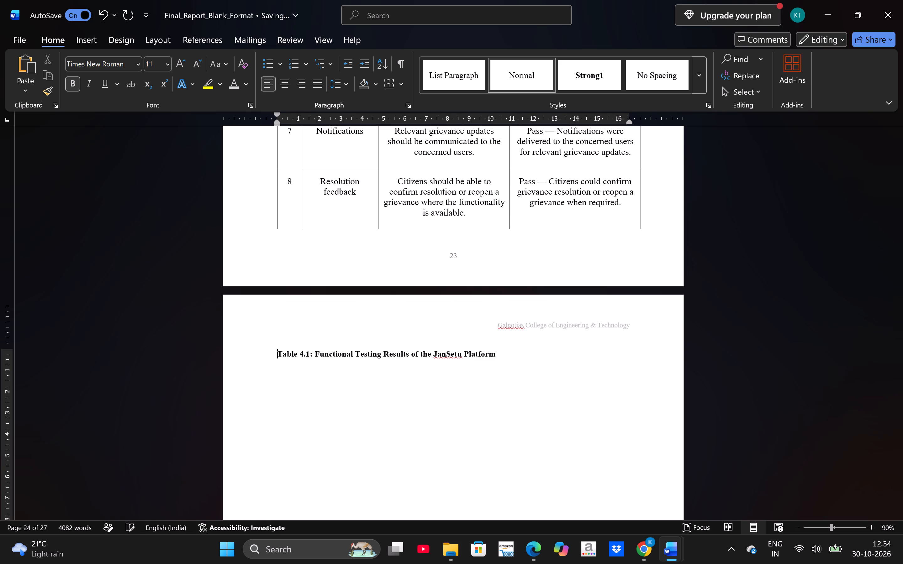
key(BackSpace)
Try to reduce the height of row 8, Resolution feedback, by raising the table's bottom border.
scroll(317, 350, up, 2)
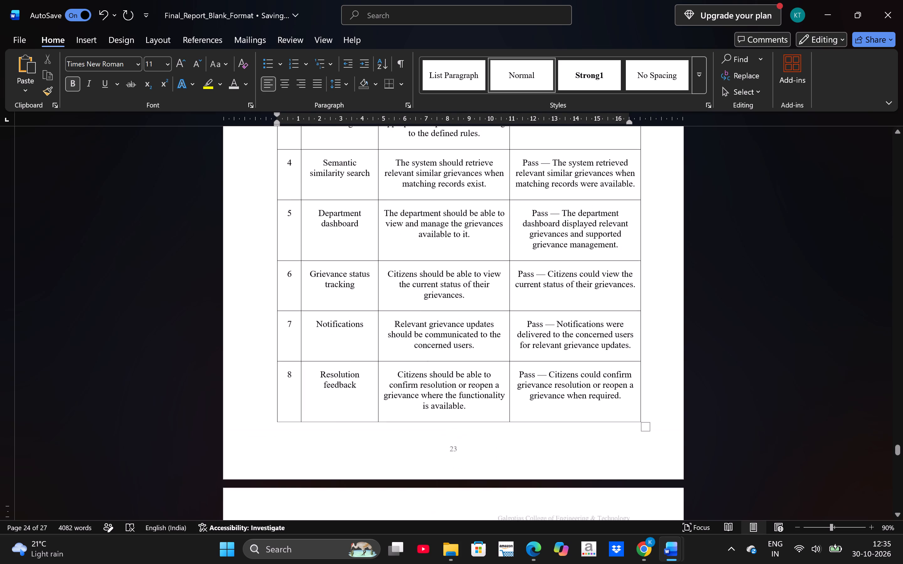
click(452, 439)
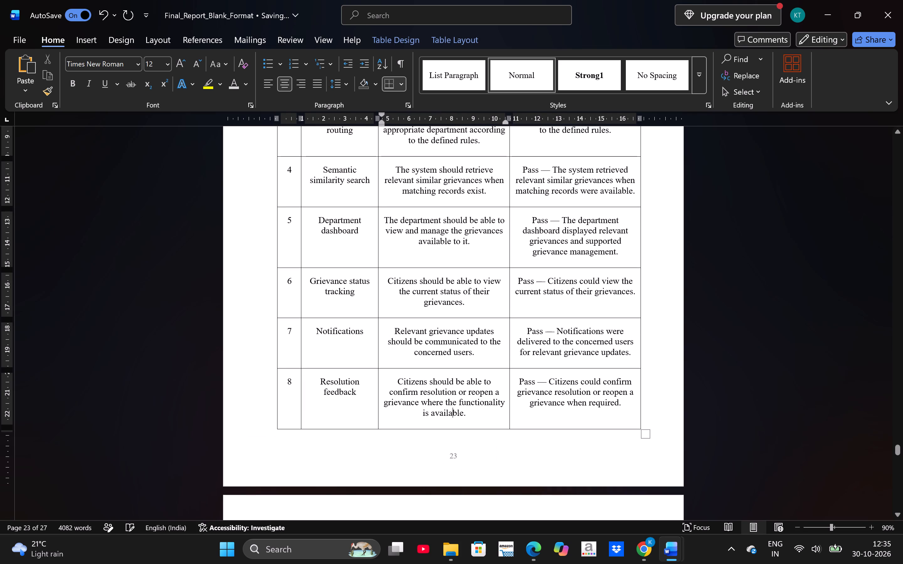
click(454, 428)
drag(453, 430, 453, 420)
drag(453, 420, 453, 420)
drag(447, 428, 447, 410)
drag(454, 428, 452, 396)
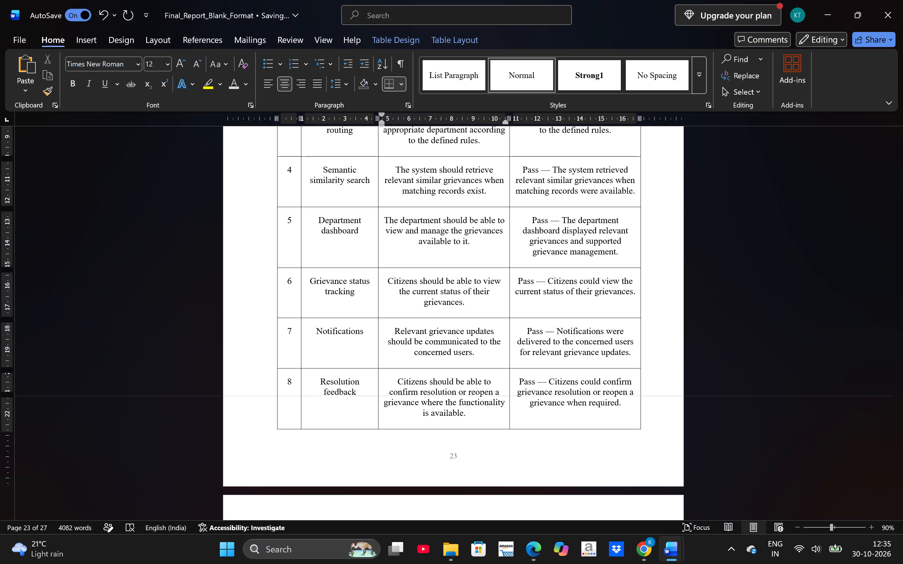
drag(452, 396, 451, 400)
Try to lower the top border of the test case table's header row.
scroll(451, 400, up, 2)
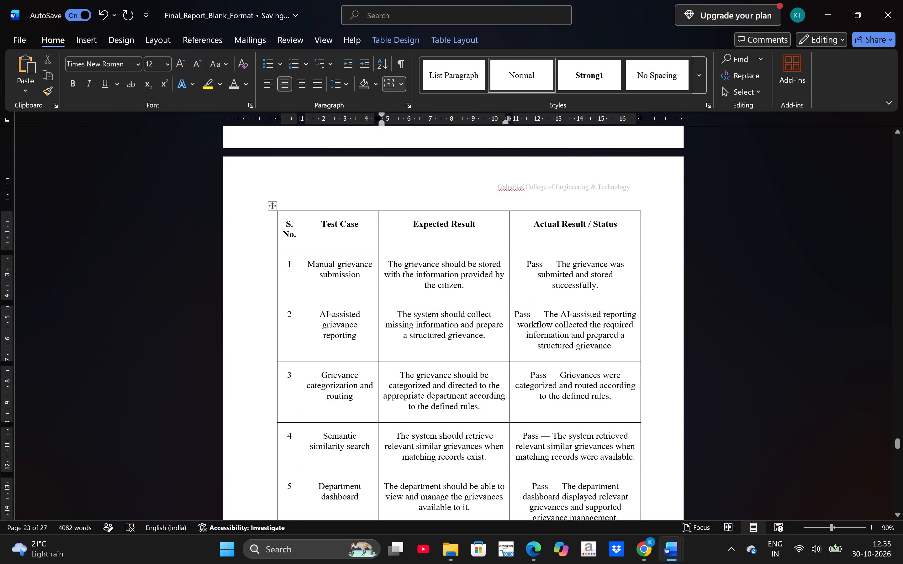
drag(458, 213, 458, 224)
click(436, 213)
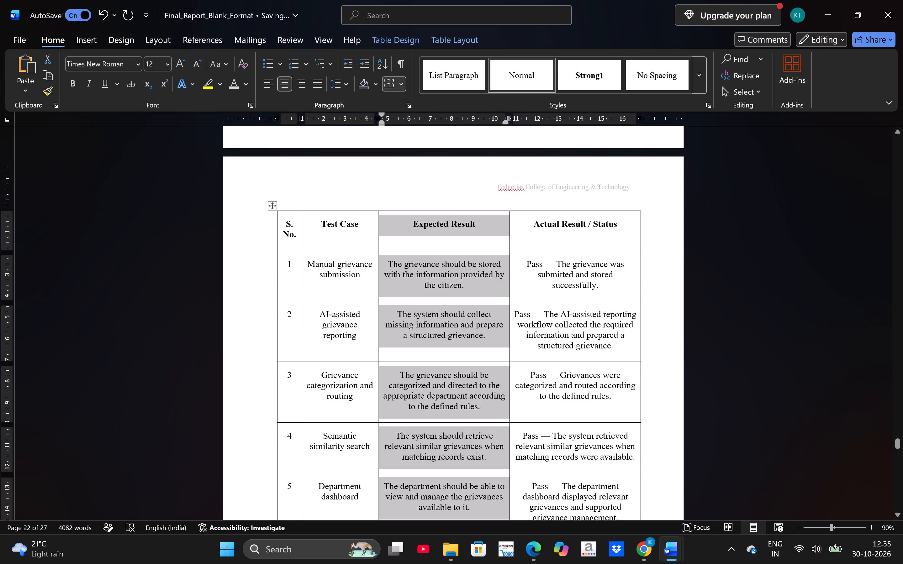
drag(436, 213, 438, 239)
Move the whole test case table slightly upward on its page, closer to the page header, making room for the Table 4.1 caption.
click(211, 249)
click(265, 210)
drag(273, 204, 285, 221)
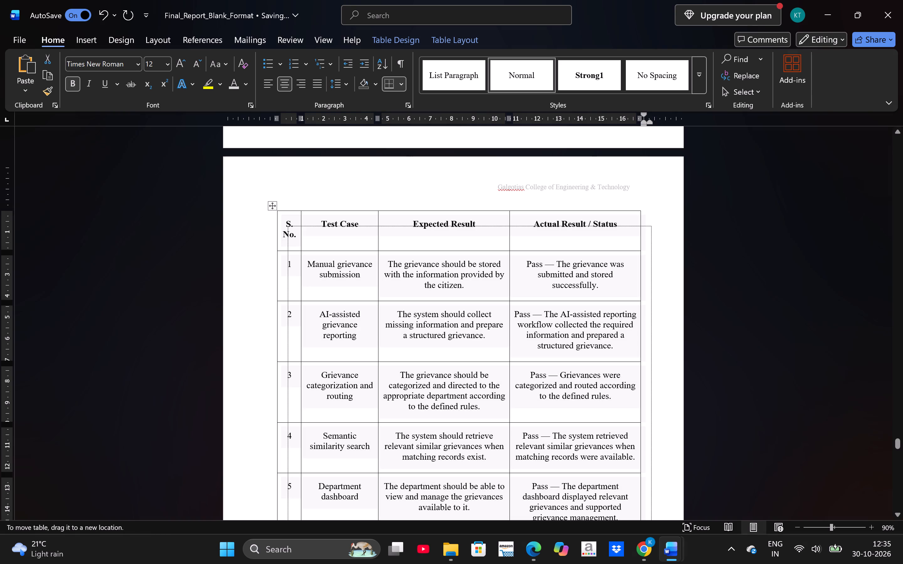
drag(285, 221, 271, 196)
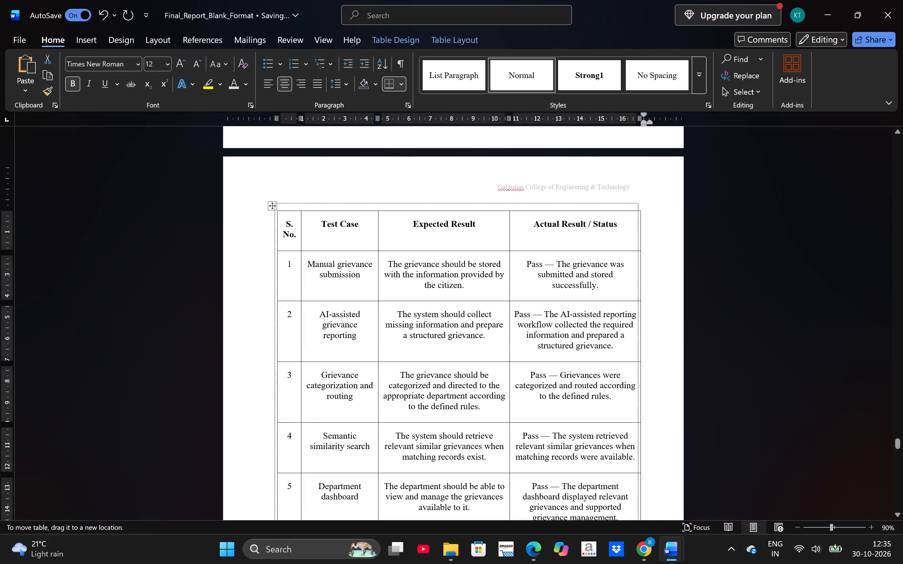
drag(271, 196, 272, 194)
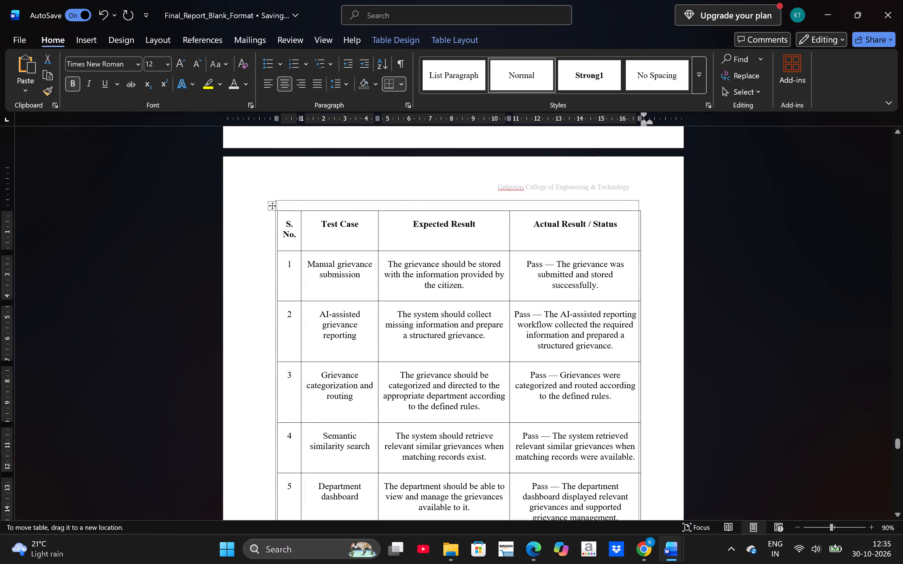
drag(272, 194, 273, 193)
Centre the Table 4.1 caption, Functional Testing Results of the JanSetu Platform, beneath the test case table.
scroll(260, 305, down, 1)
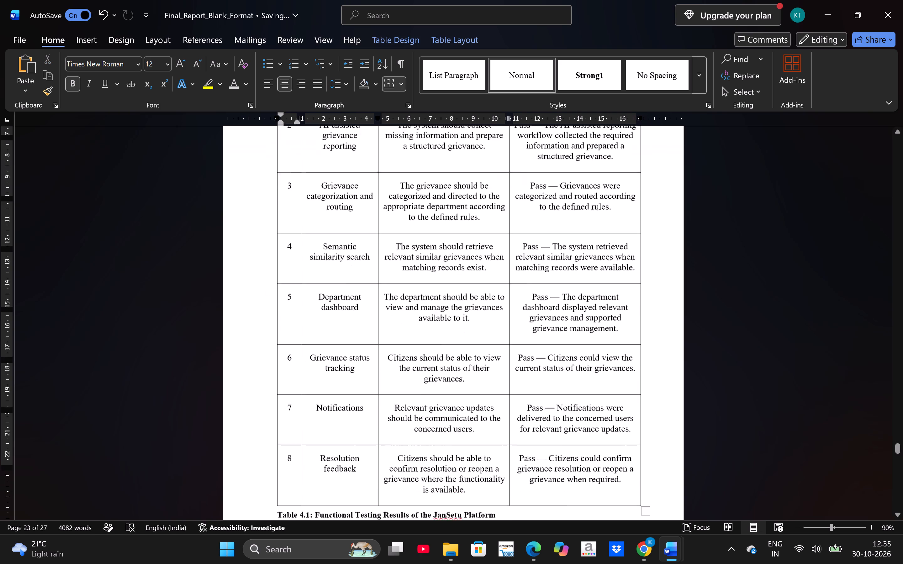
scroll(260, 305, down, 2)
click(277, 297)
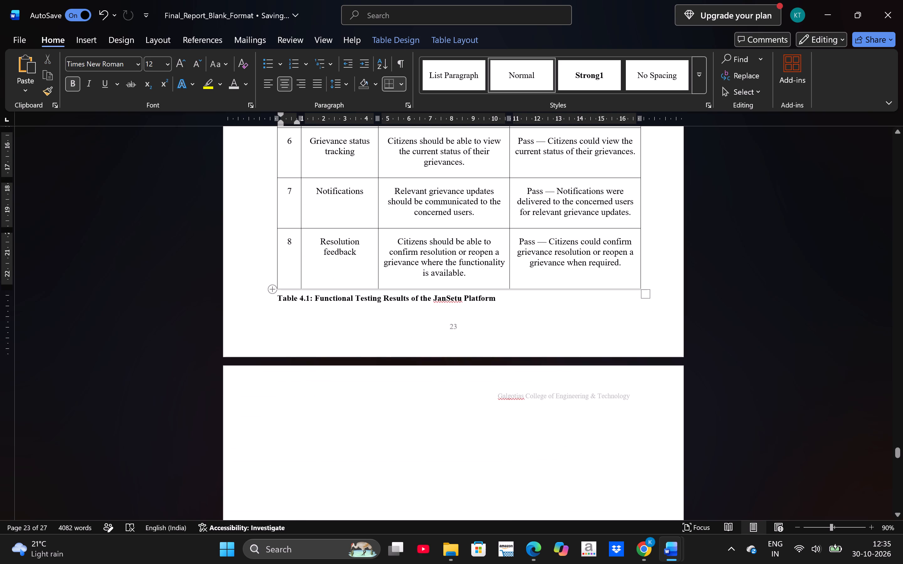
key(space)
key(space)
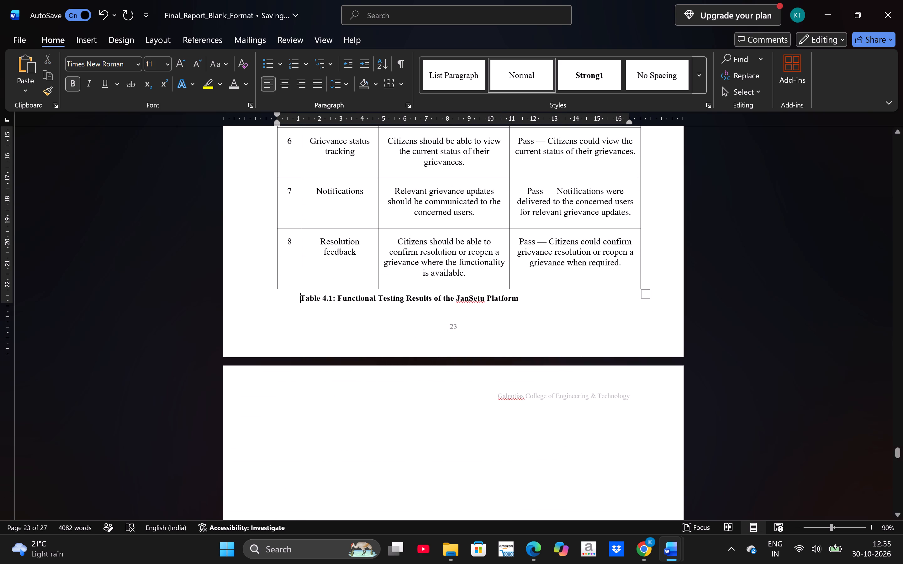
click(282, 84)
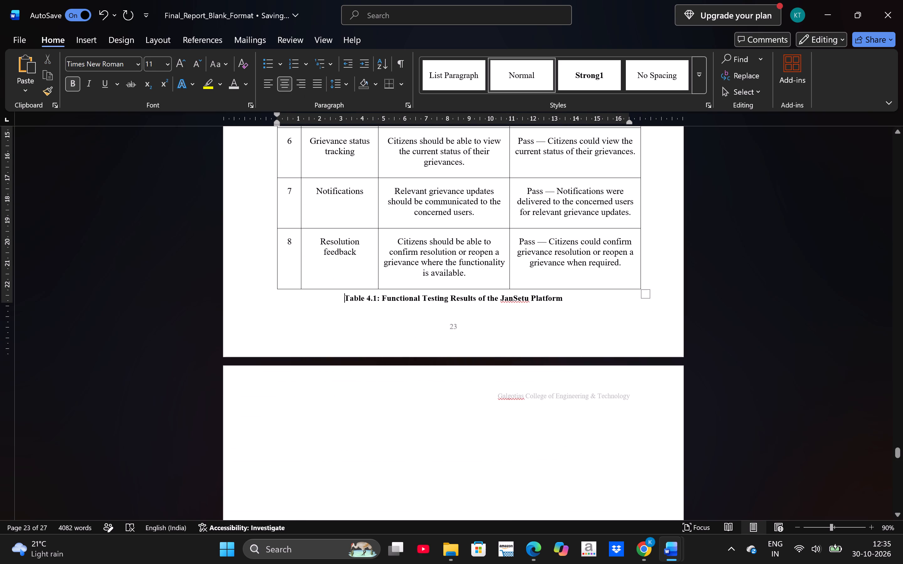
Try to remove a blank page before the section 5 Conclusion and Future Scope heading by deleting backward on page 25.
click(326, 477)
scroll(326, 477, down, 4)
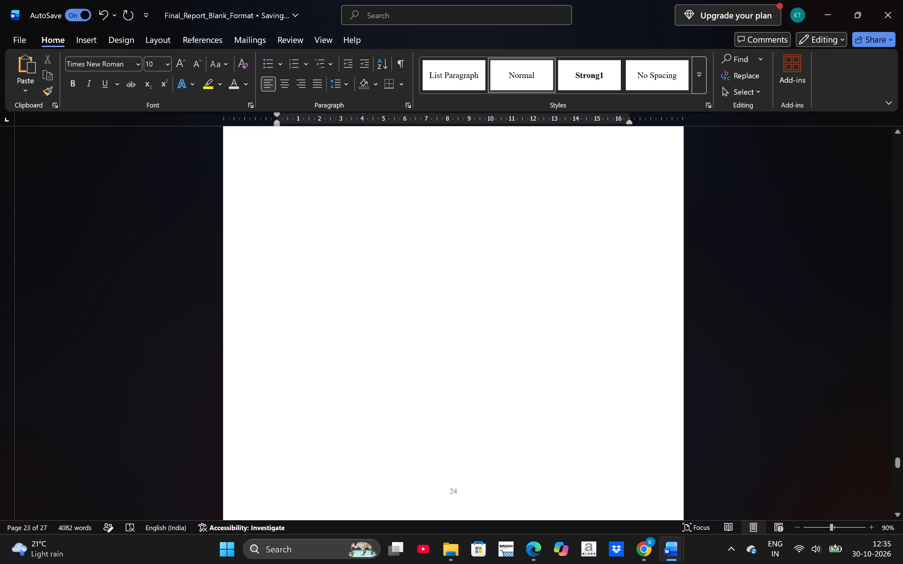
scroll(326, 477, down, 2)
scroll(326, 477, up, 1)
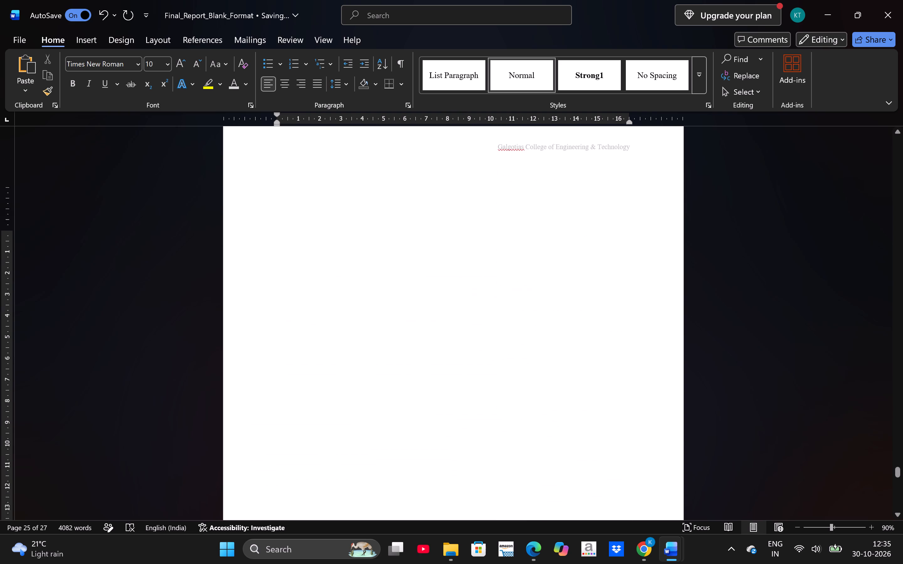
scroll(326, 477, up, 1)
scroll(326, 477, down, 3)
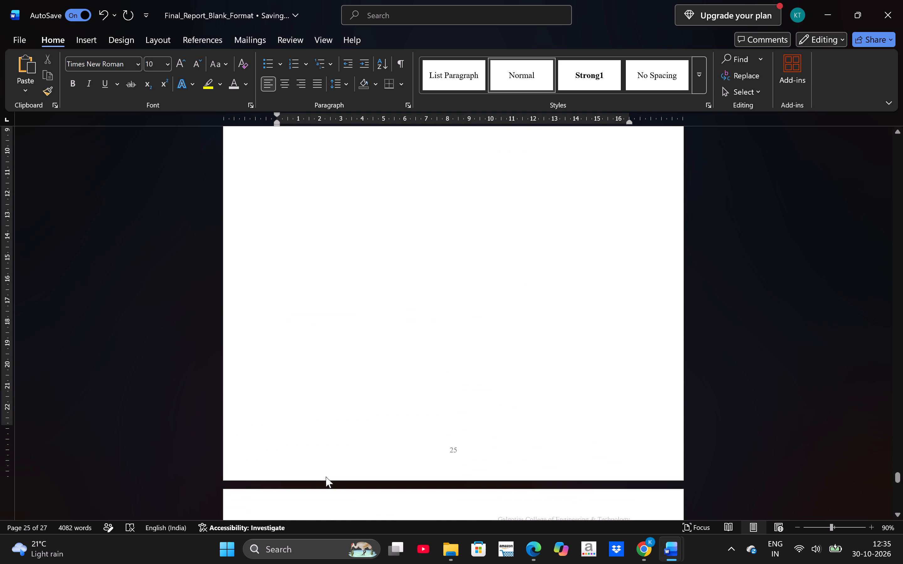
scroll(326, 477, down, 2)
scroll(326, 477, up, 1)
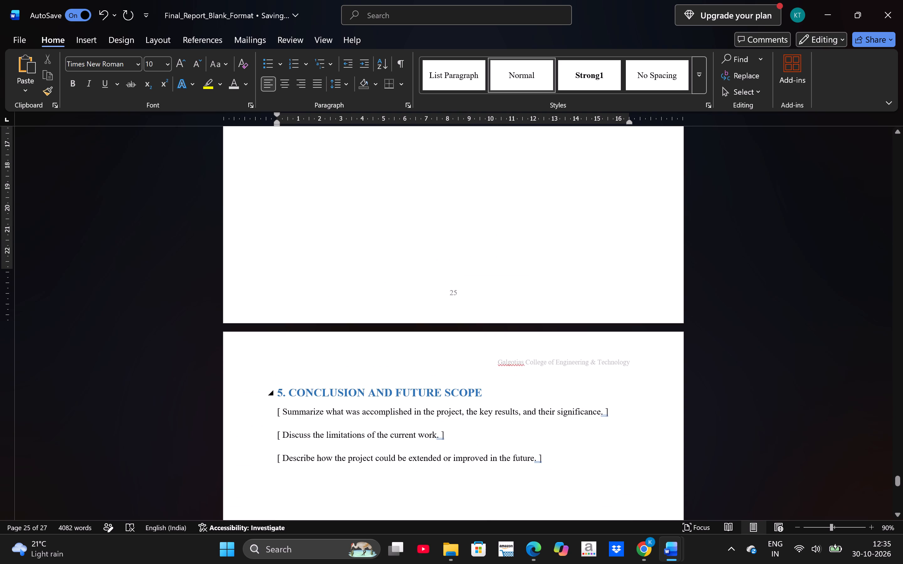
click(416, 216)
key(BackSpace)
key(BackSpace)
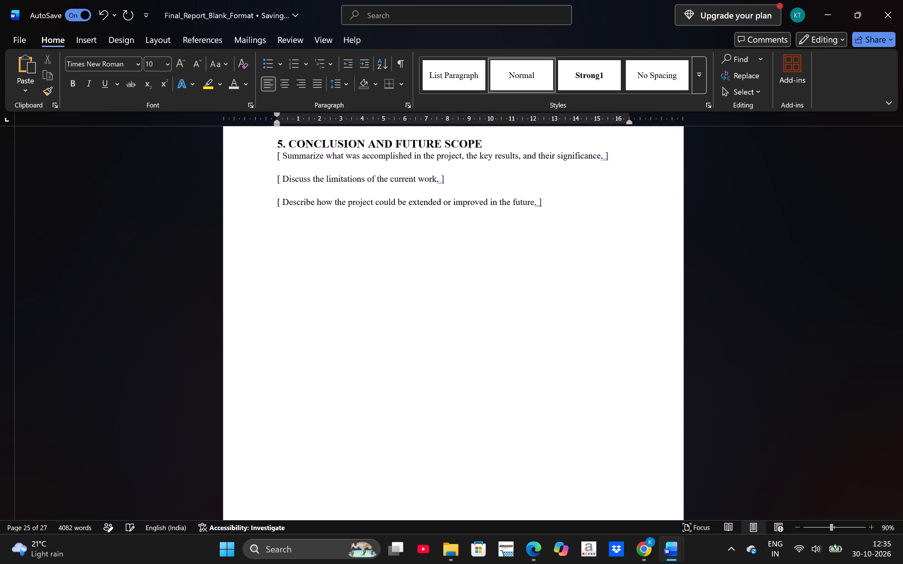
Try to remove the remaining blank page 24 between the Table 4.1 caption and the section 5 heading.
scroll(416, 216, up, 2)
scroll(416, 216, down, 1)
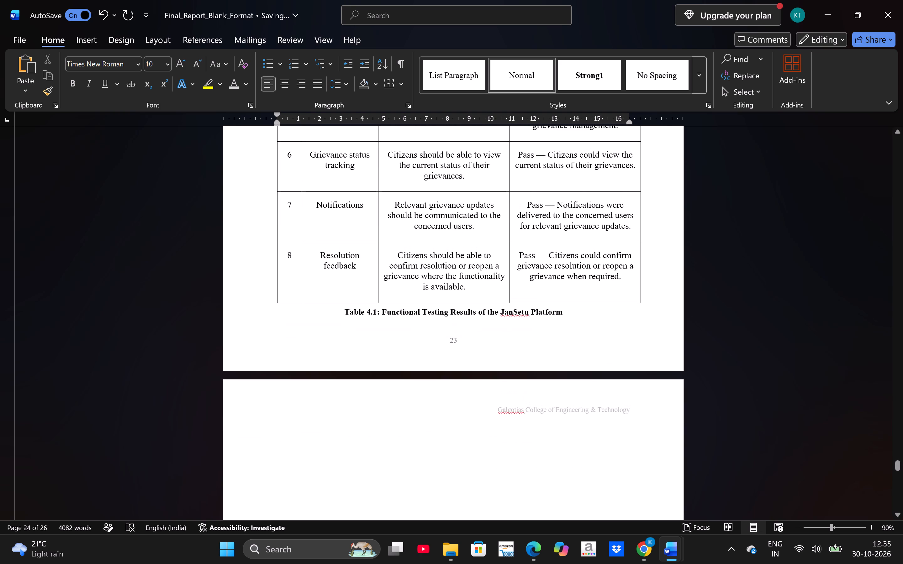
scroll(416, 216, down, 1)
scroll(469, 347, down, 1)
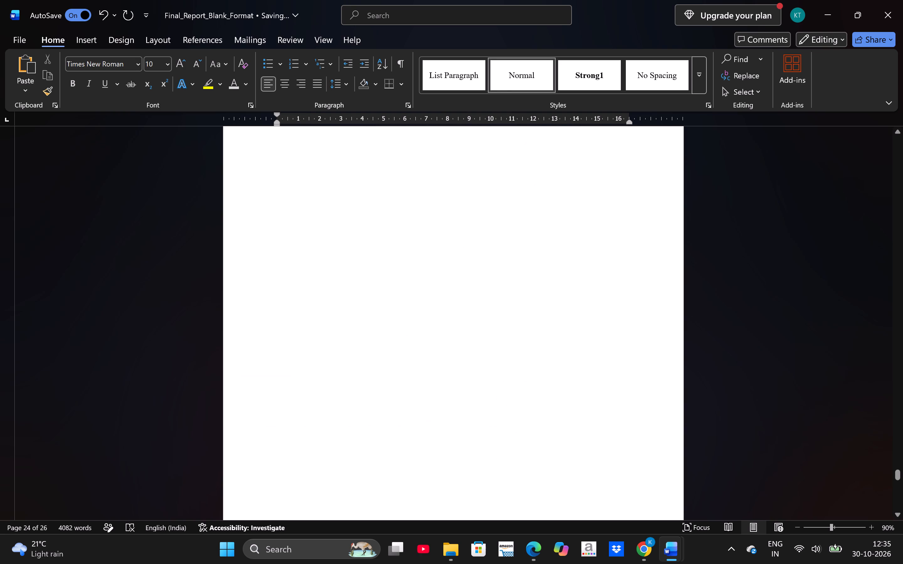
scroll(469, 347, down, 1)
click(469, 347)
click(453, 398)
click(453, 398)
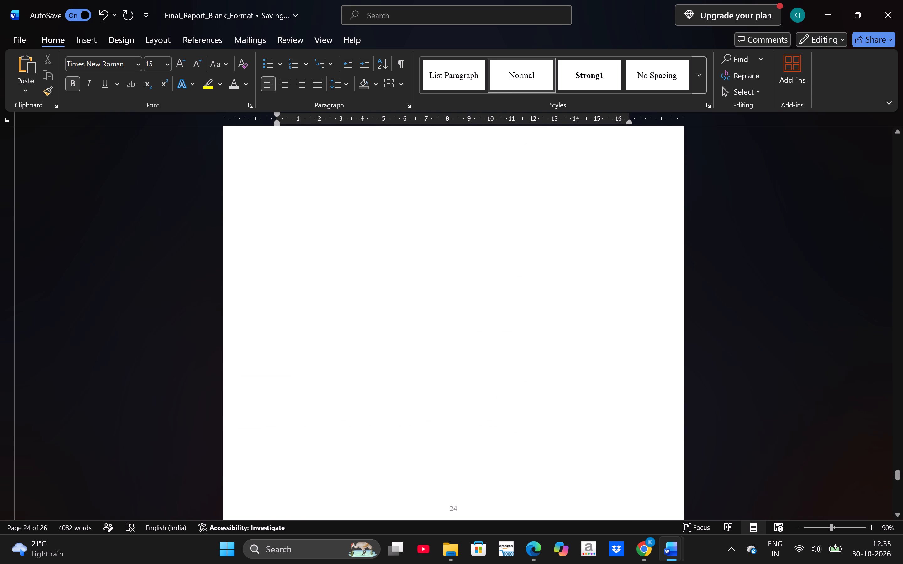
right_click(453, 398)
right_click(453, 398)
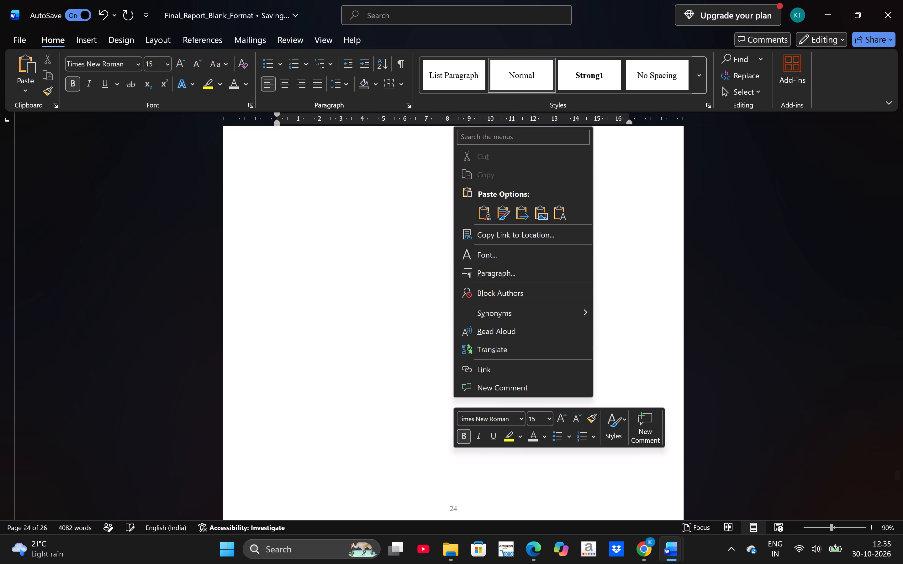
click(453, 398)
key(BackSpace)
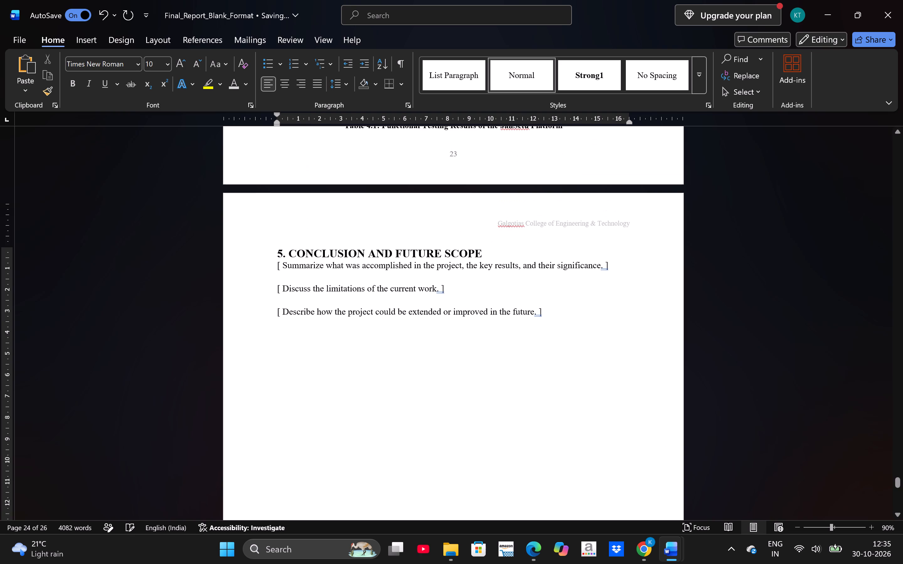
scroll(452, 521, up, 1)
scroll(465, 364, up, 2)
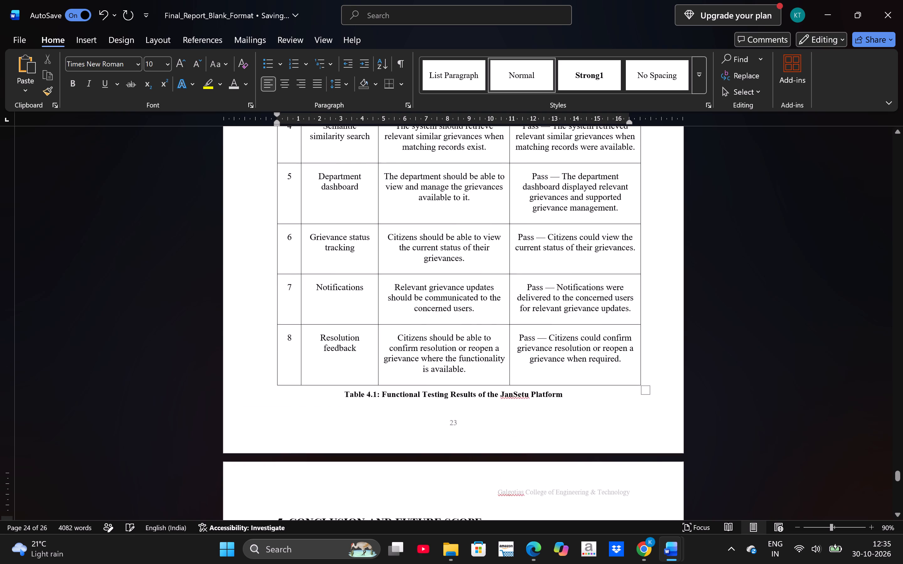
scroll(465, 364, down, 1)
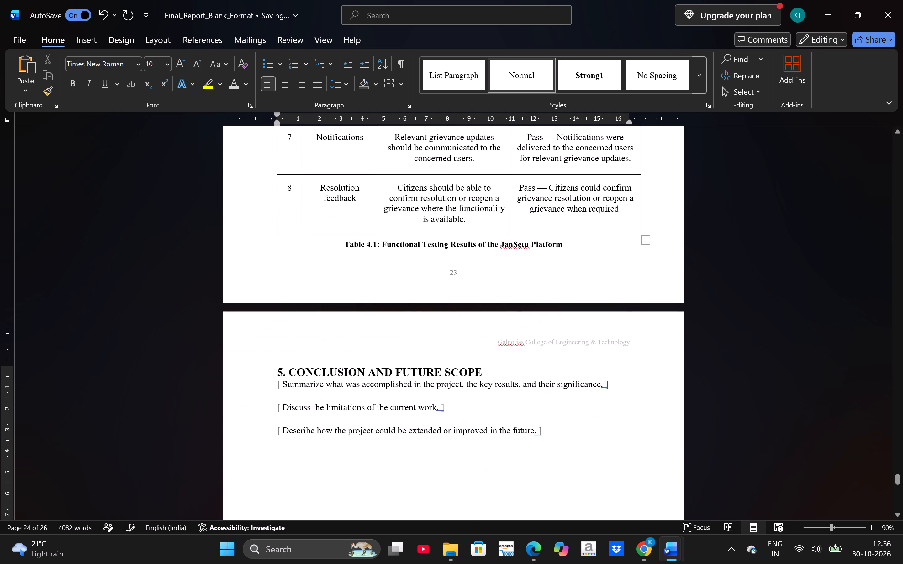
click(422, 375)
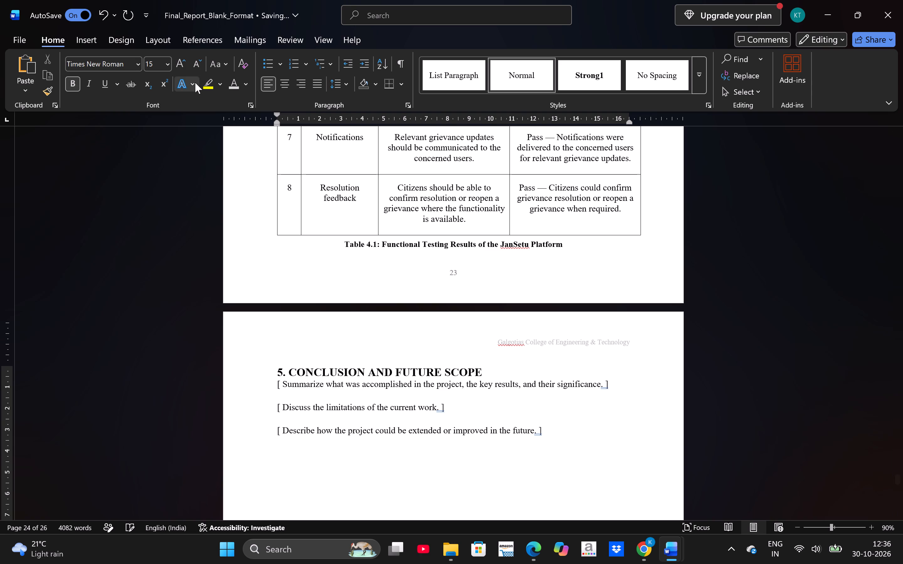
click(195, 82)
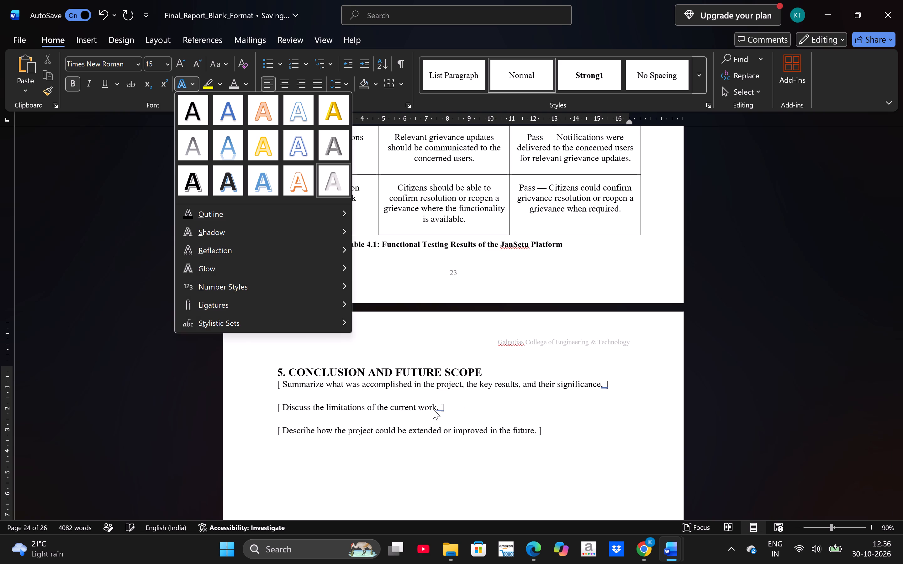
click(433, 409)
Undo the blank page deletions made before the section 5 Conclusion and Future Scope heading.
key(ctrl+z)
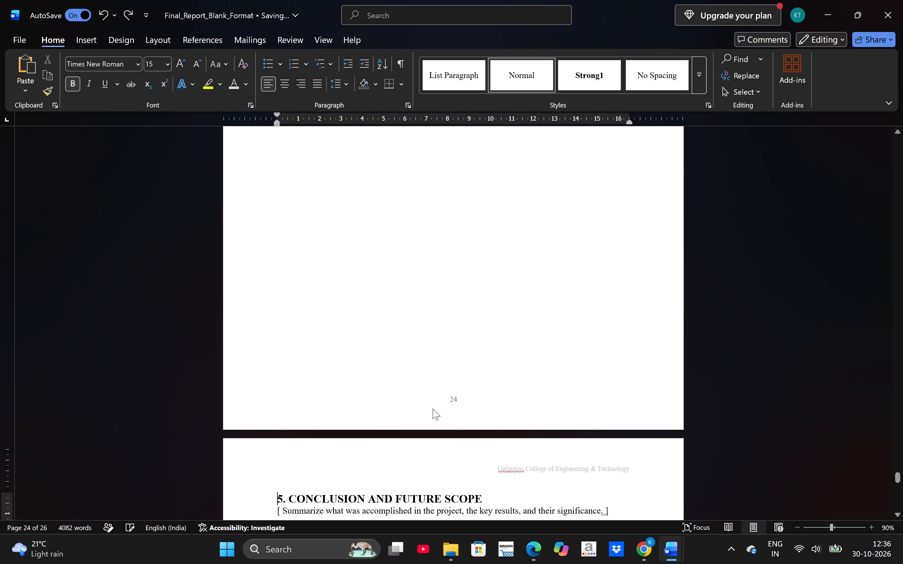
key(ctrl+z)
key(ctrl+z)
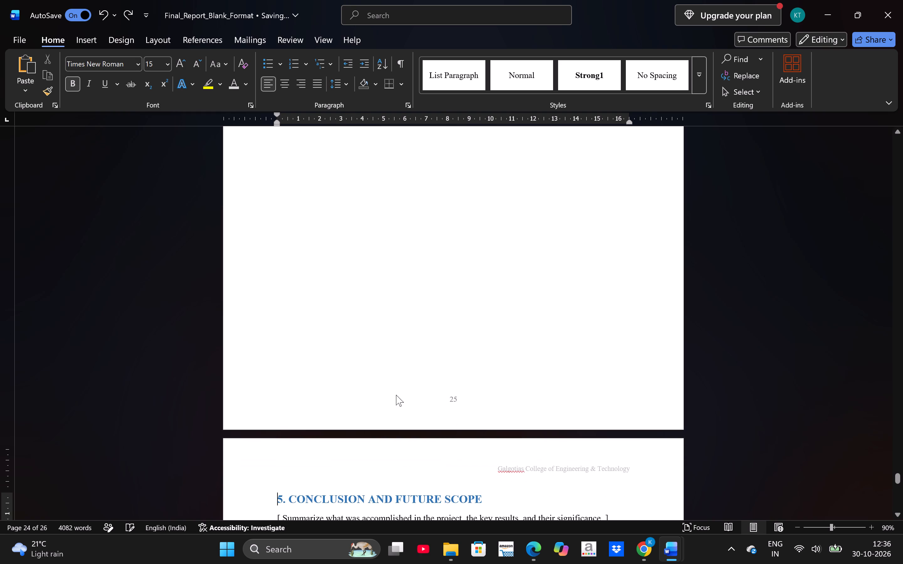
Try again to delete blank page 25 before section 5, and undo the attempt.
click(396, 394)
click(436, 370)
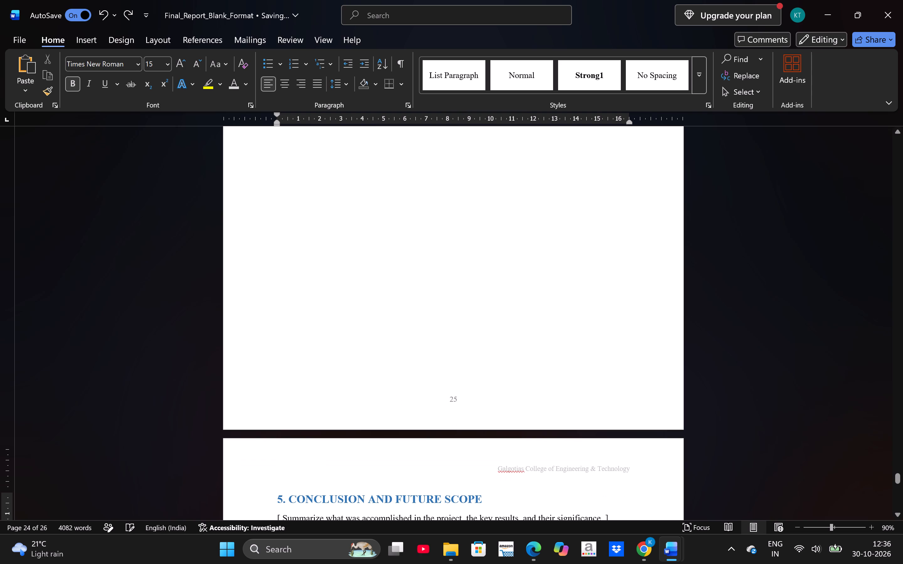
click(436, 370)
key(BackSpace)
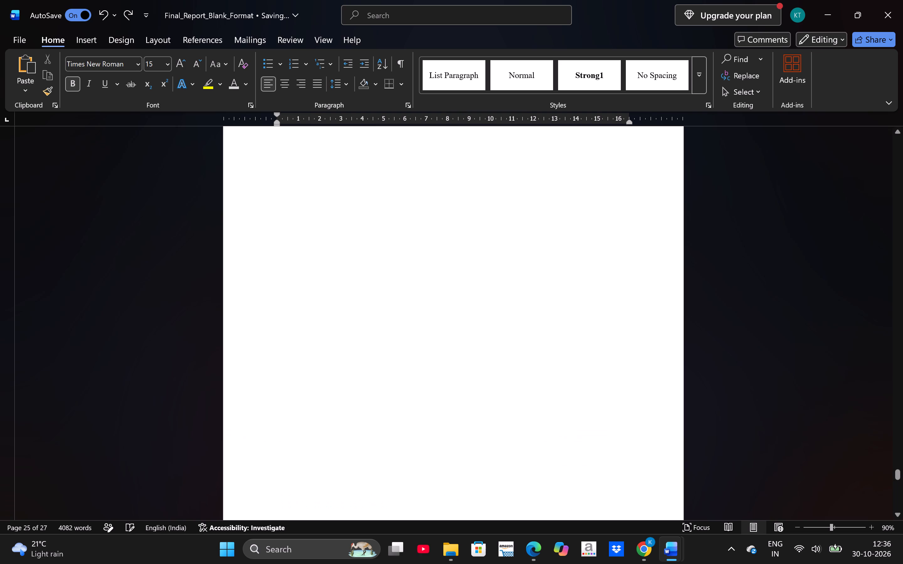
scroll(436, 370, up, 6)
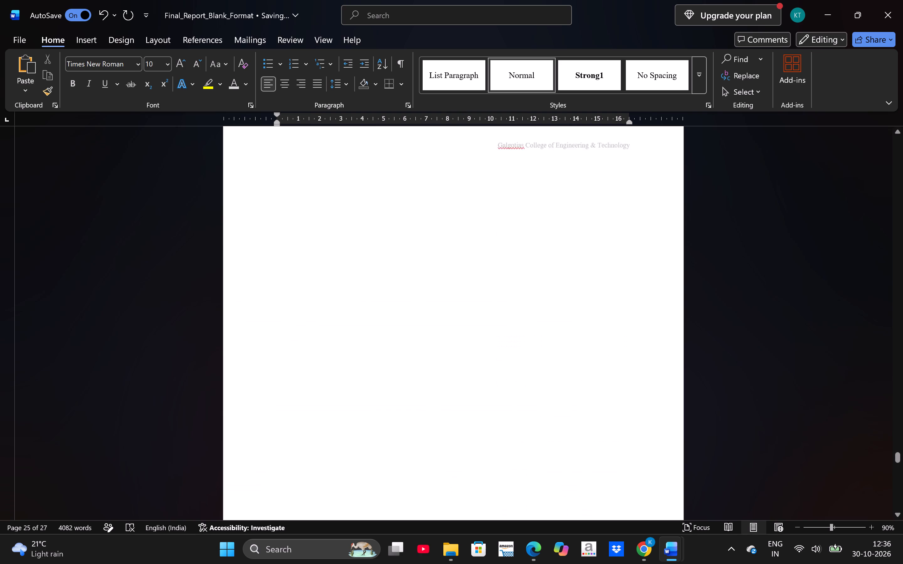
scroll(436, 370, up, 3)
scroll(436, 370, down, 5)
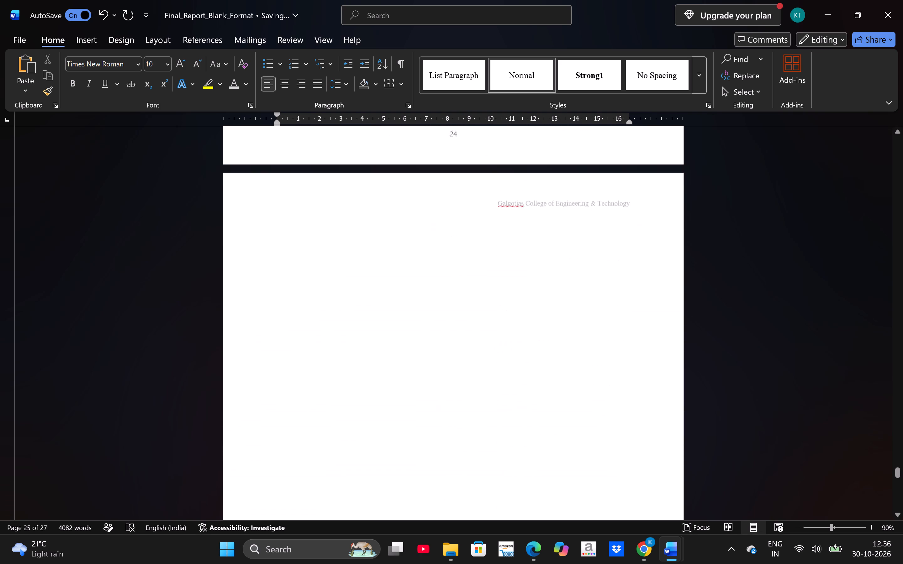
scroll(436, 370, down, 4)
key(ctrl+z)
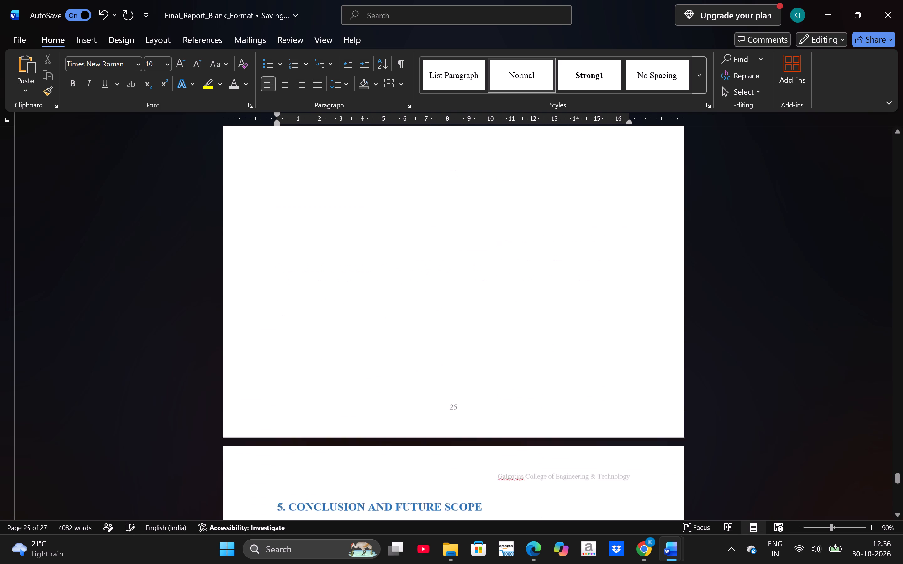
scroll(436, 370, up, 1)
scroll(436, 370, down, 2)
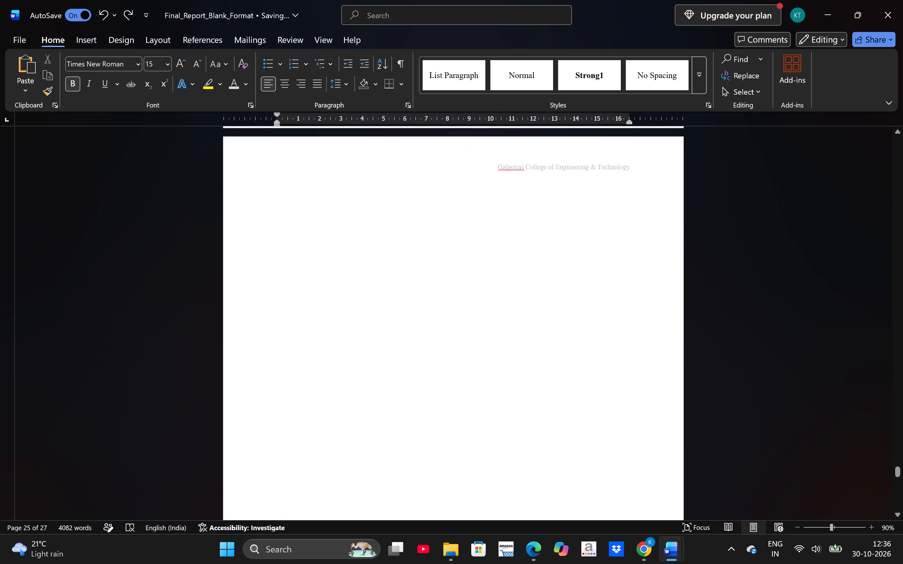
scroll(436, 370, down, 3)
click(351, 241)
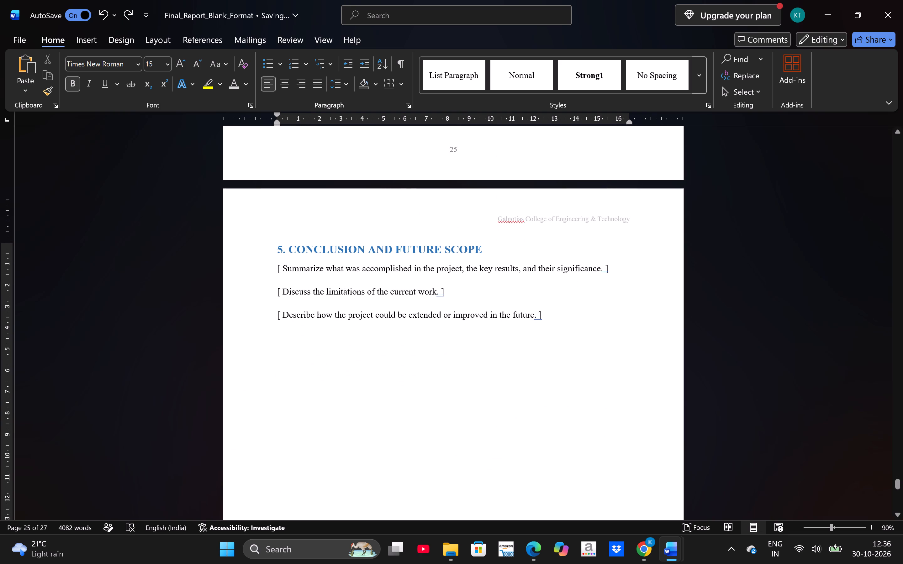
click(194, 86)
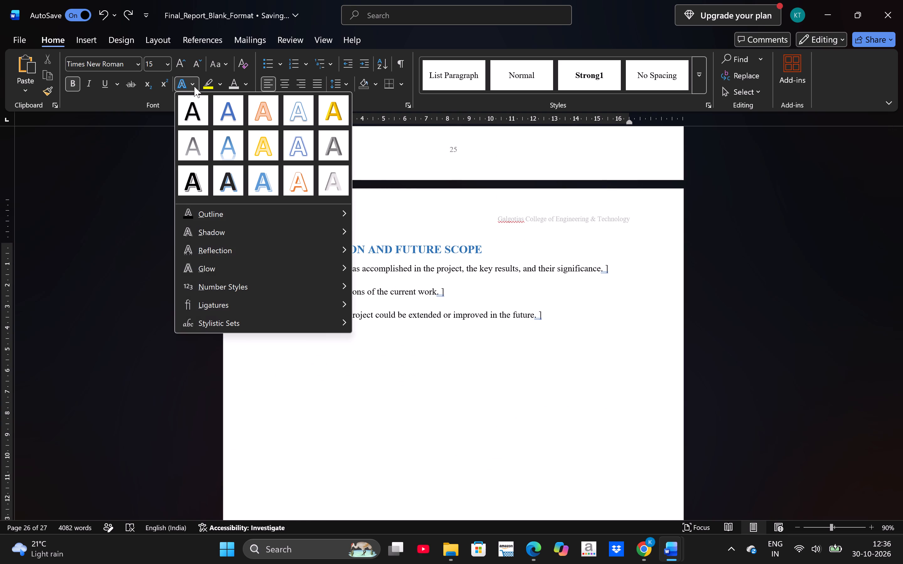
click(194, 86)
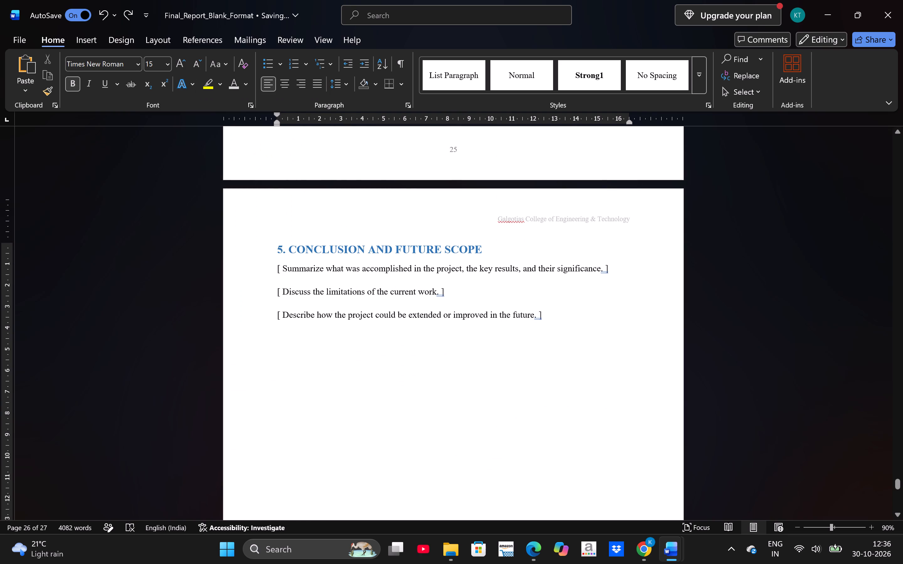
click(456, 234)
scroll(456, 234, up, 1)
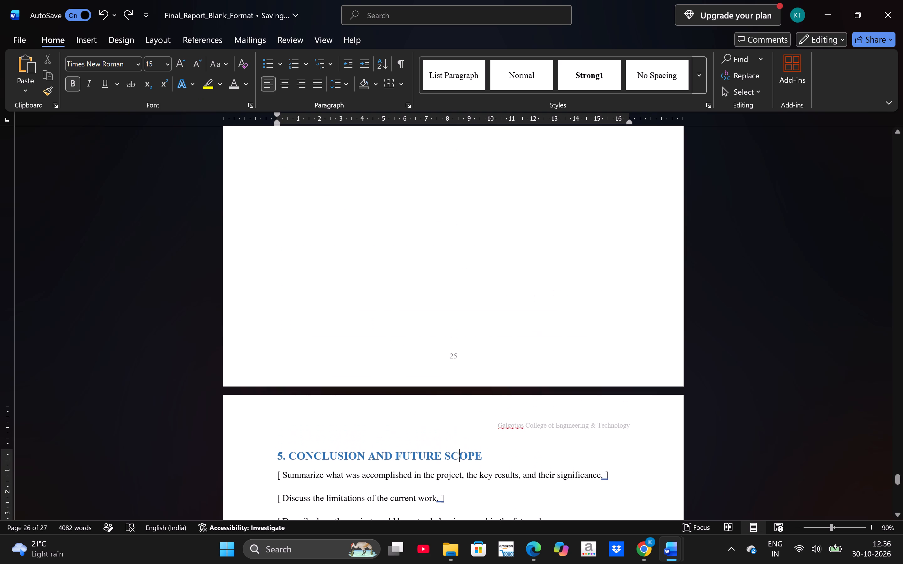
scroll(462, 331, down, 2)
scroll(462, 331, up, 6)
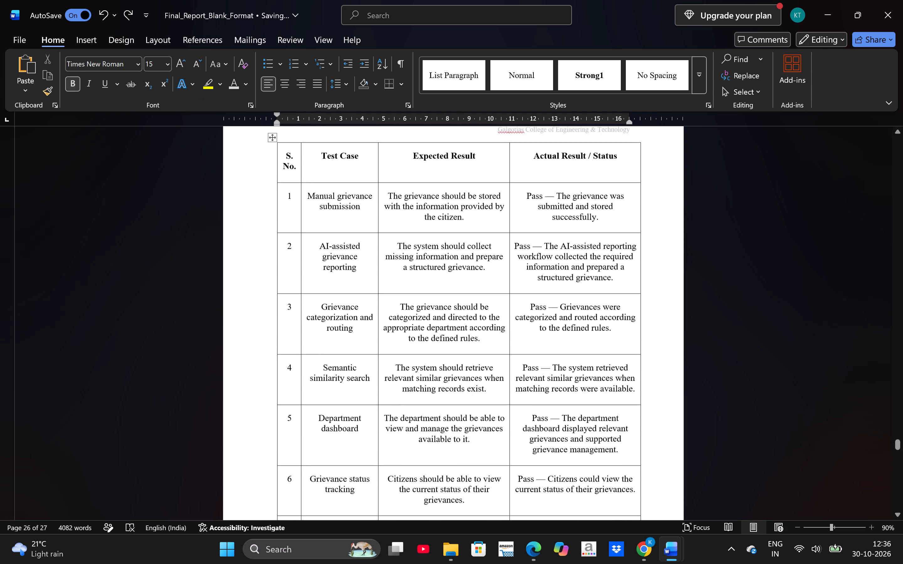
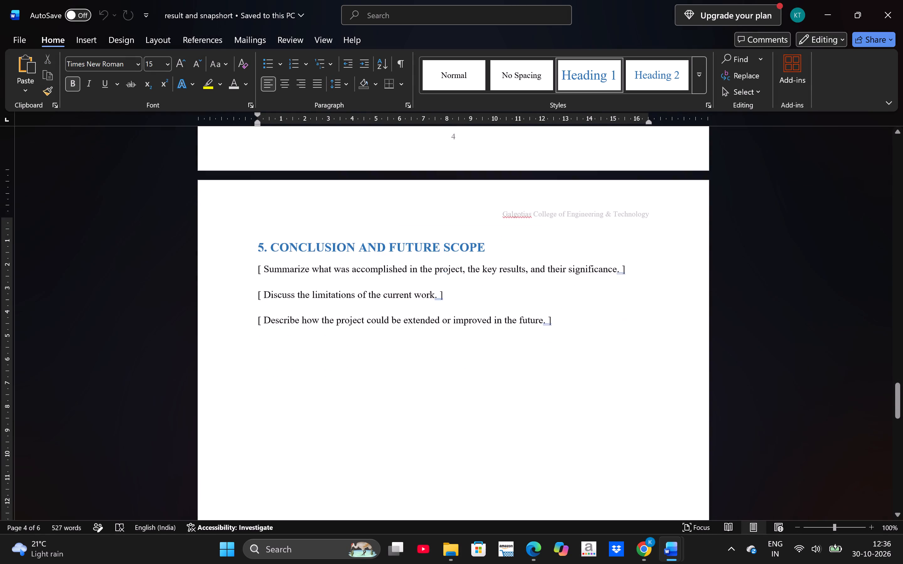
Examine the page layout of section 4.2, Table 4.1 and section 5 in the result and snapshort document, comparing it with Final_Report_Blank_Format.
scroll(569, 421, down, 1)
scroll(569, 421, up, 4)
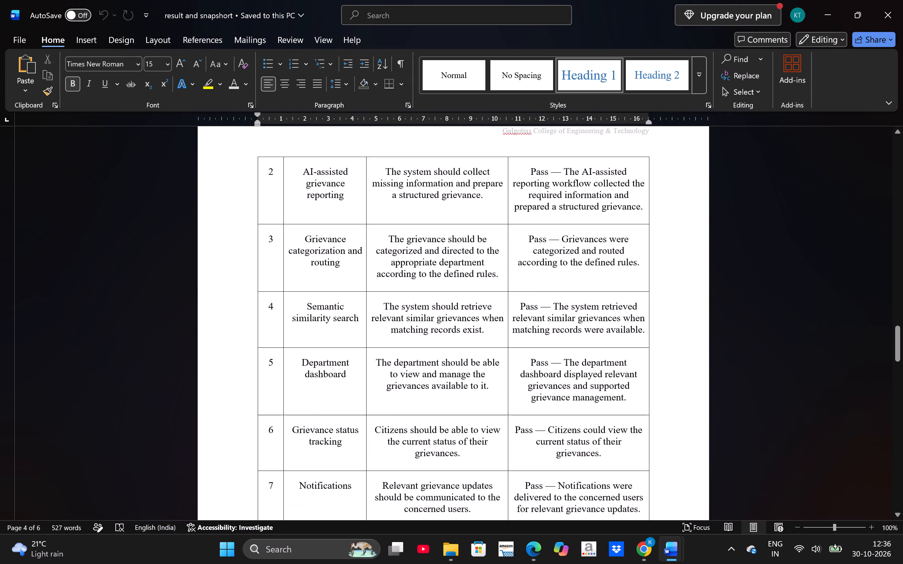
scroll(569, 421, up, 5)
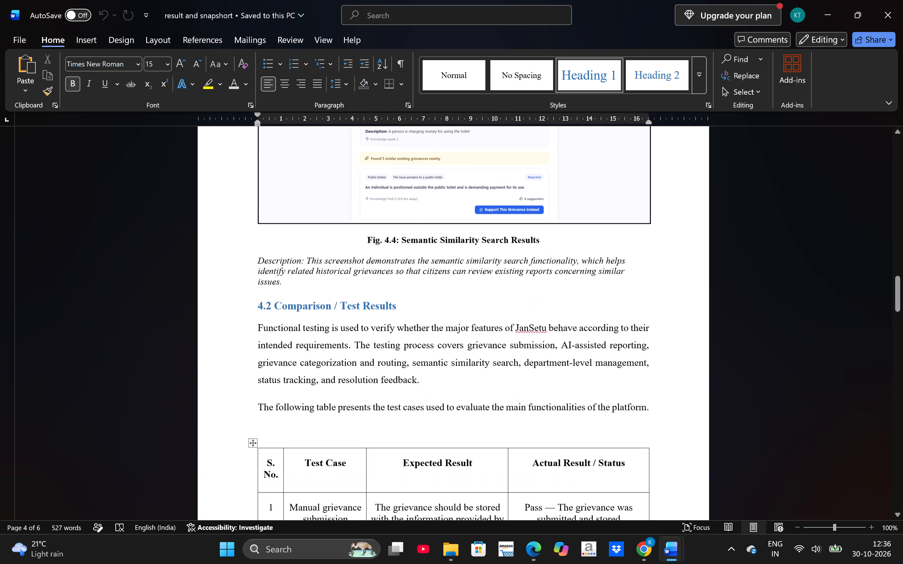
scroll(569, 421, down, 5)
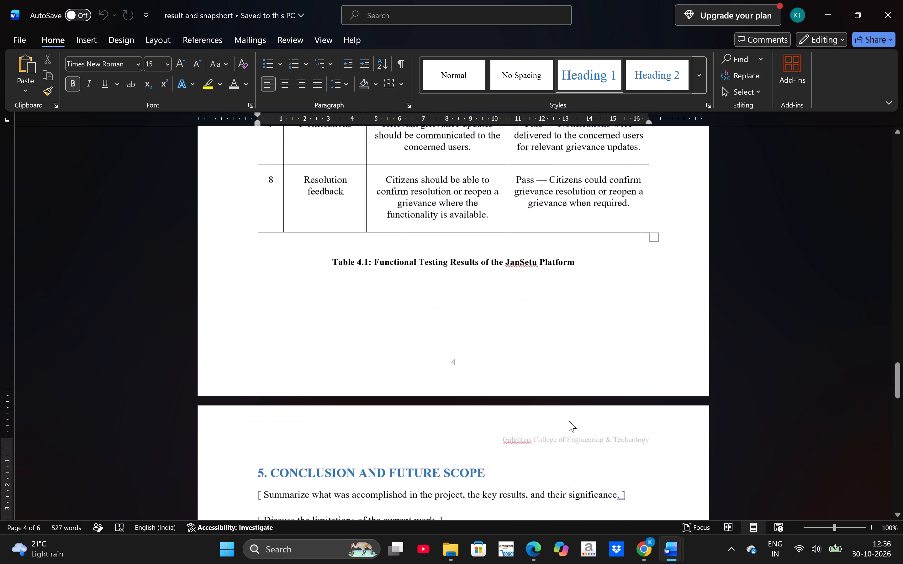
scroll(569, 421, down, 5)
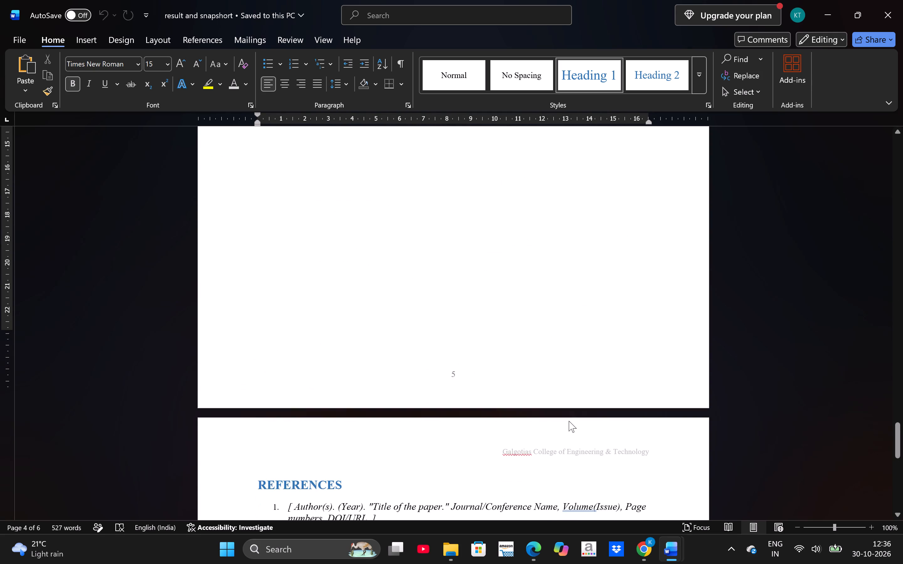
scroll(569, 421, down, 2)
scroll(569, 421, up, 5)
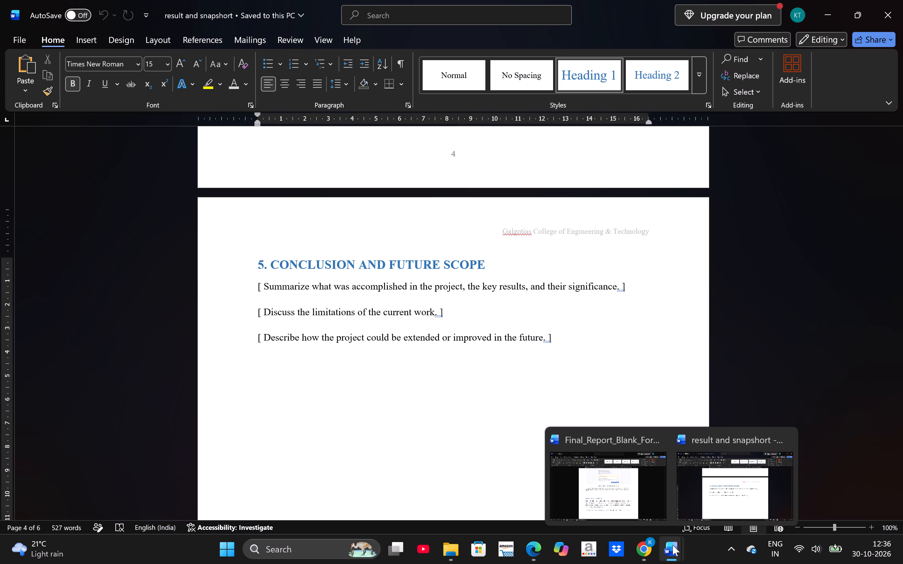
click(634, 495)
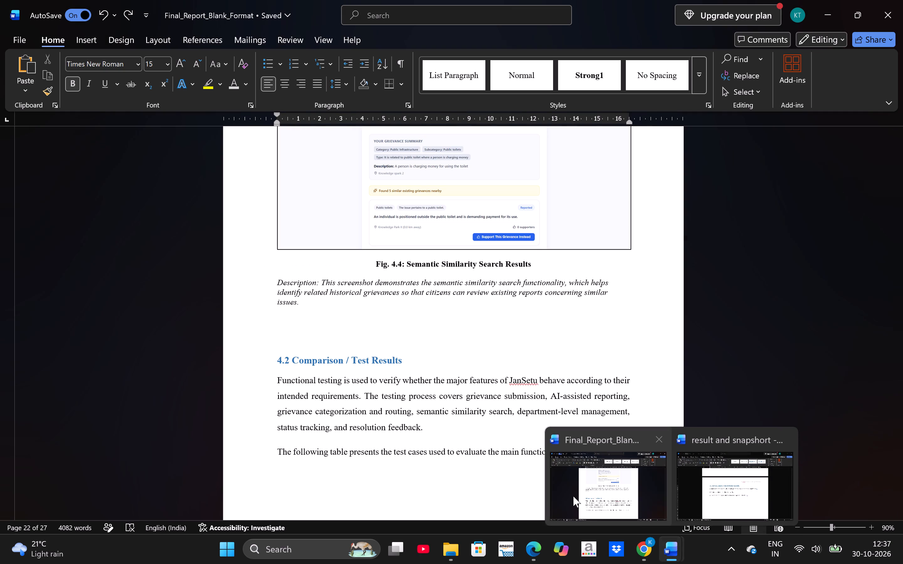
click(573, 493)
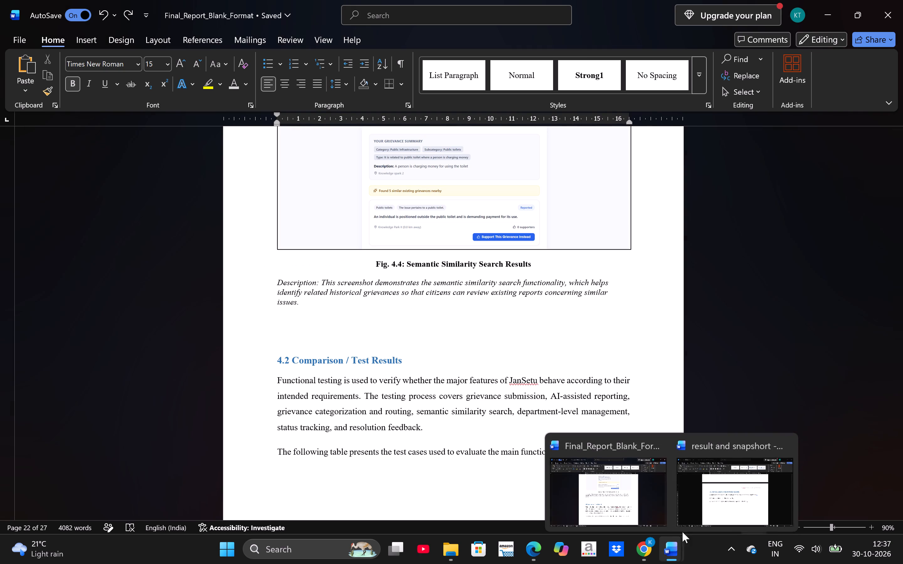
click(720, 492)
scroll(509, 377, up, 8)
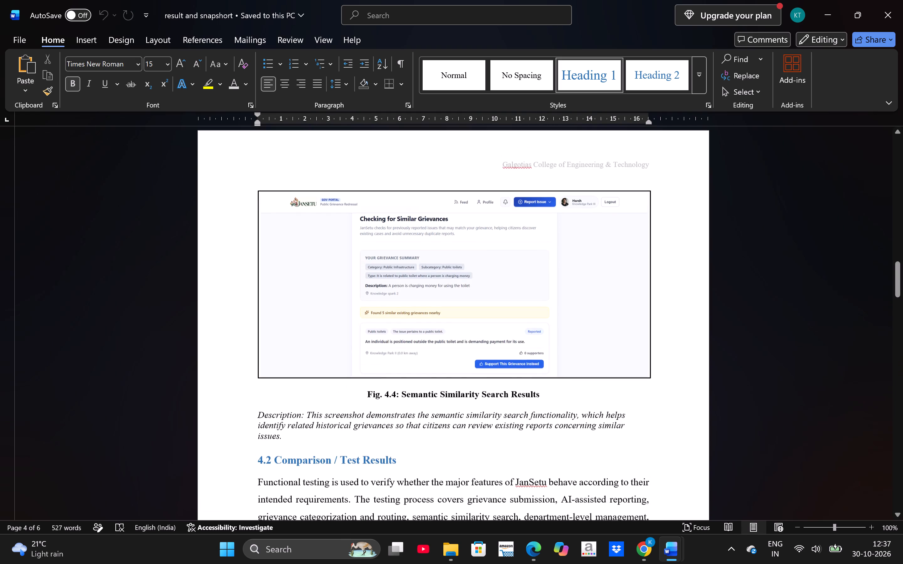
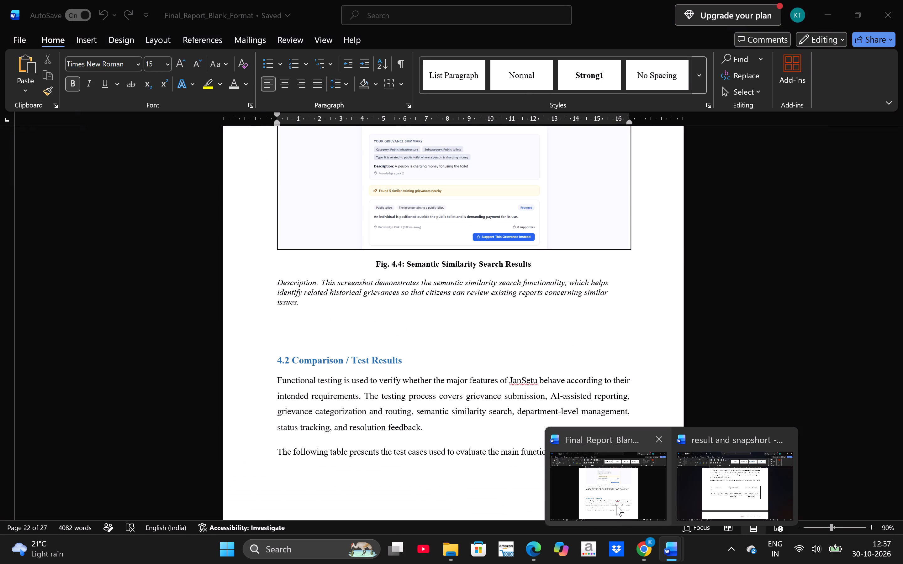
Examine the page layout of section 4 in Final_Report_Blank_Format, from the screenshots through Table 4.1 to the blank pages that follow.
scroll(443, 393, up, 3)
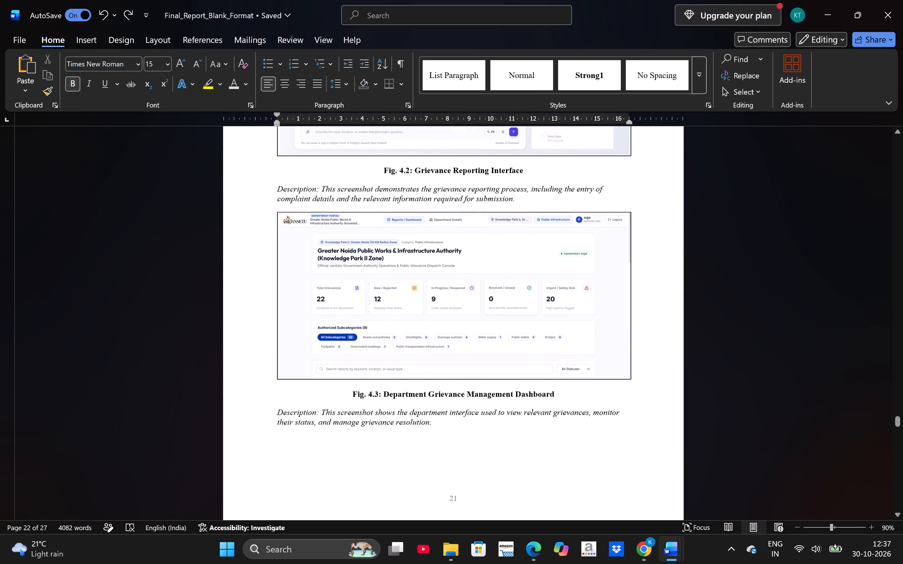
scroll(443, 393, up, 6)
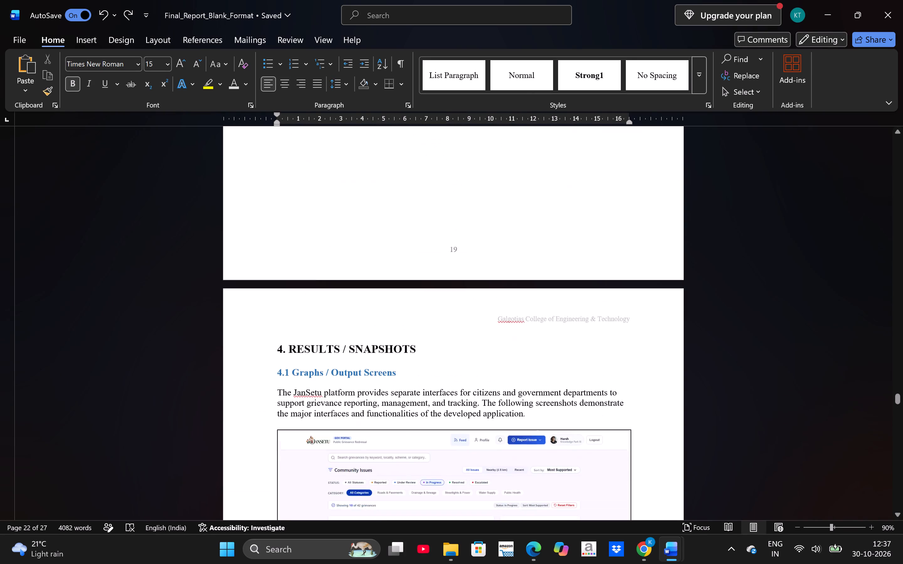
scroll(443, 393, up, 2)
scroll(443, 393, down, 6)
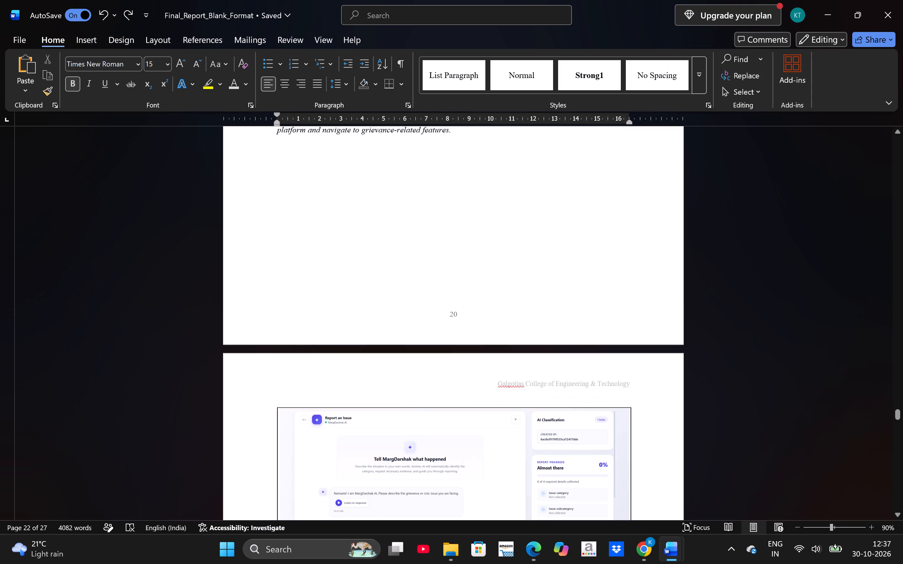
scroll(443, 393, down, 7)
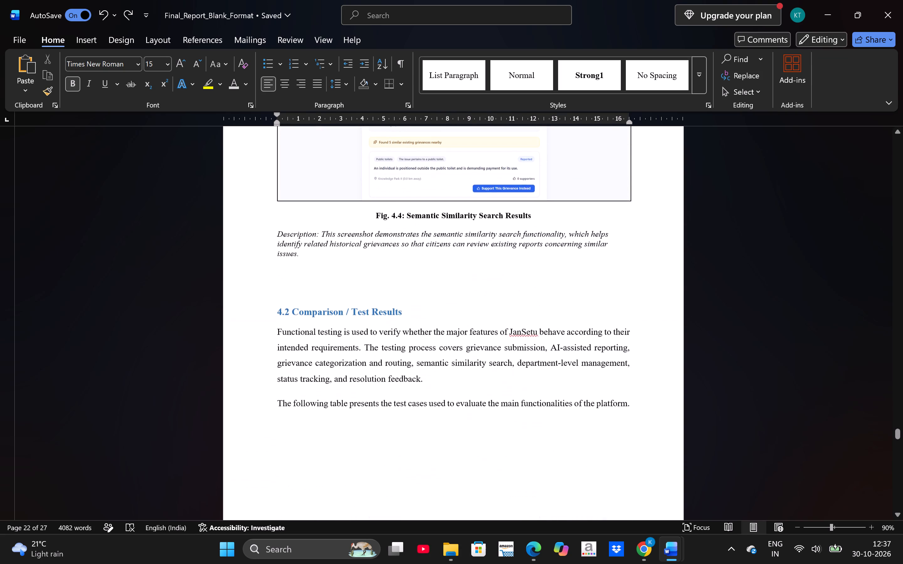
scroll(443, 393, down, 5)
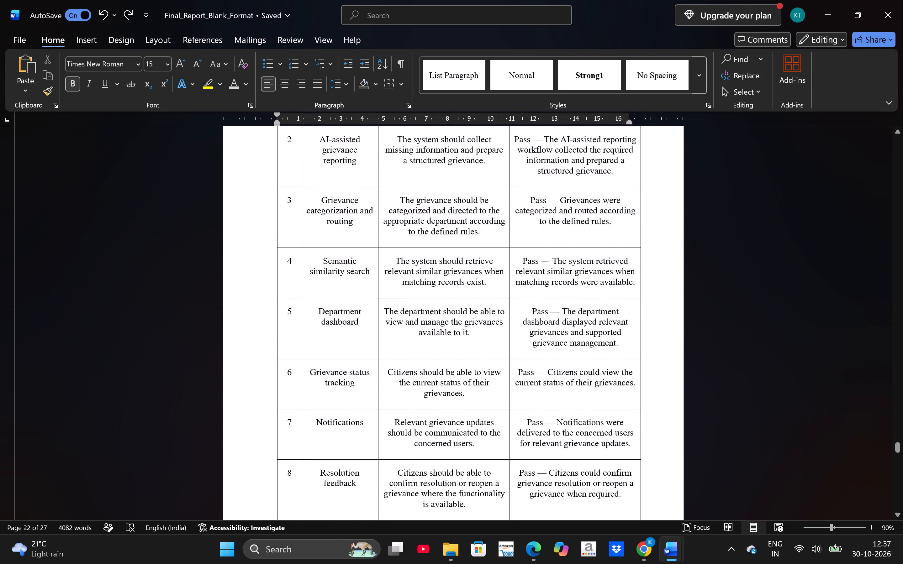
scroll(443, 393, up, 4)
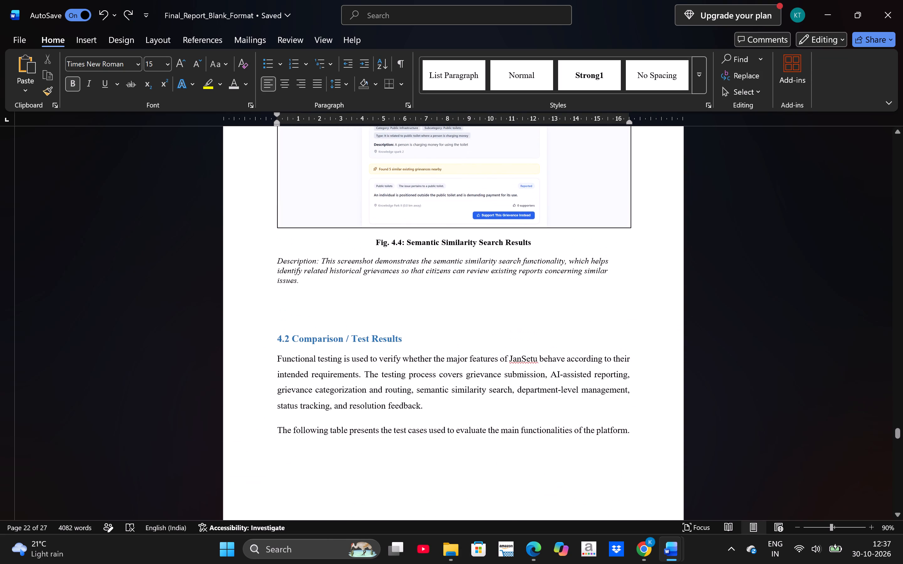
scroll(348, 310, down, 4)
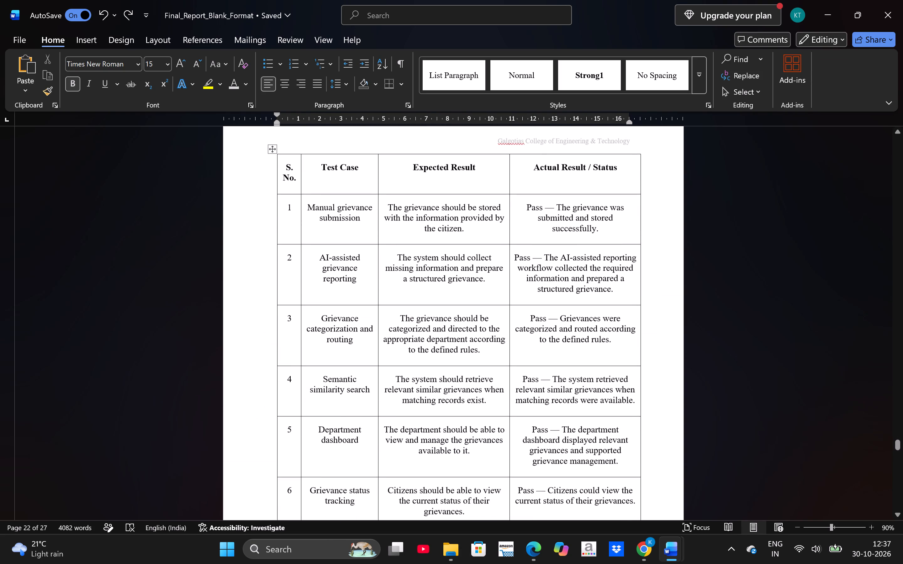
scroll(348, 310, down, 5)
scroll(348, 310, up, 1)
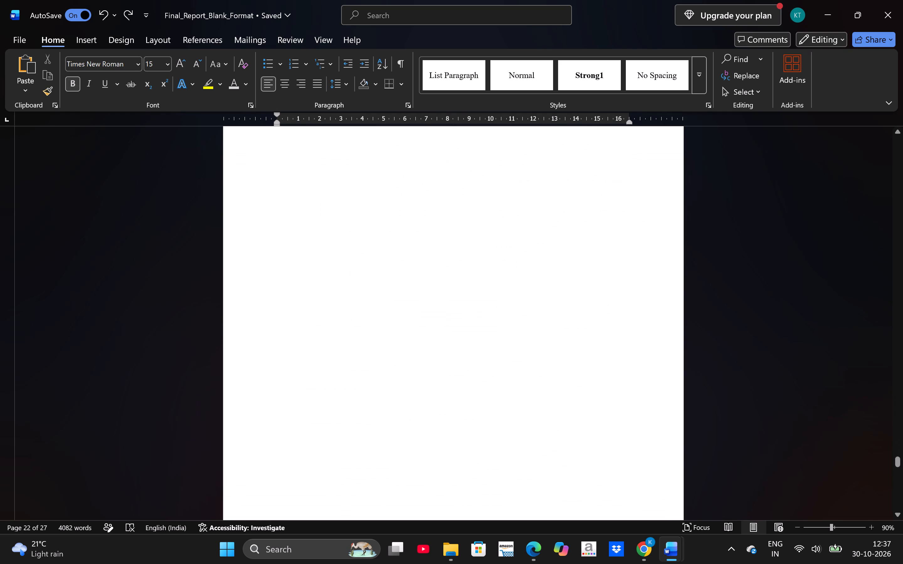
Show the formatting marks with the cursor placed on the blank page 24 after Table 4.1.
scroll(348, 310, up, 1)
click(413, 212)
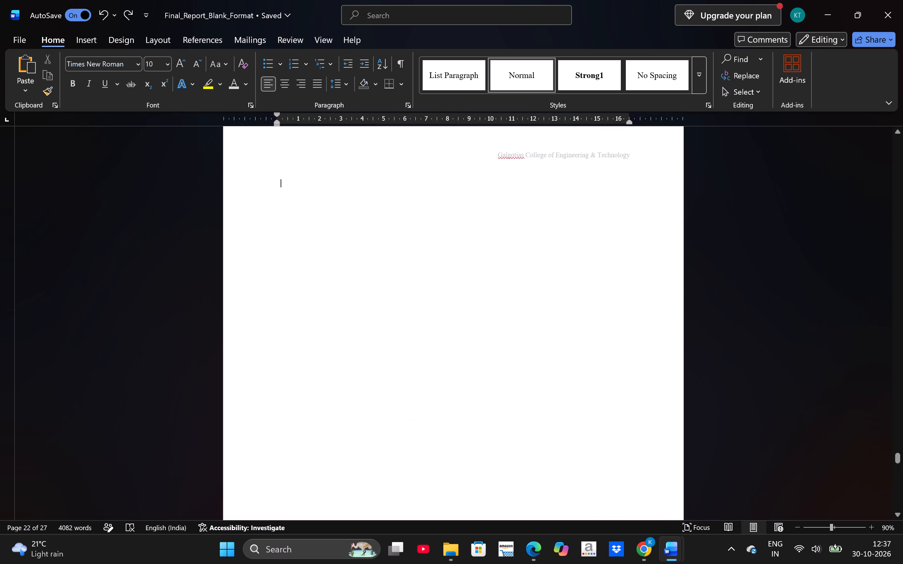
right_click(436, 209)
right_click(429, 210)
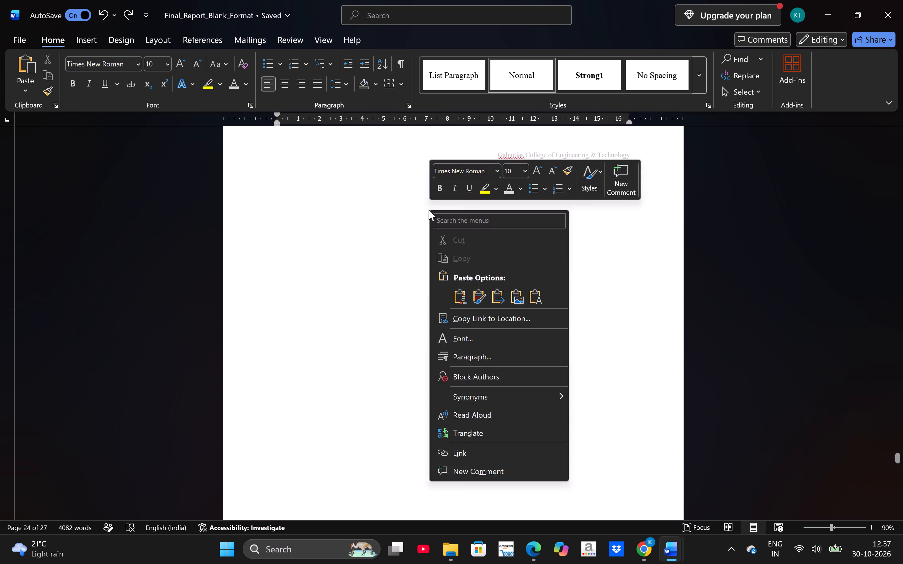
right_click(429, 210)
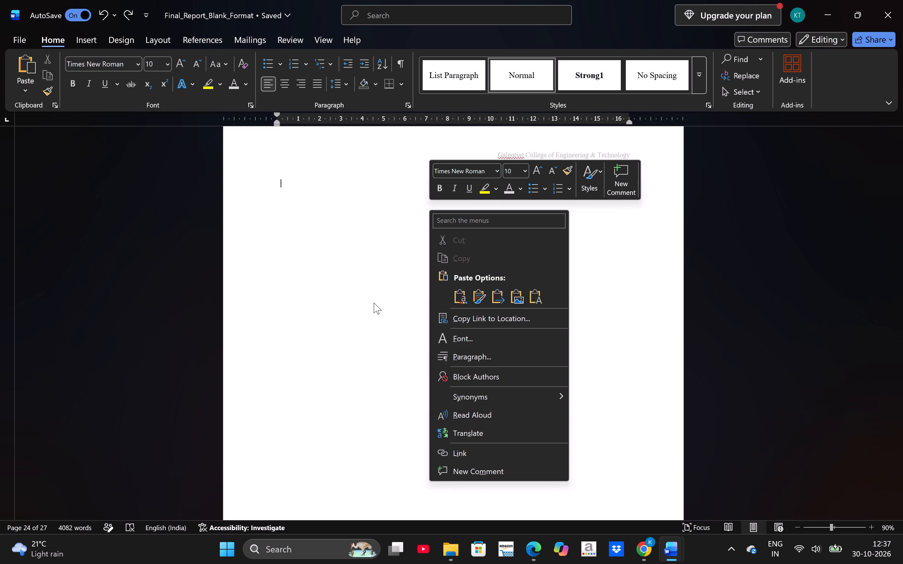
click(360, 299)
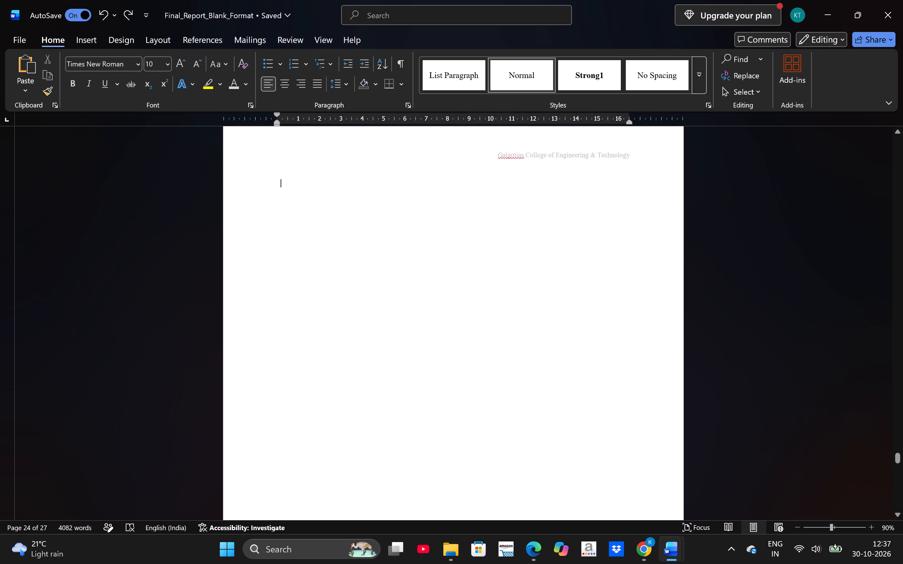
click(400, 63)
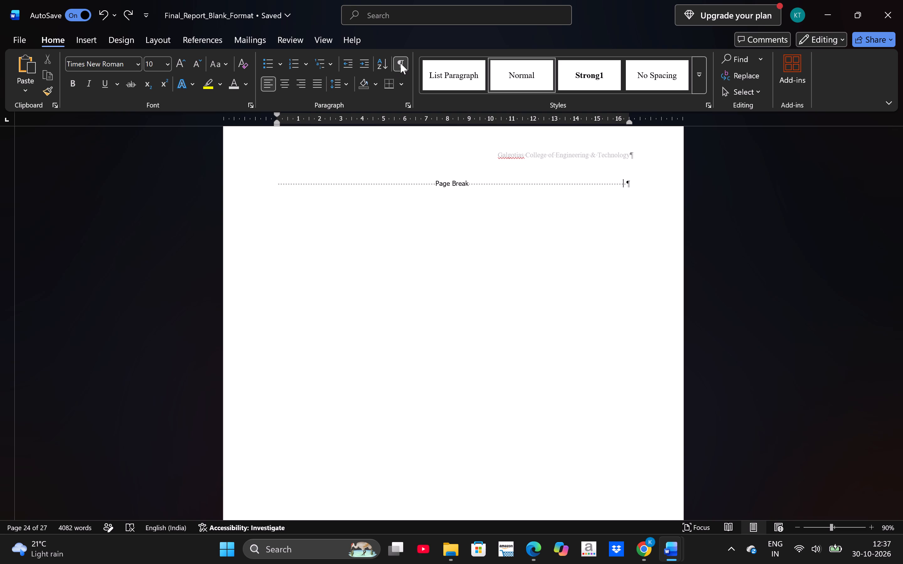
Remove the extra blank page after Table 4.1 by joining page 24's page break onto the table caption's line.
right_click(448, 207)
click(448, 207)
key(ctrl+g)
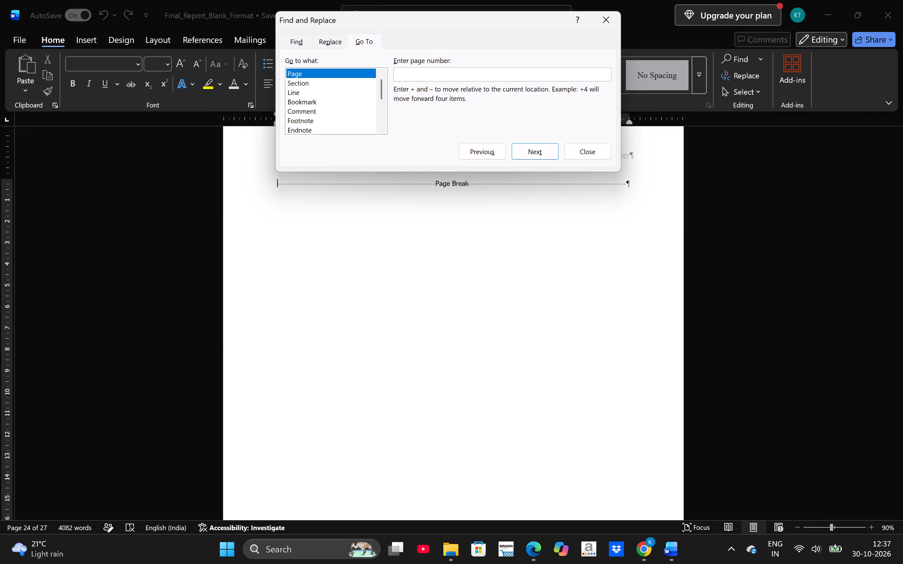
scroll(345, 303, down, 3)
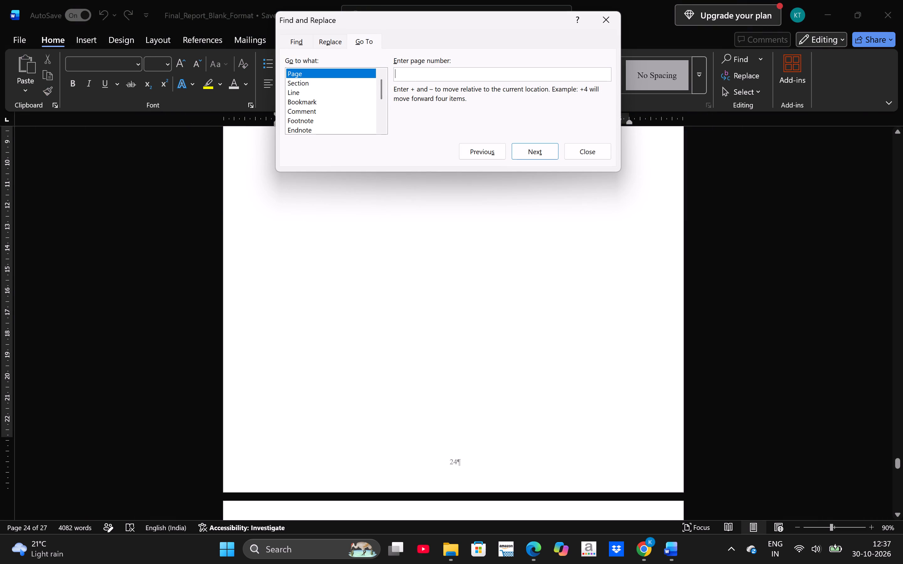
text(24)
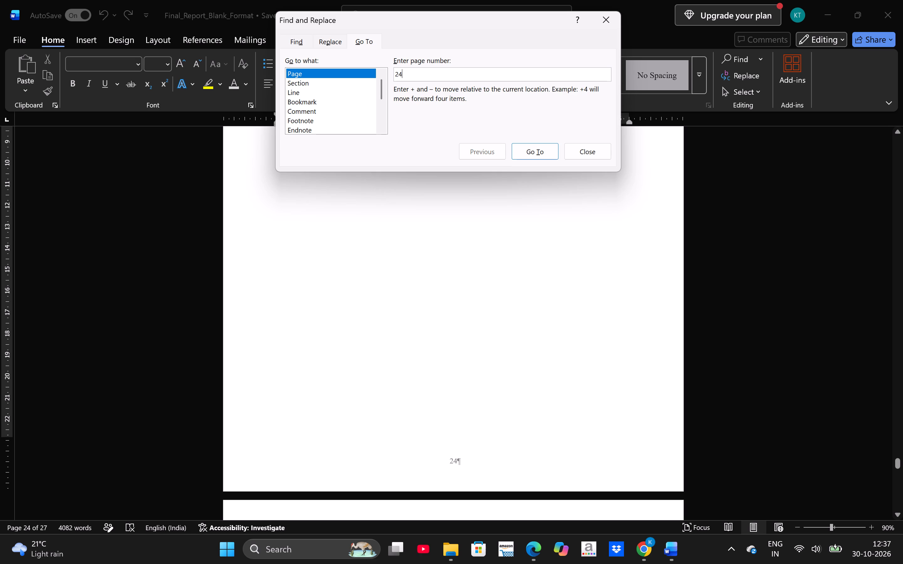
click(582, 154)
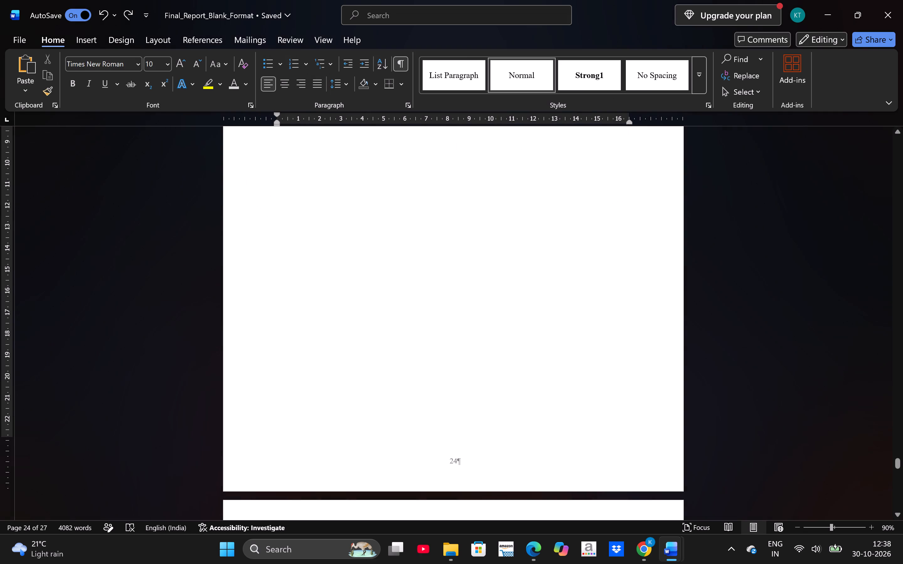
key(BackSpace)
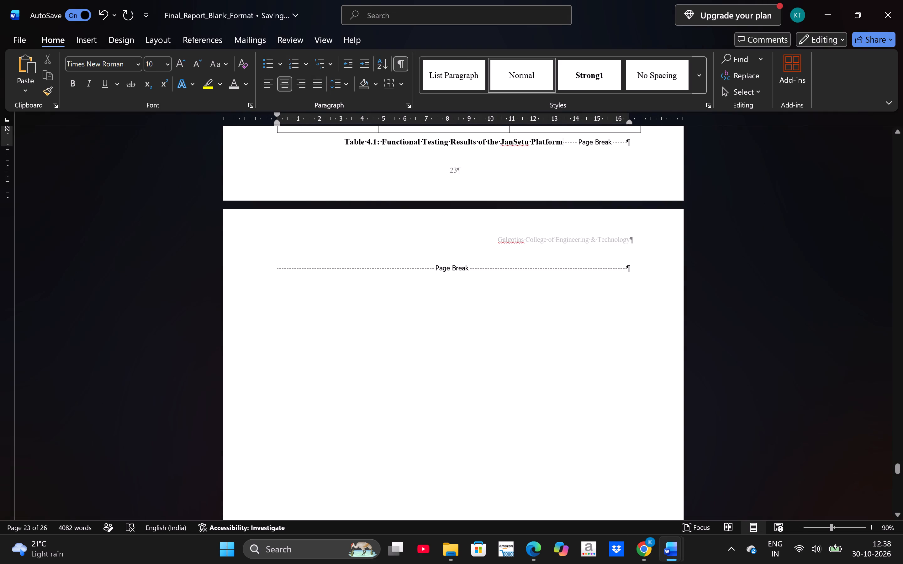
Check the blank page remaining before section 5 and use Go To to reach page 24.
scroll(582, 154, up, 1)
scroll(582, 154, down, 2)
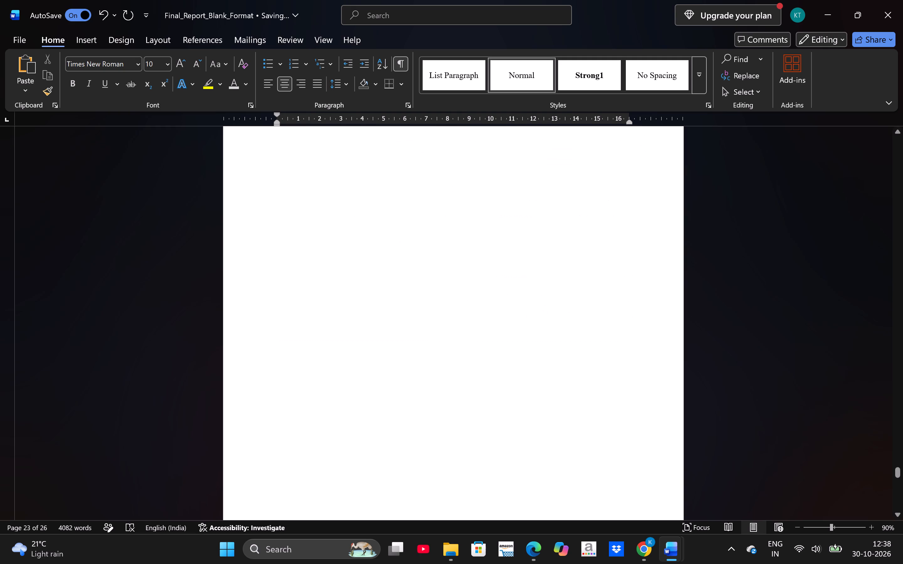
scroll(582, 154, down, 2)
scroll(582, 154, up, 3)
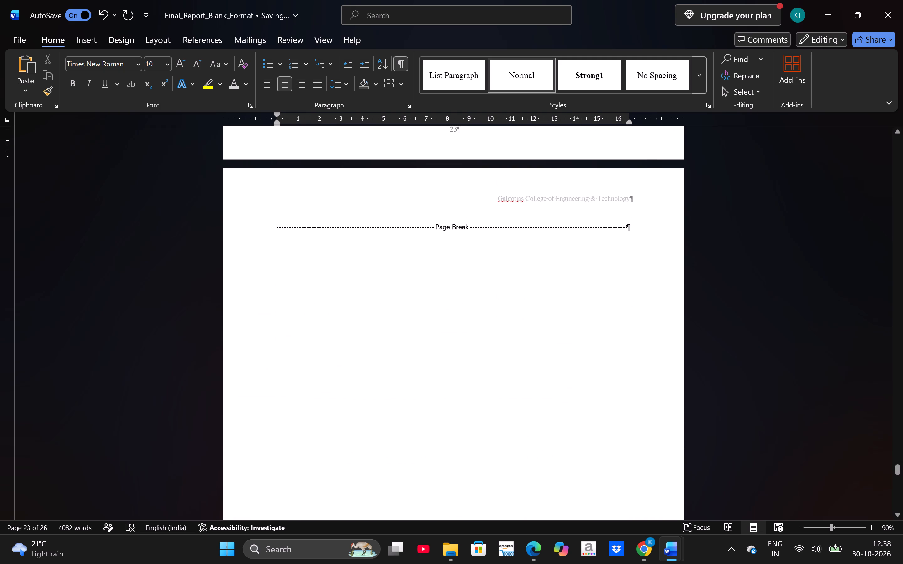
key(ctrl+g)
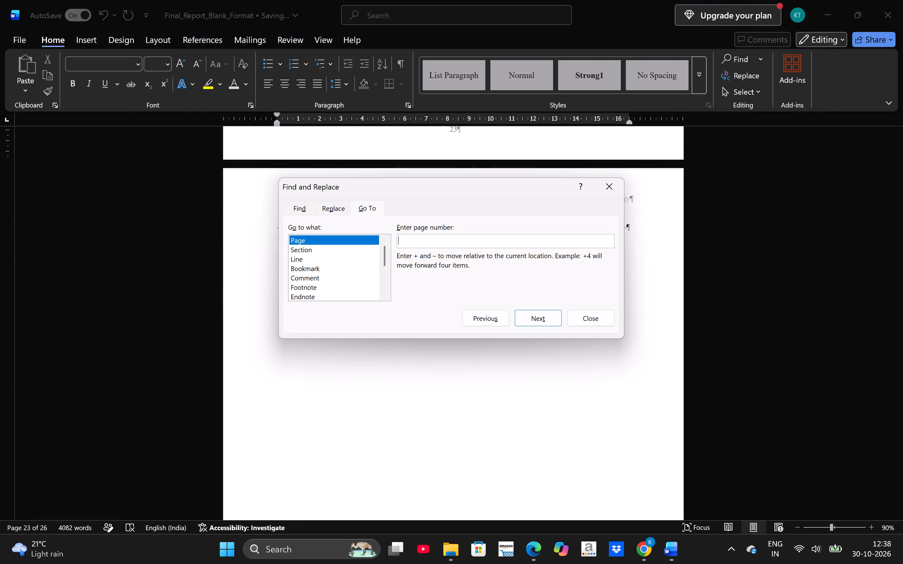
text(24)
key(Return)
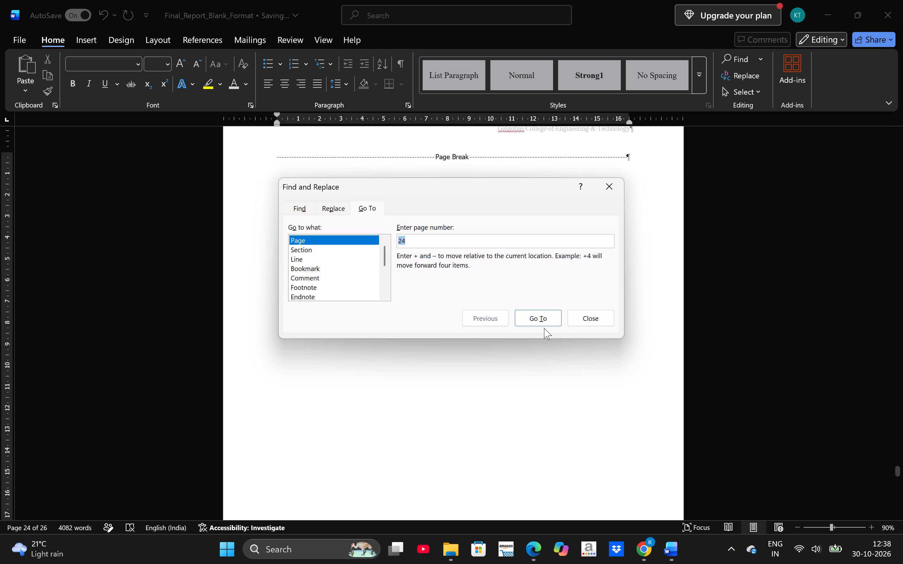
click(610, 184)
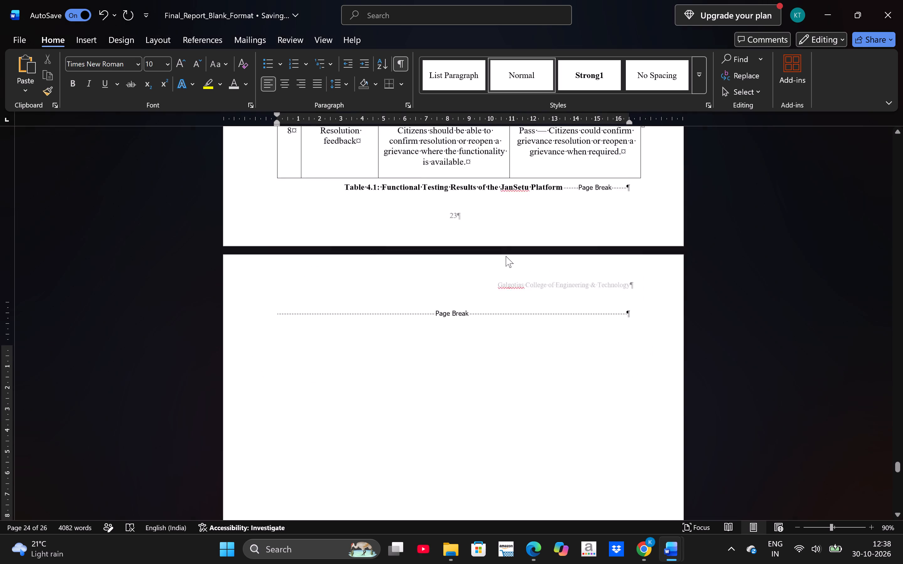
Remove the remaining blank page 24 before section 5 by going to that page and deleting its extra page break.
scroll(506, 256, down, 2)
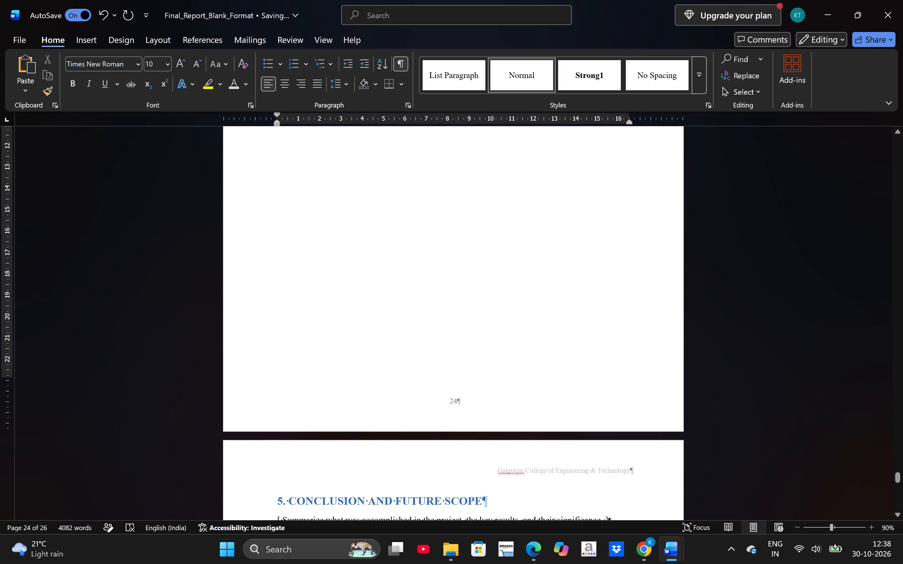
right_click(462, 274)
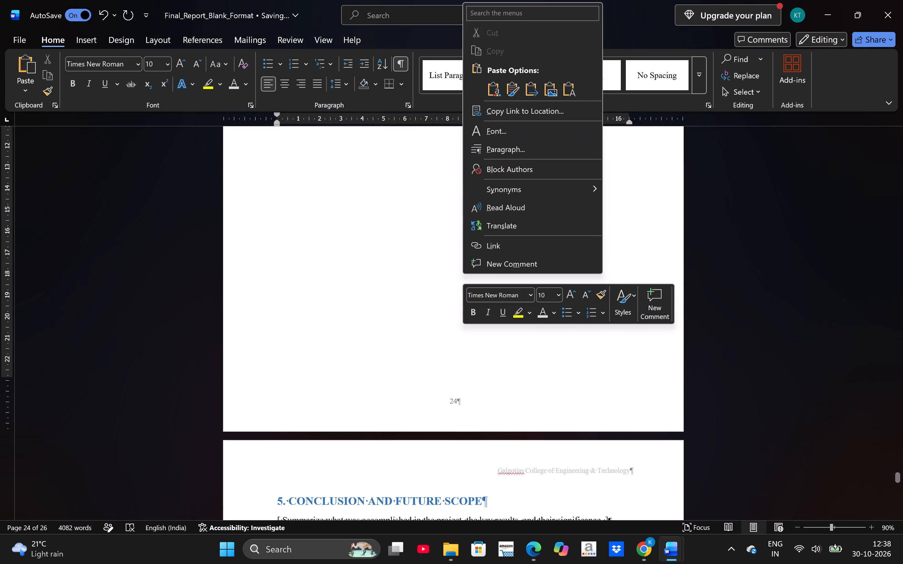
key(ctrl+g)
click(417, 258)
key(ctrl+g)
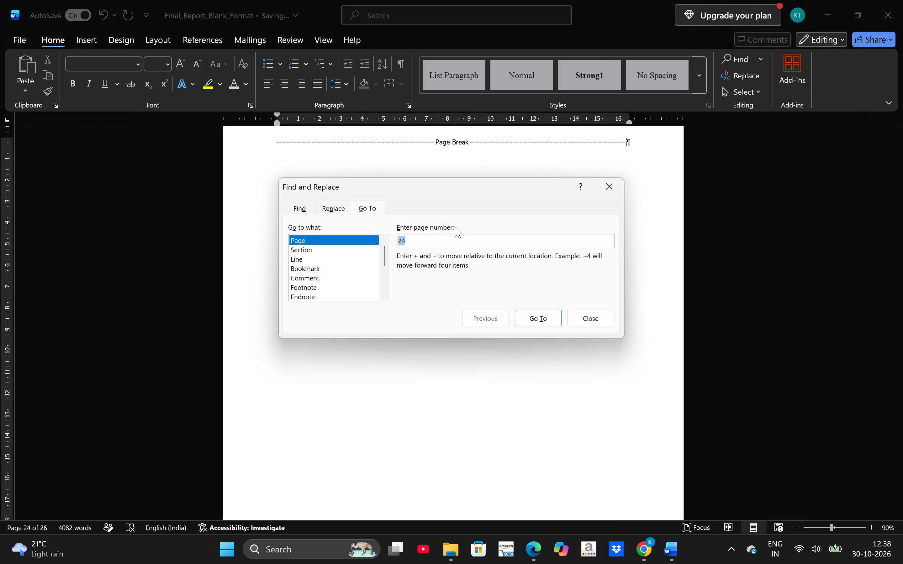
click(427, 239)
key(BackSpace)
key(4)
key(Return)
key(BackSpace)
text(24)
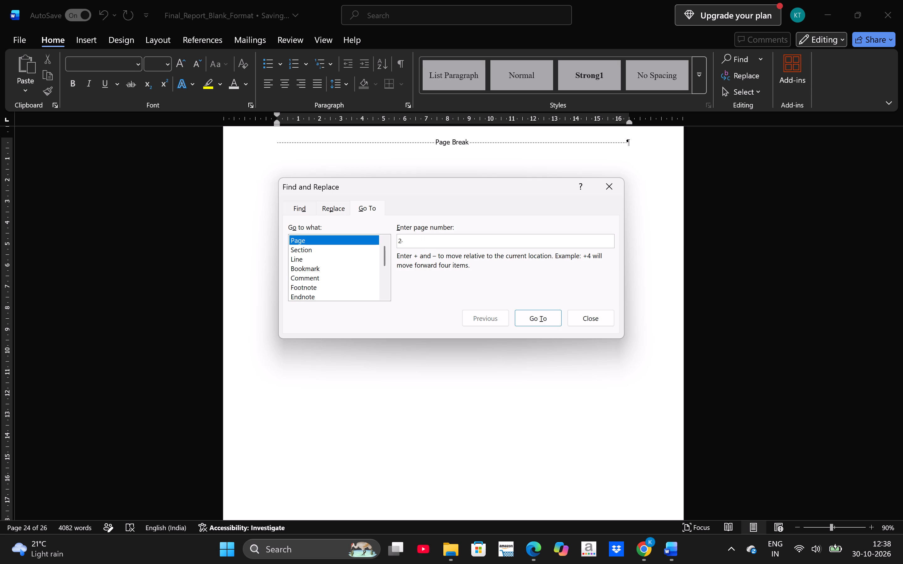
key(Return)
key(Return)
click(537, 317)
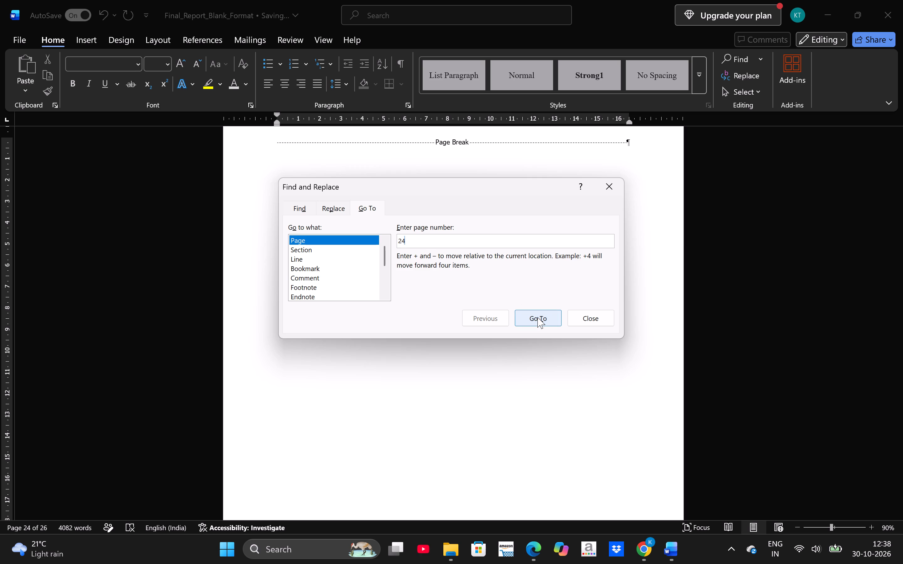
click(537, 317)
click(544, 399)
key(BackSpace)
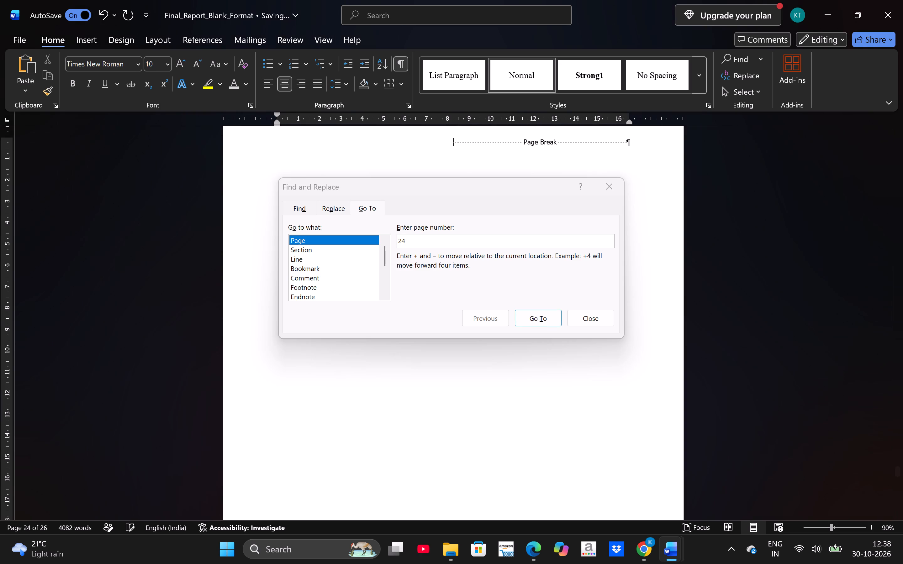
click(569, 368)
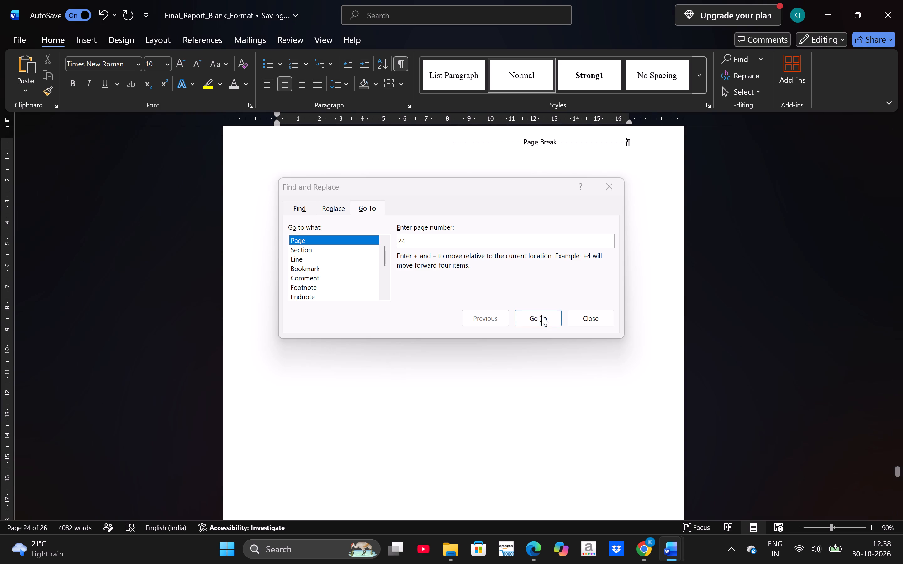
click(536, 311)
click(584, 321)
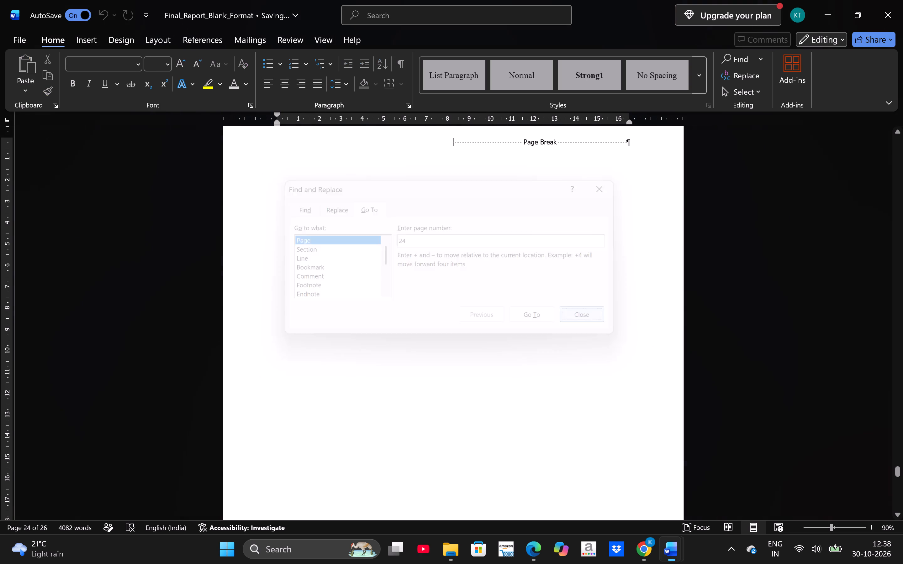
key(BackSpace)
scroll(584, 321, up, 1)
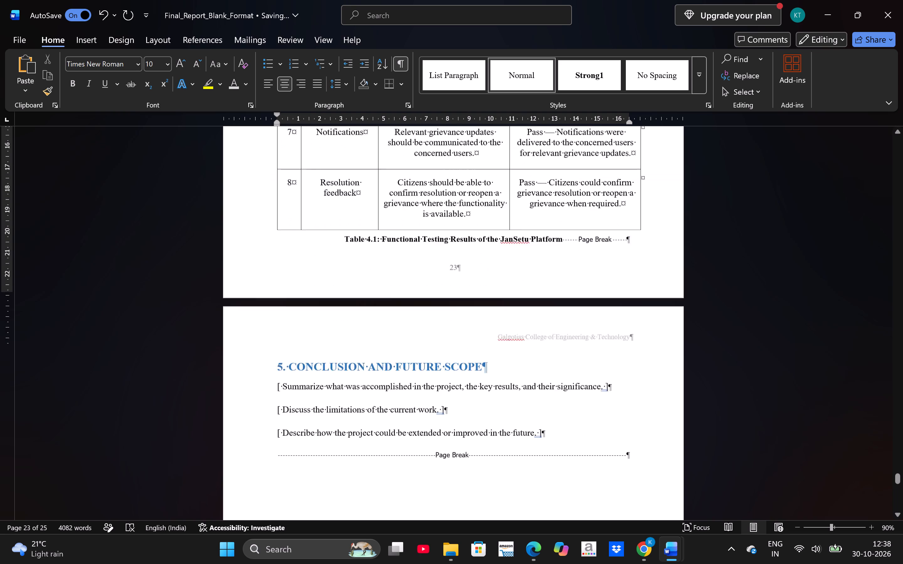
scroll(584, 321, up, 1)
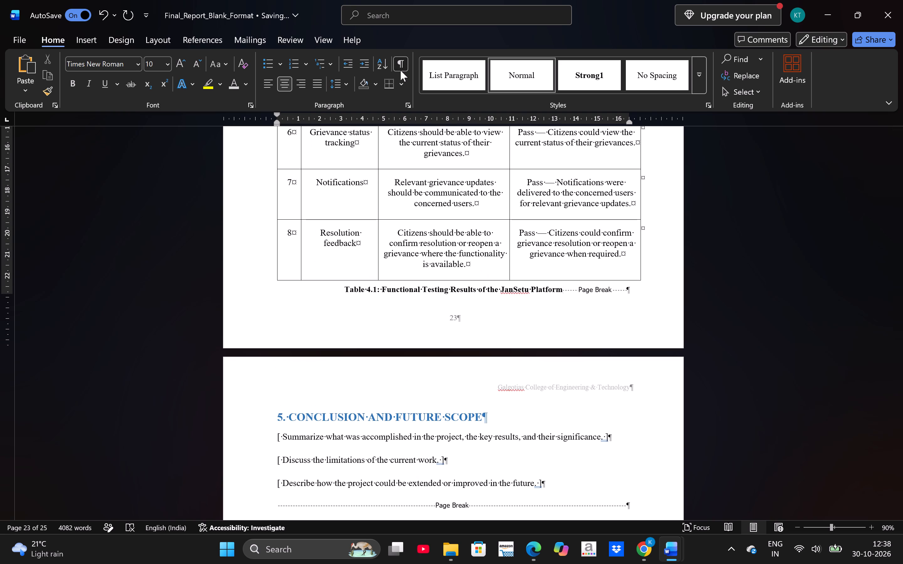
Hide the formatting marks and place the cursor at the section 5 heading.
click(400, 70)
click(293, 359)
scroll(293, 359, down, 1)
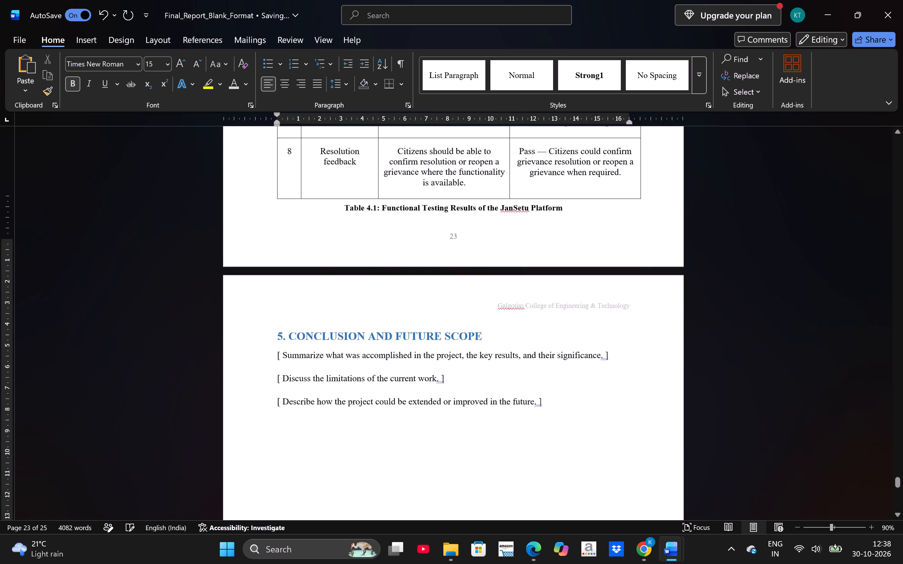
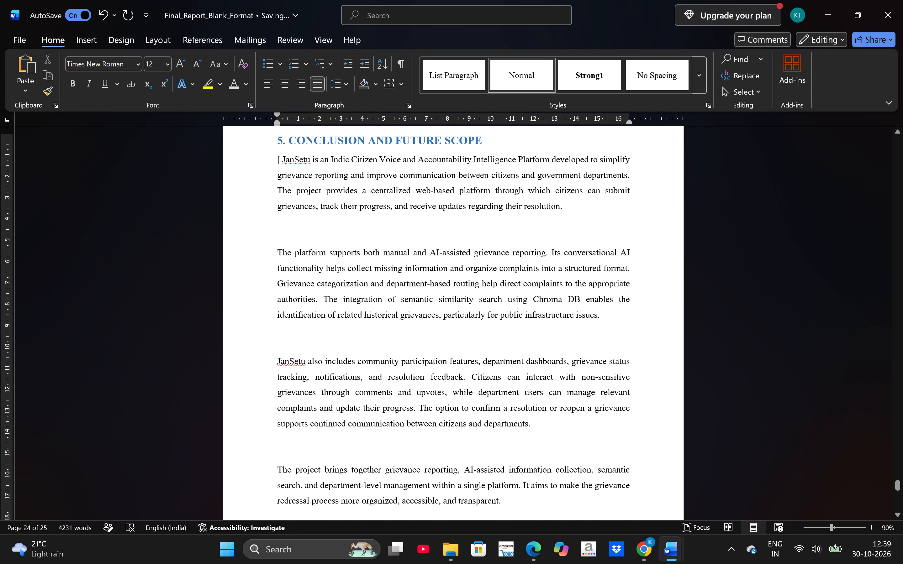
Delete the leftover opening bracket and space before the first JanSetu paragraph of section 5.
key(BackSpace)
key(BackSpace)
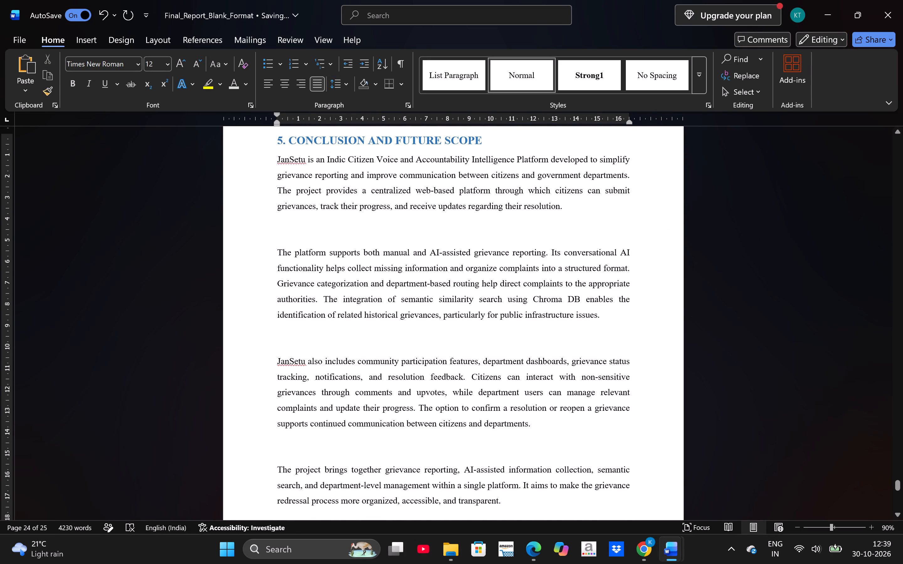
Remove the three blank lines separating the four paragraphs under 5. Conclusion and Future Scope.
scroll(396, 350, up, 1)
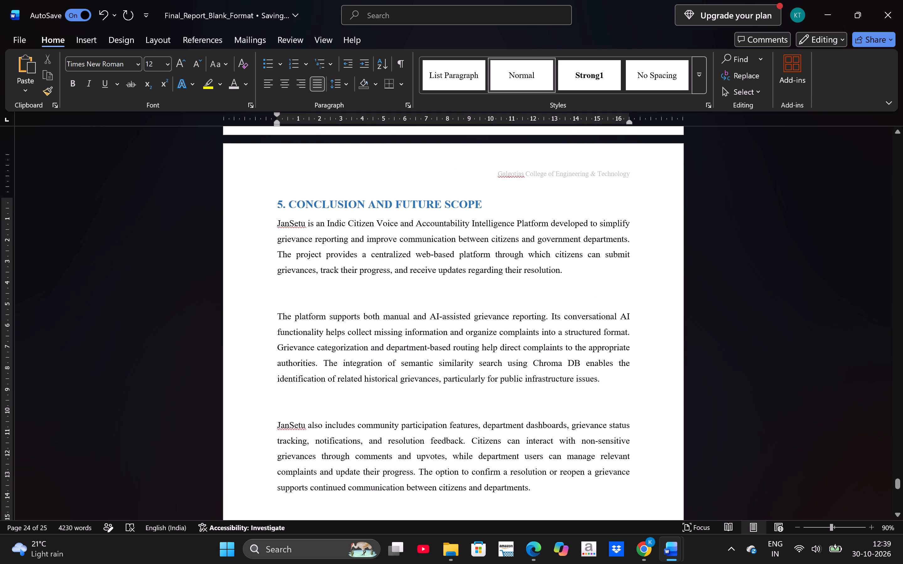
click(394, 290)
key(BackSpace)
click(385, 384)
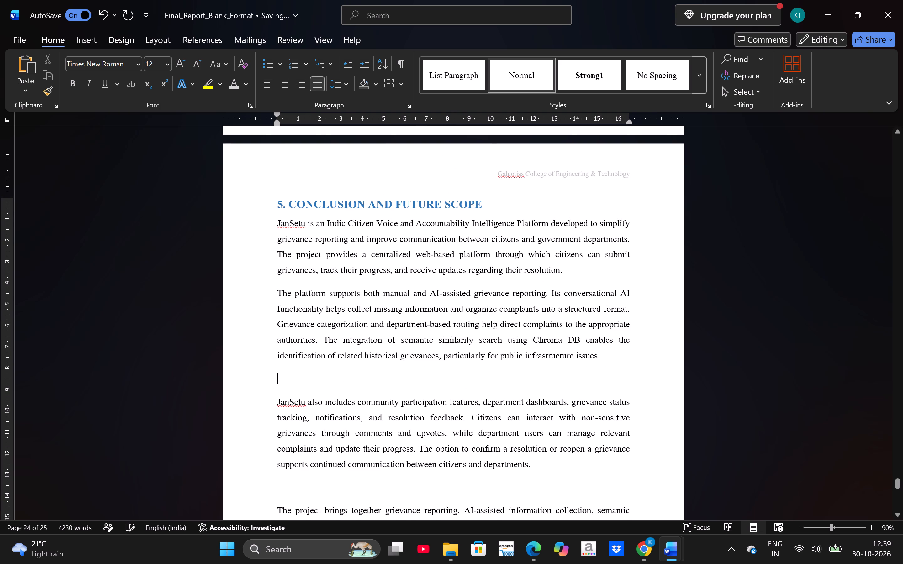
key(BackSpace)
click(411, 467)
key(BackSpace)
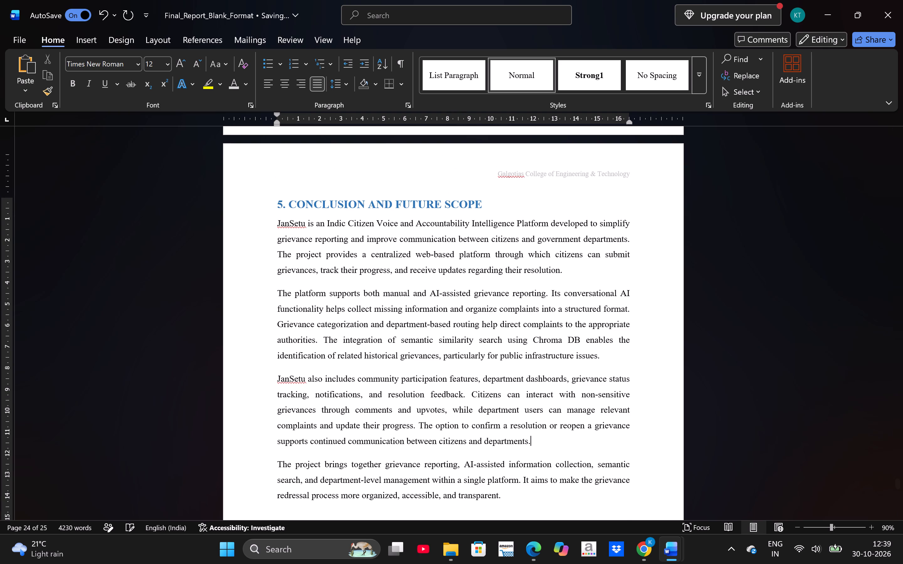
Close the separate "result and snapshort" document and return to section 5 of the Final_Report_Blank_Format report.
scroll(411, 467, down, 3)
scroll(411, 467, up, 1)
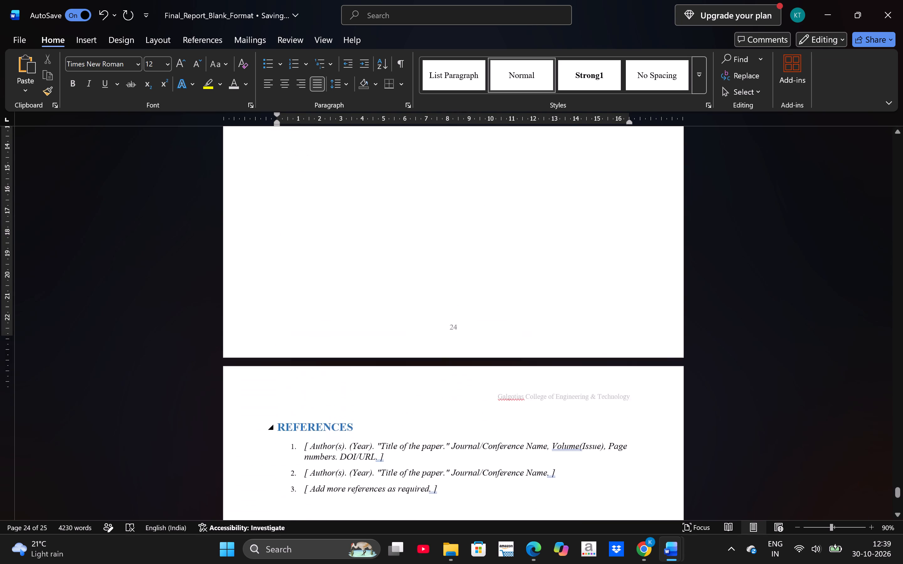
scroll(411, 467, up, 1)
scroll(411, 467, down, 1)
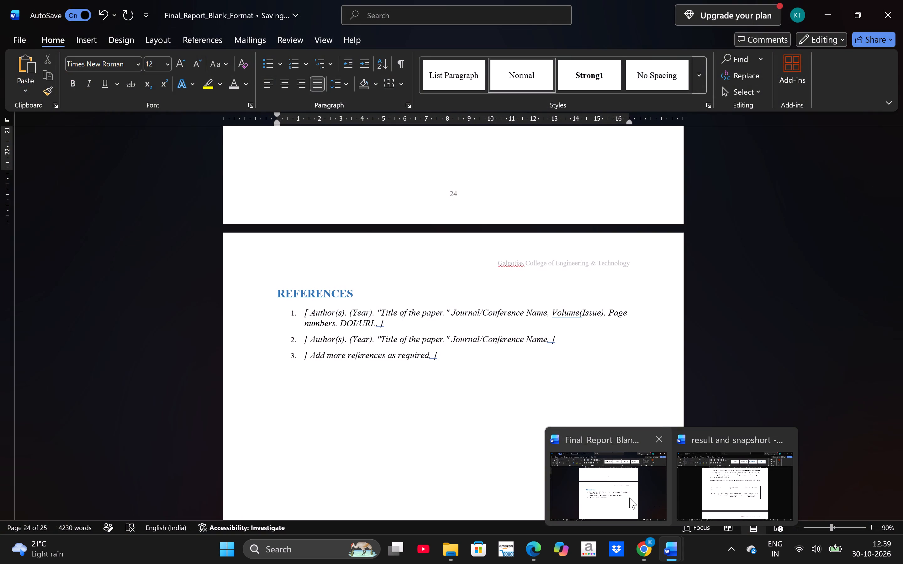
click(783, 447)
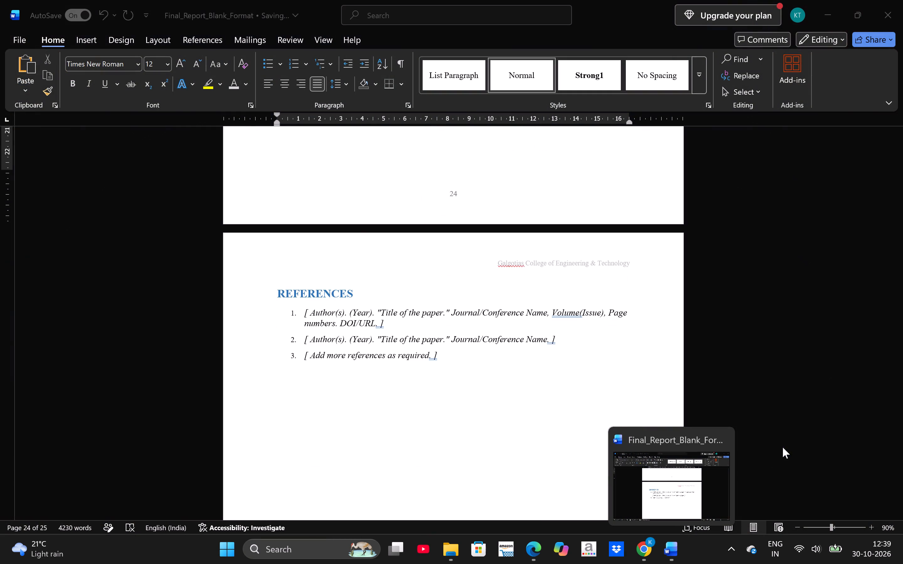
click(626, 488)
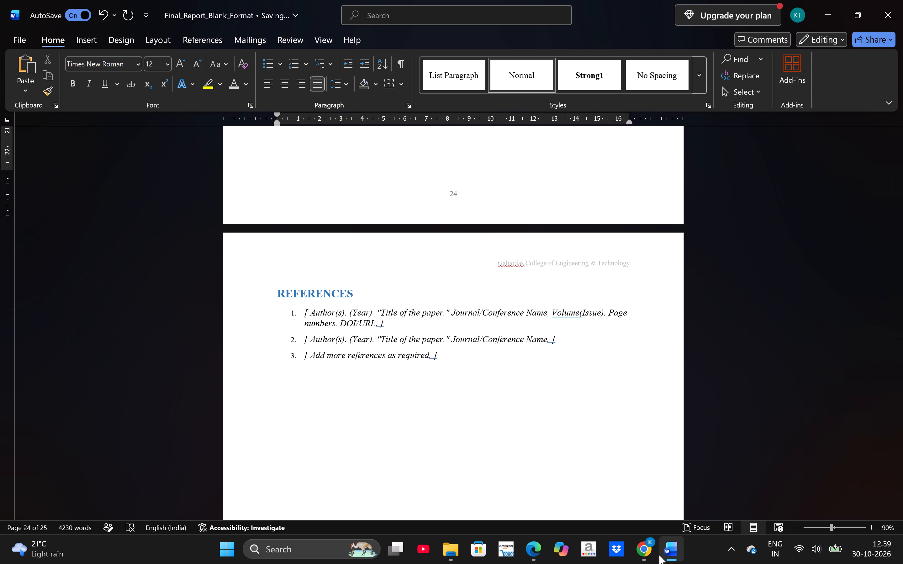
click(659, 555)
click(659, 555)
scroll(431, 365, up, 1)
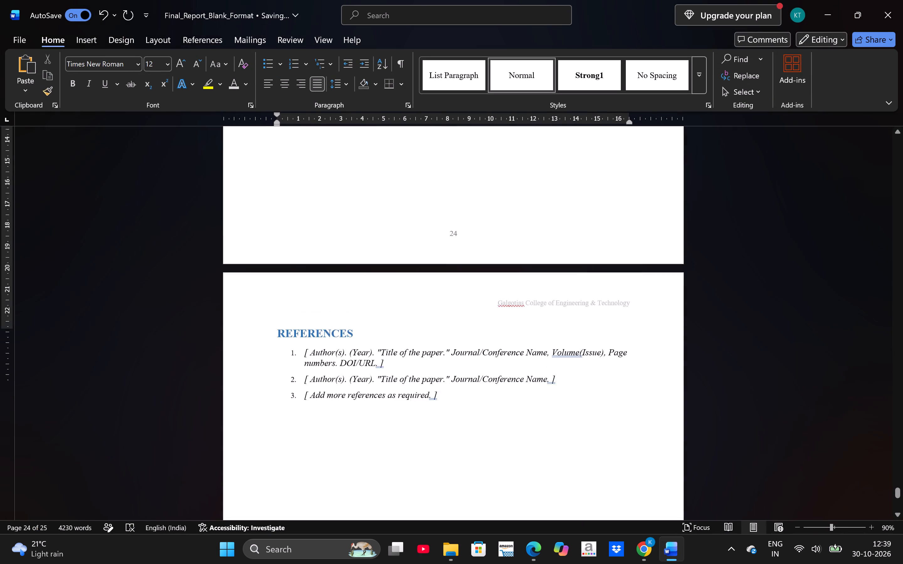
scroll(431, 365, up, 4)
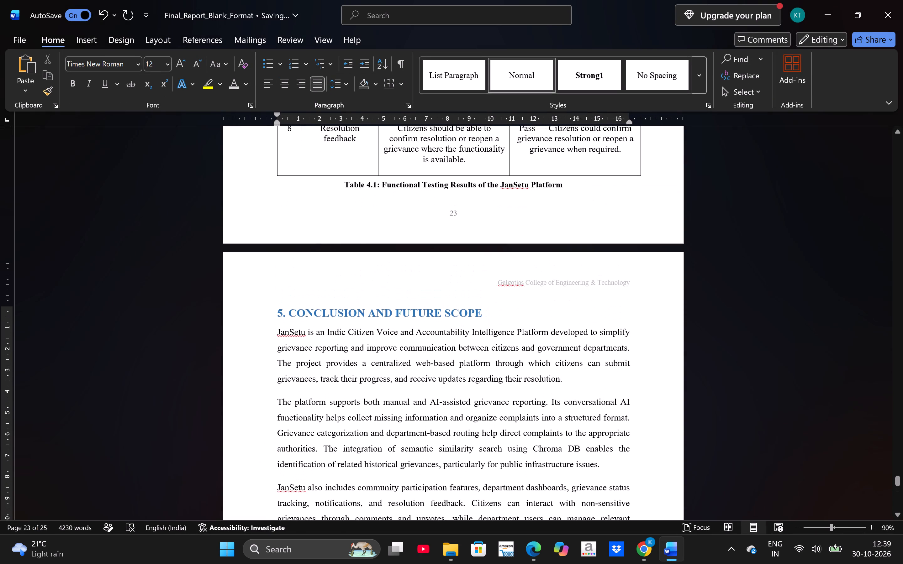
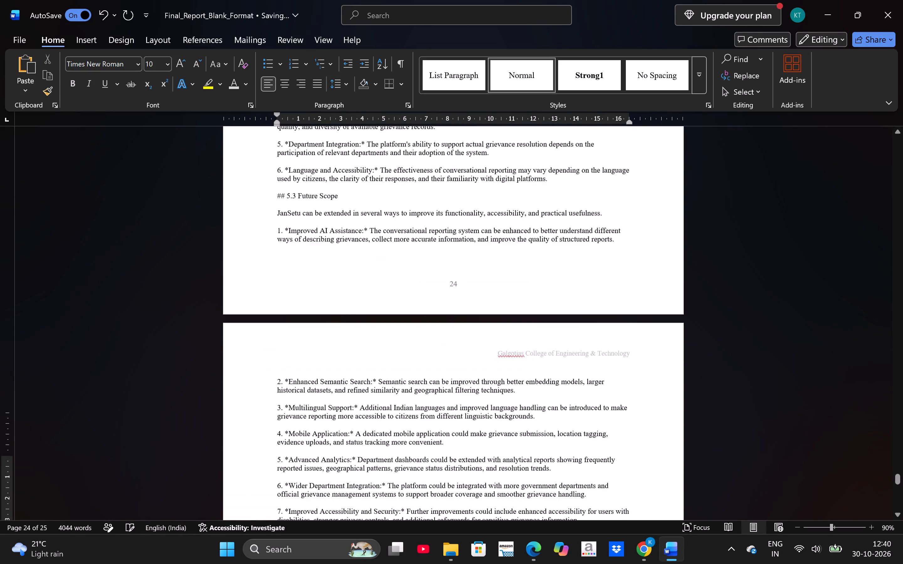
Undo the last paste and deletion in section 5 to bring back its four original JanSetu paragraphs.
scroll(440, 370, up, 3)
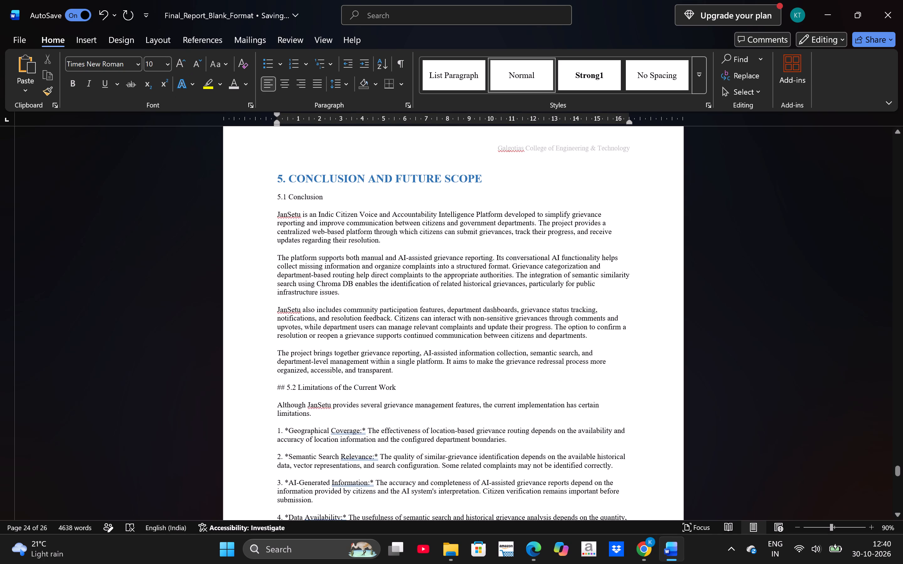
key(ctrl+z)
key(ctrl+z)
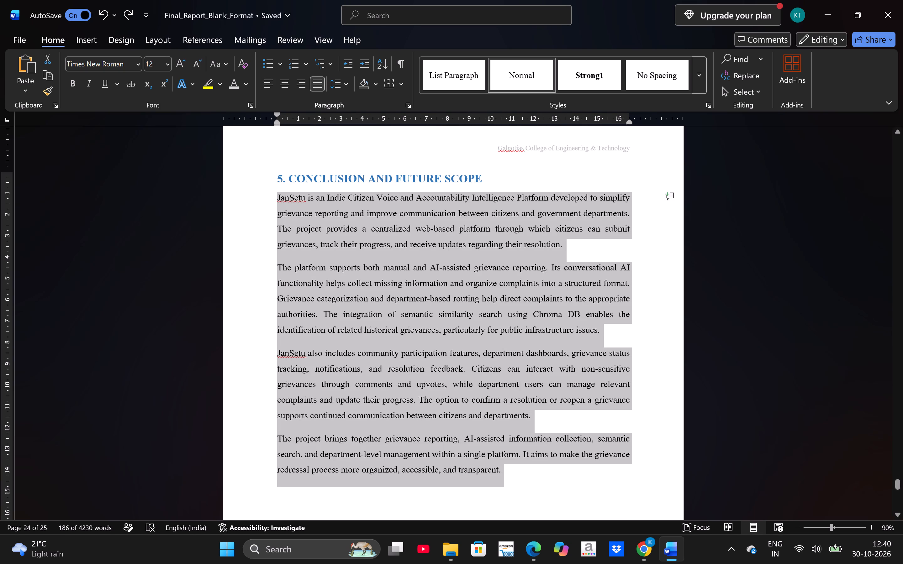
Replace the section 5 text following "JanSetu is" with the copied 5.1 Conclusion, 5.2 Limitations and 5.3 Future Scope content.
click(331, 213)
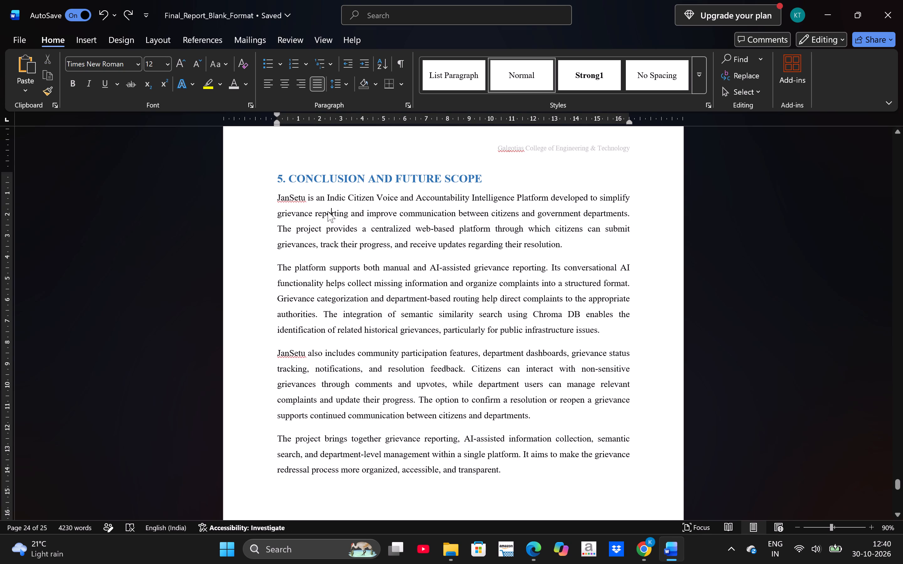
drag(306, 198, 499, 472)
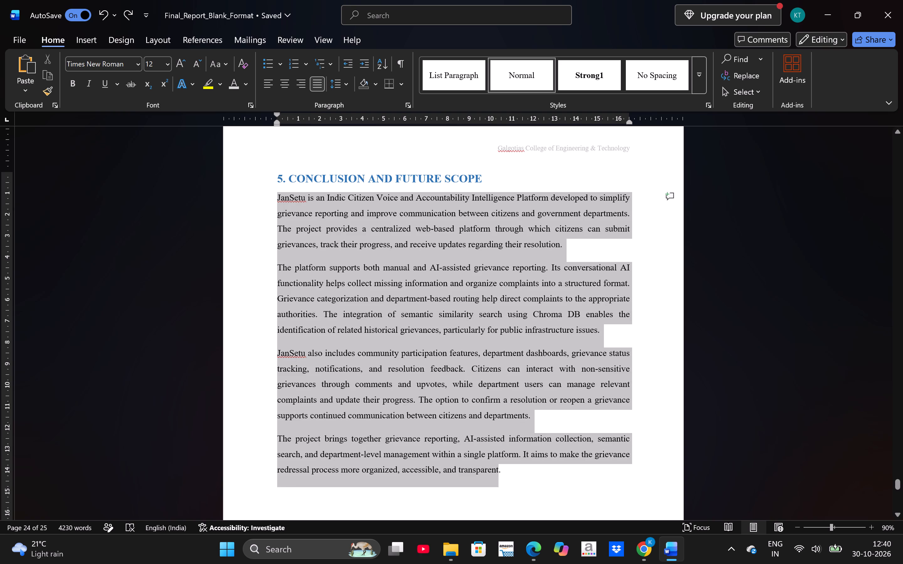
drag(499, 472, 350, 195)
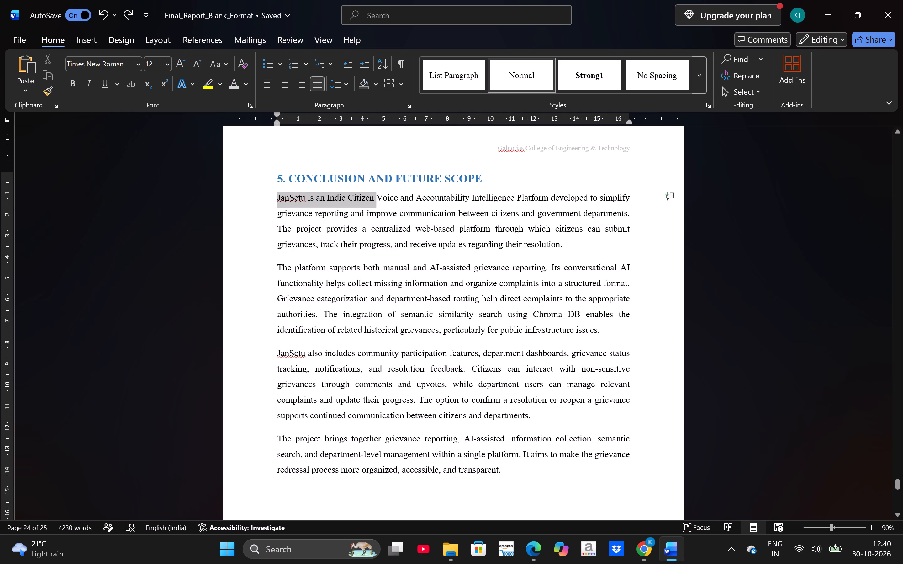
drag(350, 195, 337, 194)
click(320, 198)
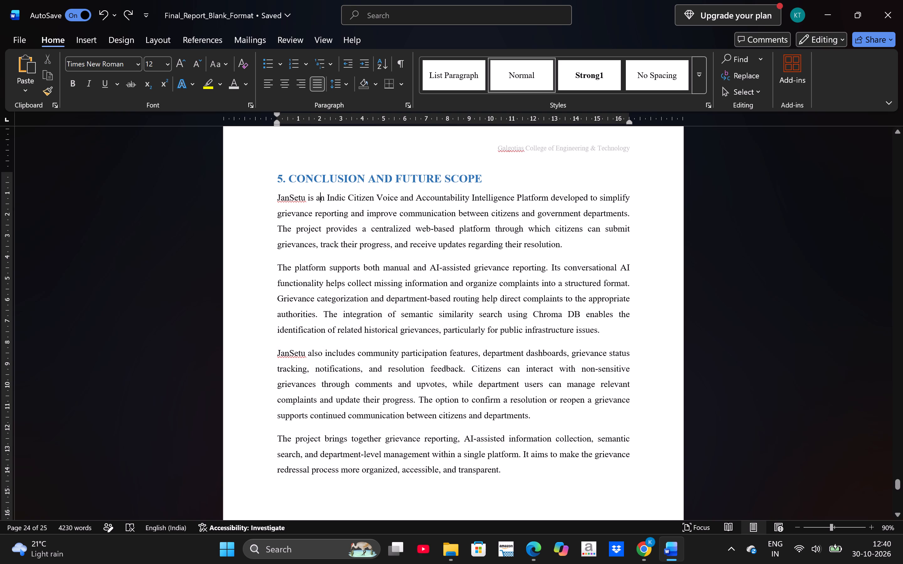
click(317, 197)
drag(317, 197, 507, 482)
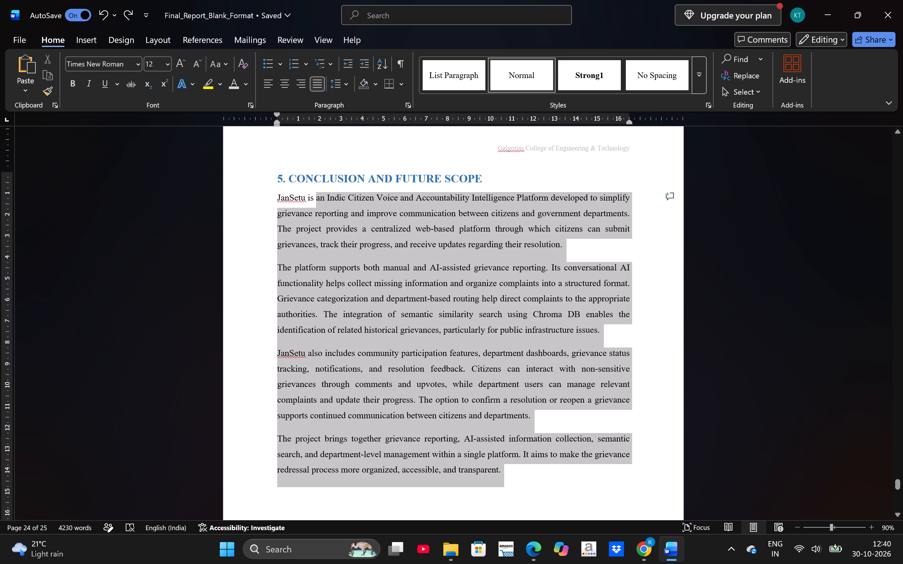
drag(507, 482, 515, 469)
key(BackSpace)
key(ctrl+v)
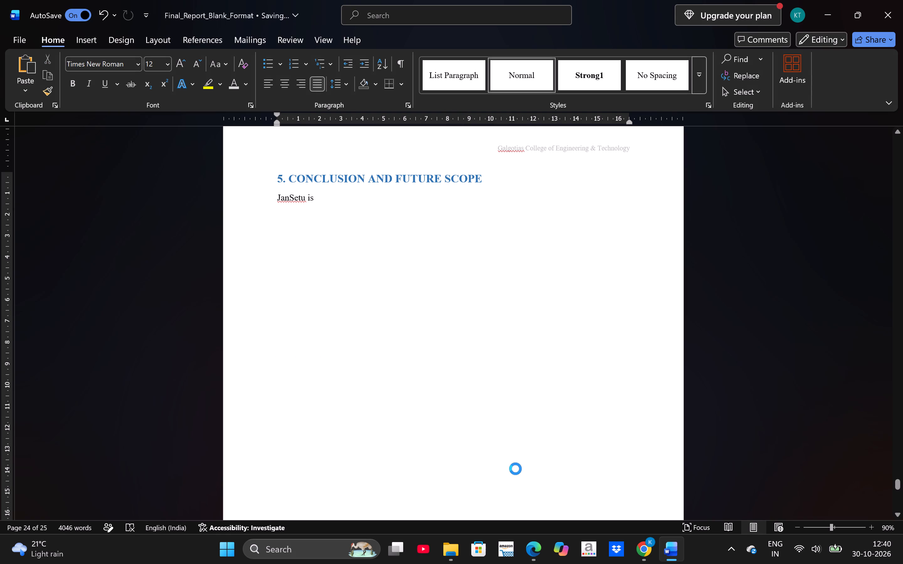
Delete the leftover "JanSetu is" and the space before the 5.1 Conclusion heading.
scroll(389, 340, up, 5)
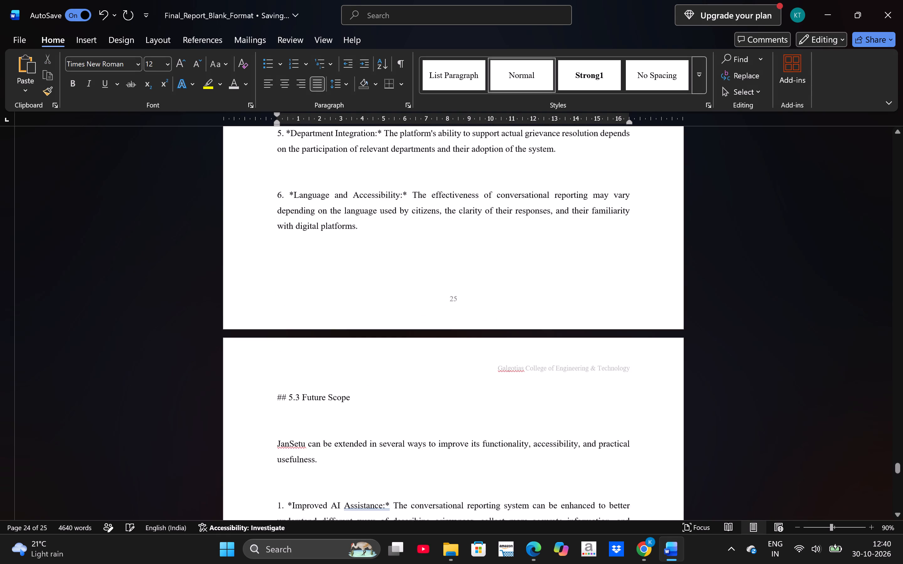
scroll(389, 340, up, 5)
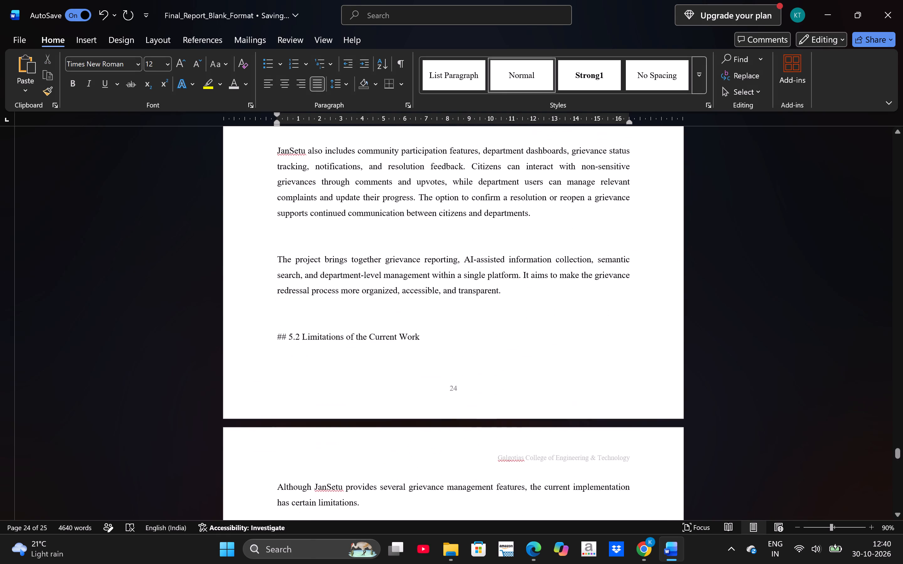
scroll(389, 340, up, 3)
click(313, 342)
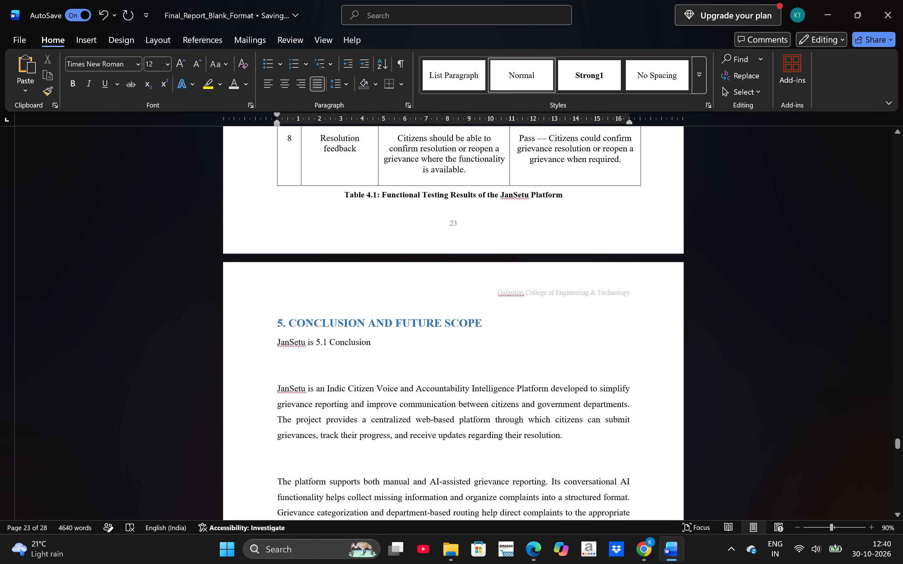
key(BackSpace)
key(BackSpace)
key(BackSpace)
key(BackSpace)
key(BackSpace)
key(BackSpace)
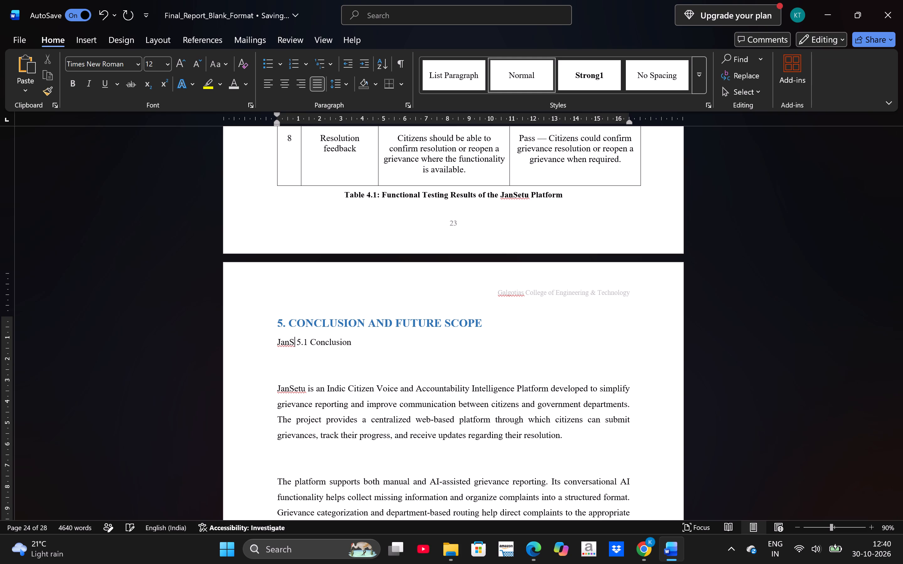
key(BackSpace)
key(BackSpace)
key(BackSpace)
key(BackSpace)
key(Right)
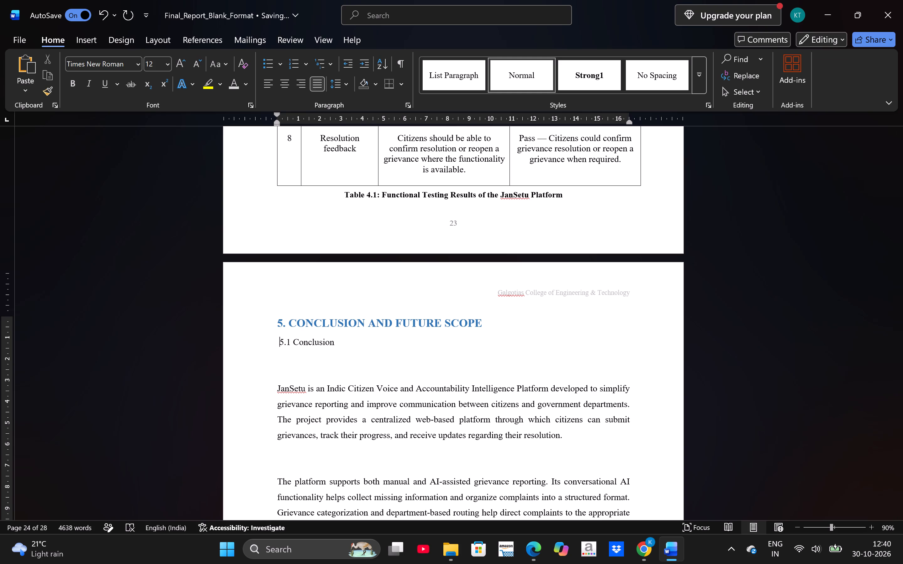
key(BackSpace)
Remove the blank lines between the 5.1 Conclusion heading, its four paragraphs and the 5.2 heading.
click(308, 363)
key(BackSpace)
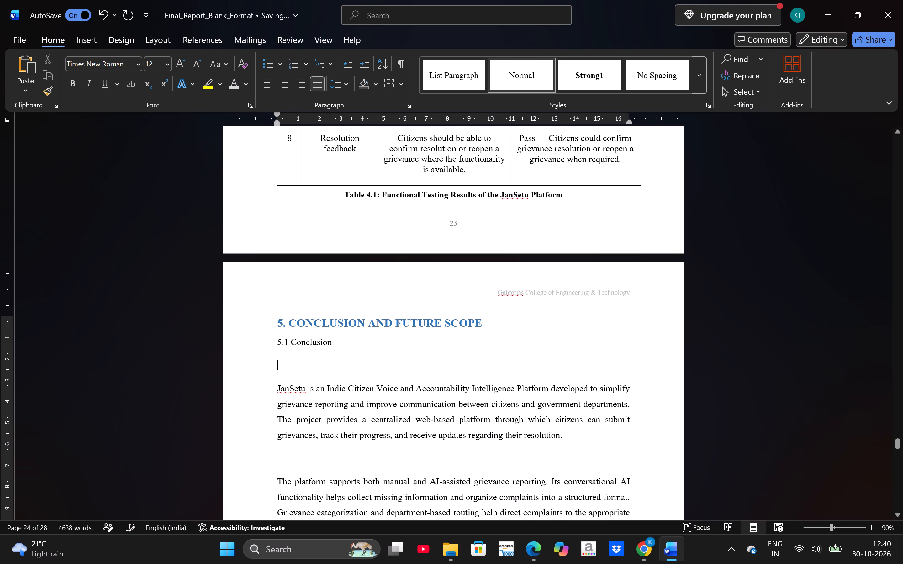
click(352, 432)
key(BackSpace)
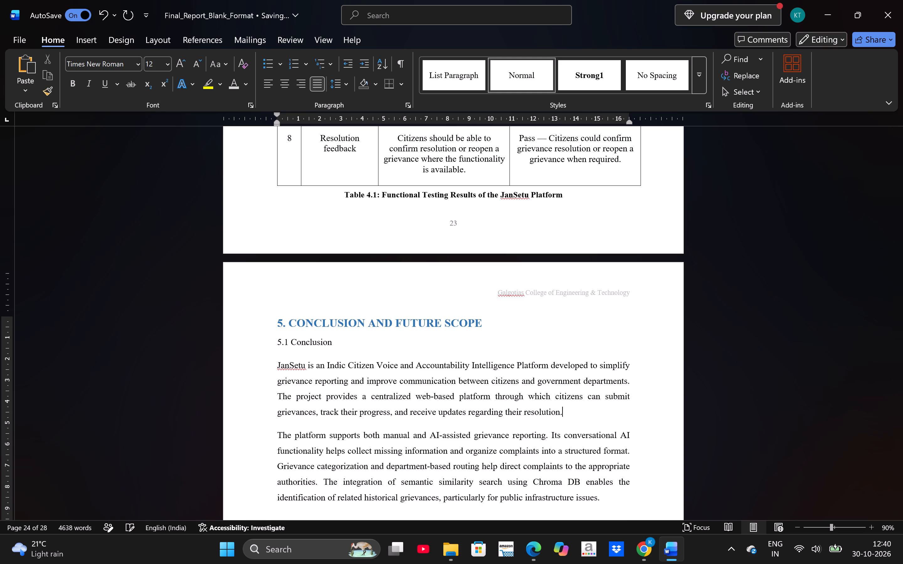
scroll(352, 432, down, 3)
click(425, 321)
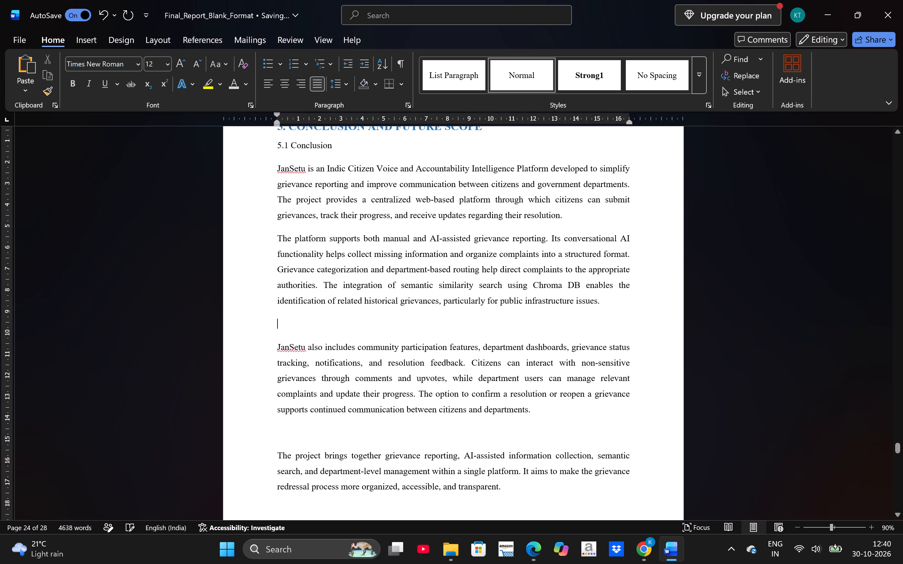
key(BackSpace)
click(436, 409)
key(BackSpace)
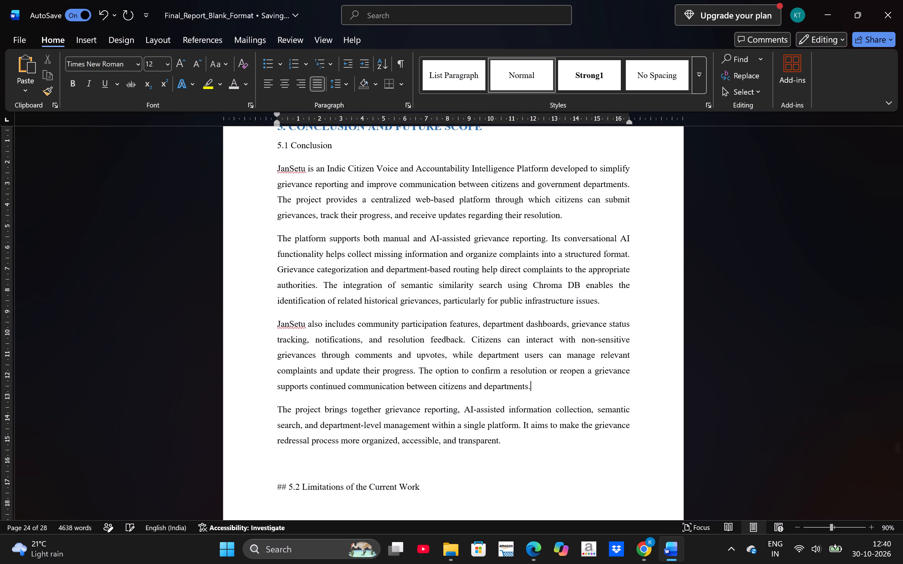
click(442, 469)
key(BackSpace)
Remove the blank lines before and after the introductory sentence of 5.2 Limitations of the Current Work.
scroll(442, 469, down, 1)
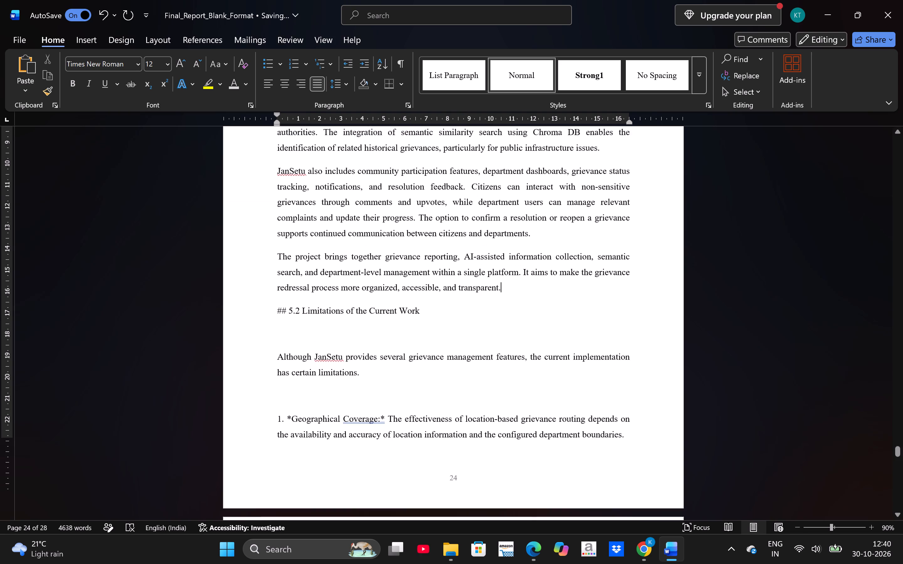
scroll(442, 469, down, 1)
scroll(443, 289, left, 1)
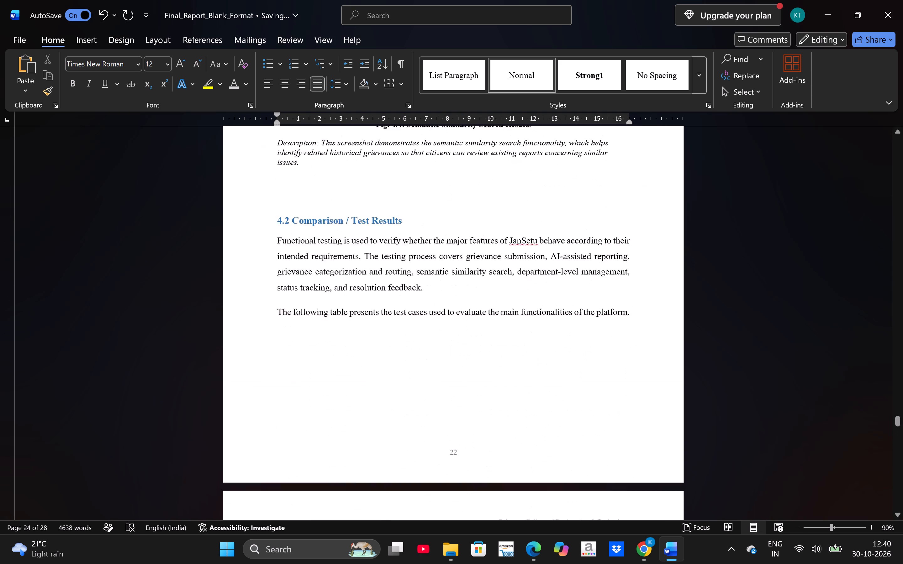
scroll(443, 289, left, 1)
scroll(443, 289, down, 4)
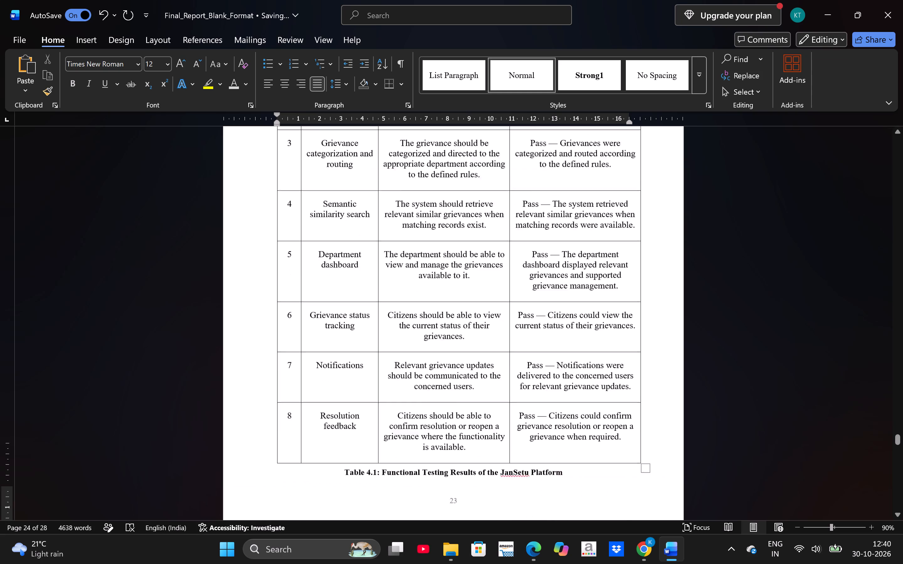
scroll(443, 289, down, 4)
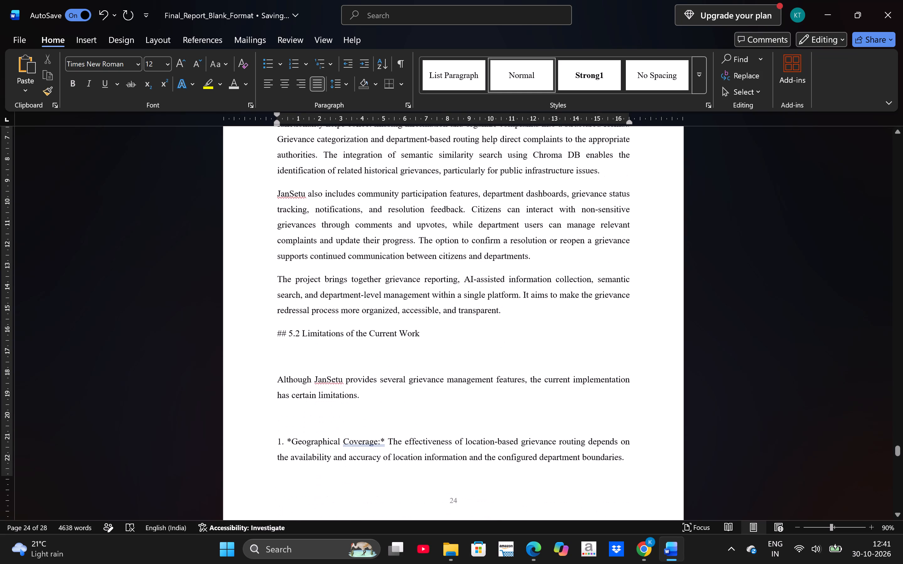
click(396, 353)
key(BackSpace)
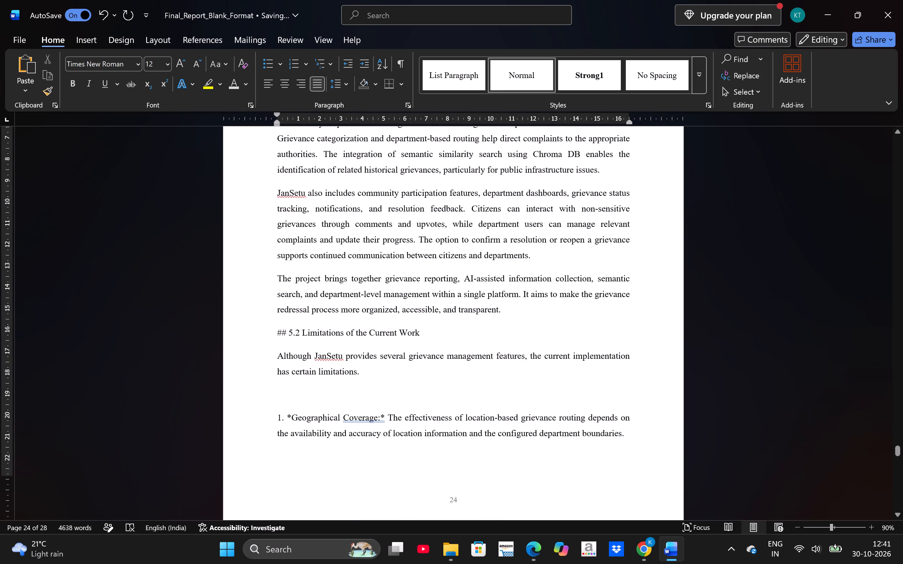
click(407, 392)
key(BackSpace)
Remove the blank lines between the six numbered limitations in 5.2 and before the 5.3 Future Scope heading.
scroll(391, 466, down, 1)
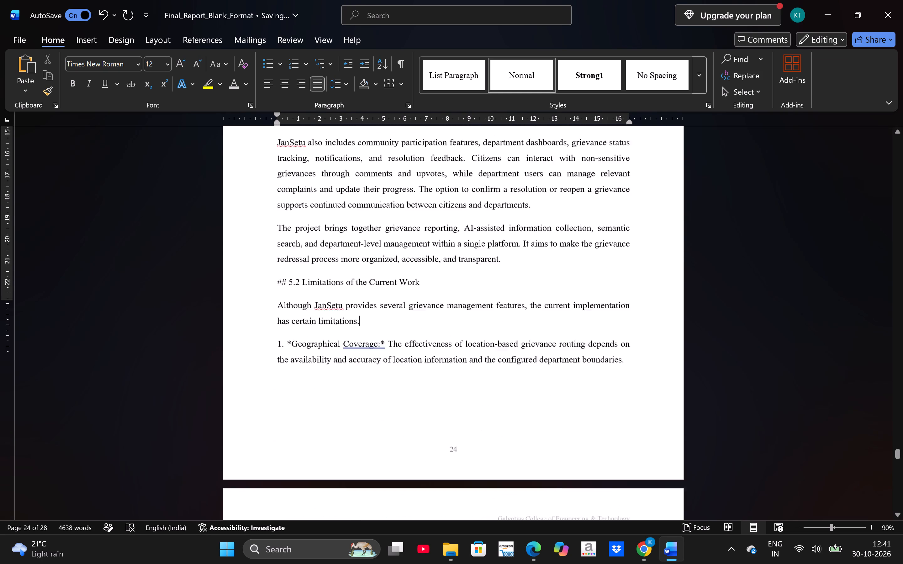
scroll(391, 466, down, 1)
click(437, 214)
key(BackSpace)
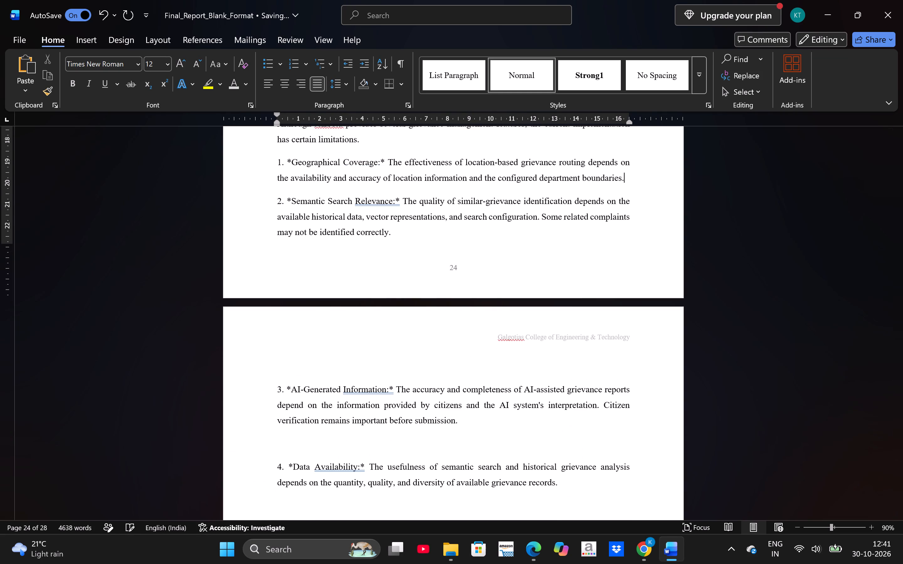
click(425, 358)
key(BackSpace)
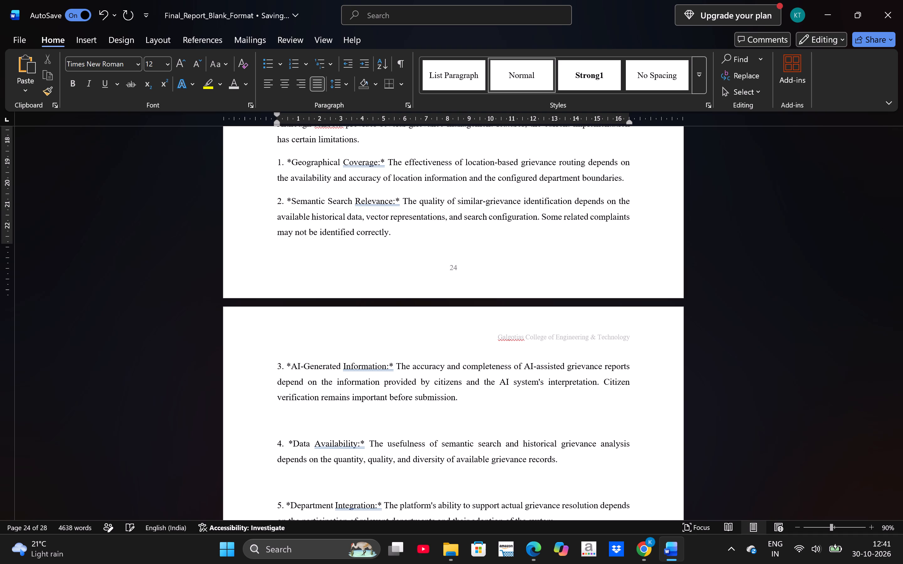
click(468, 422)
key(BackSpace)
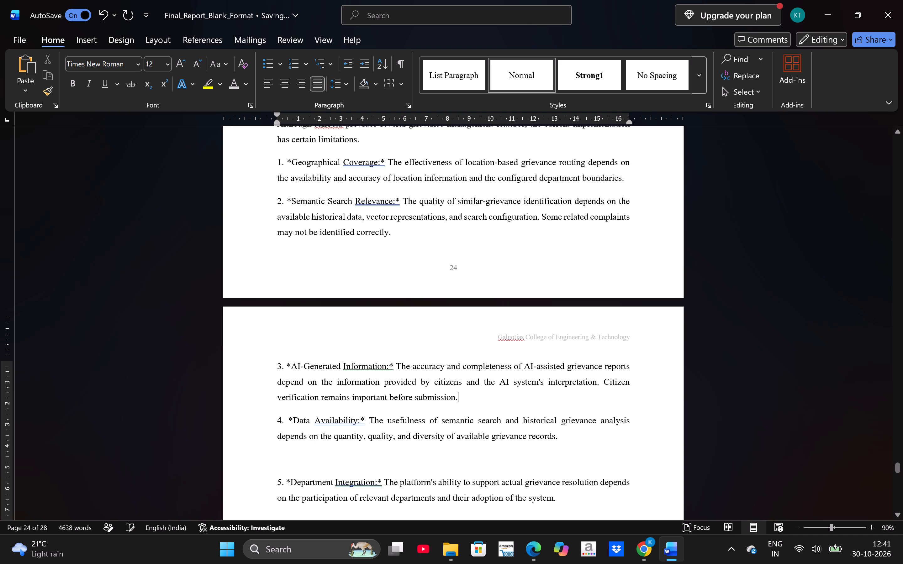
click(480, 465)
key(BackSpace)
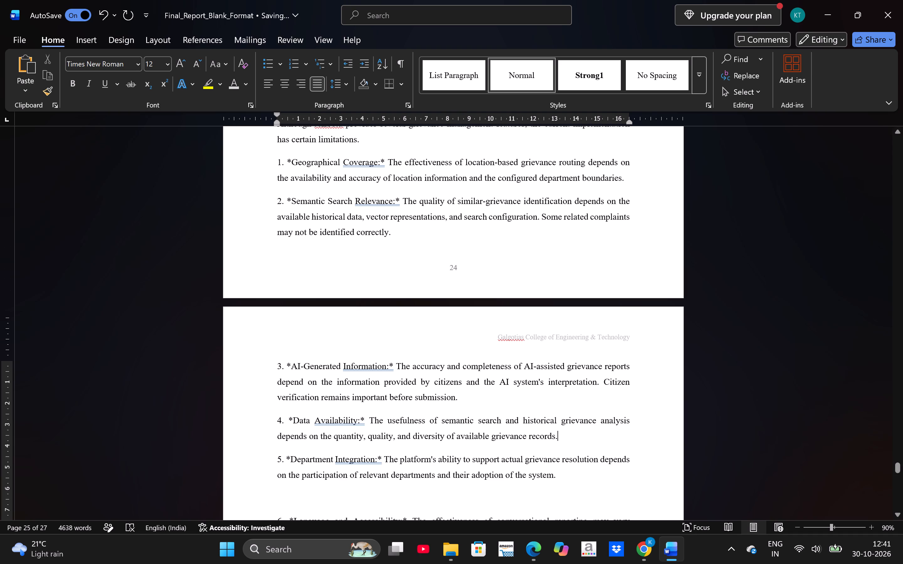
click(458, 503)
key(BackSpace)
scroll(458, 503, down, 1)
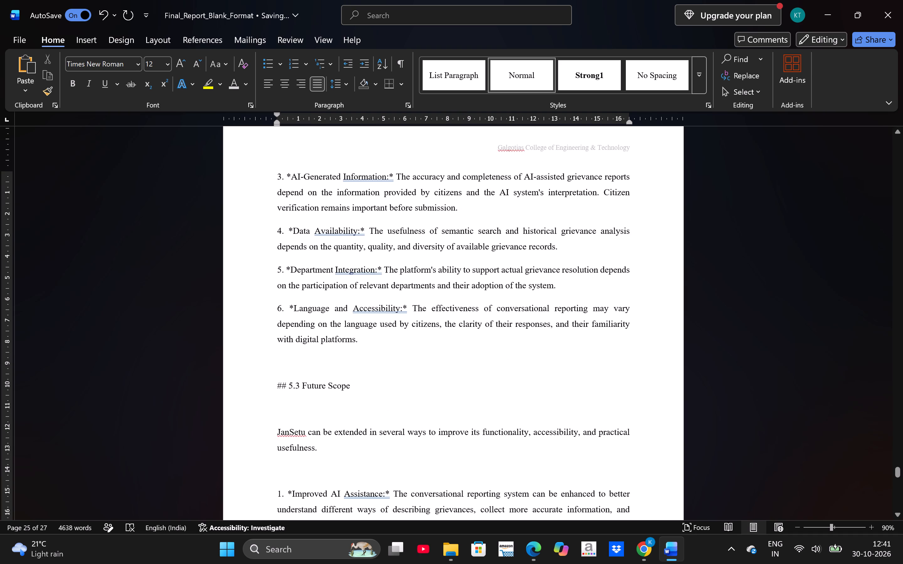
click(461, 377)
key(BackSpace)
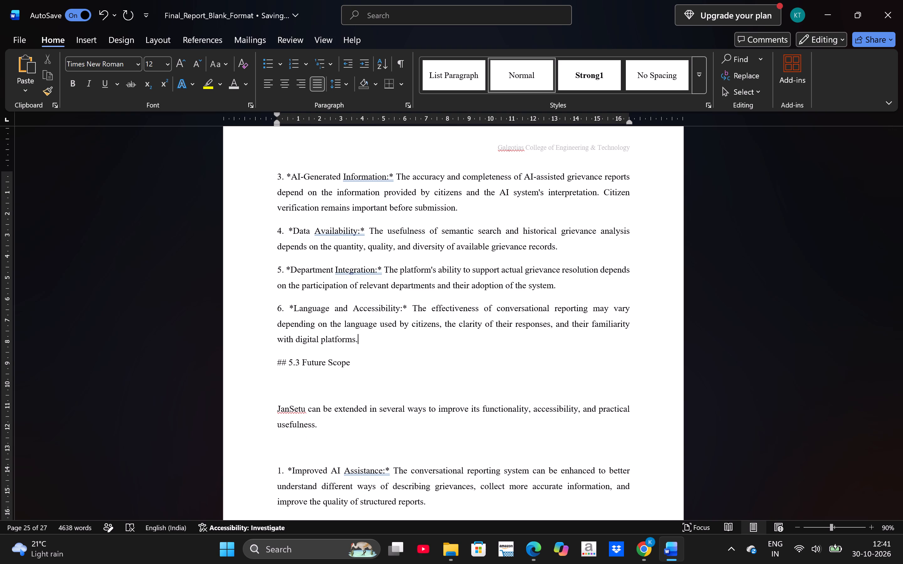
Remove the blank lines before and after the introductory sentence of 5.3 Future Scope, keeping the sentence's closing full stop.
scroll(461, 377, up, 4)
scroll(461, 377, down, 1)
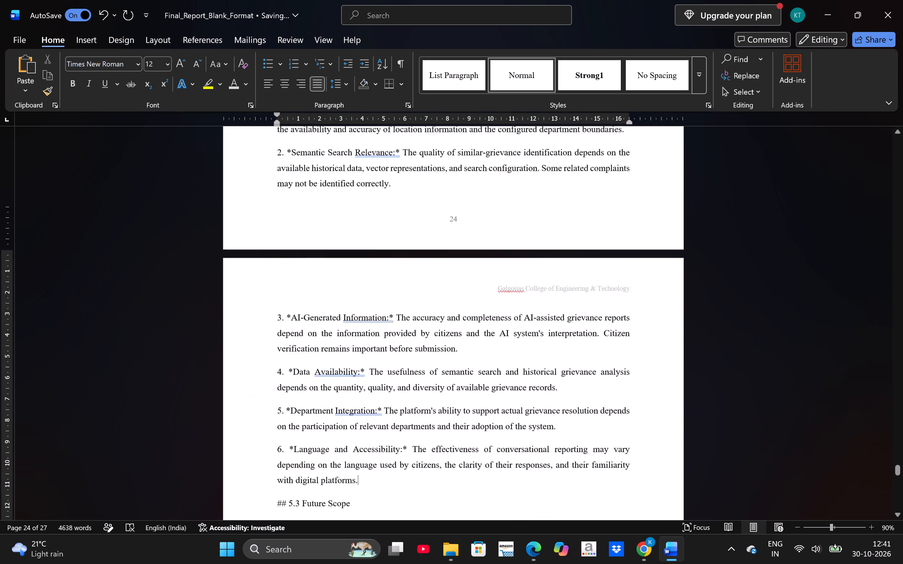
scroll(461, 377, down, 2)
click(467, 360)
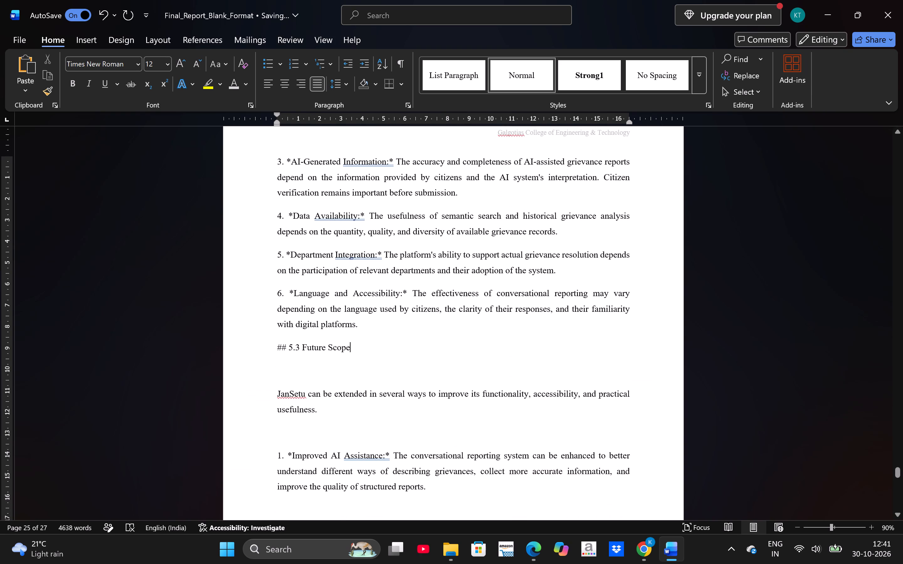
click(456, 377)
key(BackSpace)
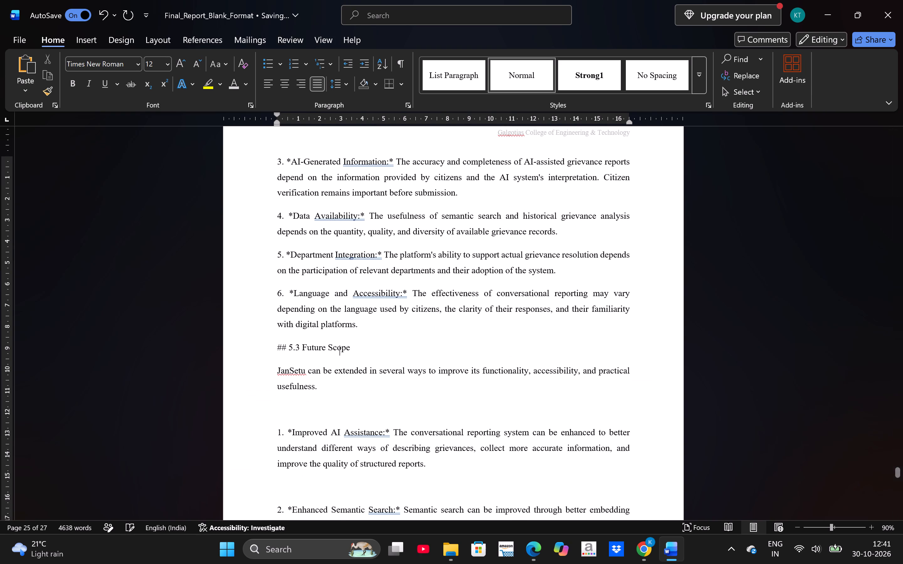
click(433, 400)
key(BackSpace)
key(period)
click(453, 417)
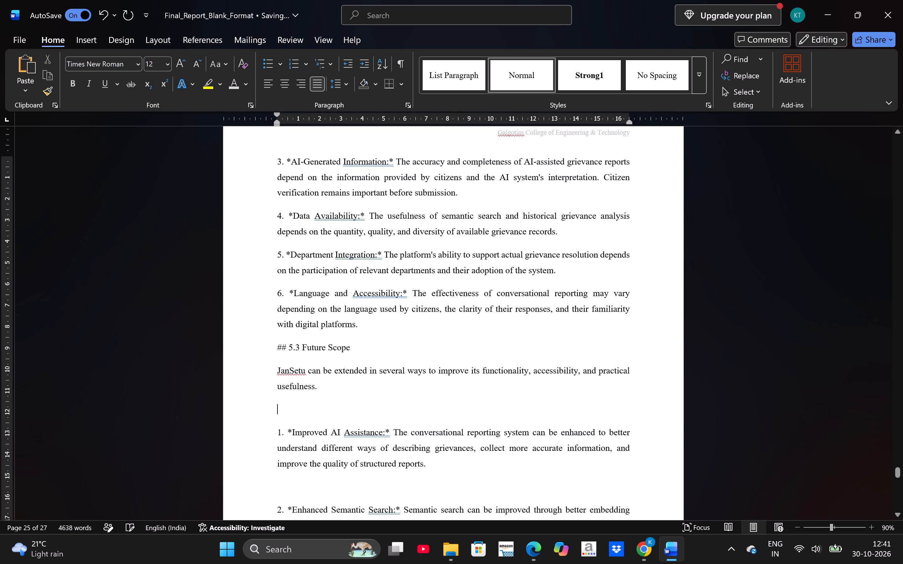
key(BackSpace)
Remove the blank lines between numbered items 1 to 5 of 5.3 Future Scope, from Improved AI Assistance to Advanced Analytics.
click(453, 472)
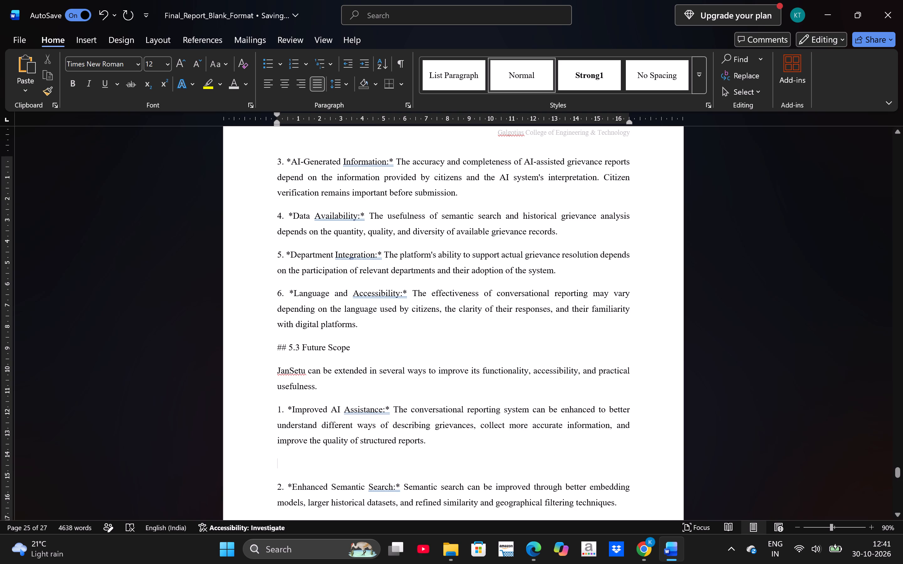
key(BackSpace)
scroll(453, 472, down, 2)
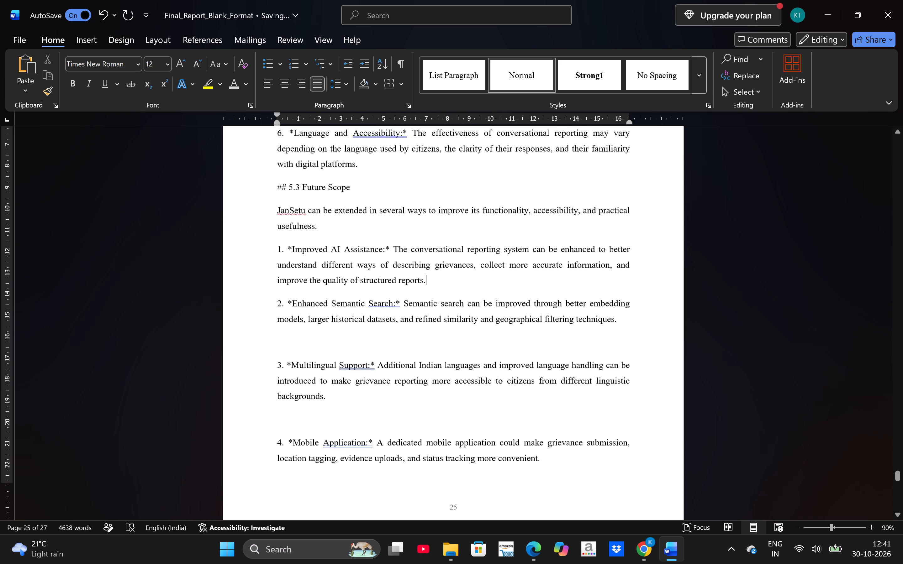
click(478, 340)
key(BackSpace)
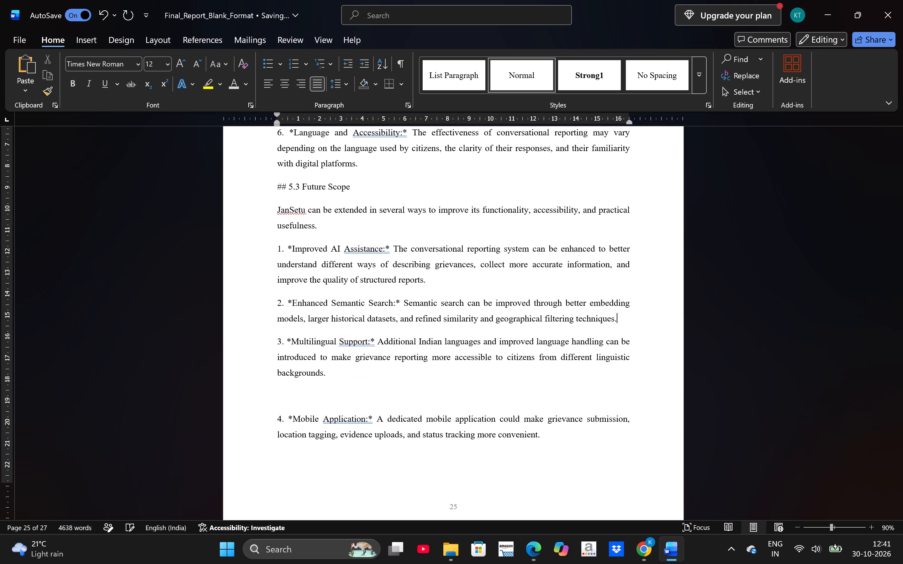
click(450, 393)
key(BackSpace)
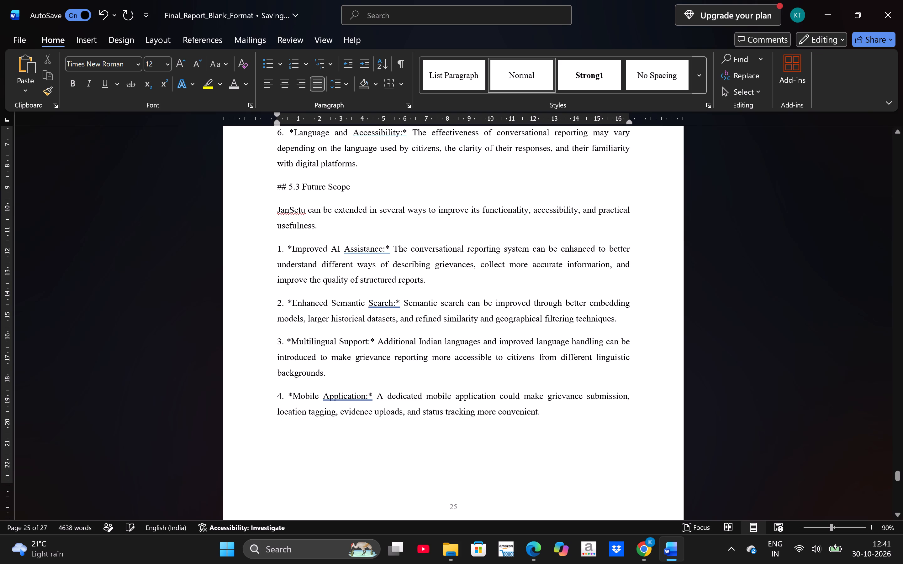
click(424, 442)
key(BackSpace)
Remove the blank lines between items 5 to 7 of 5.3 Future Scope and before the closing "In conclusion" paragraph.
scroll(424, 442, down, 1)
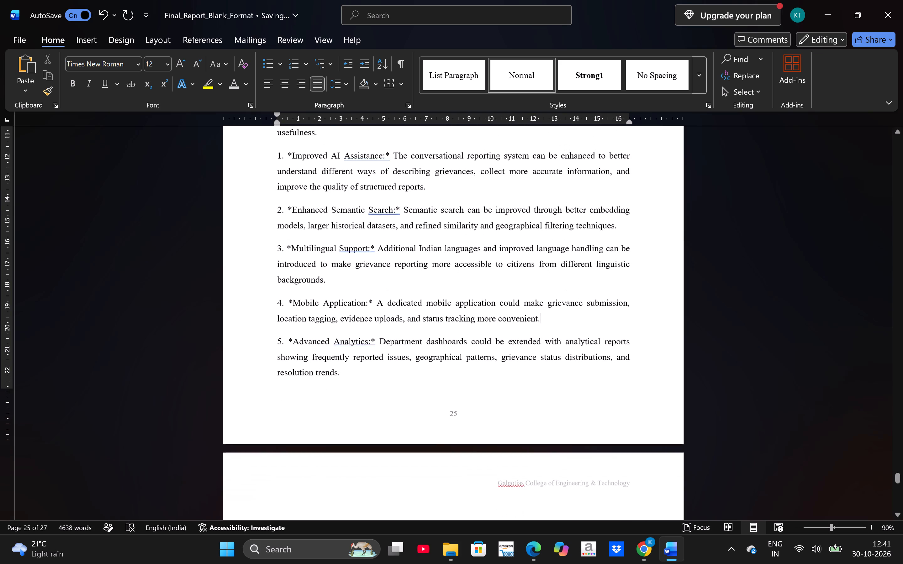
scroll(424, 442, down, 1)
click(459, 371)
key(BackSpace)
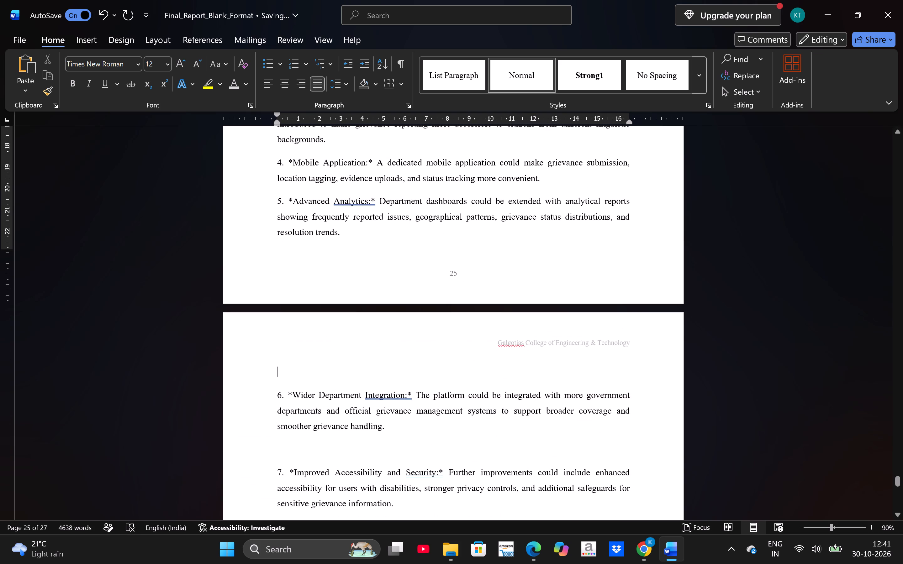
click(459, 429)
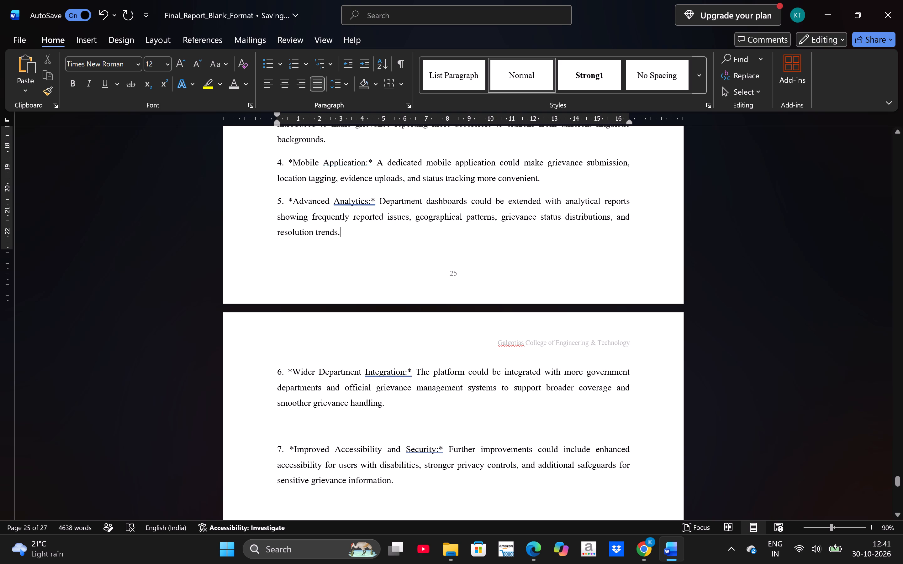
key(BackSpace)
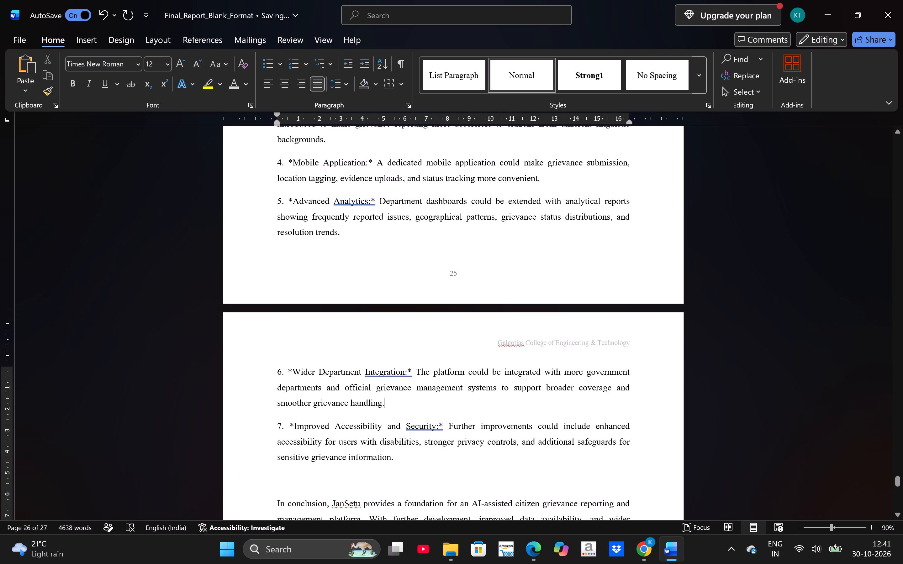
click(459, 251)
key(BackSpace)
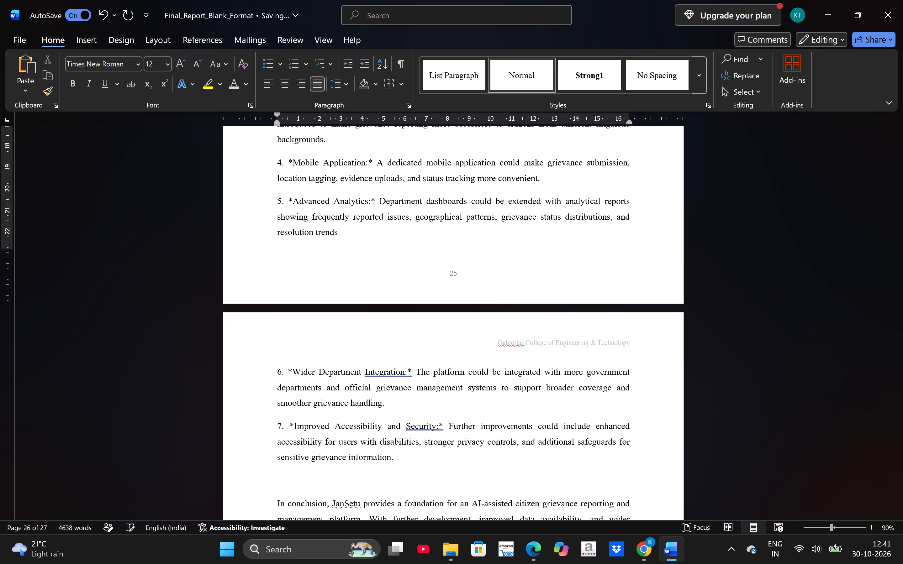
click(417, 482)
key(BackSpace)
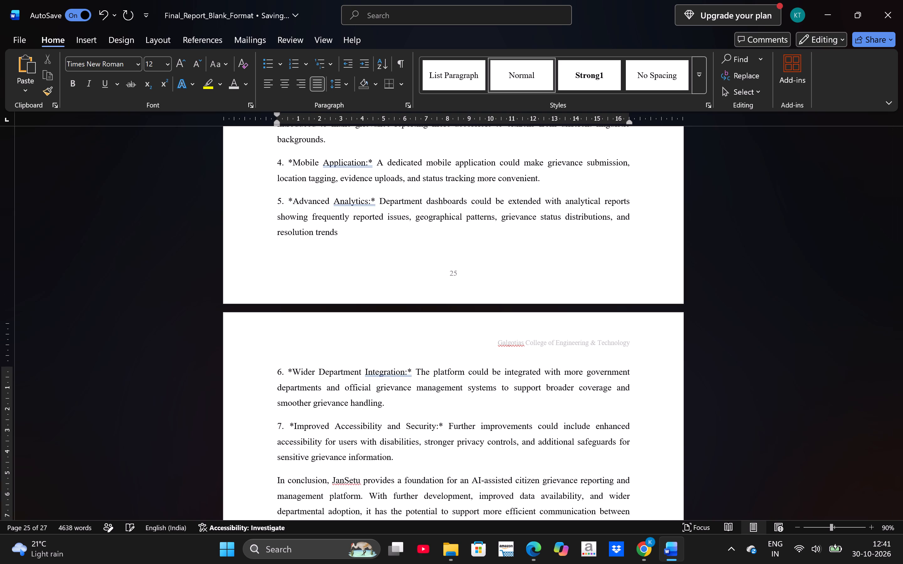
Look over the spacing of section 5 from its last page back to the 5.1 Conclusion heading.
scroll(417, 482, down, 1)
scroll(457, 380, down, 2)
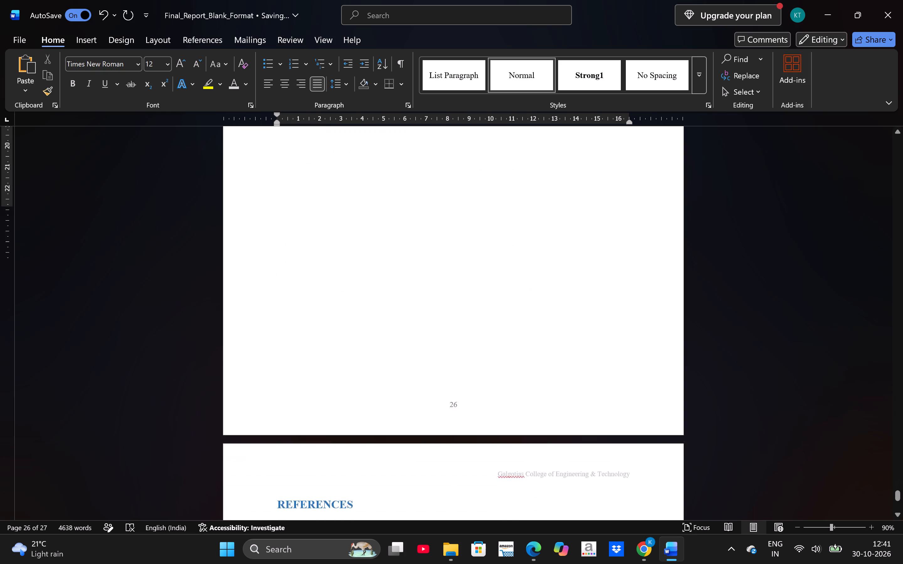
scroll(457, 380, down, 1)
scroll(457, 380, up, 5)
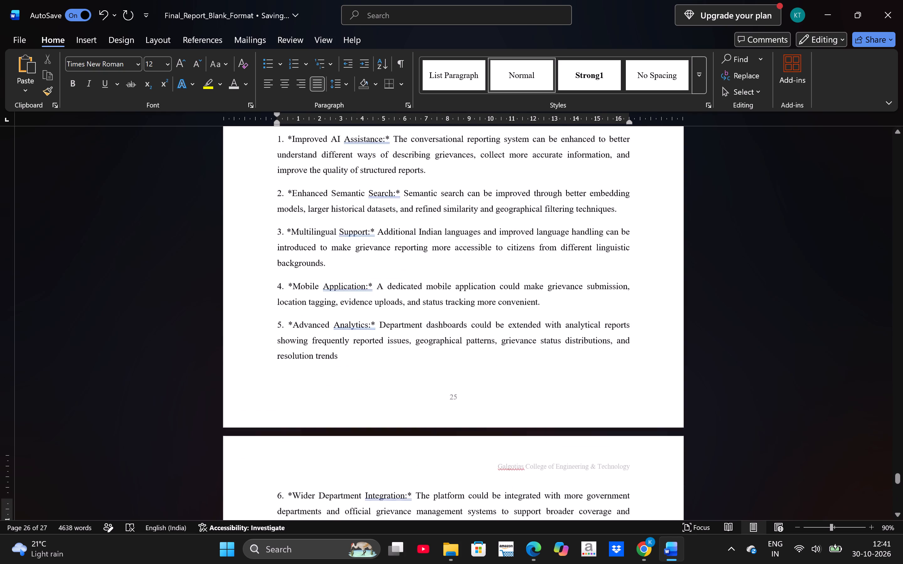
scroll(457, 380, up, 6)
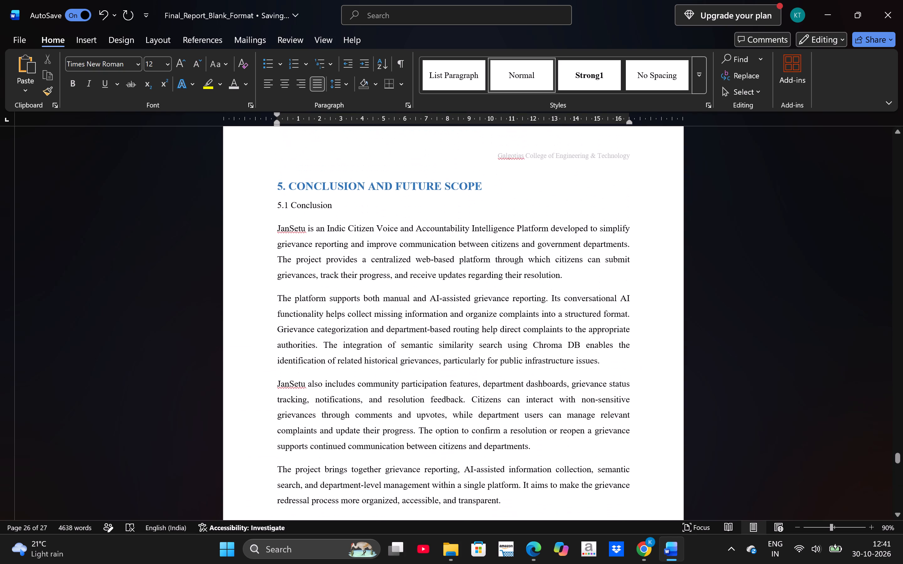
click(371, 415)
scroll(371, 415, up, 4)
scroll(371, 415, down, 1)
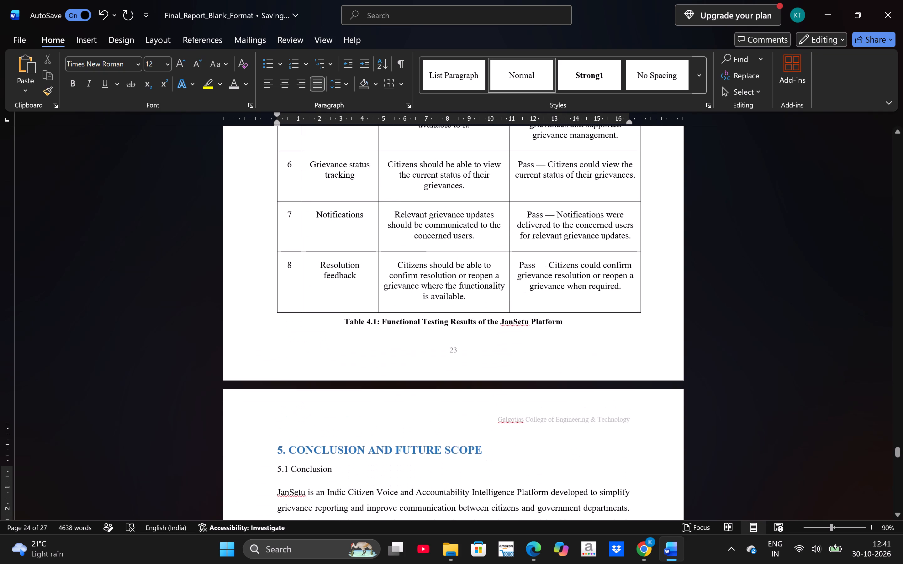
scroll(371, 415, down, 1)
ctrl+scroll(371, 415, up, 1)
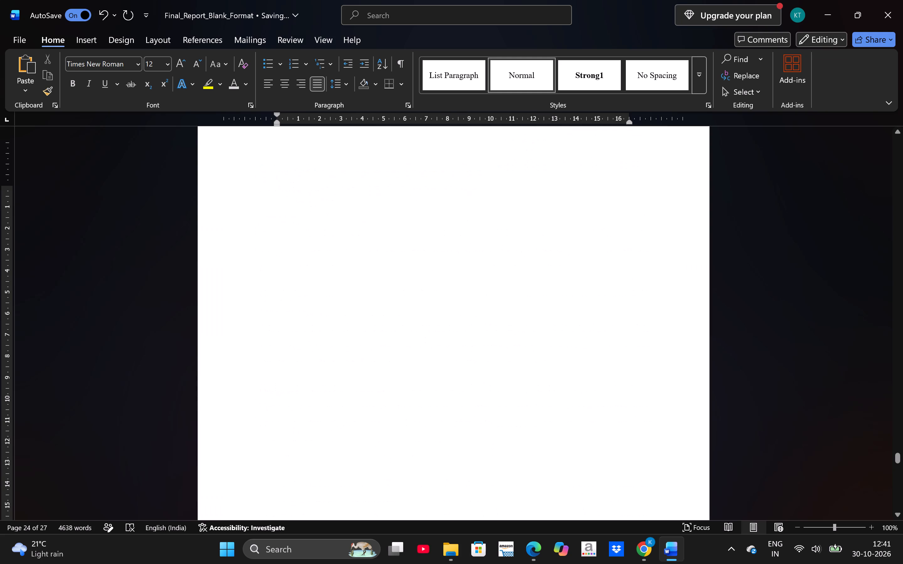
scroll(371, 415, up, 1)
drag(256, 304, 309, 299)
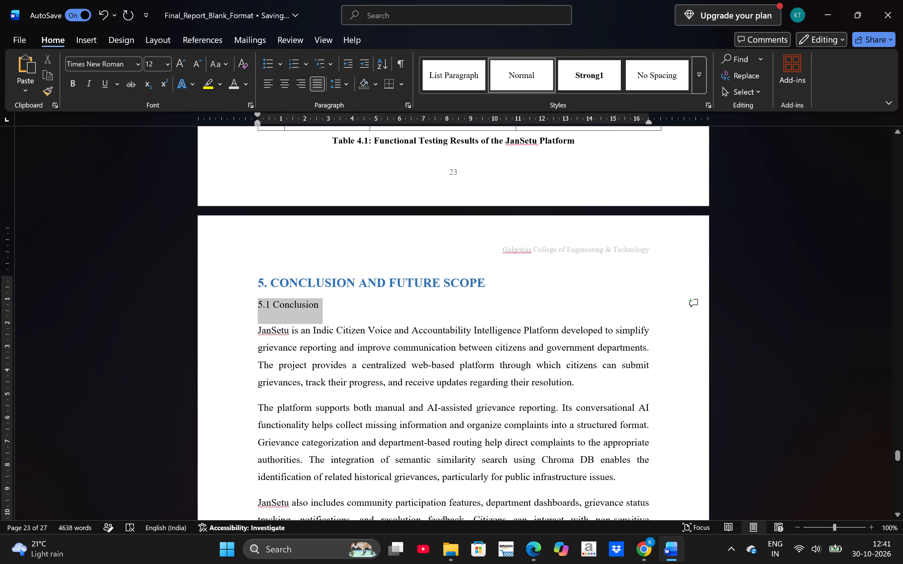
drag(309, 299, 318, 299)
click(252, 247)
Copy the formatted "4.2 Comparison / Test Results" heading and paste it directly after the text "5.1 Conclusion".
scroll(252, 247, up, 1)
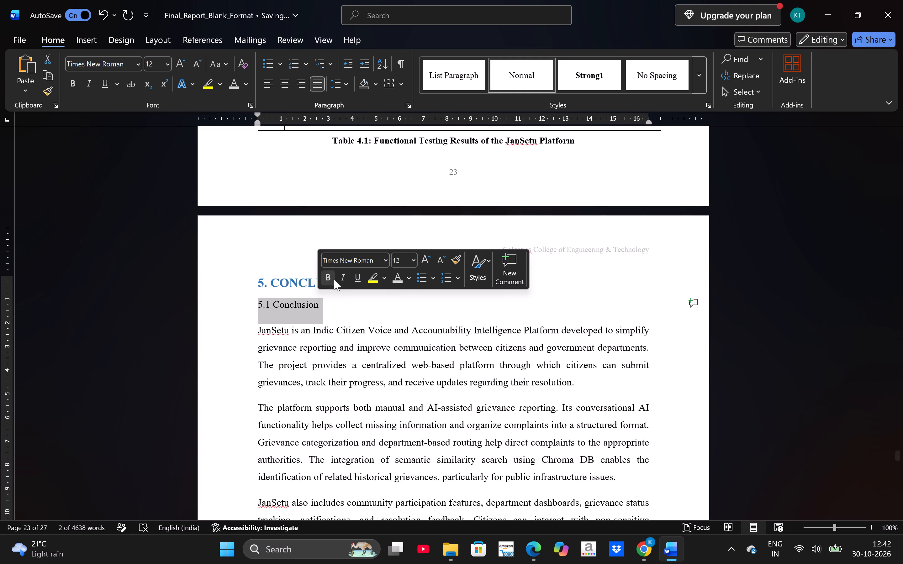
scroll(334, 279, up, 8)
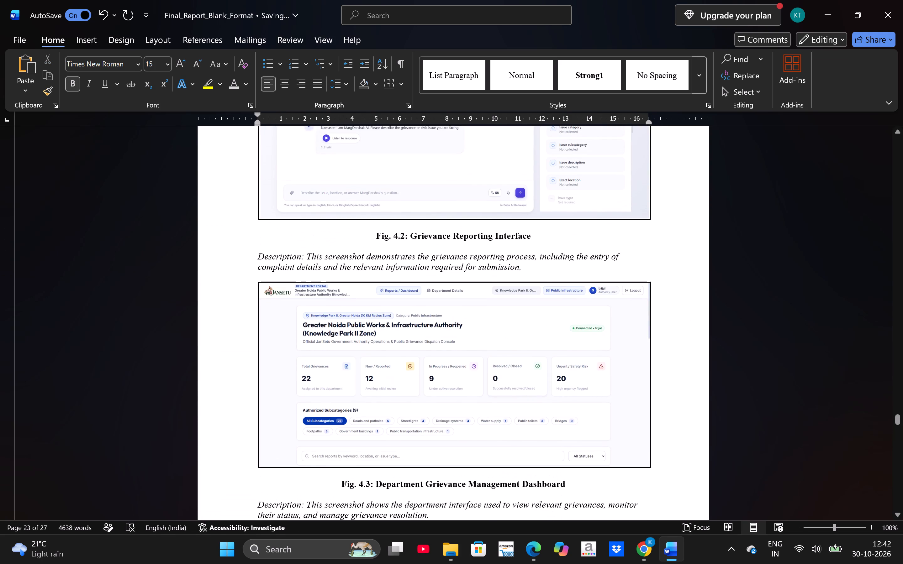
scroll(252, 247, down, 4)
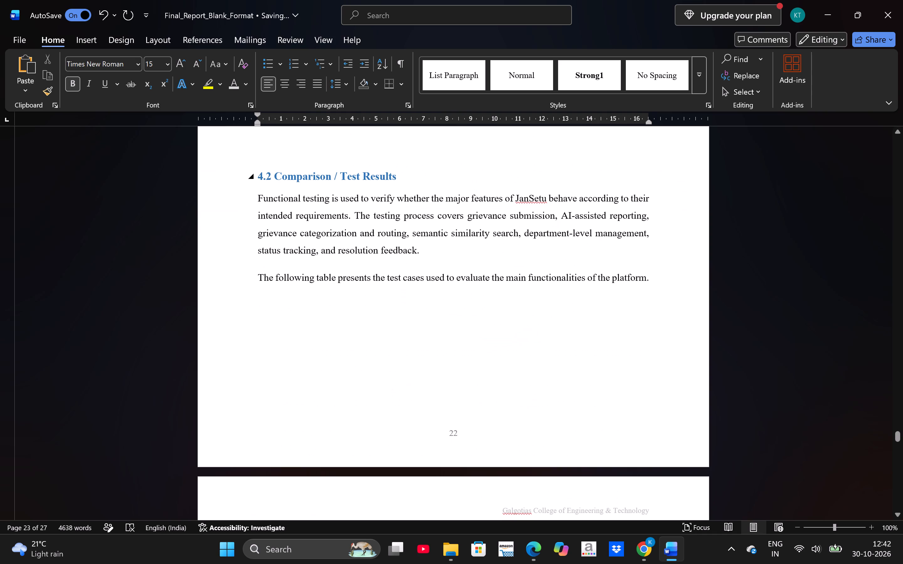
click(295, 175)
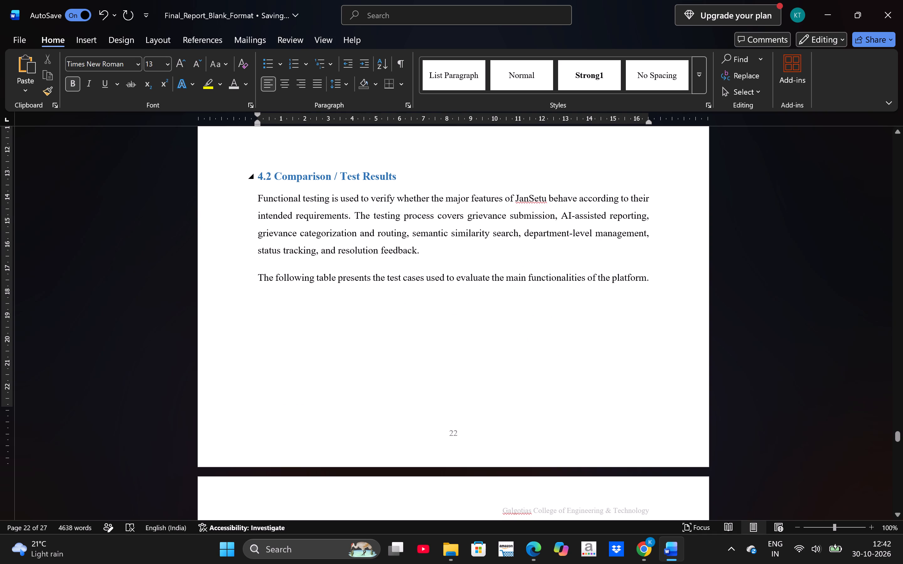
drag(259, 174, 372, 179)
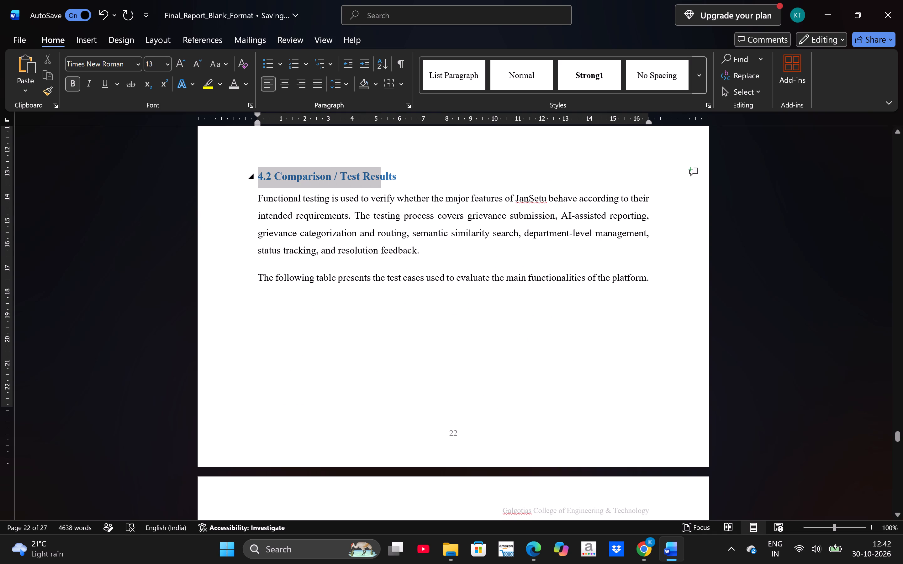
drag(372, 179, 393, 179)
key(ctrl+c)
scroll(275, 378, down, 1)
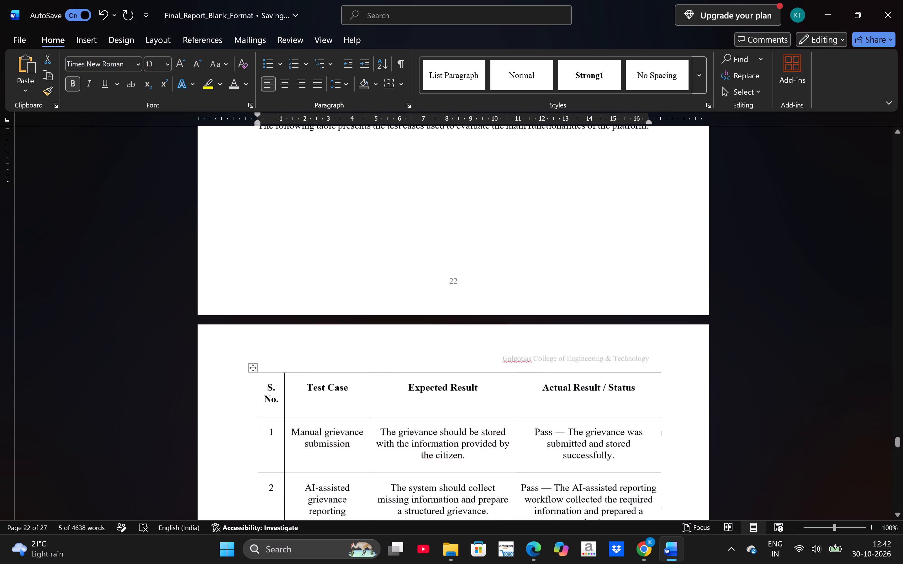
scroll(275, 378, down, 5)
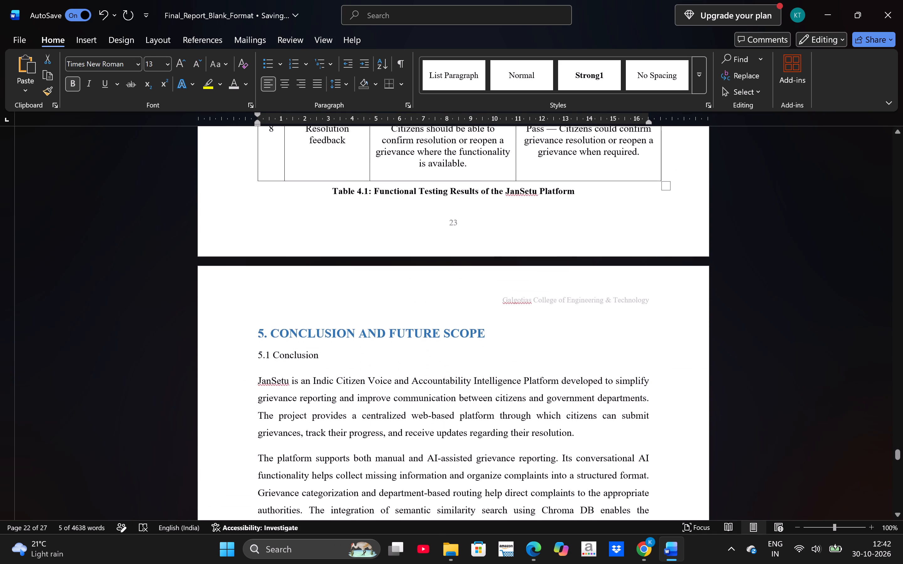
click(314, 355)
click(324, 352)
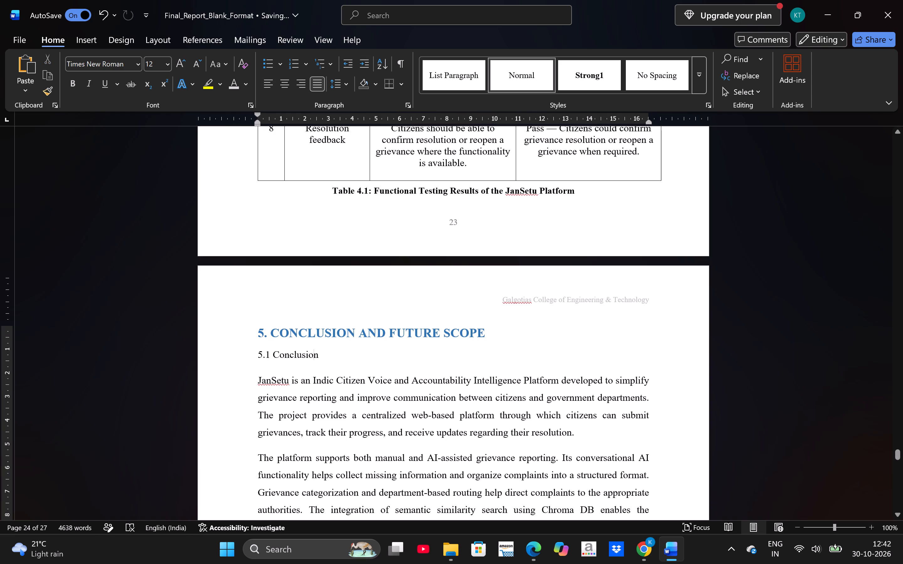
drag(324, 352, 256, 351)
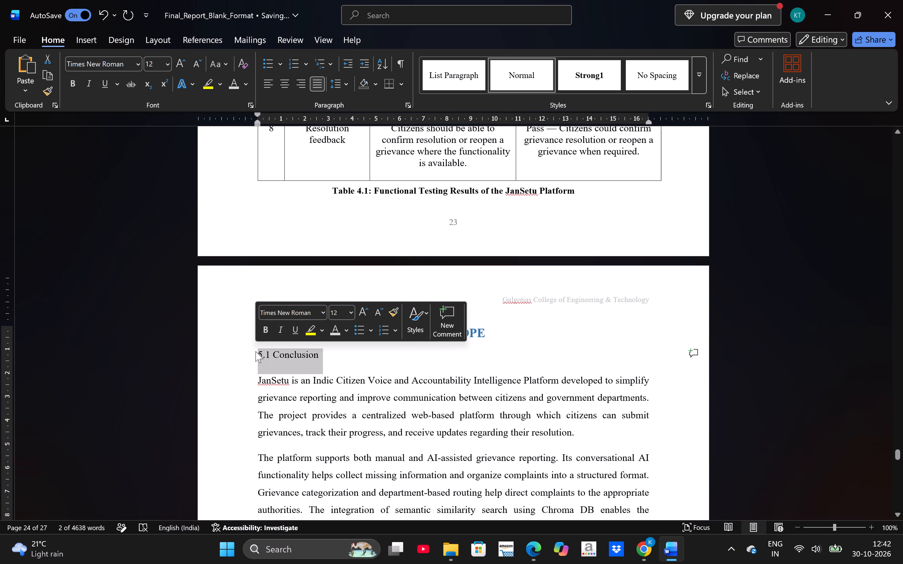
click(327, 353)
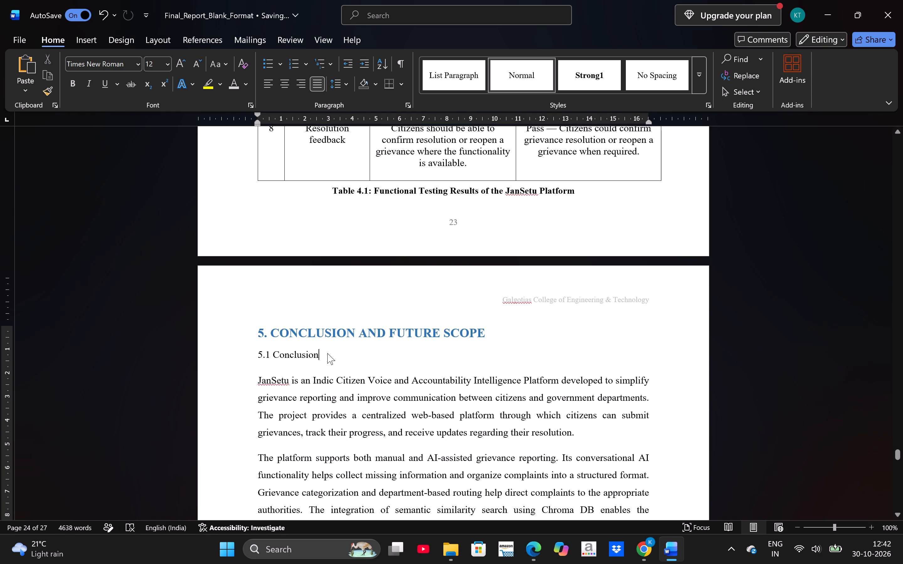
key(ctrl+v)
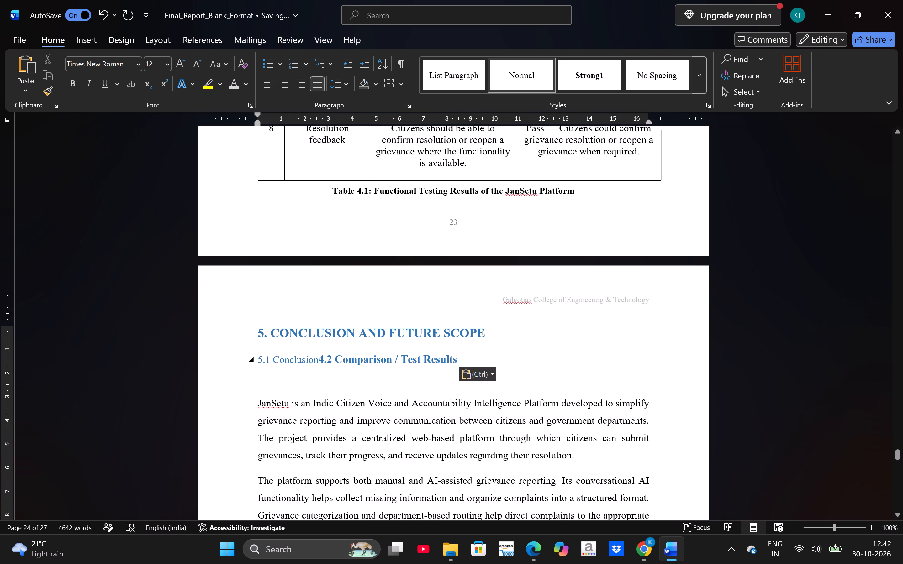
Make the "5.1 Conclusion" heading text bold and 14 pt, leaving the pasted "4.2 Comparison / Test Results" text beside it.
click(319, 359)
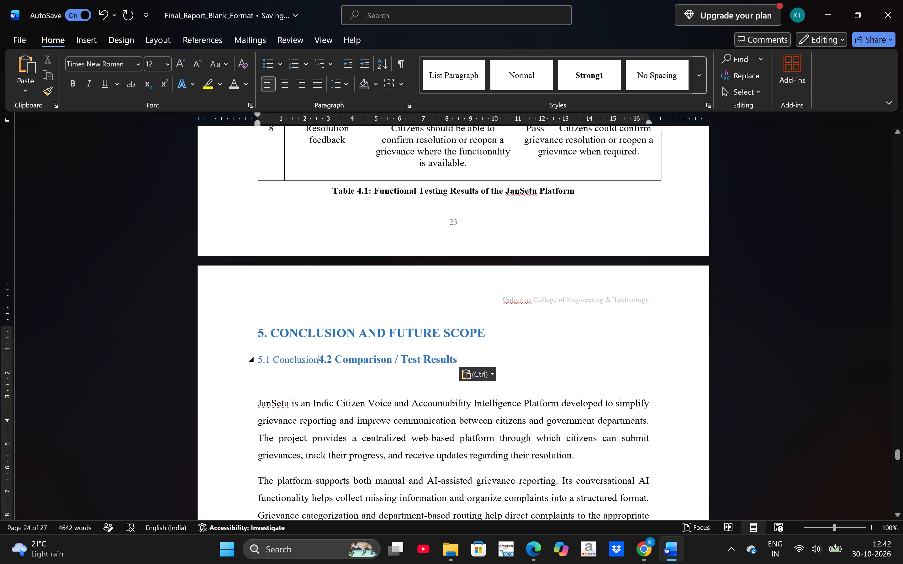
click(328, 358)
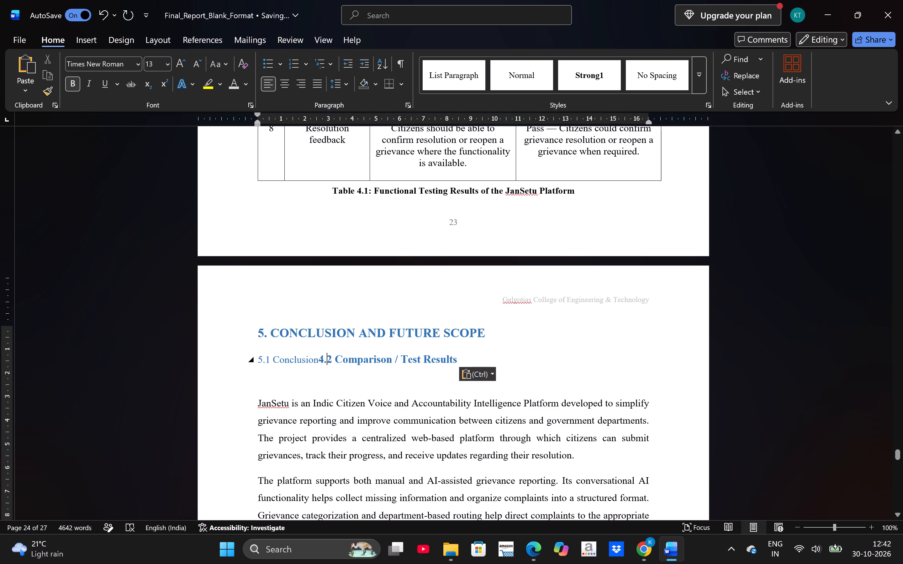
click(317, 360)
drag(317, 360, 263, 357)
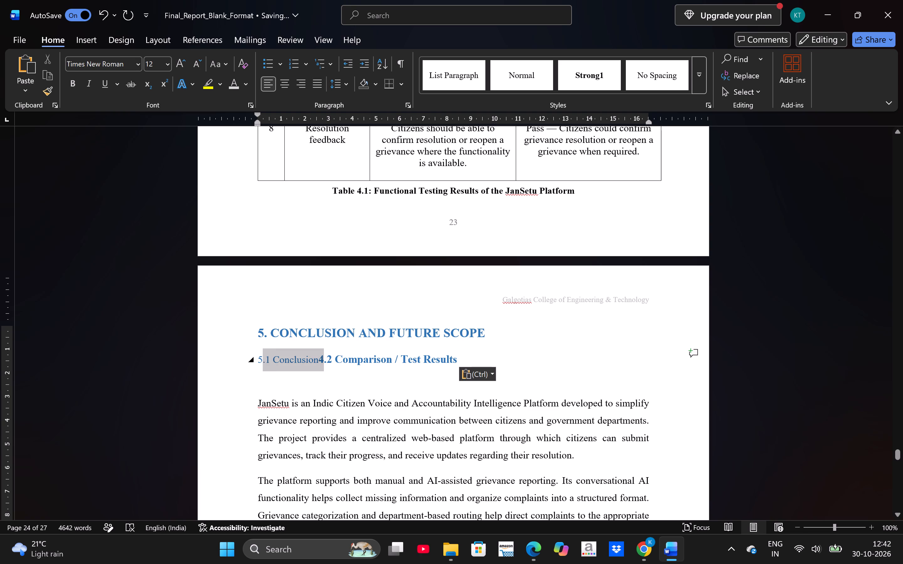
drag(263, 357, 257, 356)
click(184, 66)
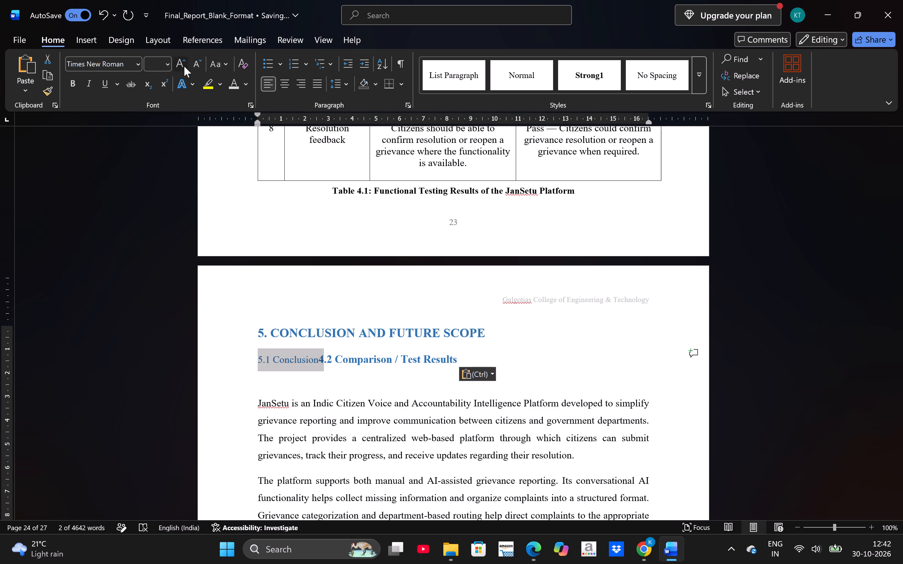
click(70, 80)
scroll(92, 89, right, 2)
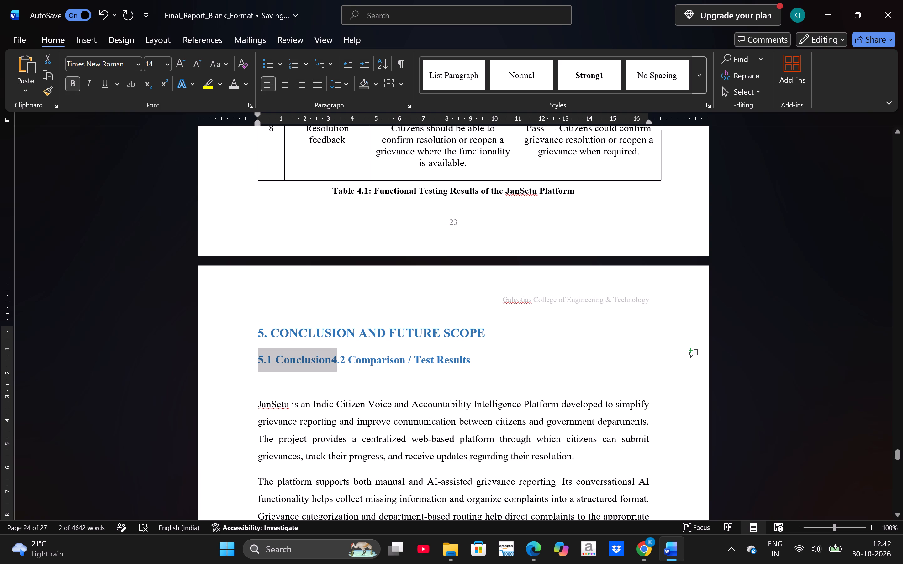
Separate the pasted "4.2 Comparison / Test Results" text from "5.1 Conclusion" with a space and delete that pasted text.
click(332, 358)
double_click(332, 358)
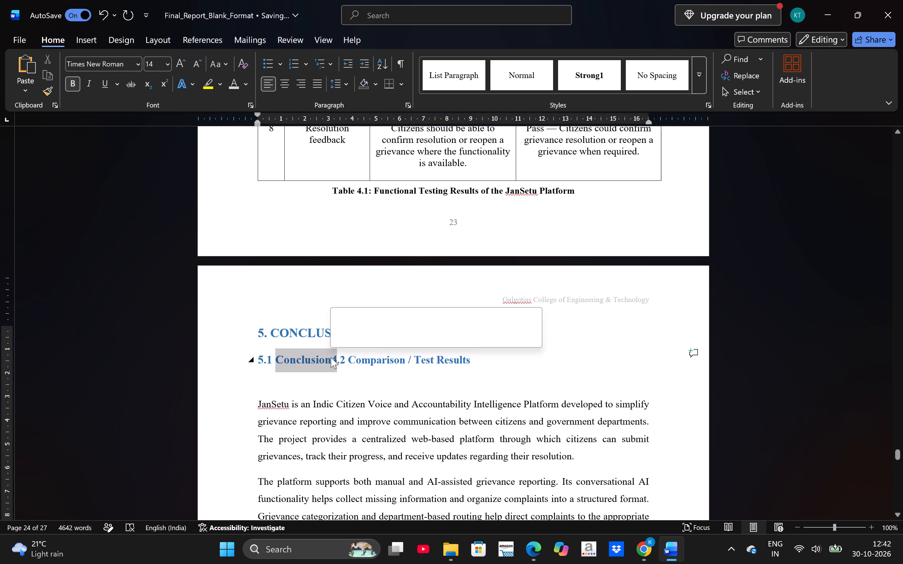
click(331, 357)
click(331, 357)
key(space)
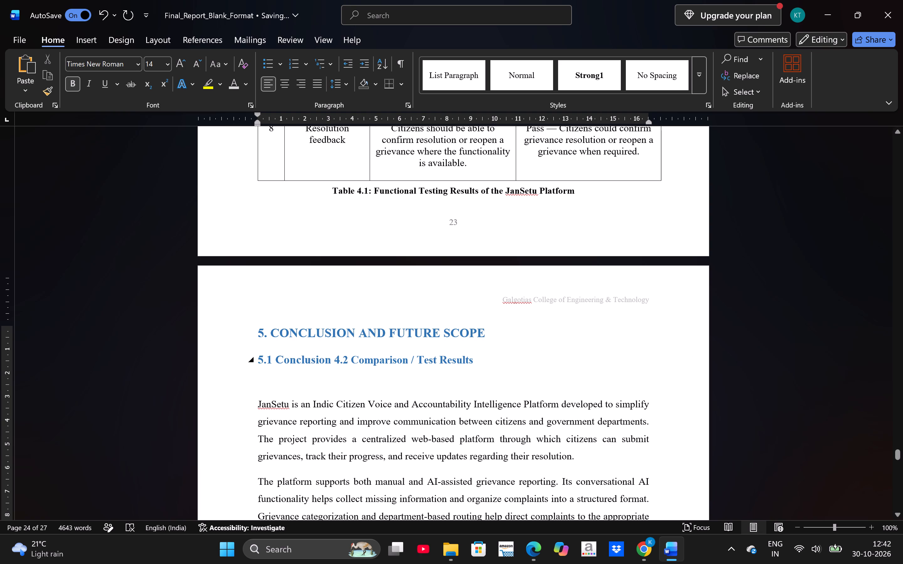
drag(335, 359, 479, 360)
key(BackSpace)
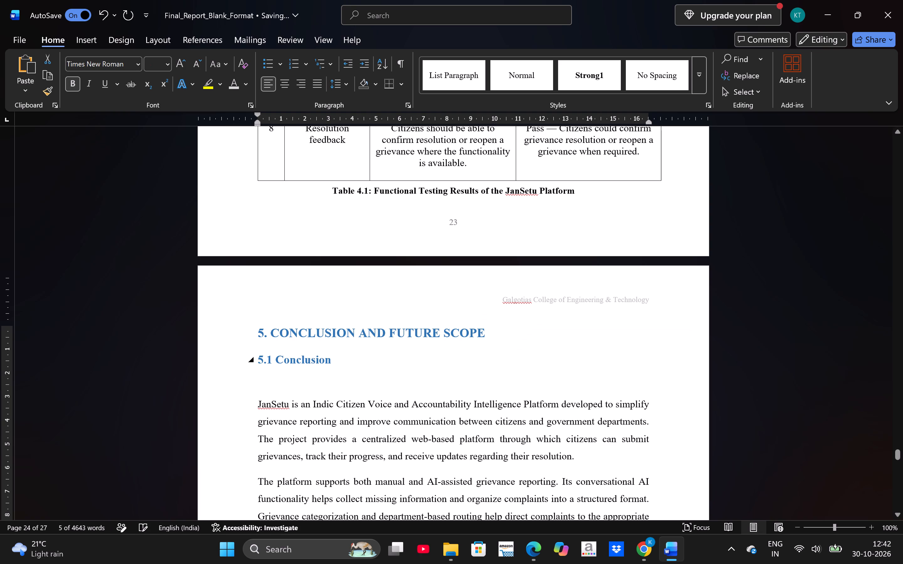
key(BackSpace)
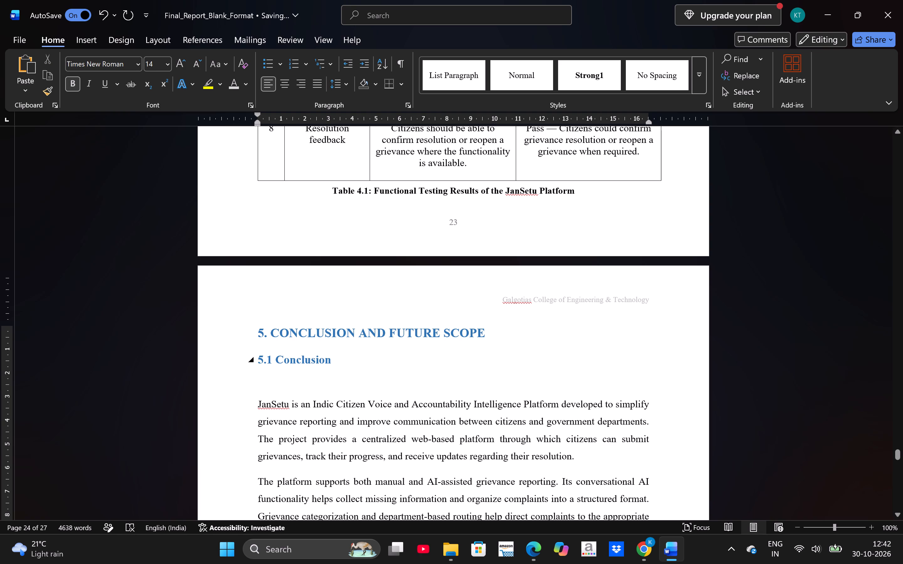
Remove the blank line between the "5.1 Conclusion" heading and its first paragraph.
click(271, 379)
key(BackSpace)
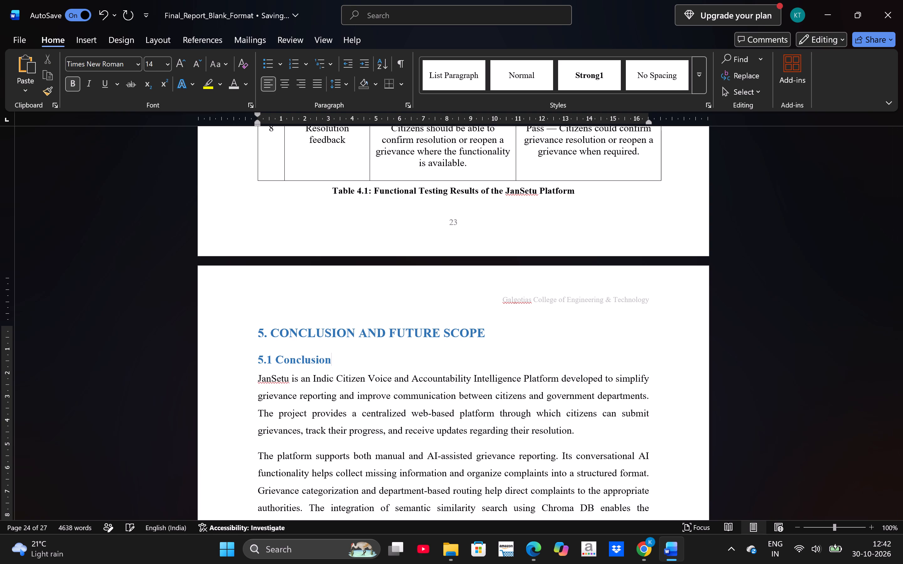
Copy the formatted "5.1 Conclusion" heading for reuse on subsection 5.2.
scroll(251, 378, up, 3)
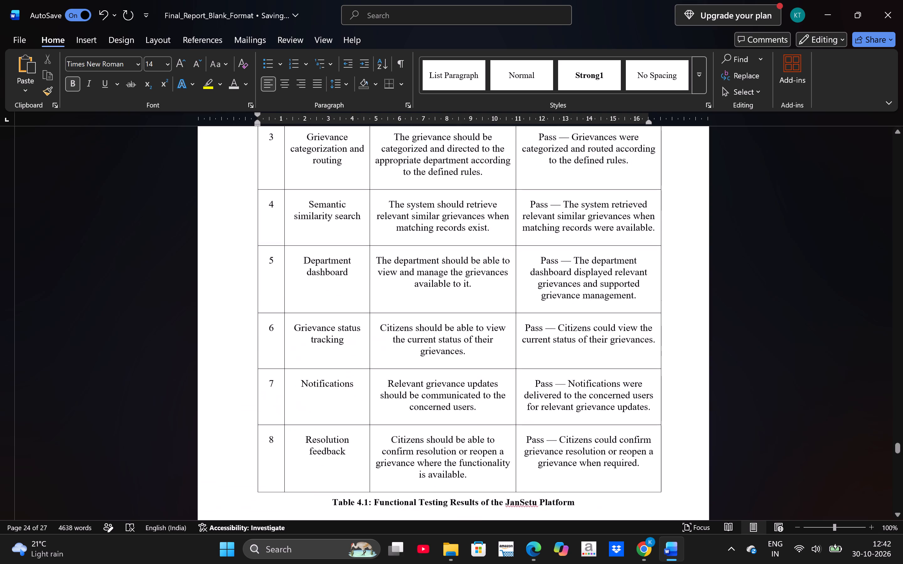
scroll(251, 378, up, 5)
scroll(251, 378, down, 2)
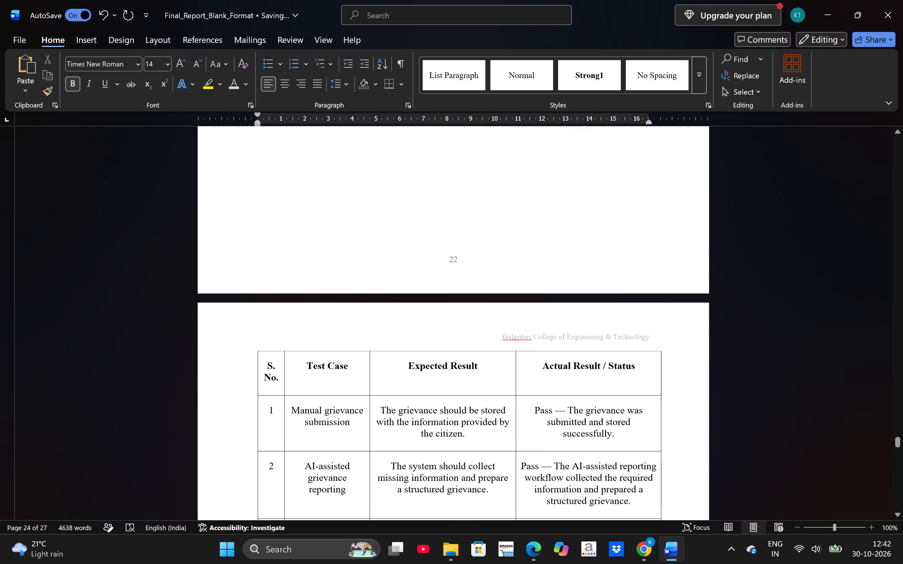
scroll(251, 378, down, 5)
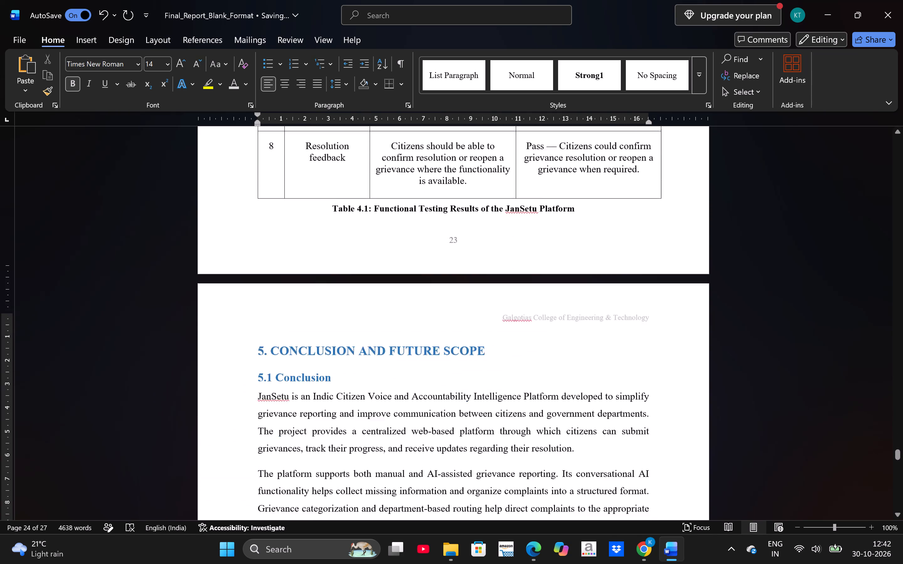
scroll(251, 378, down, 2)
scroll(251, 378, up, 1)
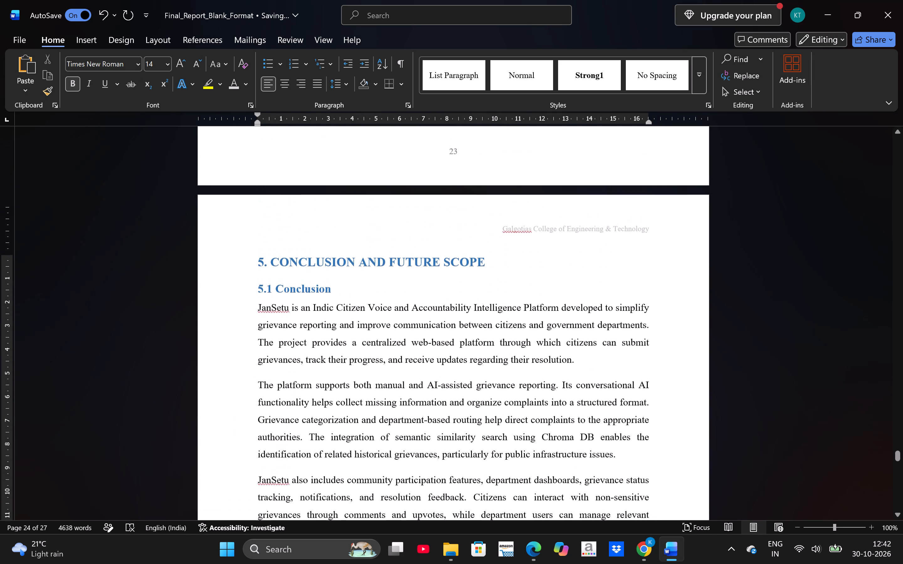
drag(258, 289, 323, 287)
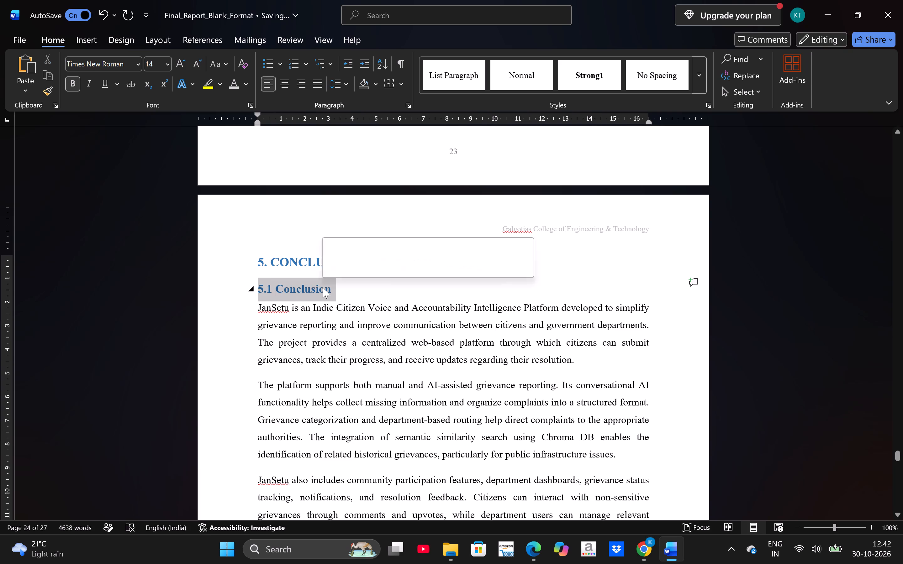
key(ctrl+c)
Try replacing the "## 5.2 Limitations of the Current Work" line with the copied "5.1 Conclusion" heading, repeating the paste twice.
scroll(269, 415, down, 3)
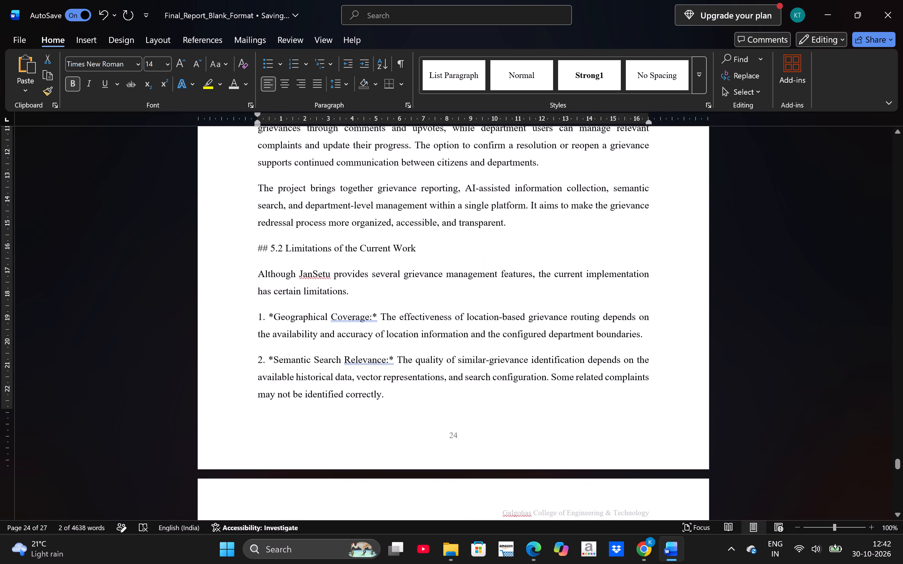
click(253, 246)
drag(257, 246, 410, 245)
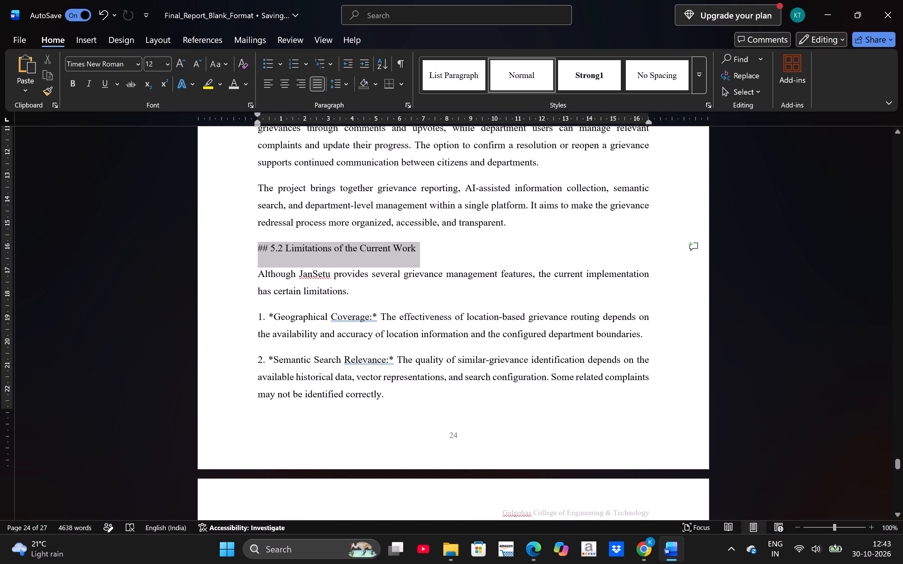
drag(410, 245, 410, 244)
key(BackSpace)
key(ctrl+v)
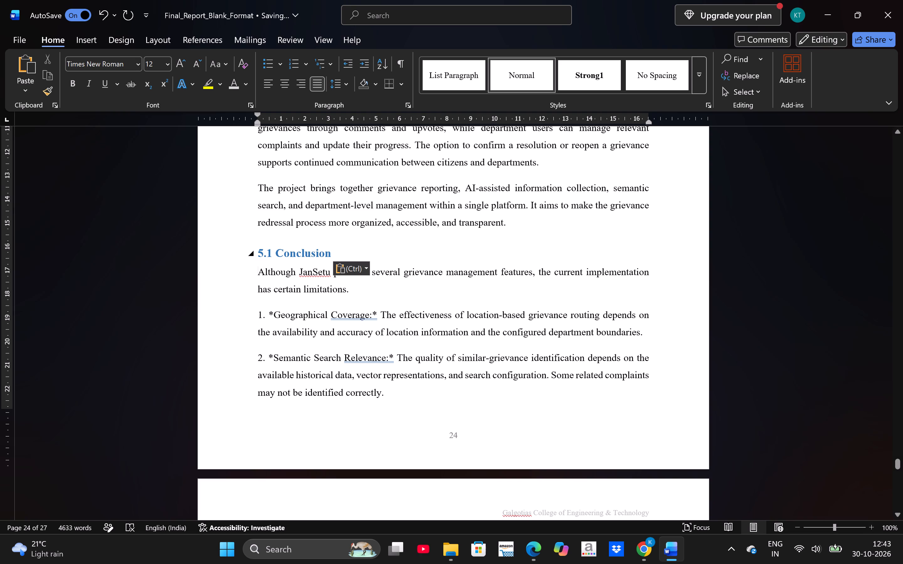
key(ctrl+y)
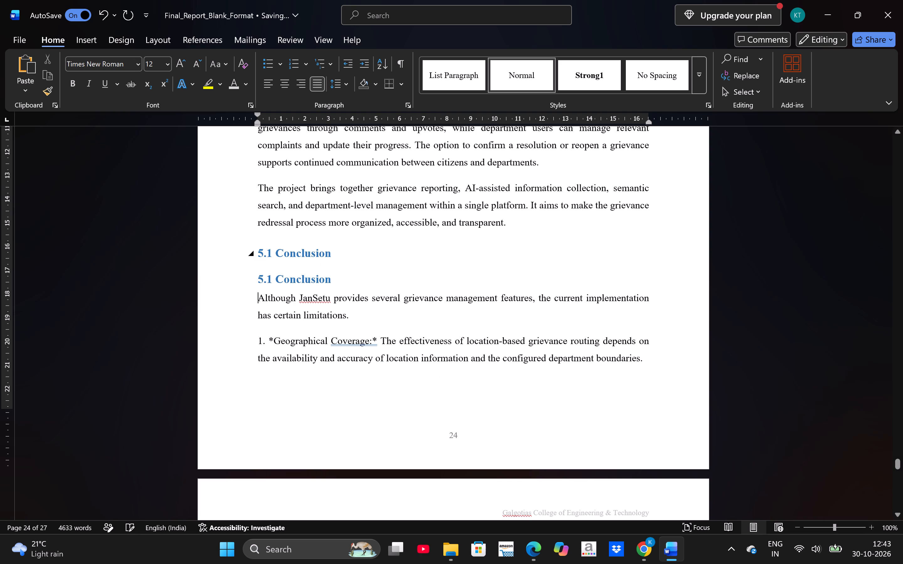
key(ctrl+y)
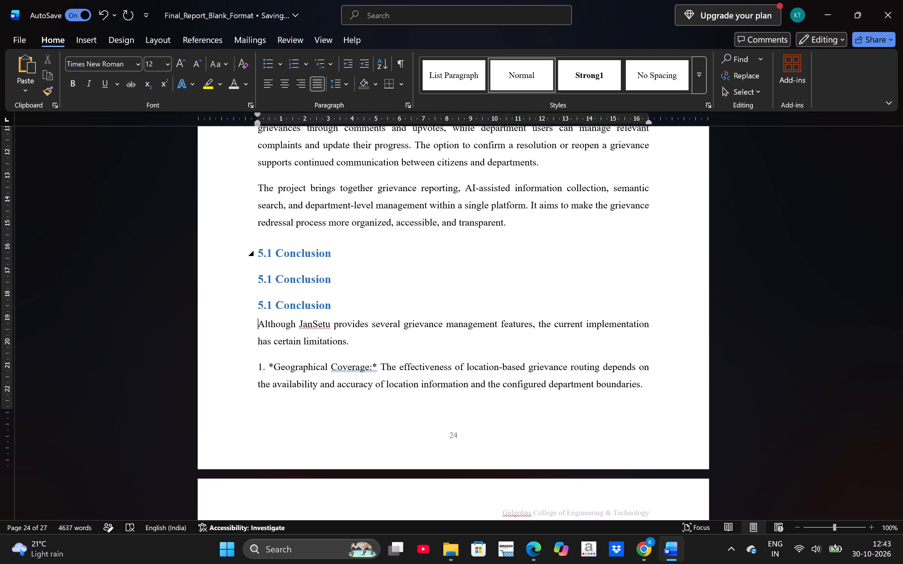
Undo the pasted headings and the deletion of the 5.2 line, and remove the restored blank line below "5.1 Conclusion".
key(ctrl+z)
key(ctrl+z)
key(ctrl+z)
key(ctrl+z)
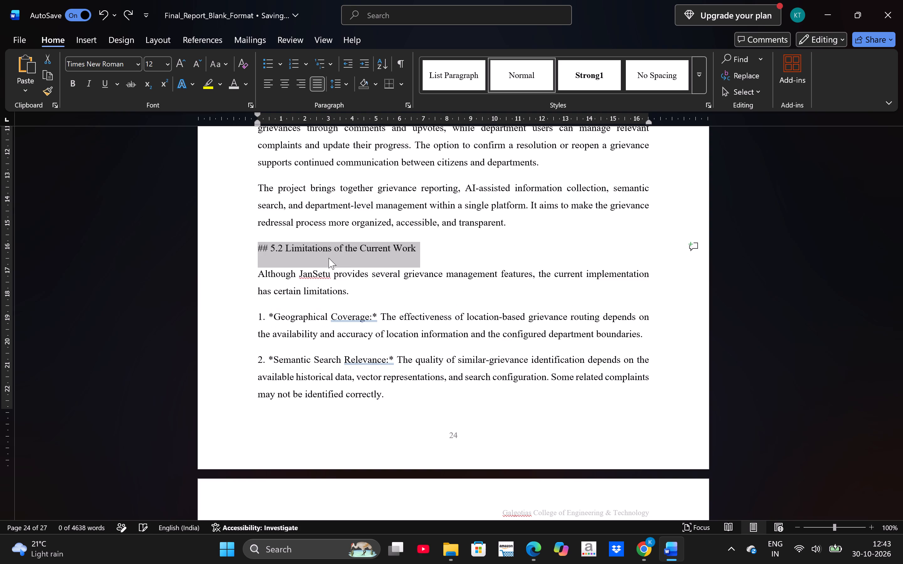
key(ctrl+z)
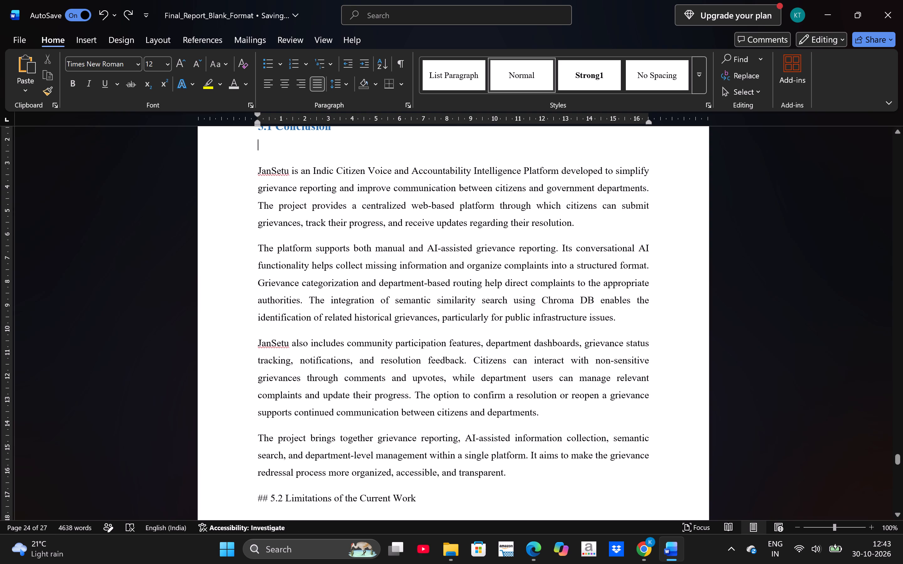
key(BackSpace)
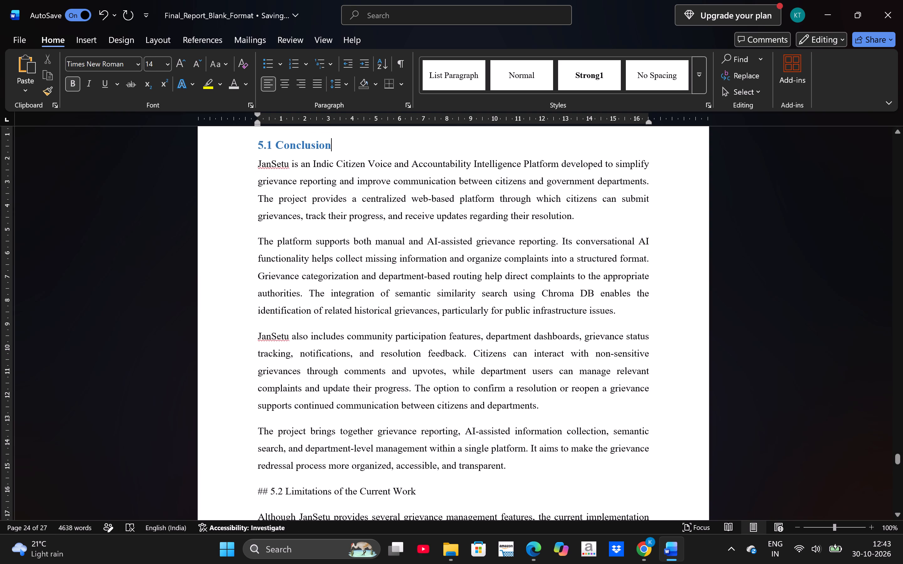
Paste the copied heading between "##" and "5.2 Limitations of the Current Work", join them on one line and separate them with a space.
click(270, 490)
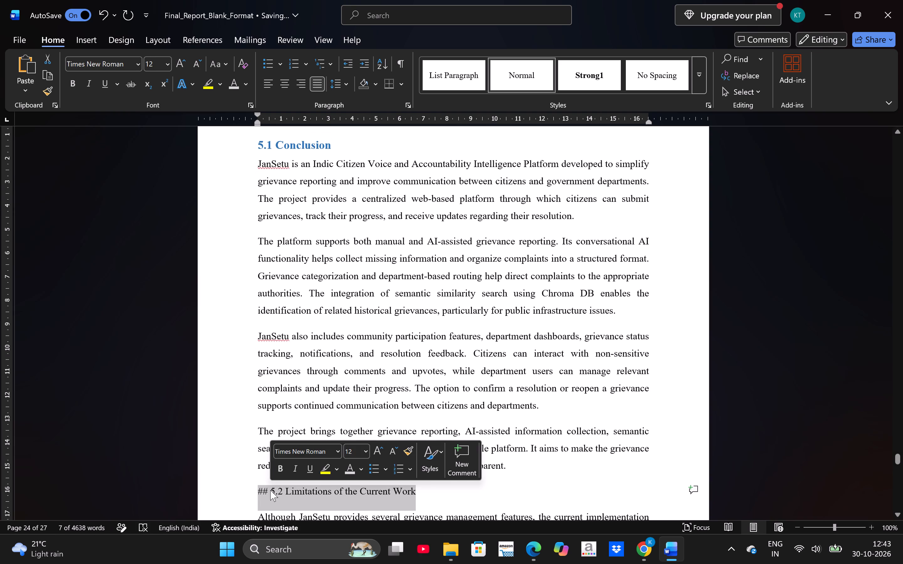
click(271, 490)
key(ctrl+v)
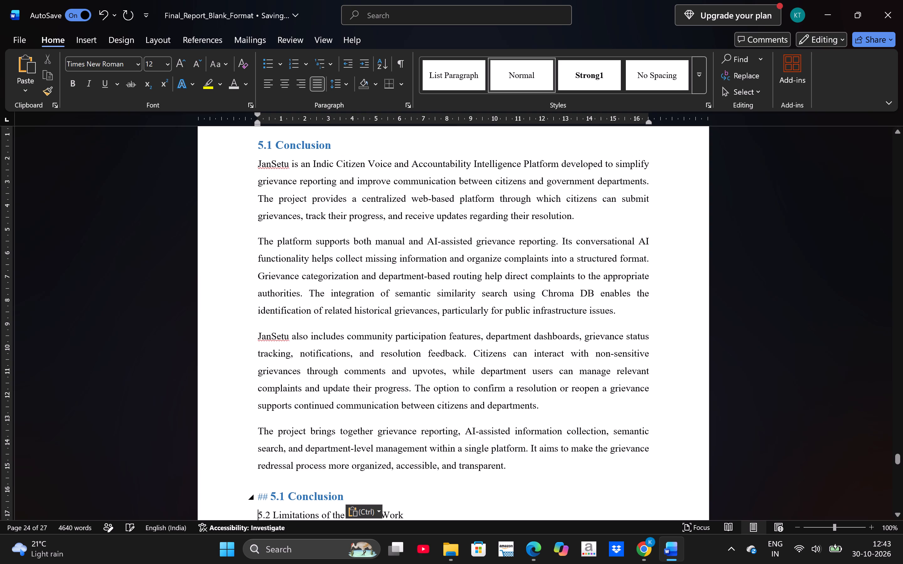
scroll(271, 490, down, 1)
key(BackSpace)
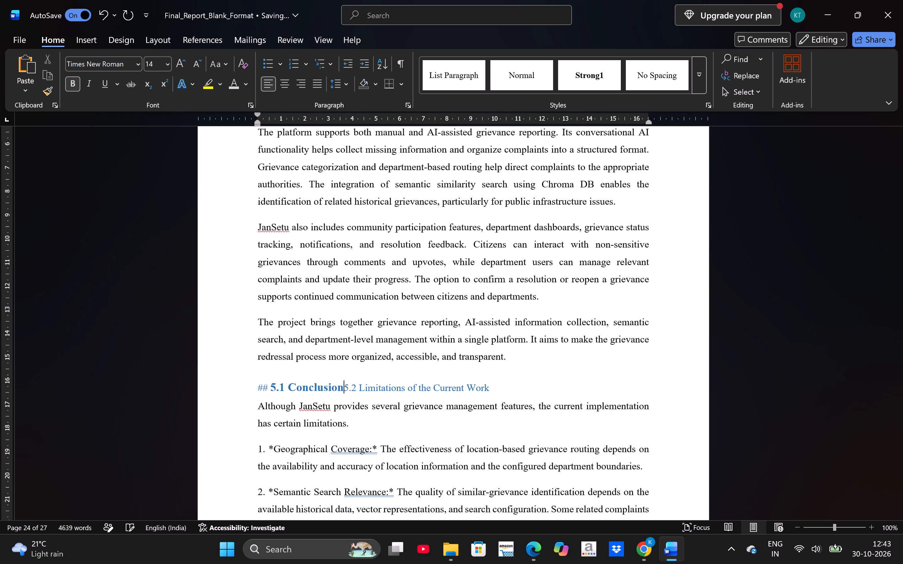
click(346, 388)
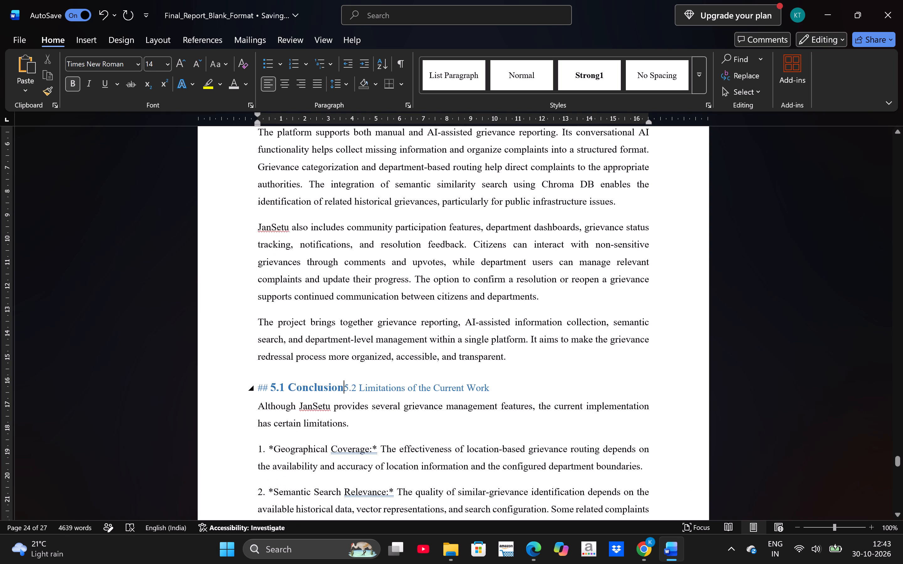
click(345, 386)
key(space)
Make the text "5.2 Limitations of the Current Work" bold and 14 pt.
drag(345, 386, 379, 389)
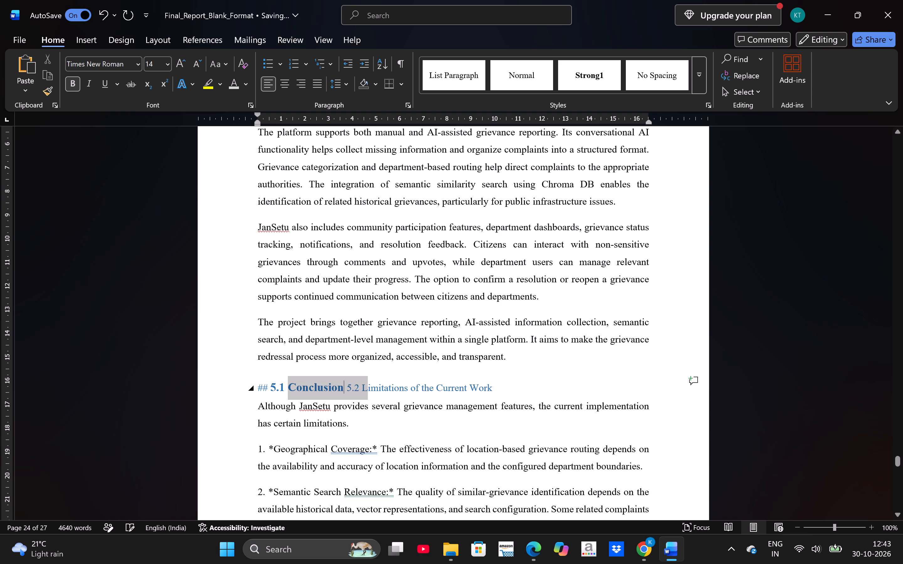
drag(379, 389, 480, 390)
click(480, 390)
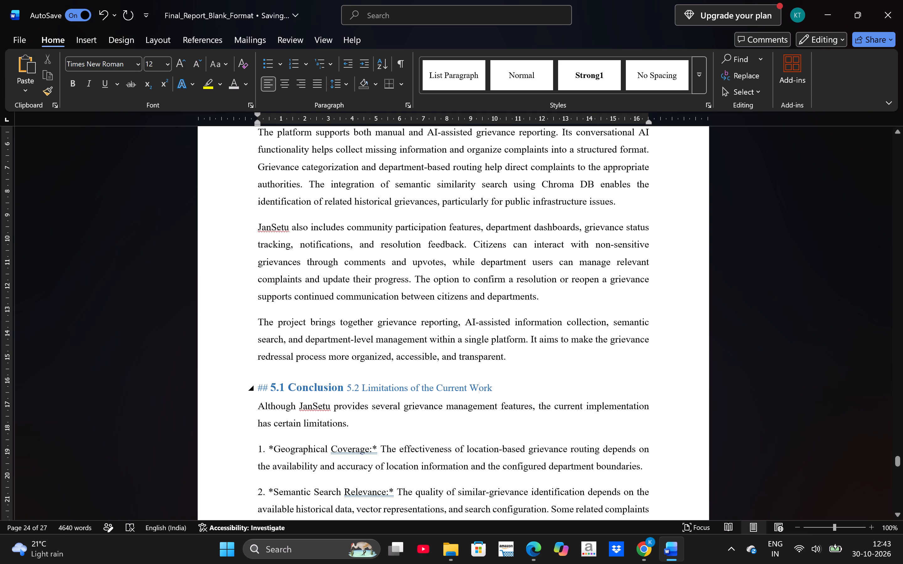
click(345, 386)
drag(345, 386, 395, 379)
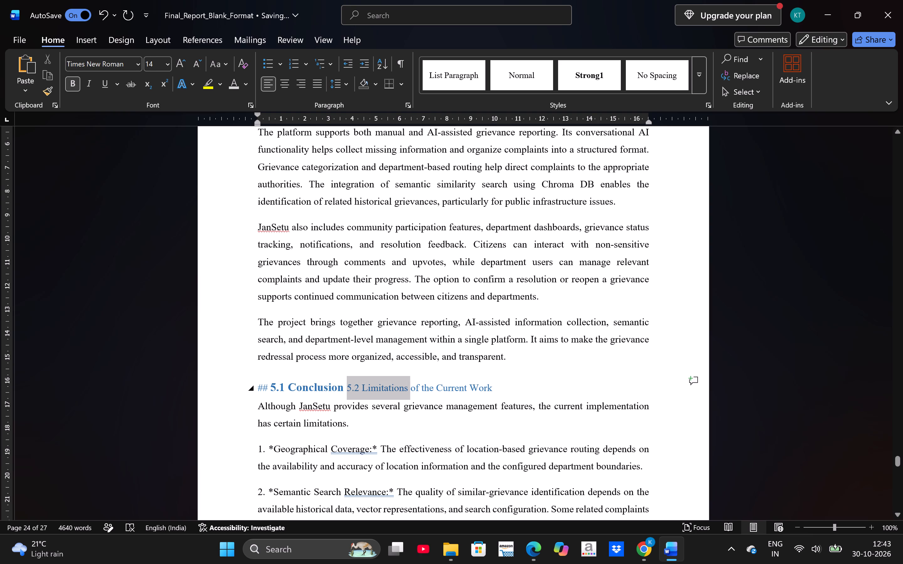
drag(395, 379, 489, 387)
click(497, 366)
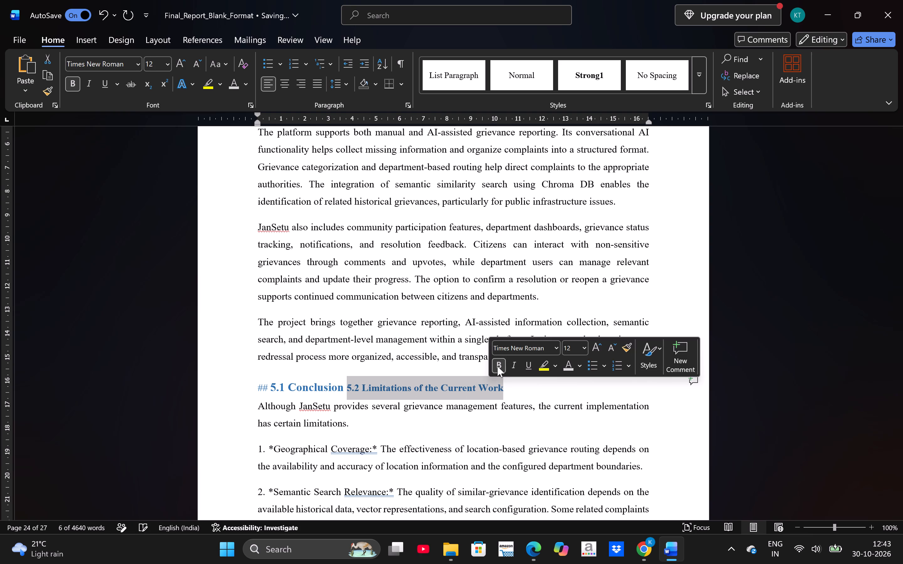
click(593, 348)
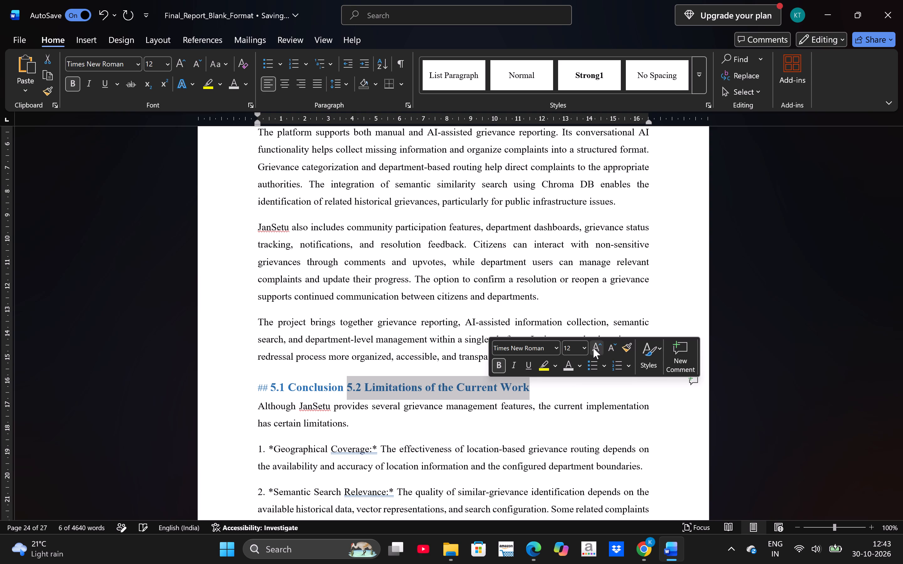
Delete the leftover "## 5.1 Conclusion" text and the extra space in front of "5.2 Limitations of the Current Work".
click(344, 386)
key(BackSpace)
key(BackSpace)
key(BackSpace)
key(BackSpace)
key(BackSpace)
key(BackSpace)
key(BackSpace)
key(BackSpace)
key(BackSpace)
key(BackSpace)
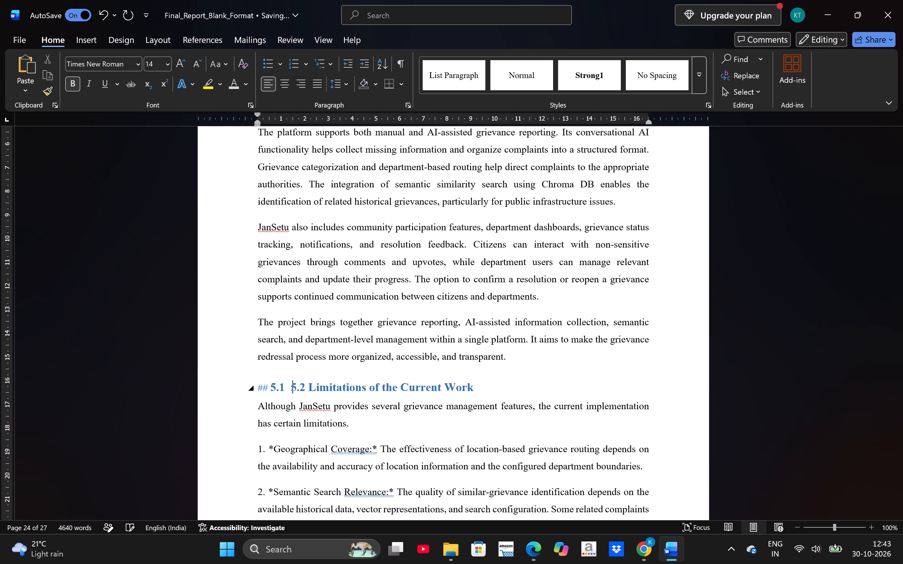
key(BackSpace)
key(BackSpace)
key(BackSpace)
key(BackSpace)
key(BackSpace)
key(BackSpace)
key(BackSpace)
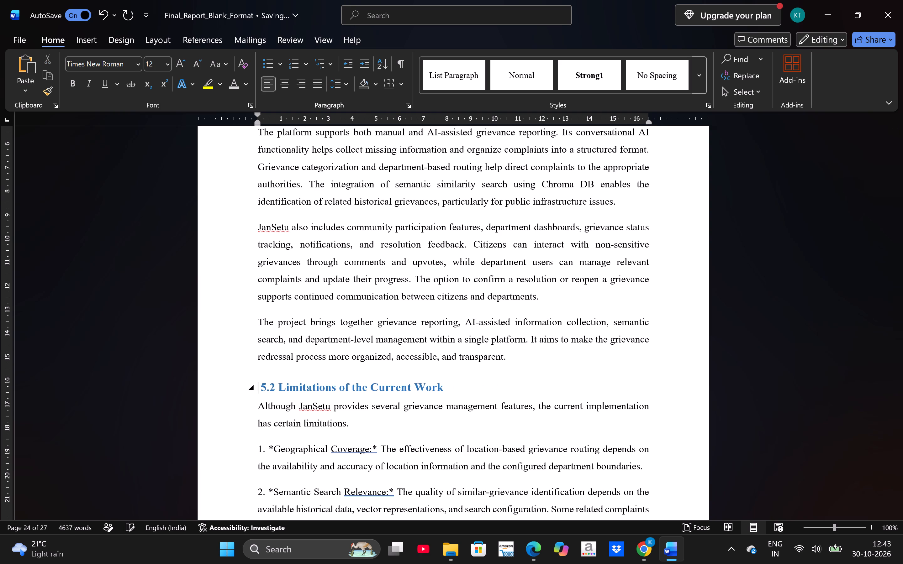
key(Right)
key(BackSpace)
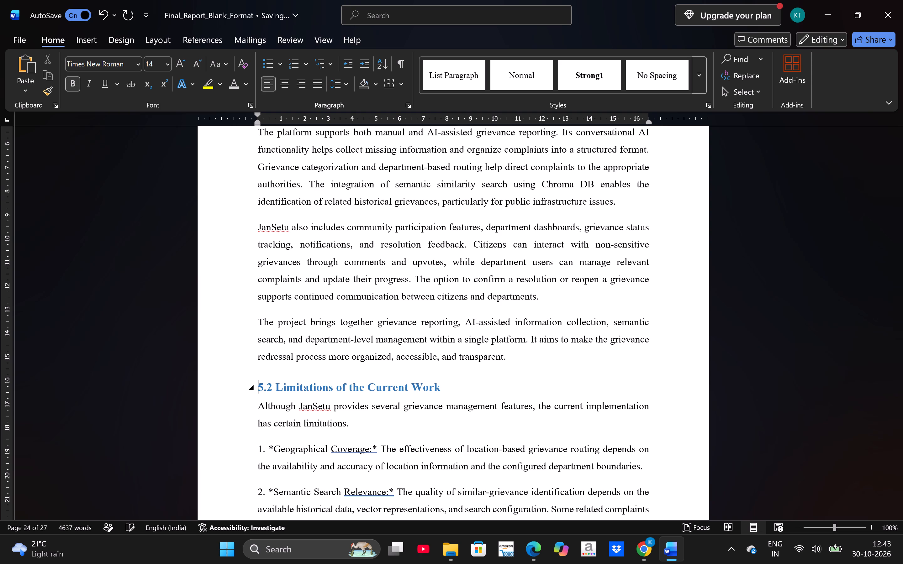
Remove the asterisks around "Geographical Coverage:" in item 1 of section 5.2, keeping one space after the colon.
scroll(274, 412, down, 1)
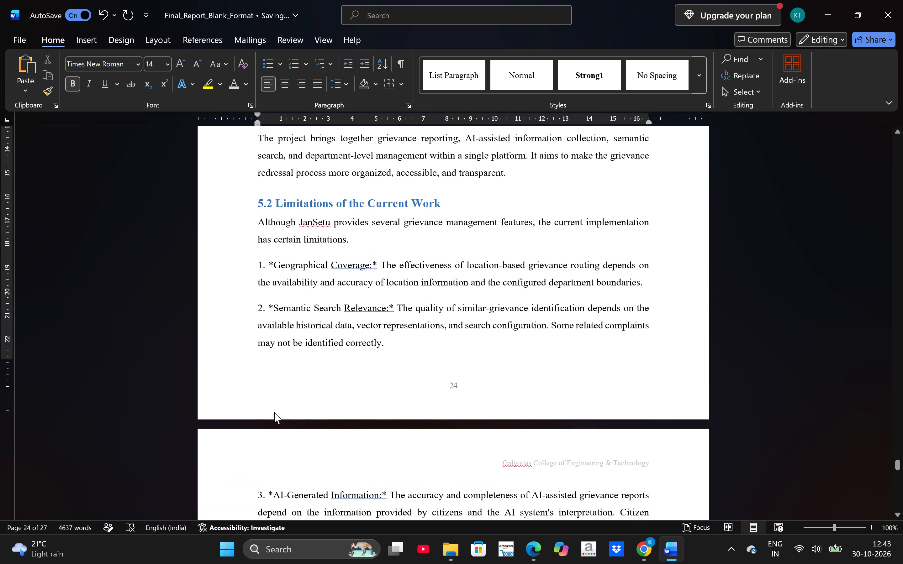
scroll(274, 412, down, 1)
scroll(293, 238, up, 3)
scroll(293, 238, down, 1)
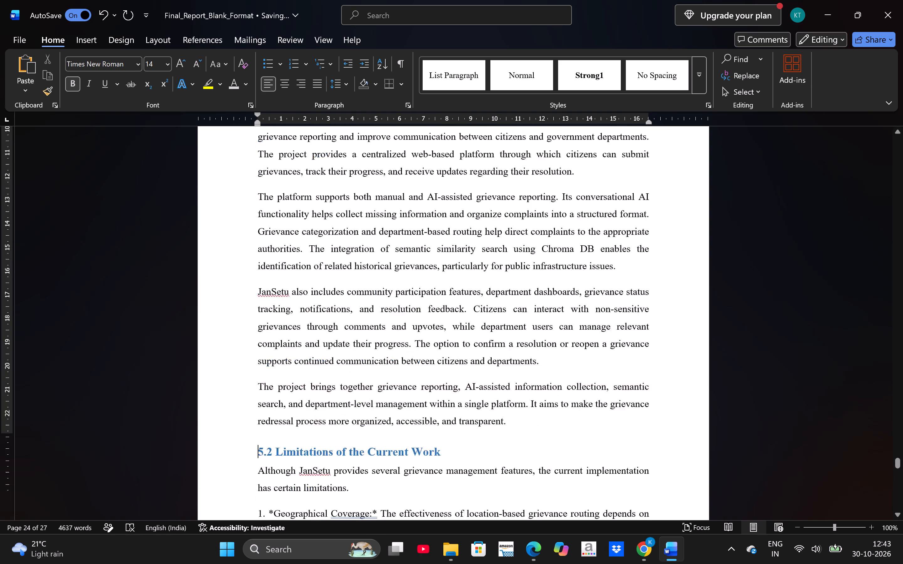
scroll(293, 238, down, 1)
click(275, 327)
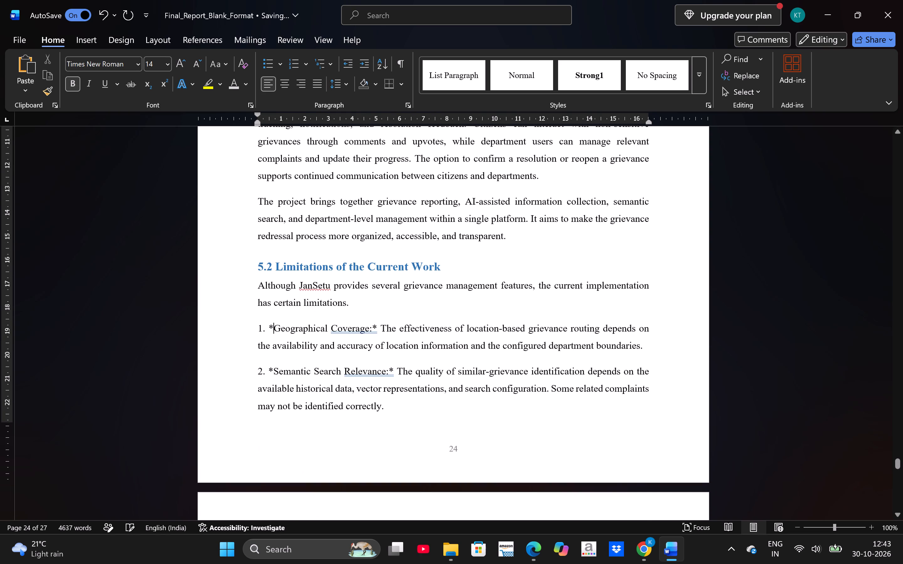
key(BackSpace)
key(Right)
key(Right)
key(Right)
key(Right)
key(Right)
key(Right)
key(Right)
key(Right)
key(Right)
key(Right)
key(Right)
key(Right)
key(Right)
key(Right)
key(Right)
key(Right)
key(Right)
key(Right)
key(Right)
key(Right)
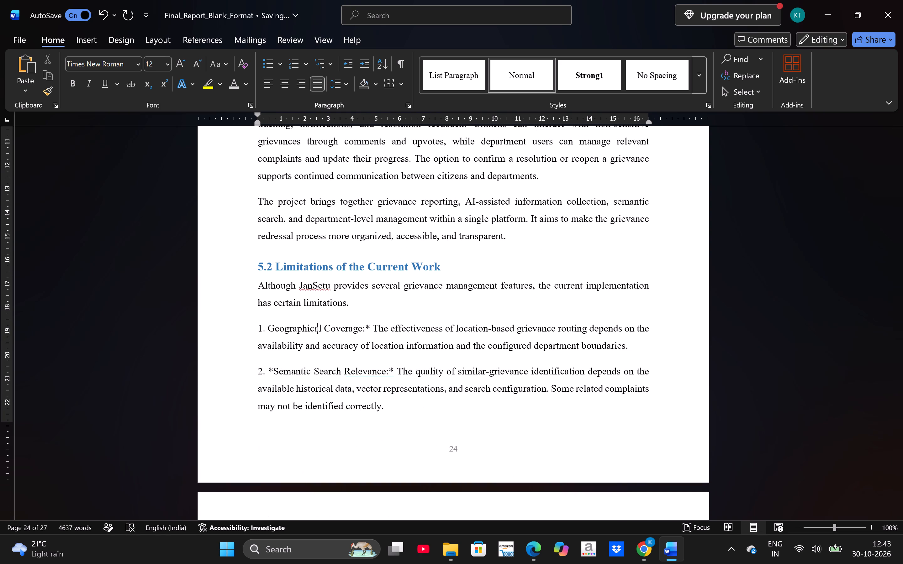
key(backslash)
key(BackSpace)
key(BackSpace)
key(BackSpace)
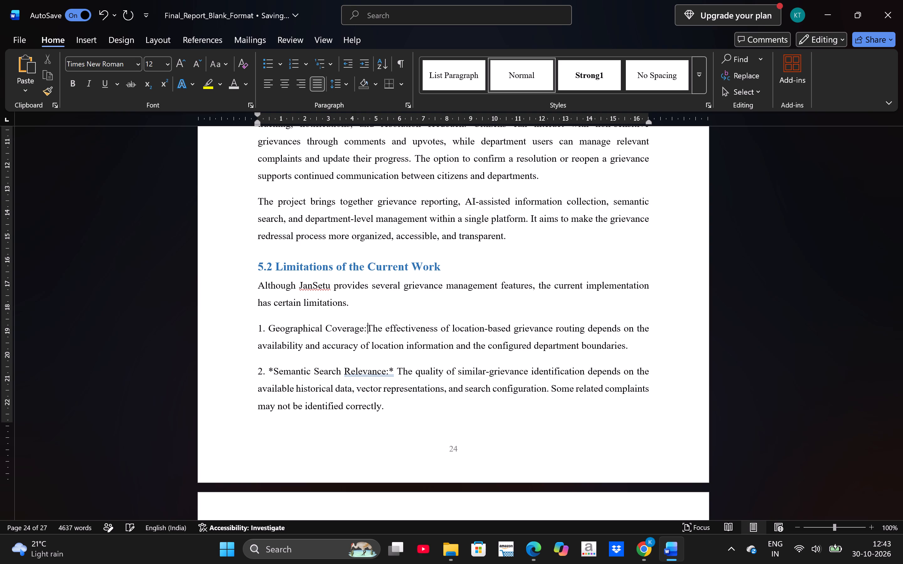
key(space)
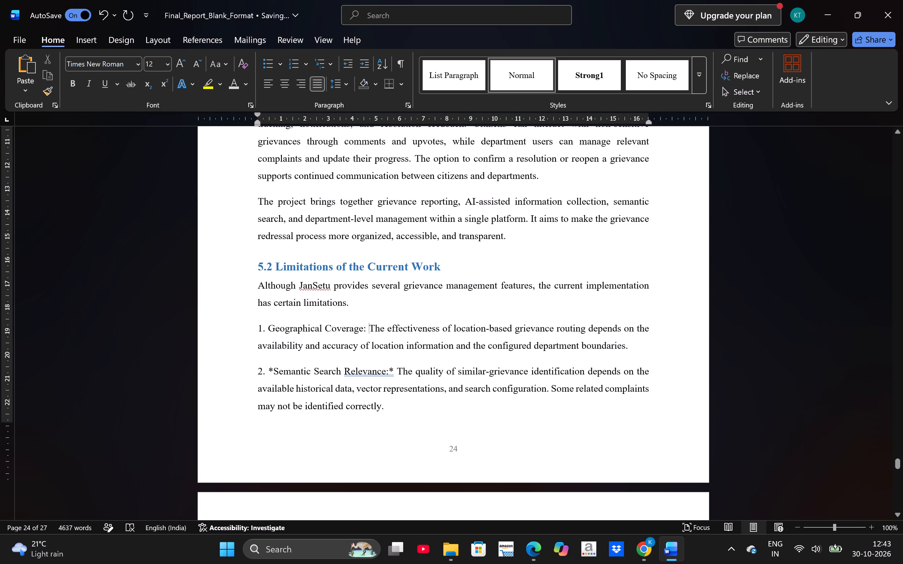
Remove the asterisks around "Semantic Search Relevance:" and "AI-Generated Information:" in items 2 and 3 of section 5.2.
click(274, 370)
key(BackSpace)
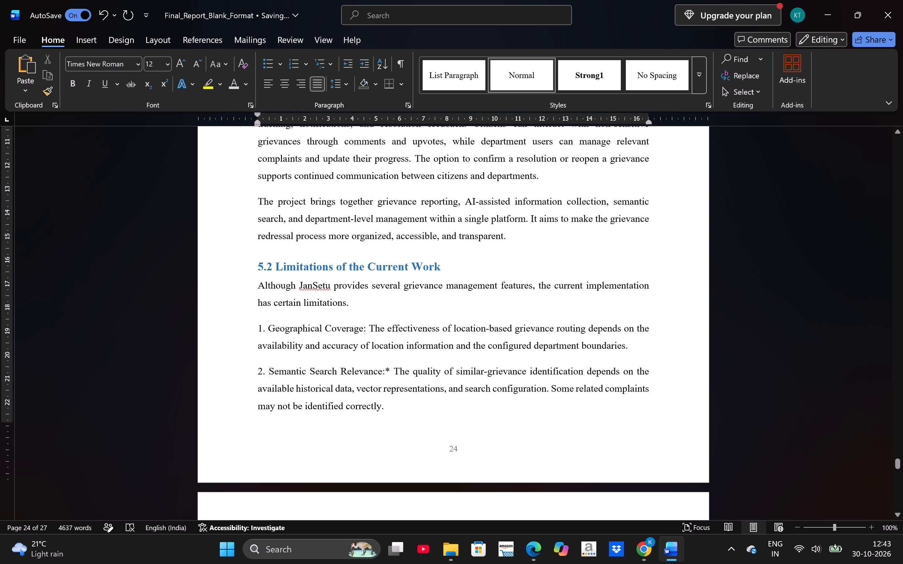
click(389, 372)
key(BackSpace)
scroll(335, 416, down, 1)
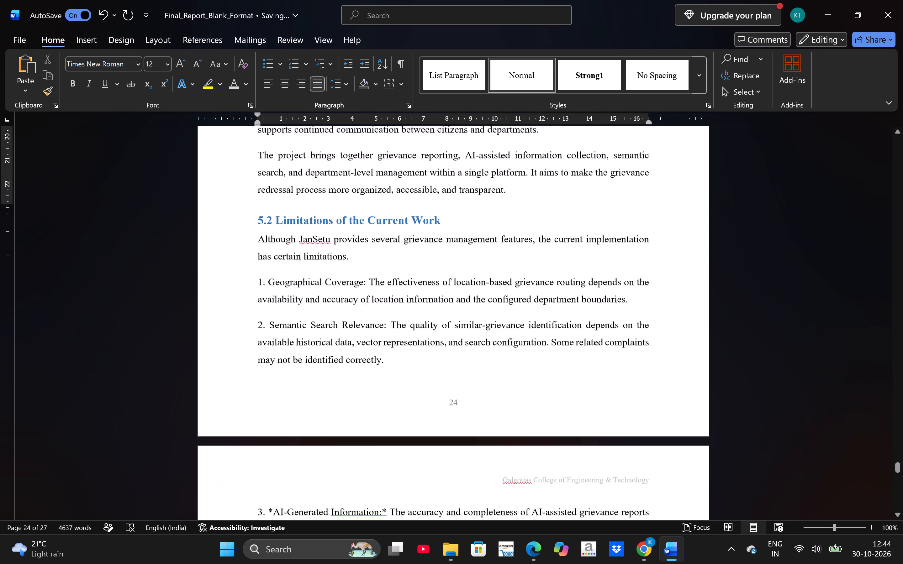
scroll(335, 416, down, 1)
click(273, 259)
key(BackSpace)
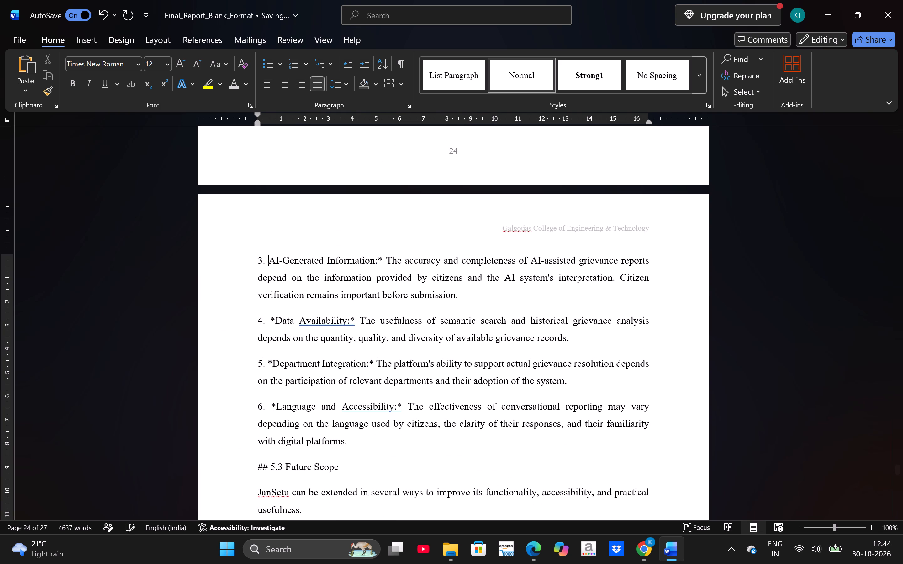
click(381, 258)
key(BackSpace)
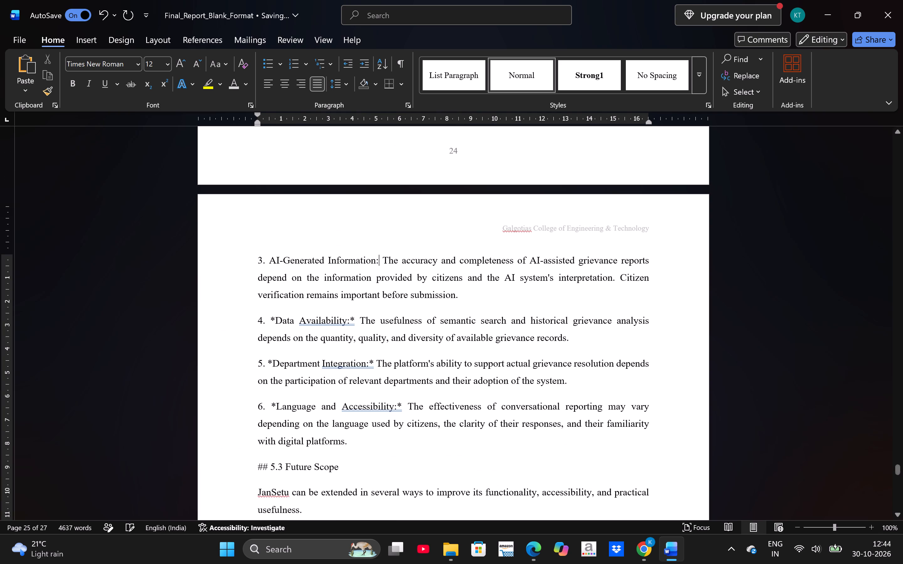
Remove the asterisks around "Data Availability:", "Department Integration:" and "Language and Accessibility:" in items 4 to 6 of section 5.2.
click(276, 320)
key(BackSpace)
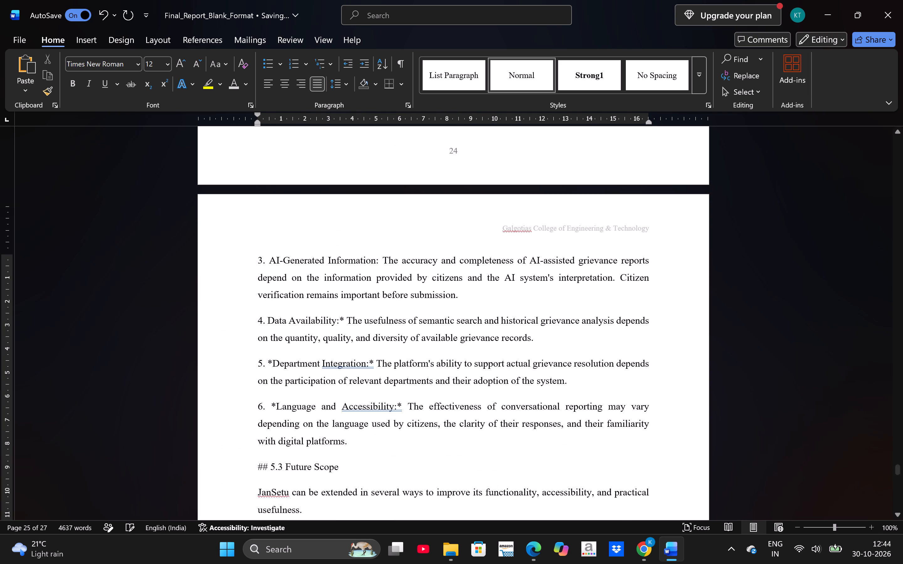
click(344, 320)
key(BackSpace)
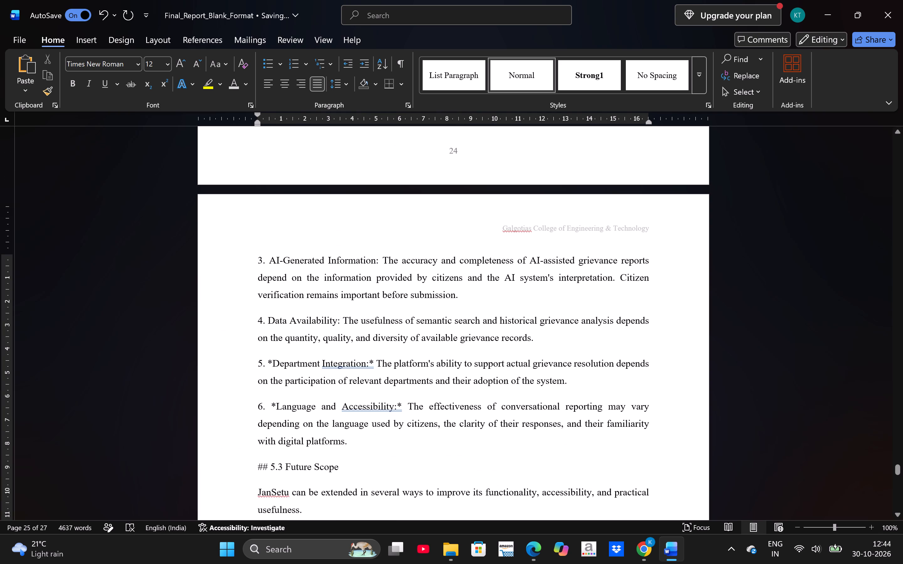
click(272, 365)
key(BackSpace)
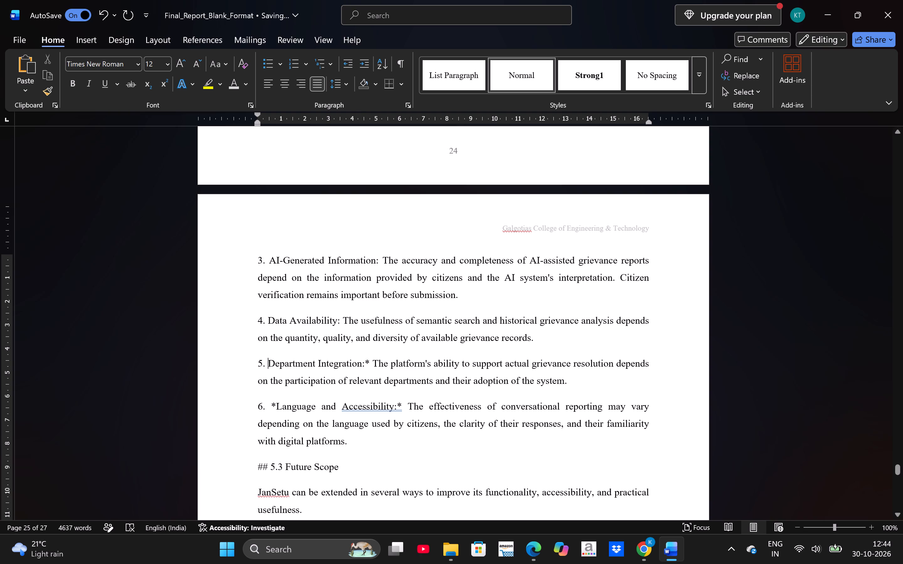
click(369, 360)
key(BackSpace)
click(275, 407)
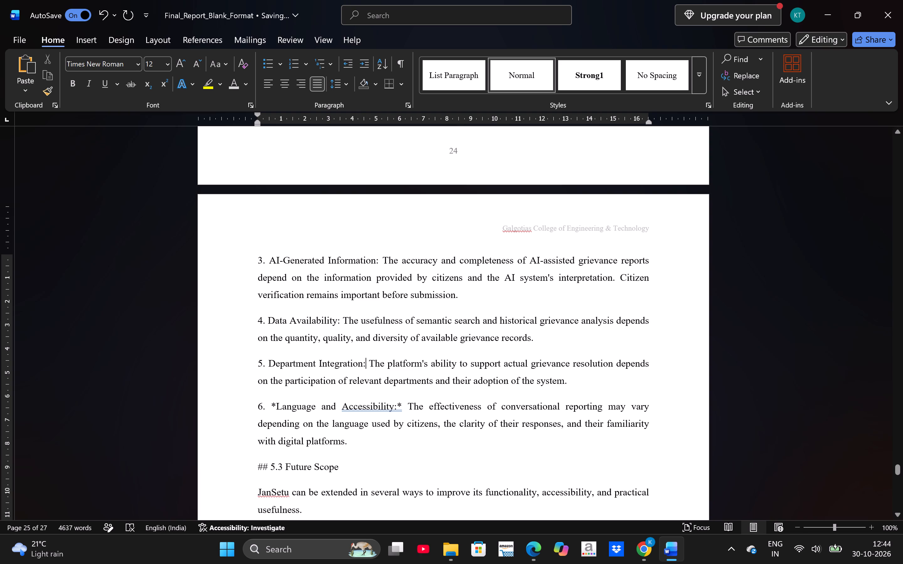
key(BackSpace)
click(386, 407)
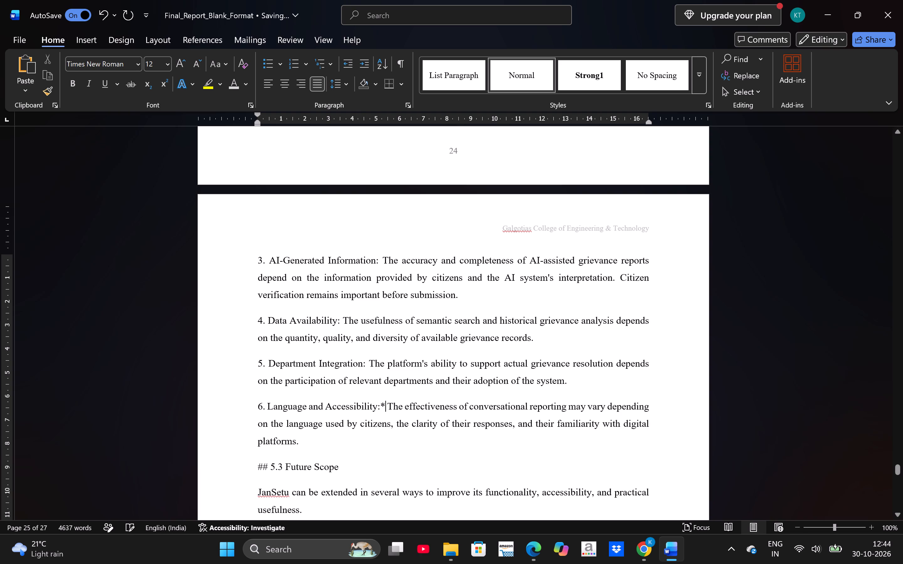
key(BackSpace)
Paste the copied heading before "5.3 Future Scope", delete the "##" and join both texts on one line separated by a space.
scroll(260, 469, down, 1)
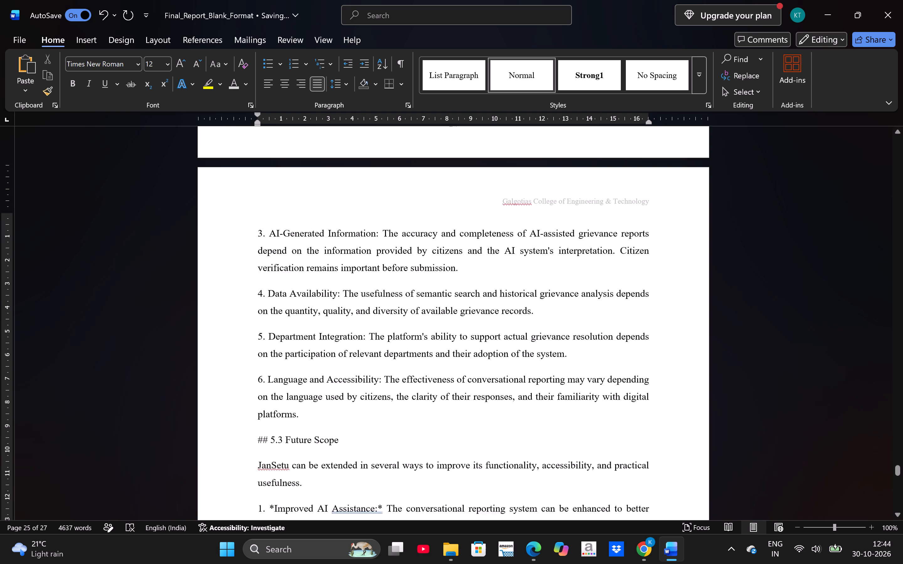
scroll(260, 469, down, 1)
drag(271, 415, 324, 415)
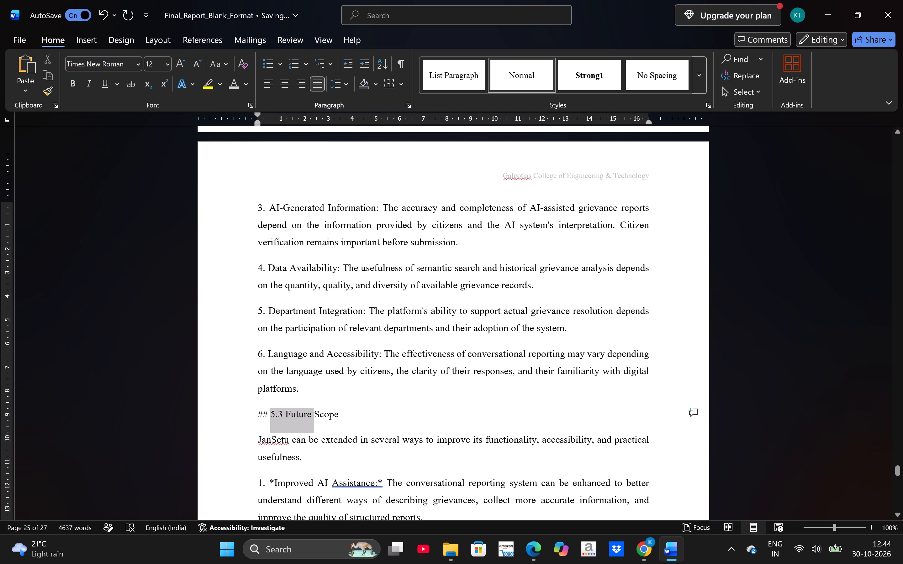
drag(324, 415, 343, 415)
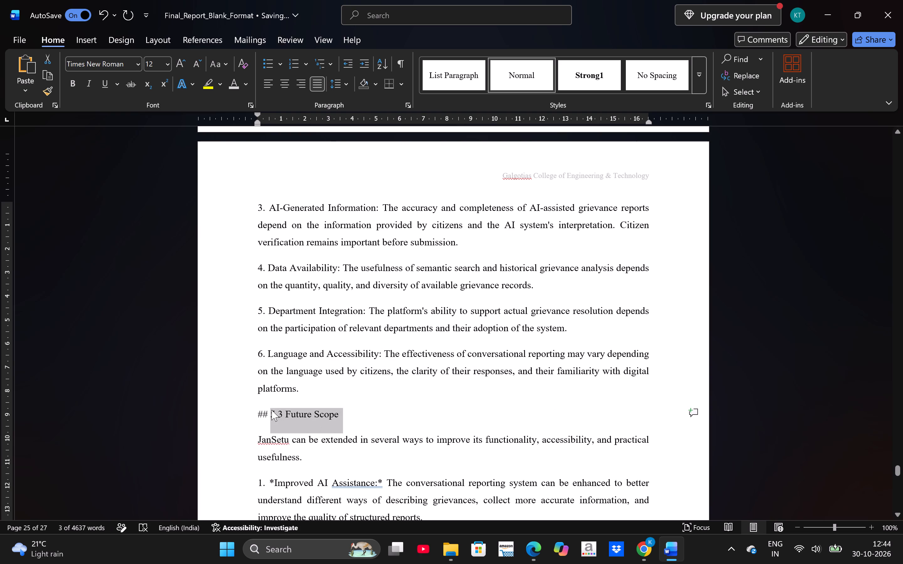
click(272, 410)
key(ctrl+v)
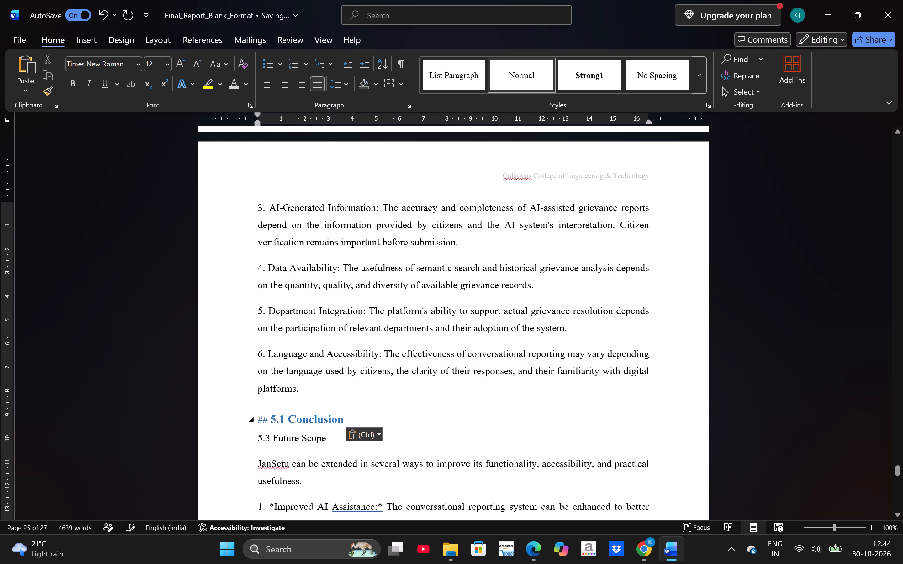
click(272, 411)
key(BackSpace)
key(BackSpace)
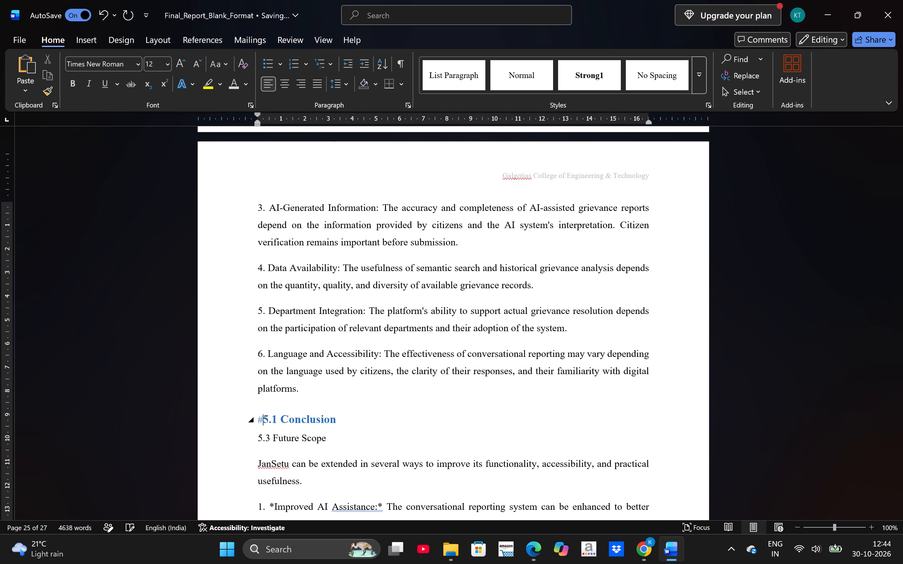
click(260, 439)
key(BackSpace)
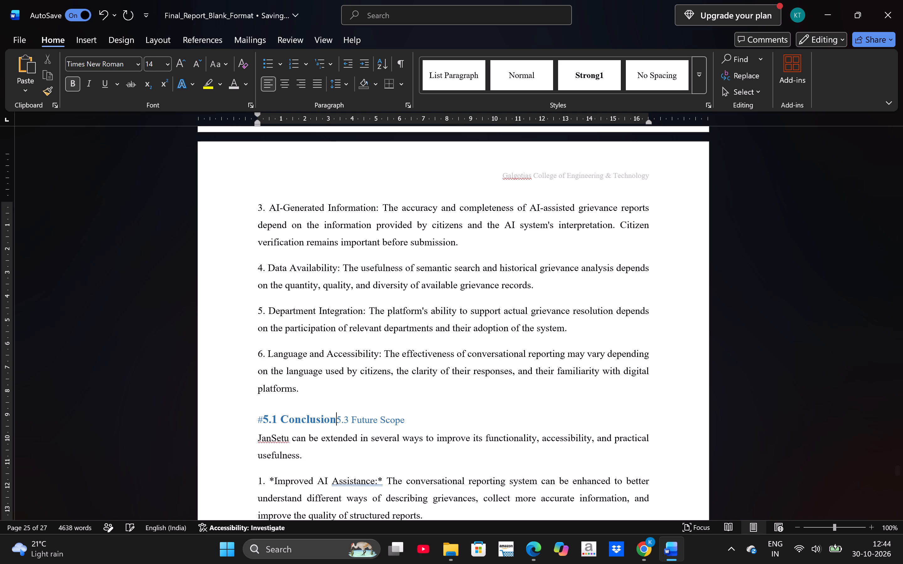
key(space)
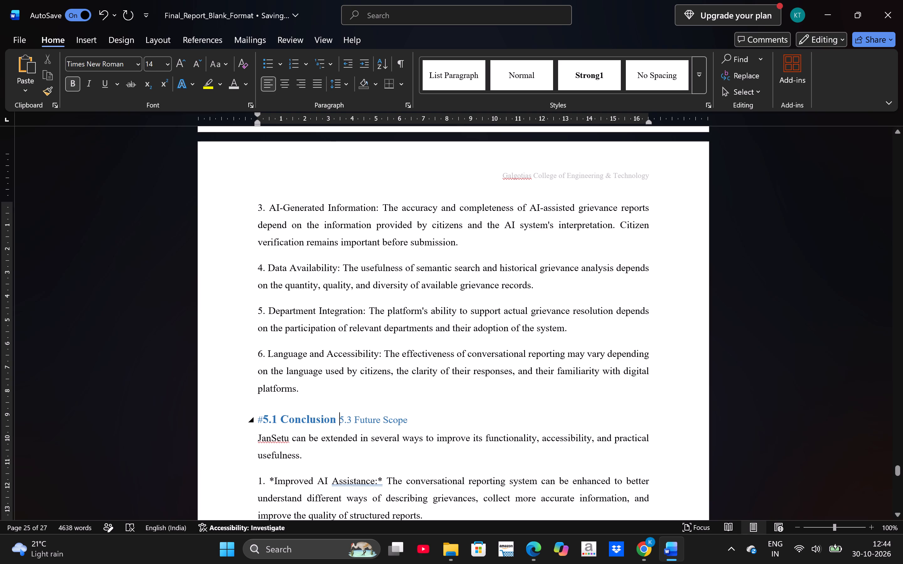
click(265, 418)
key(BackSpace)
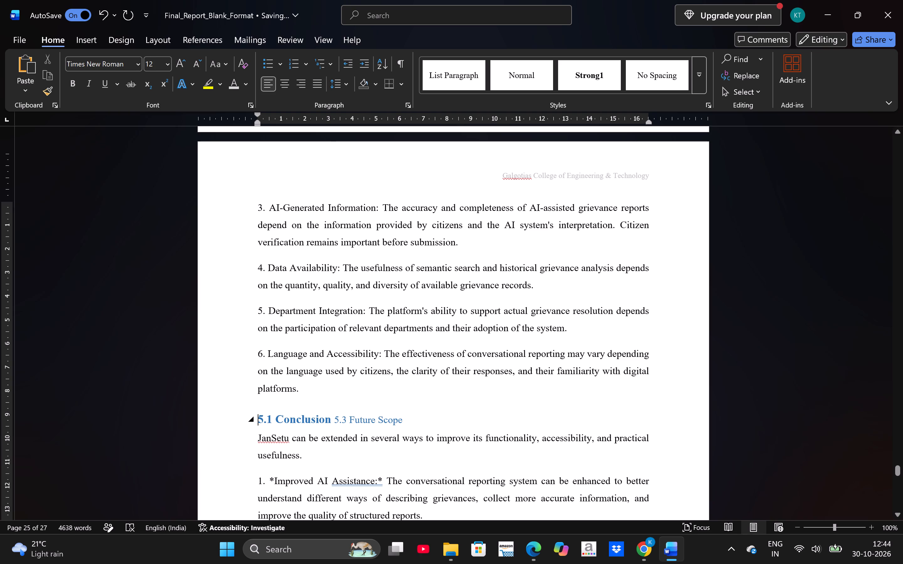
Make the text "5.3 Future Scope" bold and 14 pt.
drag(337, 418, 404, 418)
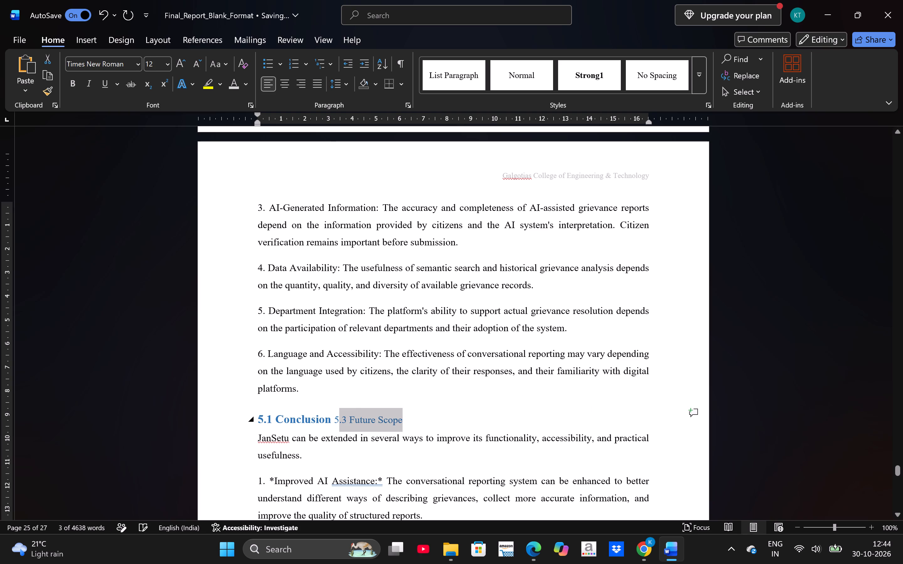
click(335, 418)
drag(335, 418, 402, 420)
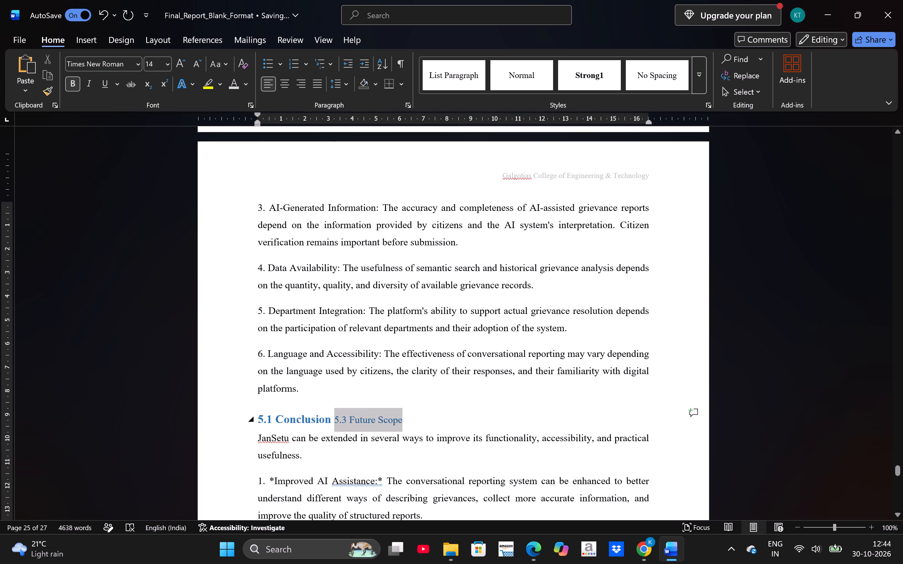
drag(402, 420, 403, 420)
click(413, 400)
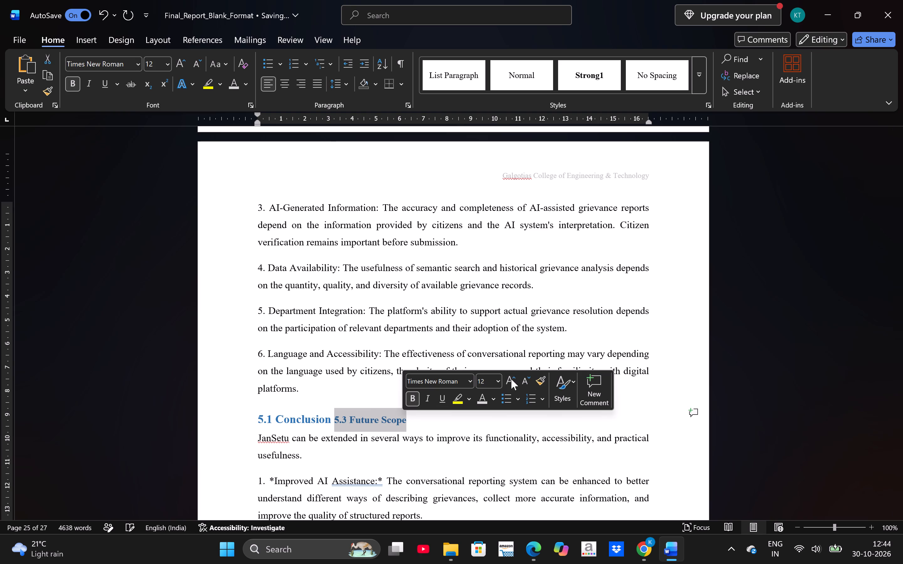
click(511, 379)
Delete the leftover "5.1 Conclusion" text and the space in front of "5.3 Future Scope".
click(333, 421)
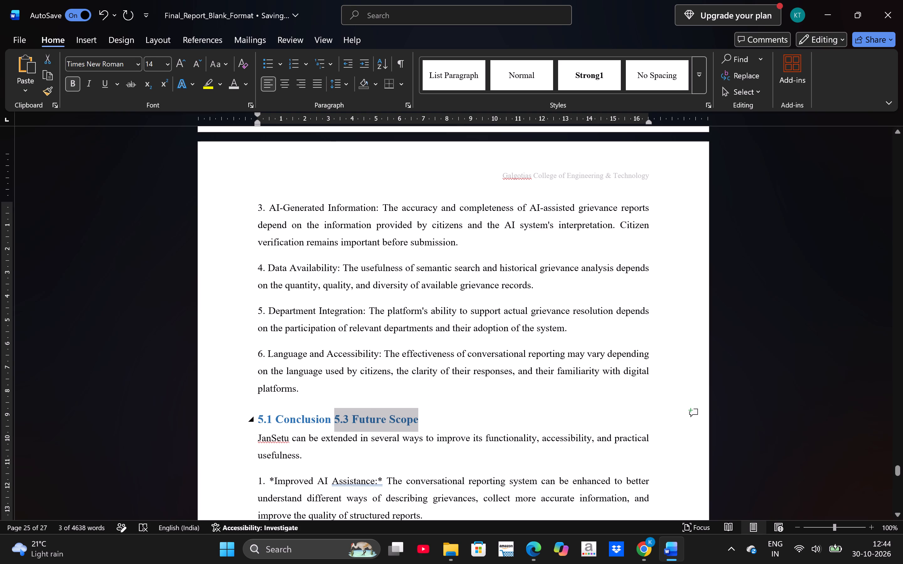
key(BackSpace)
key(BackSpace)
key(BackSpace)
key(BackSpace)
key(BackSpace)
key(BackSpace)
key(BackSpace)
key(BackSpace)
key(BackSpace)
key(BackSpace)
key(BackSpace)
key(BackSpace)
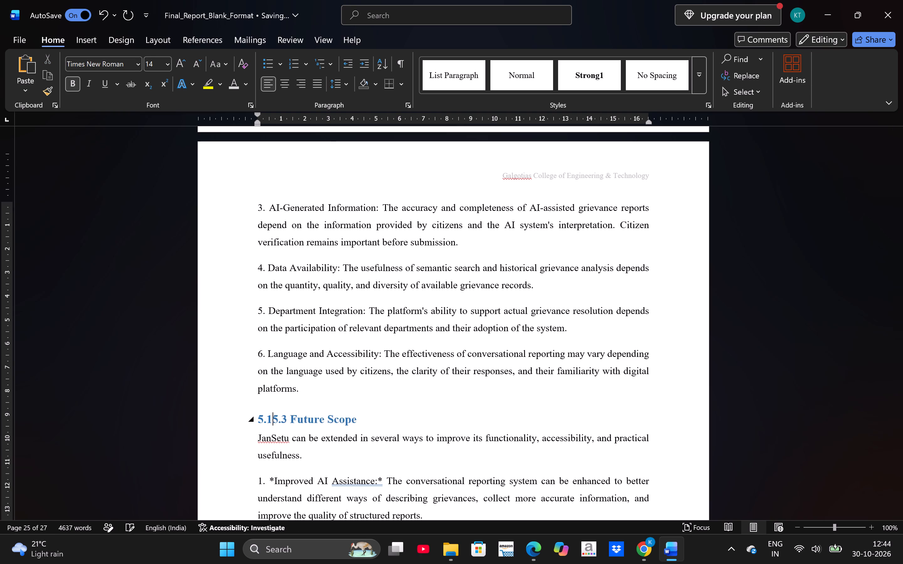
key(BackSpace)
key(BackSpace)
key(BackSpace)
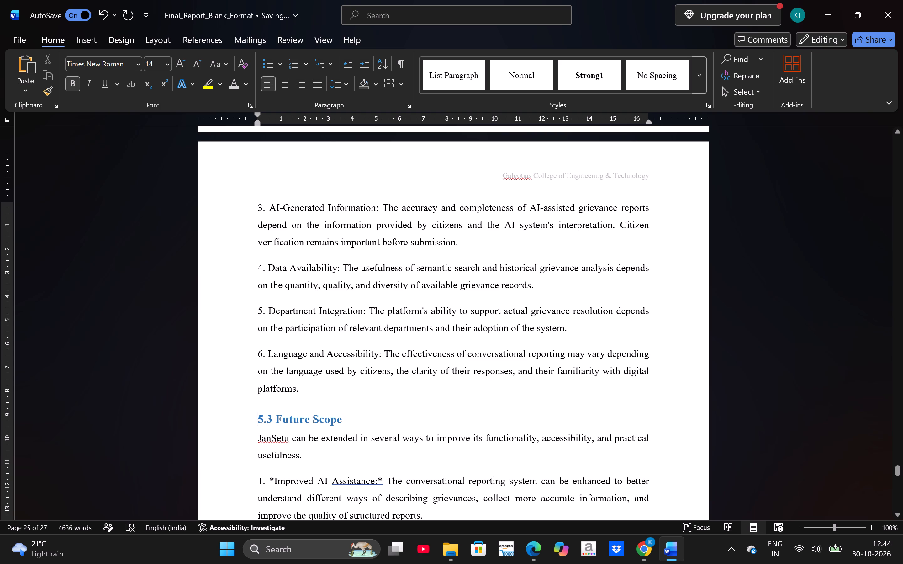
Remove the asterisks around "Improved AI Assistance:" and "Enhanced Semantic Search:" in items 1 and 2 of section 5.3, keeping a space after each number.
scroll(414, 436, down, 2)
click(272, 277)
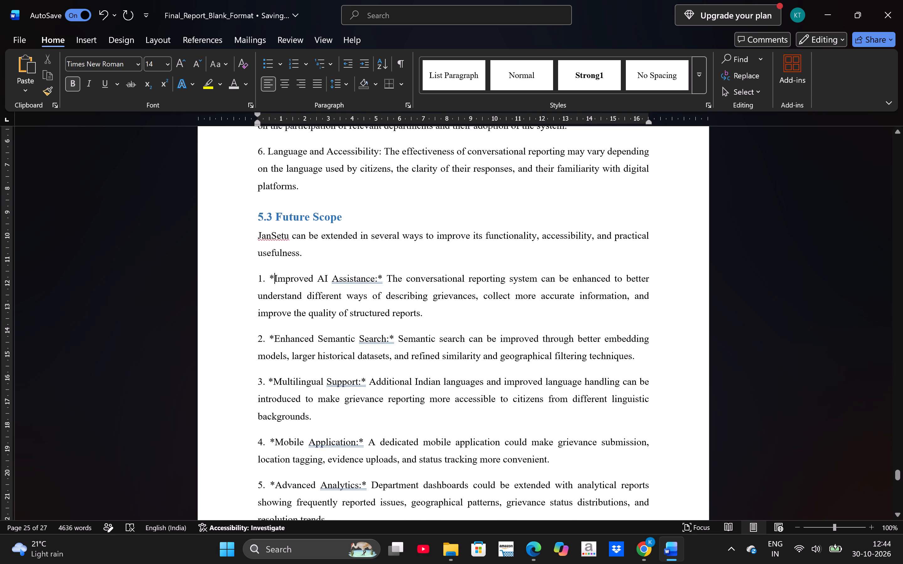
key(BackSpace)
key(BackSpace)
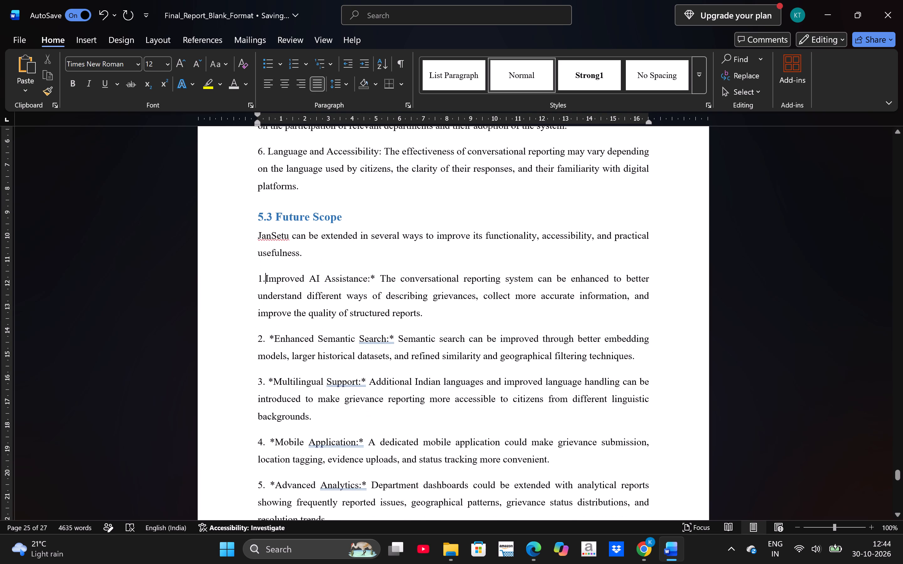
click(374, 277)
key(BackSpace)
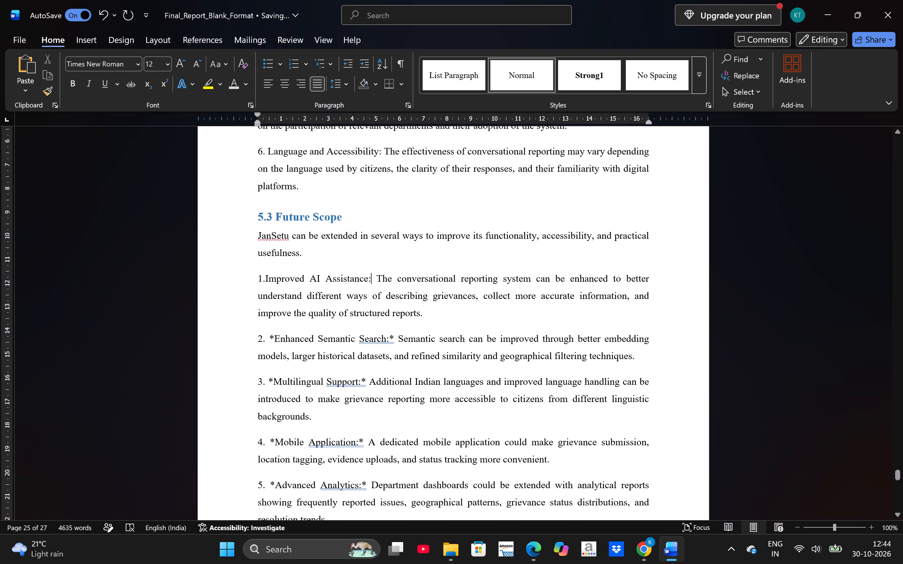
click(265, 279)
key(space)
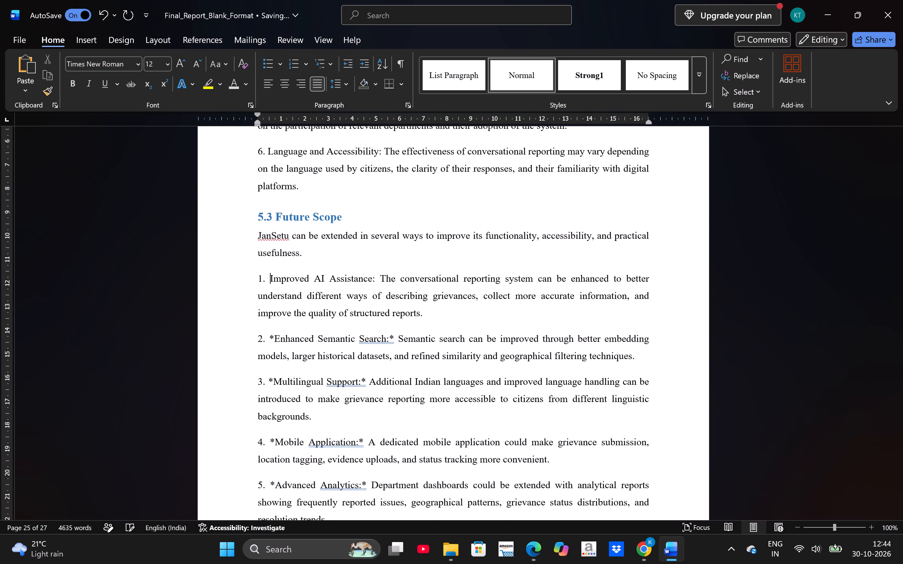
click(273, 337)
key(BackSpace)
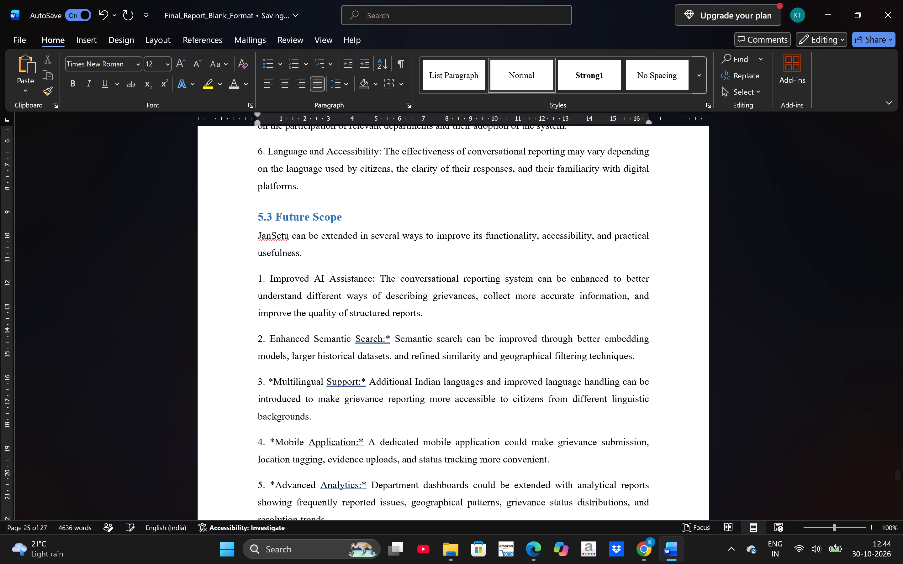
click(391, 340)
key(BackSpace)
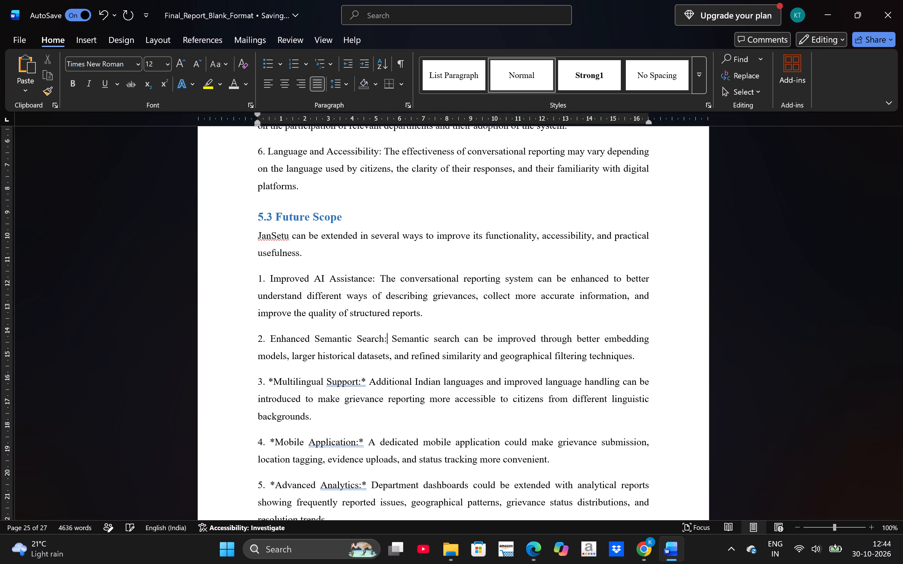
Remove the asterisks around "Multilingual Support:" and "Mobile Application:" in items 3 and 4 of section 5.3.
click(272, 379)
key(BackSpace)
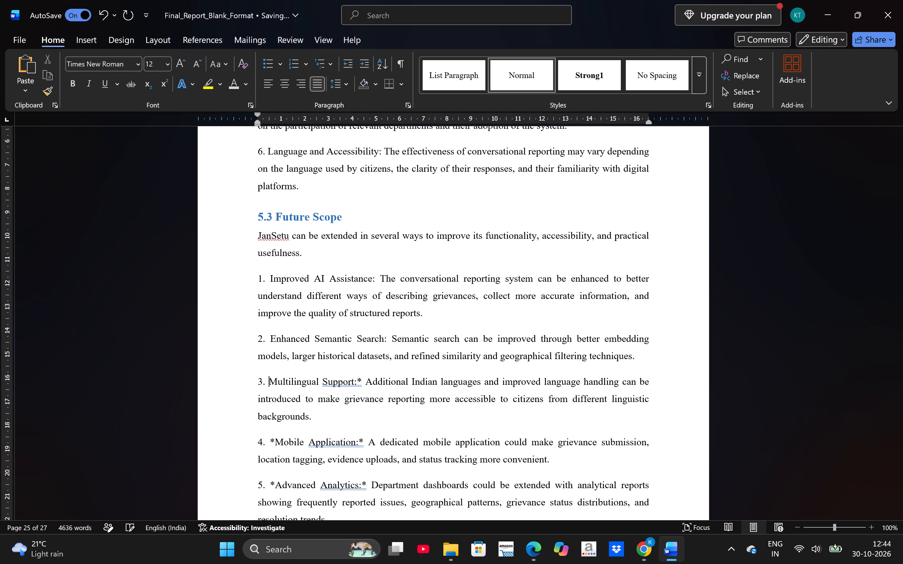
click(360, 381)
key(BackSpace)
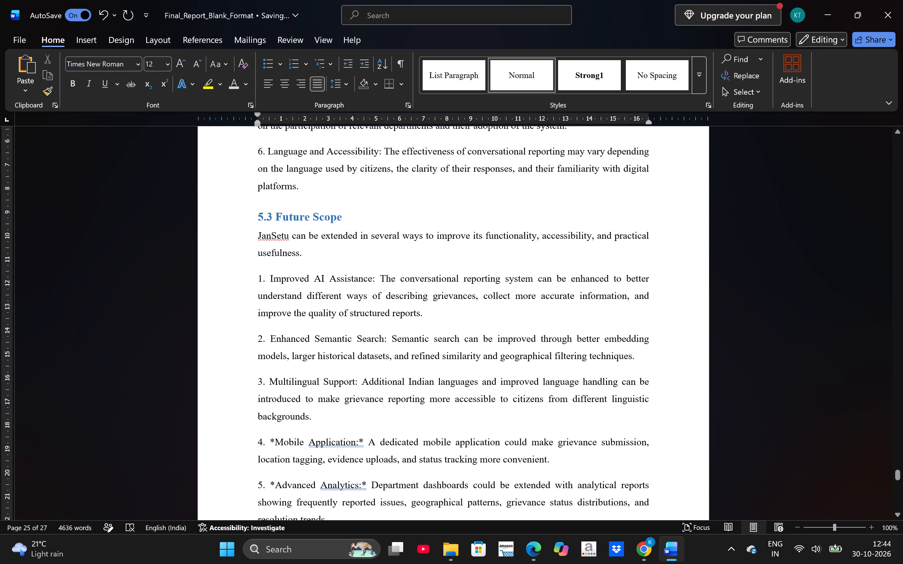
click(273, 444)
key(BackSpace)
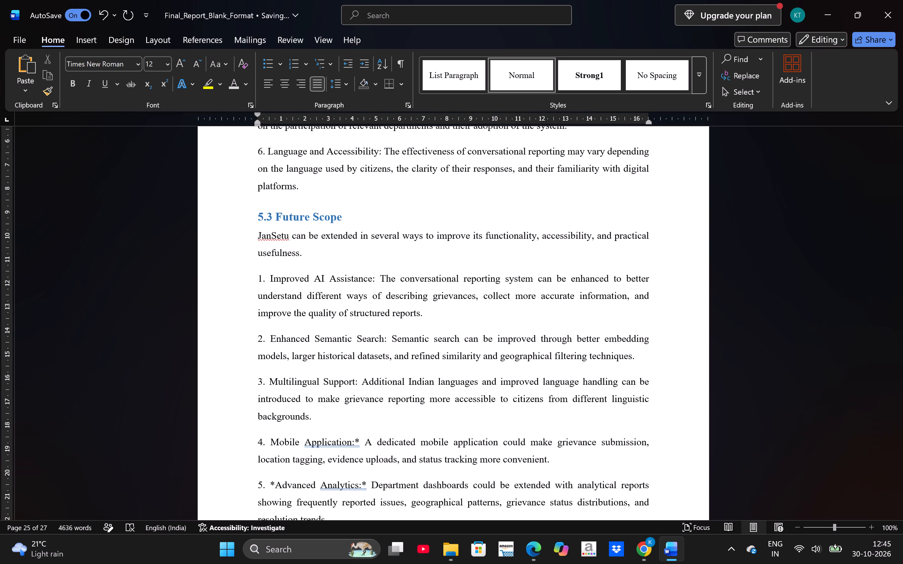
click(357, 443)
key(BackSpace)
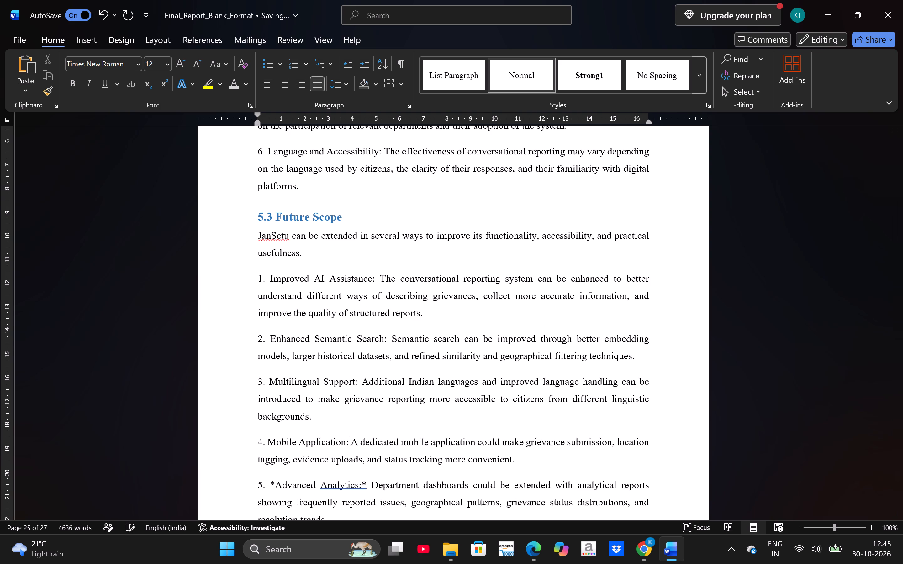
Remove the asterisks around "Advanced Analytics:" in item 5 of section 5.3, keeping a space after the colon.
scroll(300, 467, down, 1)
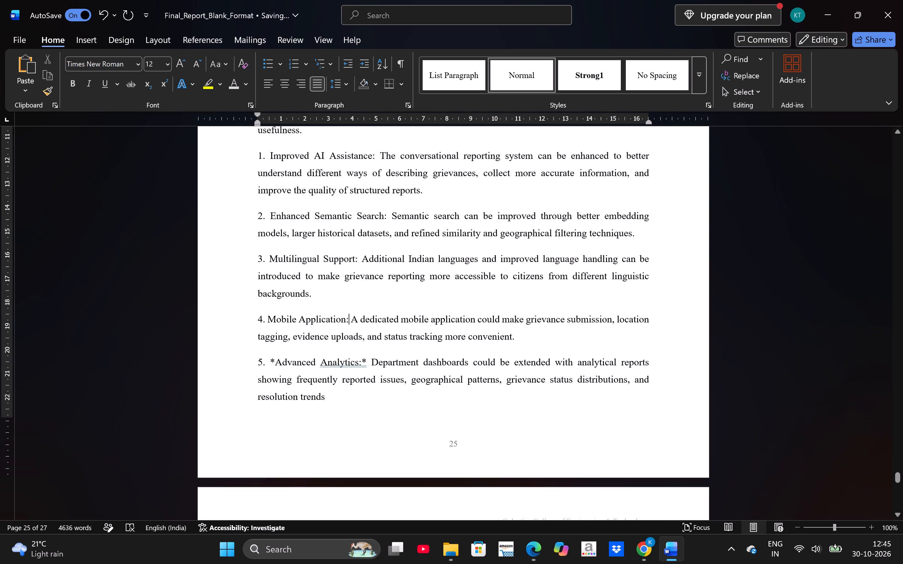
click(274, 361)
key(BackSpace)
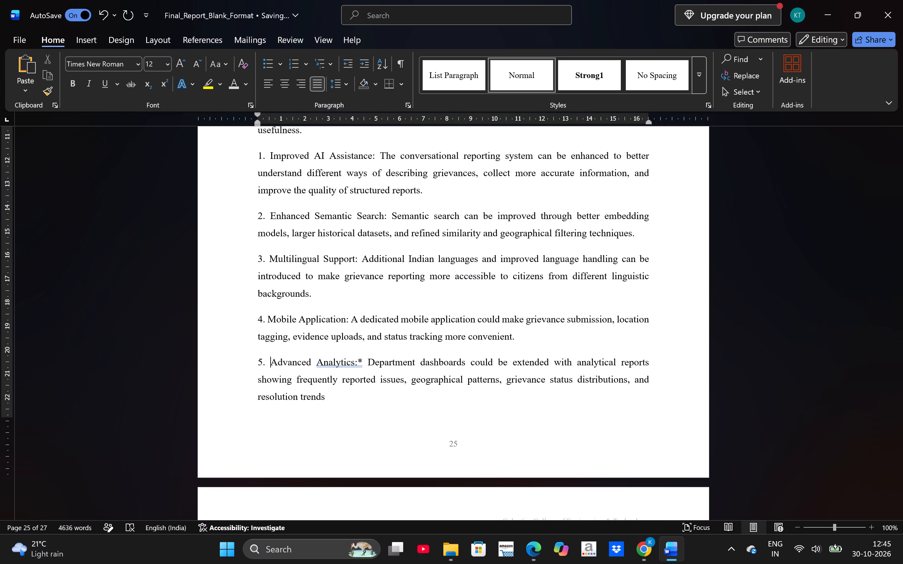
click(366, 358)
key(BackSpace)
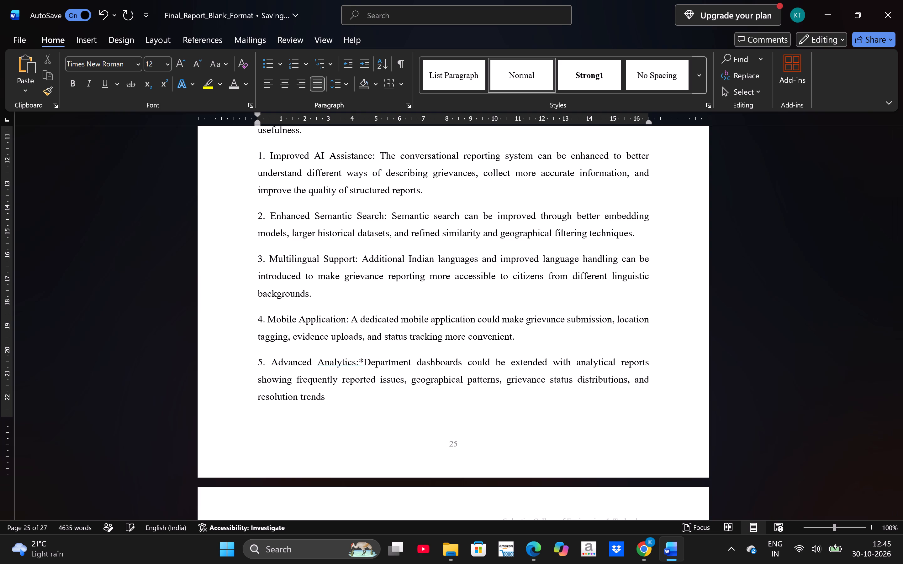
key(BackSpace)
key(space)
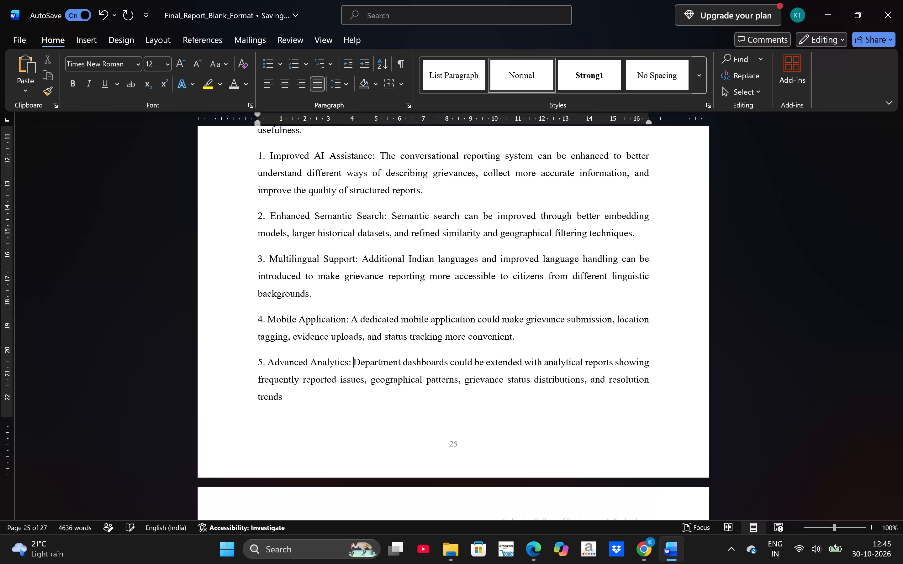
Remove the asterisks around "Wider Department Integration:" in item 6, keeping one space after the number and after the colon.
scroll(352, 410, down, 1)
click(277, 317)
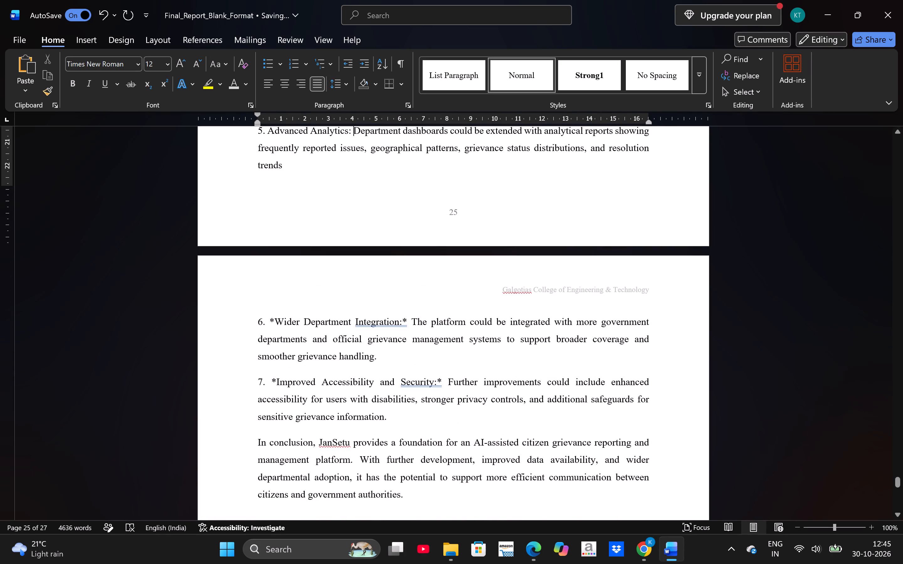
key(BackSpace)
key(BackSpace)
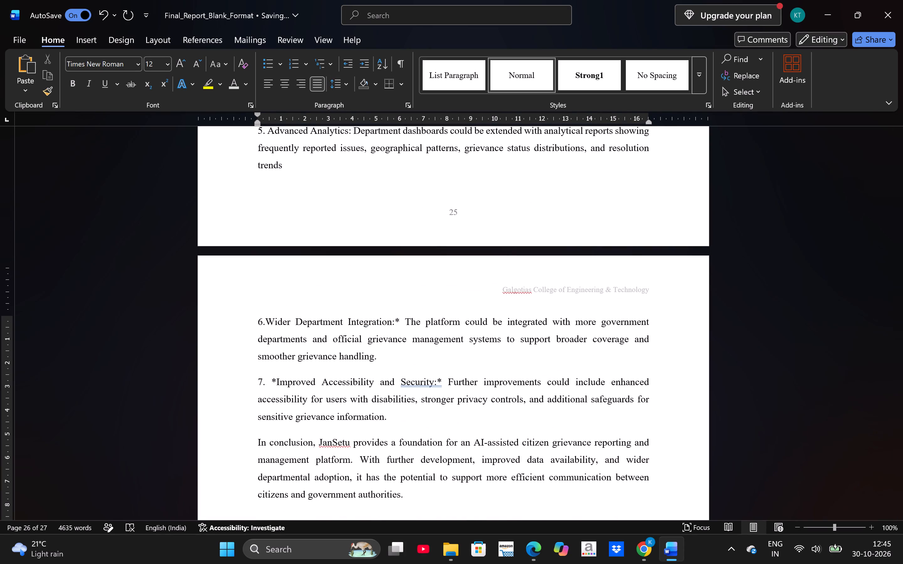
key(space)
click(408, 319)
key(BackSpace)
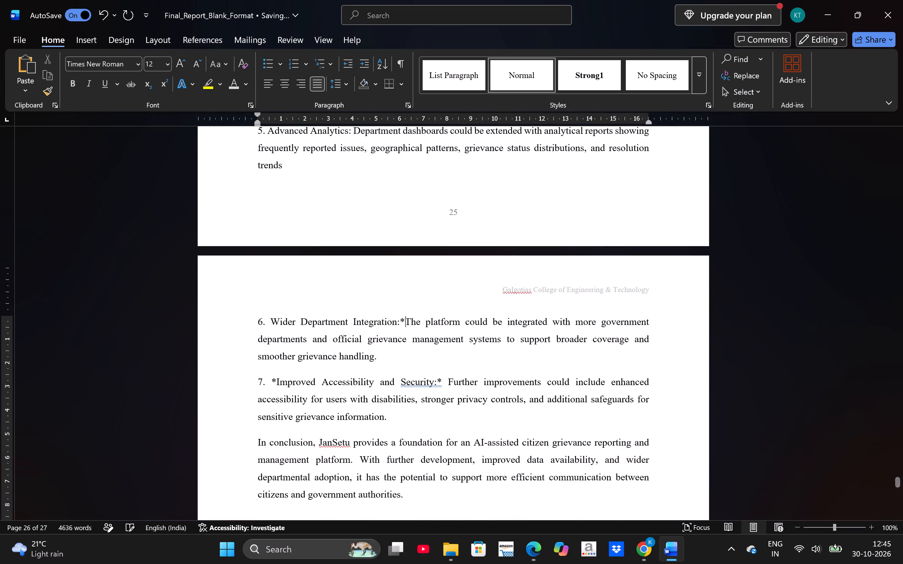
key(BackSpace)
key(space)
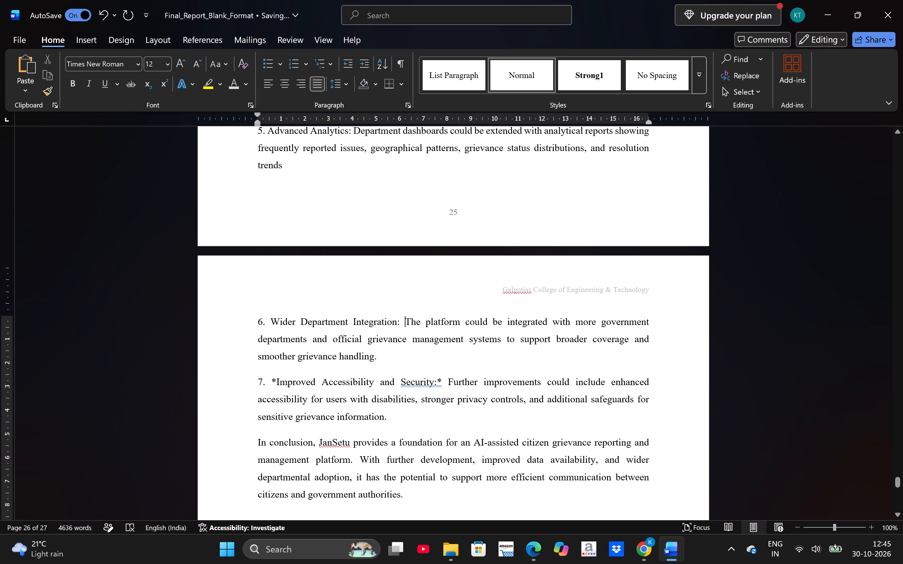
Remove the asterisks around "Improved Accessibility and Security:" in item 7 of section 5.3, keeping the capital I.
click(278, 384)
key(BackSpace)
key(BackSpace)
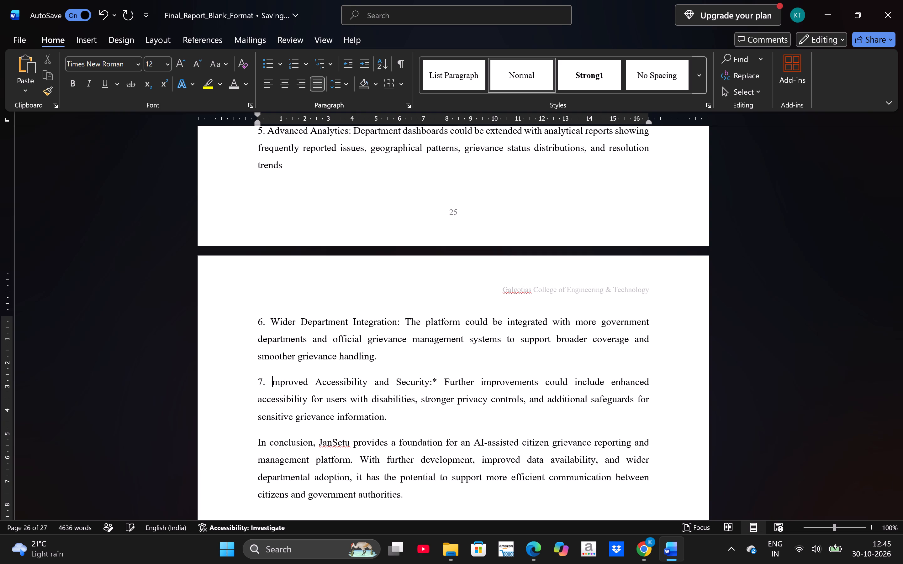
key(shift+i)
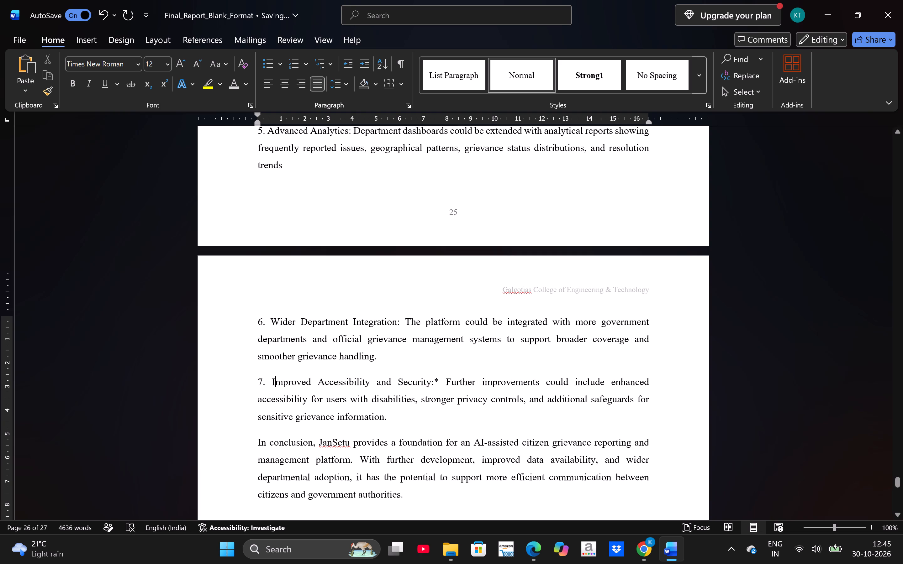
click(440, 383)
key(BackSpace)
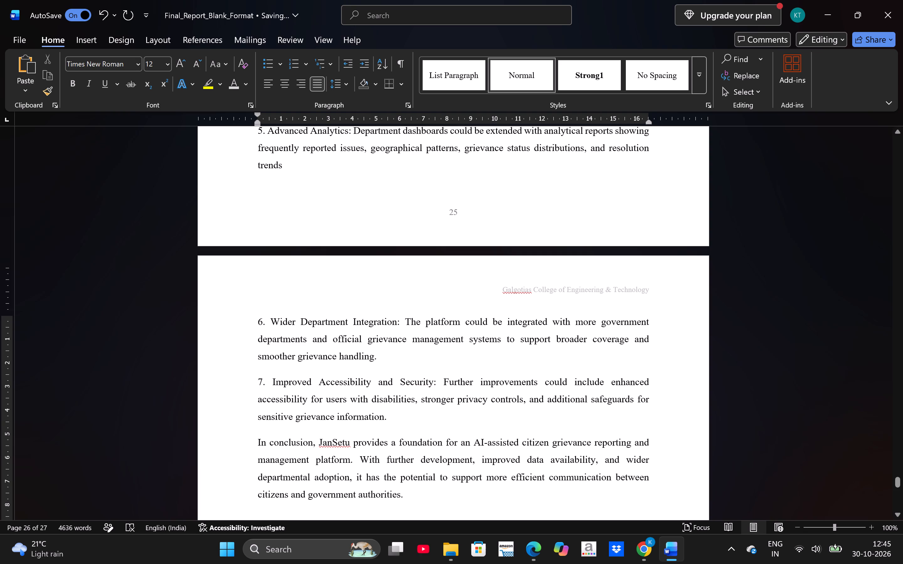
Review all of section 5, from 5.1 Conclusion through 5.3 Future Scope, and the REFERENCES page that follows.
scroll(258, 448, down, 1)
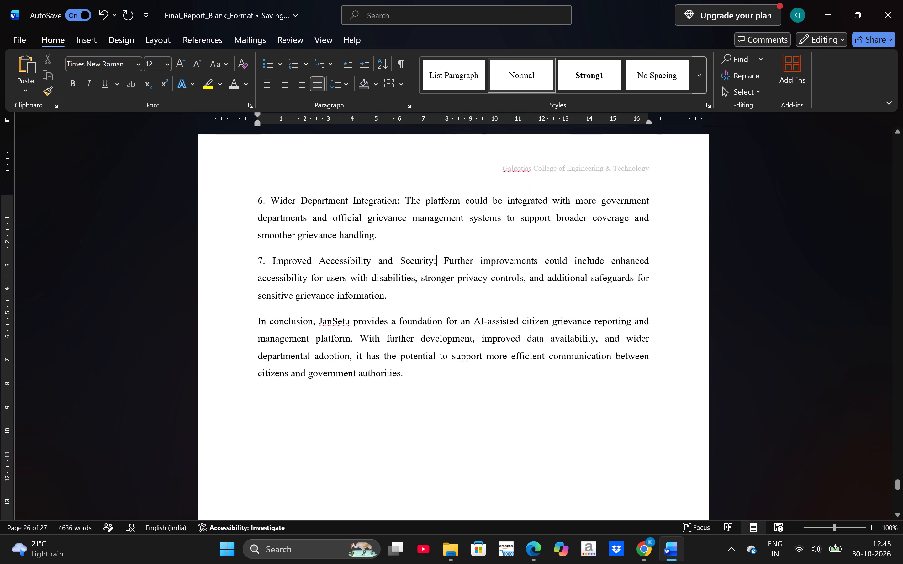
scroll(258, 448, down, 4)
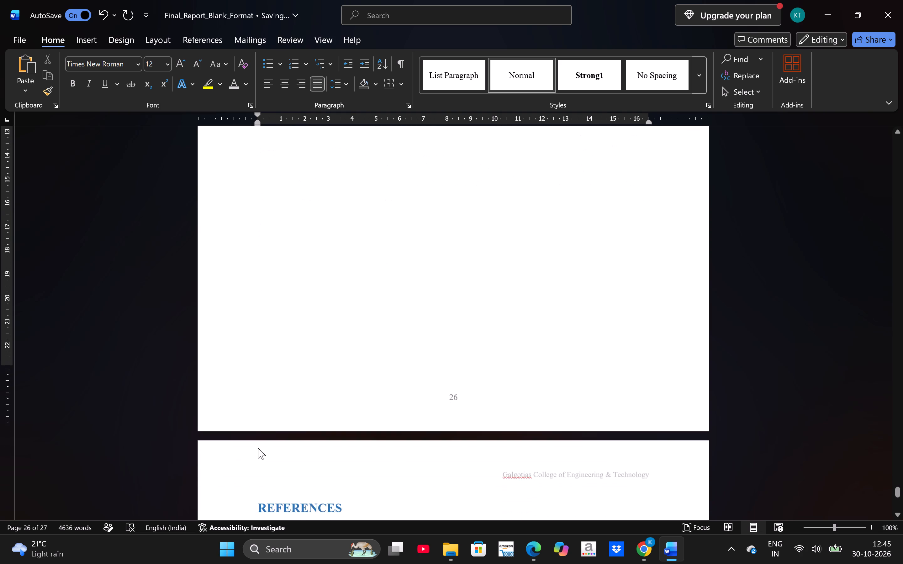
scroll(258, 448, down, 1)
scroll(258, 448, up, 3)
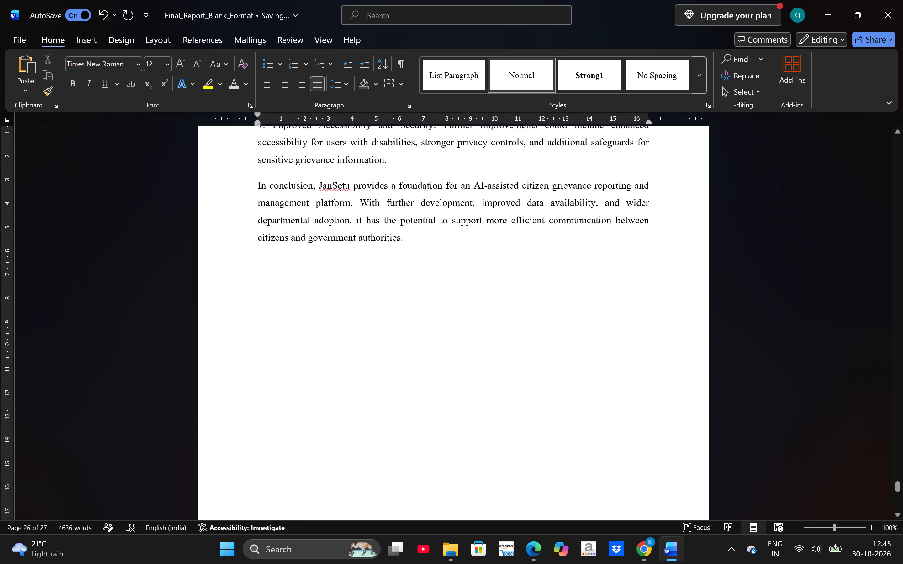
scroll(258, 448, up, 2)
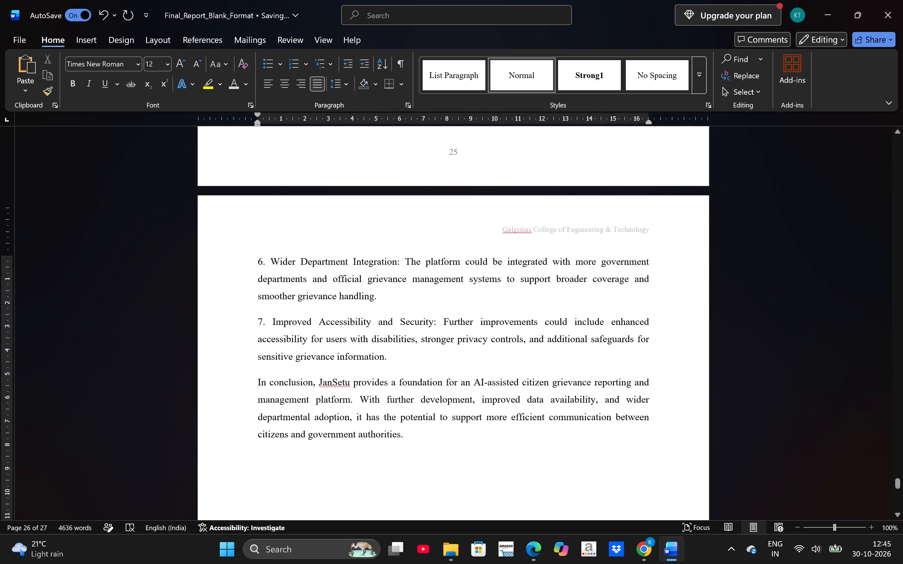
scroll(258, 448, up, 2)
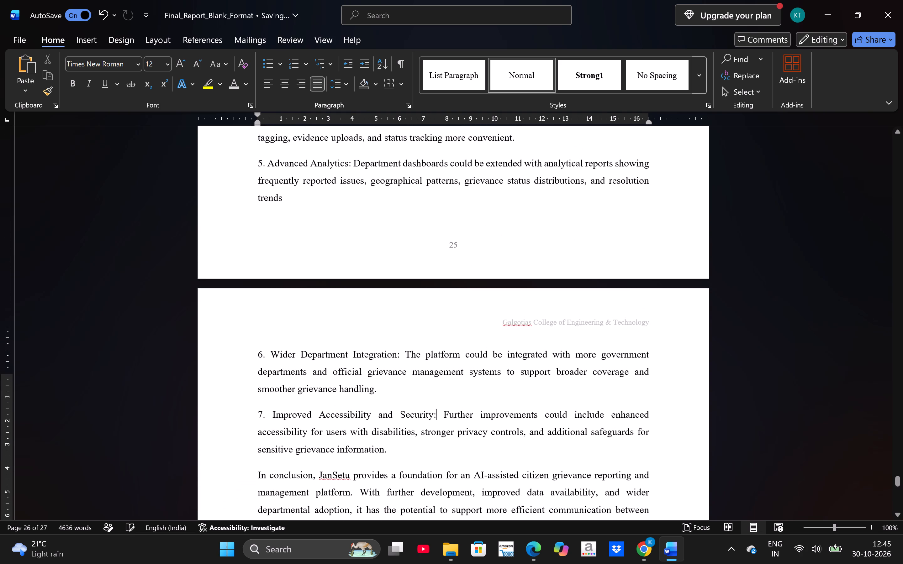
scroll(258, 448, up, 3)
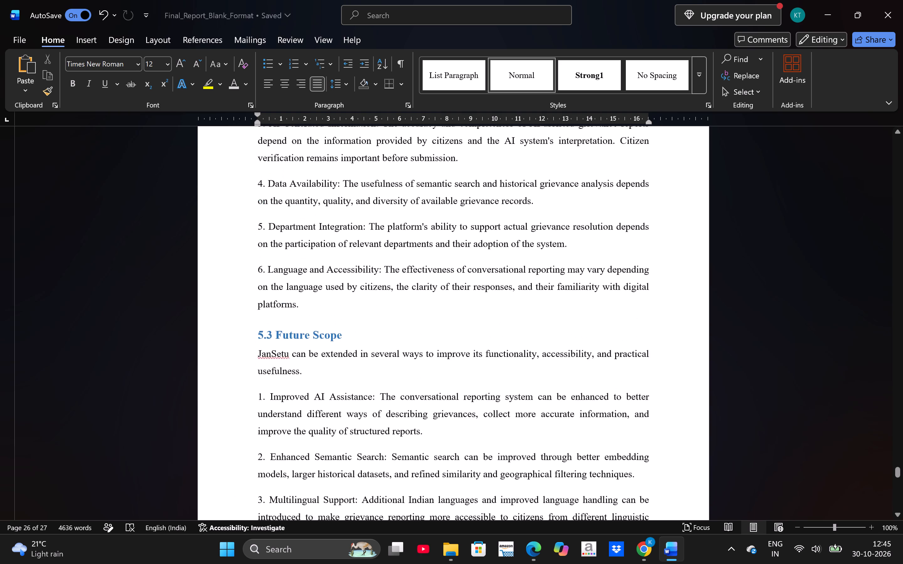
scroll(258, 448, up, 3)
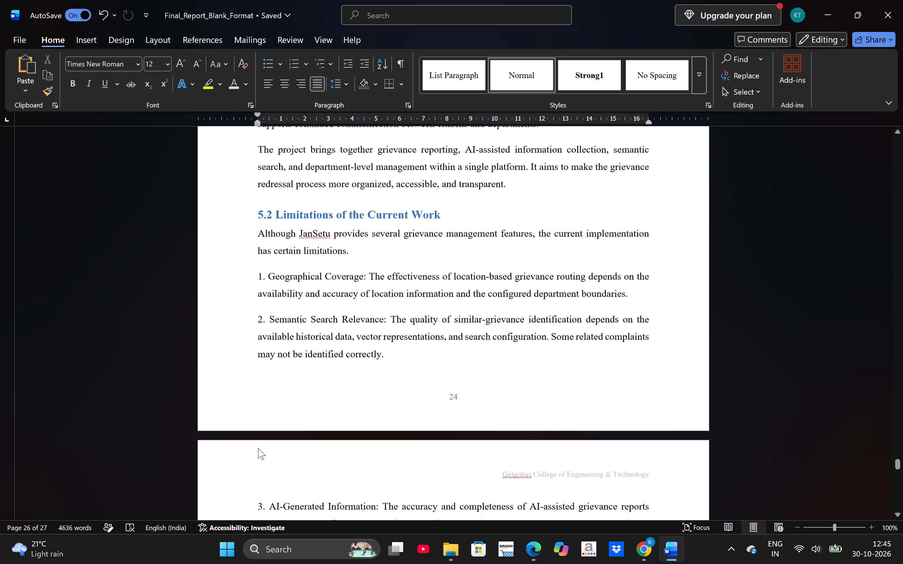
scroll(258, 448, up, 1)
scroll(258, 448, down, 1)
scroll(258, 448, up, 1)
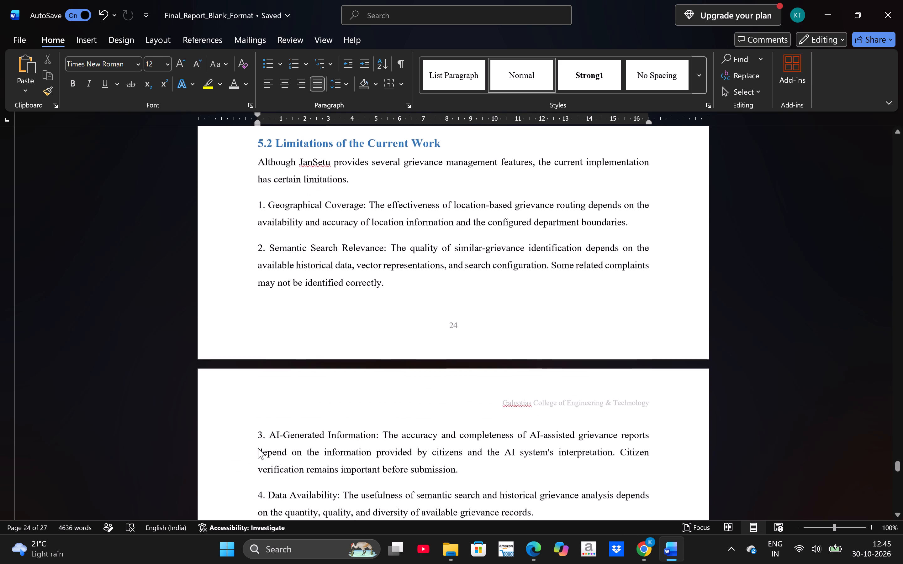
scroll(258, 448, up, 2)
scroll(258, 448, down, 1)
scroll(258, 448, up, 1)
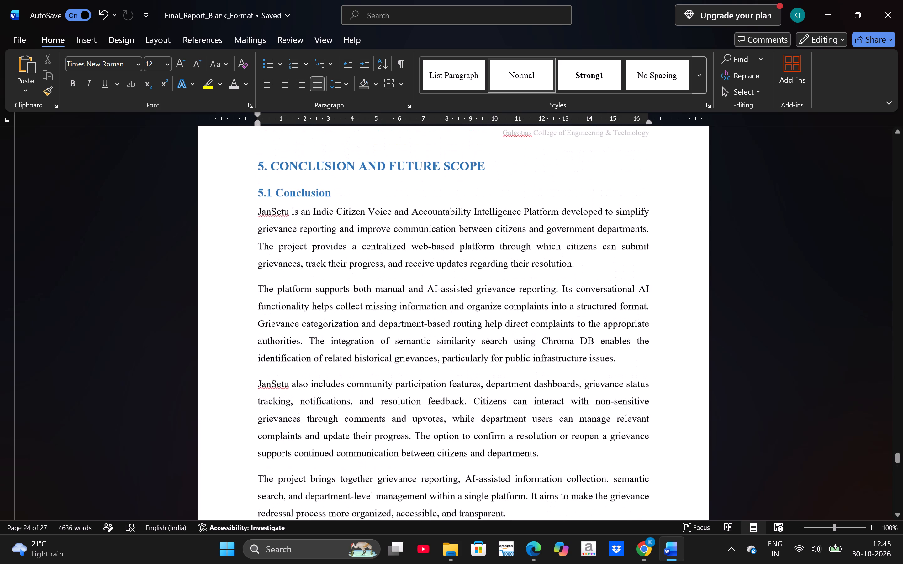
scroll(258, 448, down, 4)
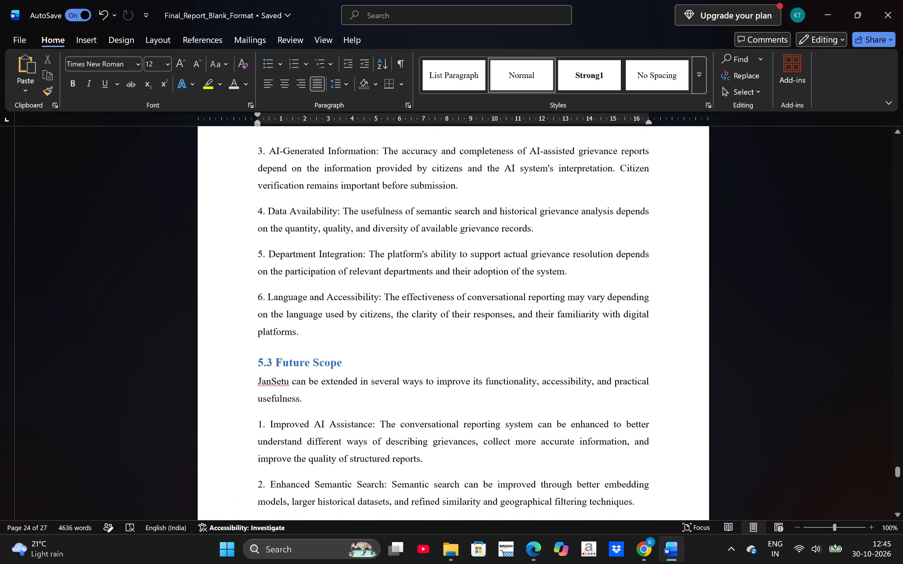
scroll(258, 448, down, 4)
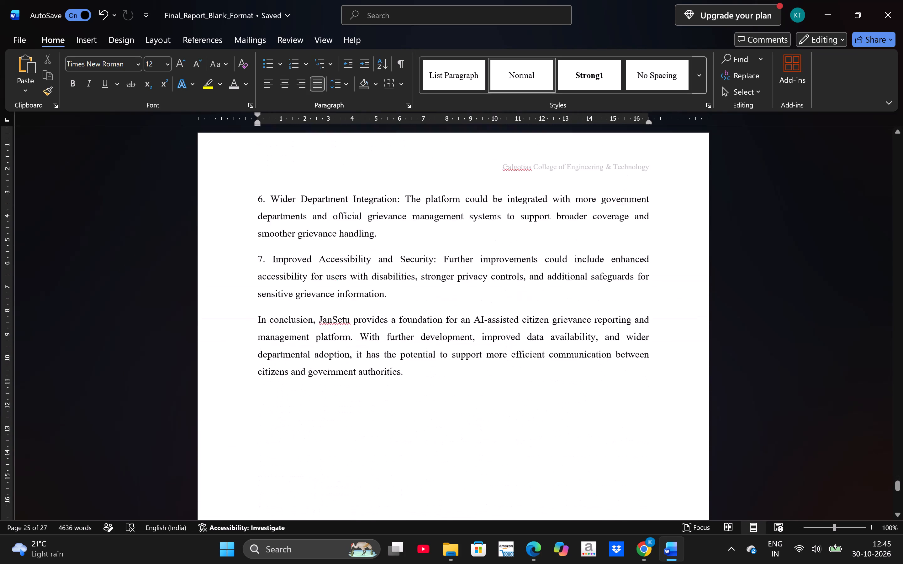
scroll(258, 448, down, 5)
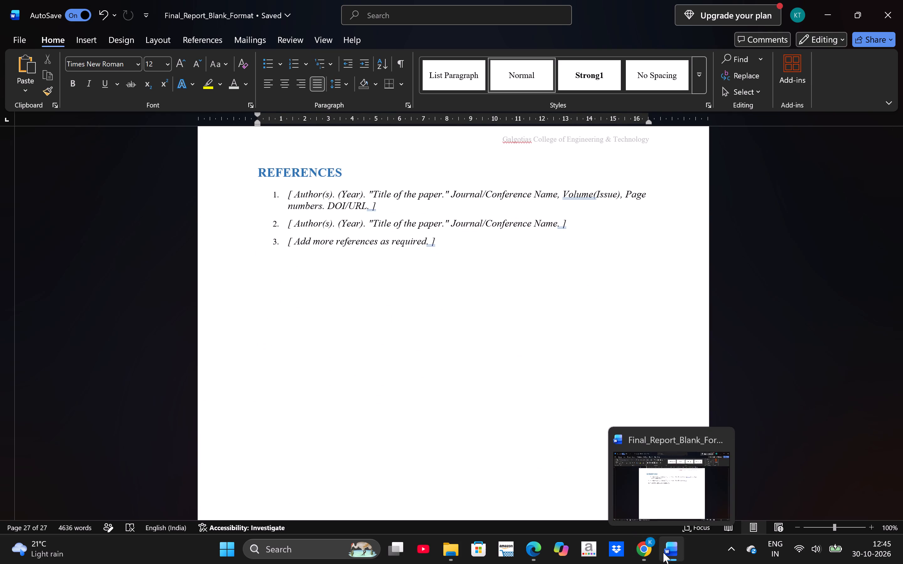
Open the recent document Synopsis01 stored in the OneDrive Documents folder.
click(18, 40)
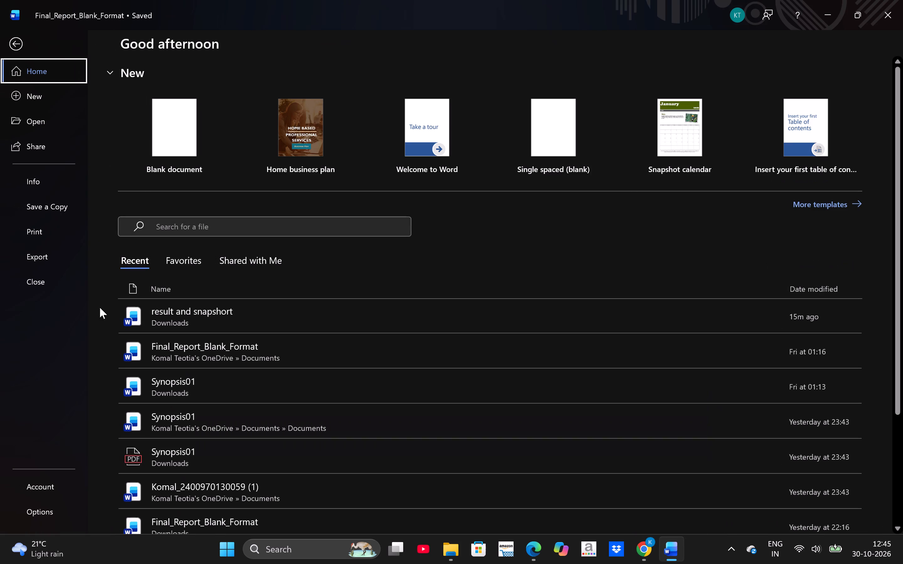
click(205, 429)
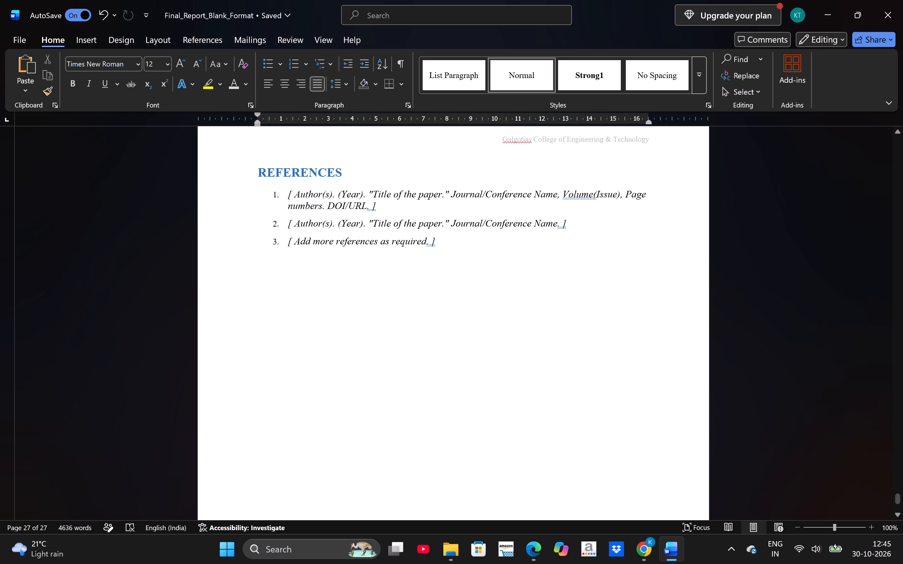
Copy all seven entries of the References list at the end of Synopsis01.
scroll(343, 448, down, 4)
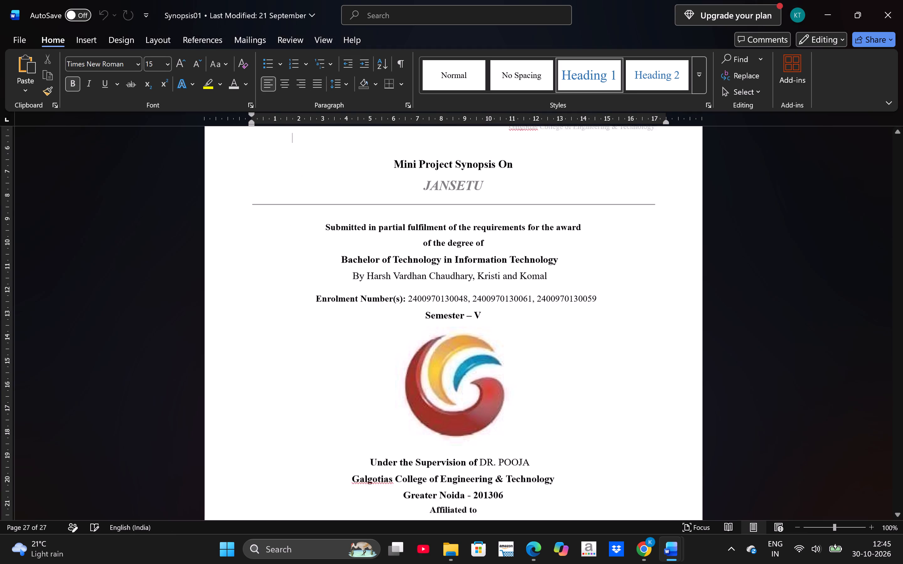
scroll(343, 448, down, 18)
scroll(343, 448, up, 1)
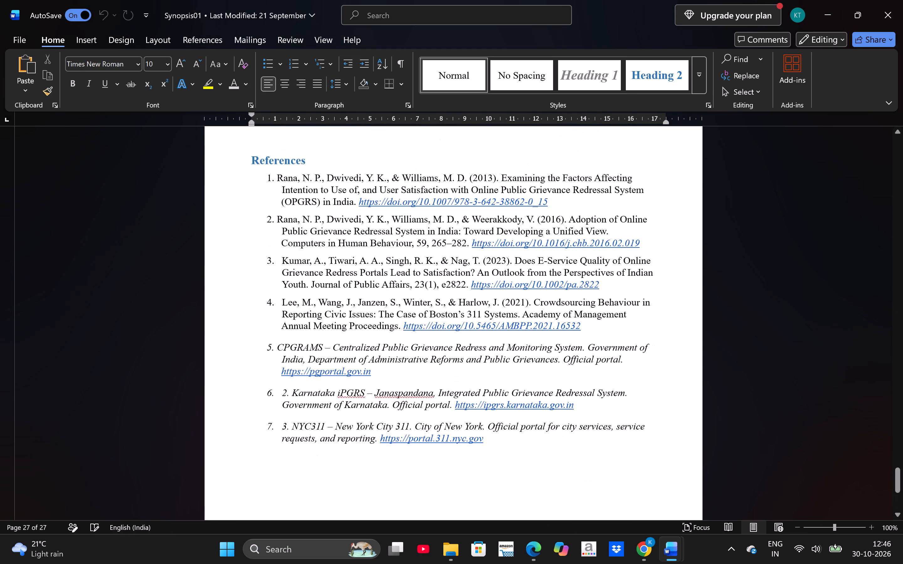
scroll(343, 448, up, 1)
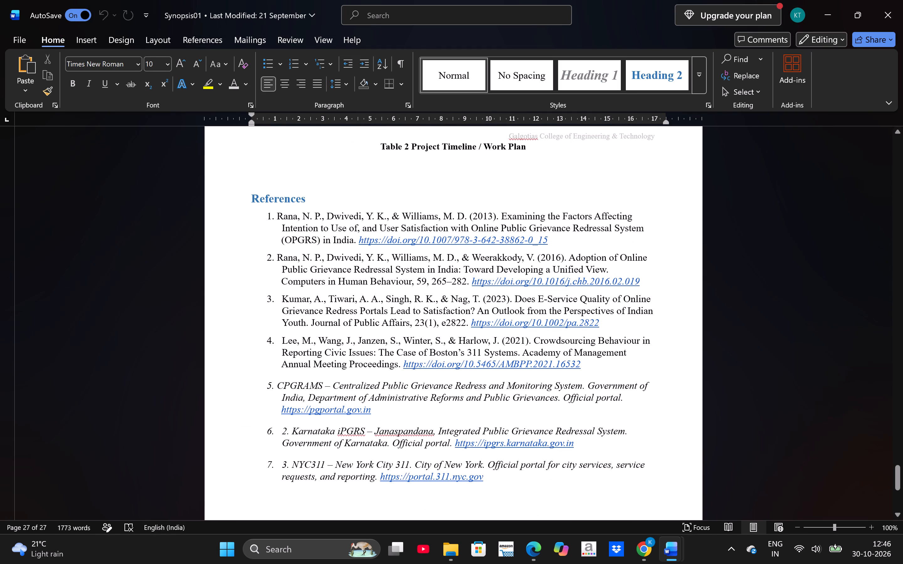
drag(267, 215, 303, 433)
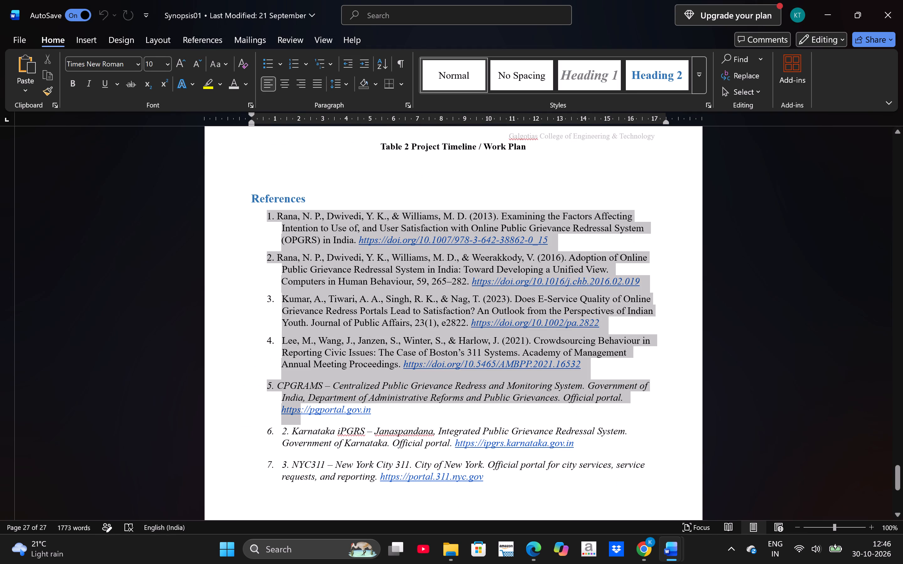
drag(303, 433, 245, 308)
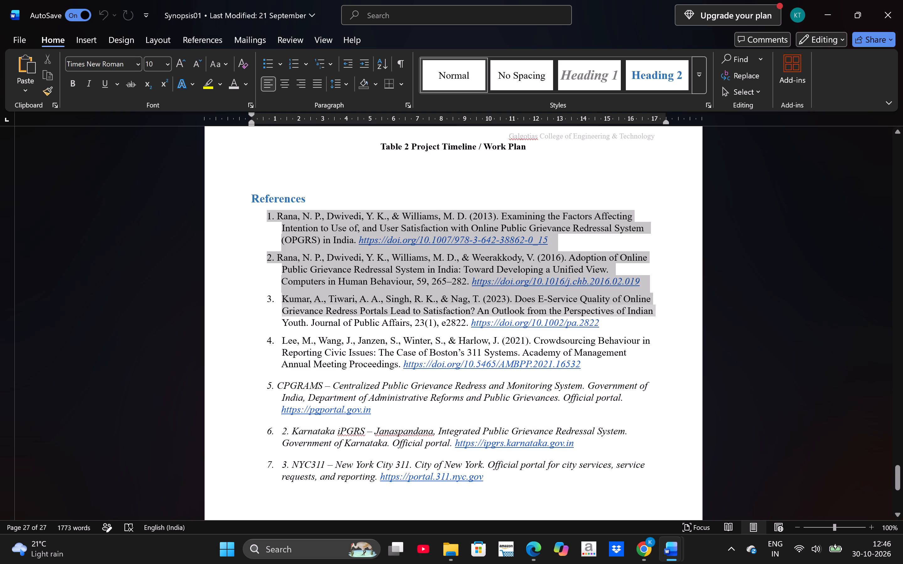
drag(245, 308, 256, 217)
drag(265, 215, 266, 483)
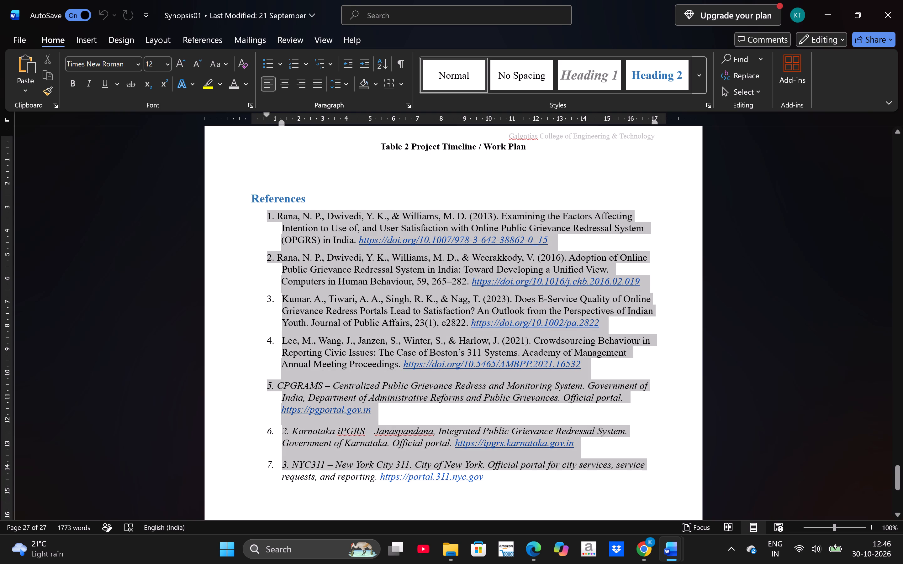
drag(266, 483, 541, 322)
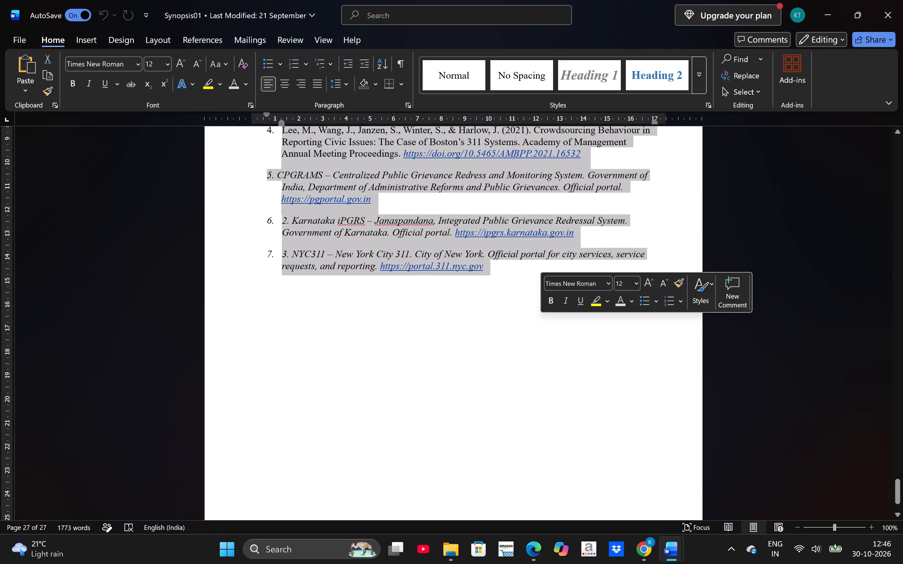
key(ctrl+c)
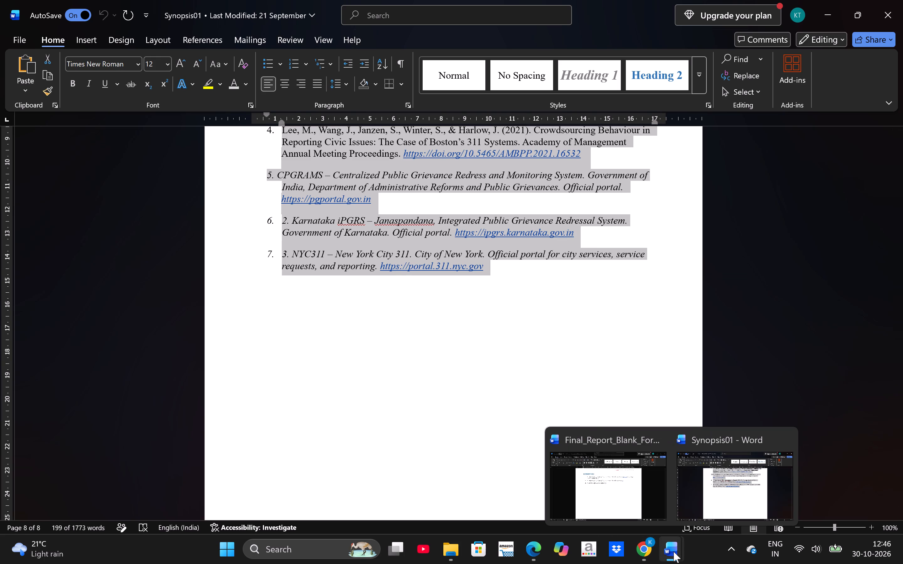
In Final_Report_Blank_Format, delete the placeholder text of reference 1 from after "Author(s)" through "DOI/URL".
click(673, 551)
click(717, 489)
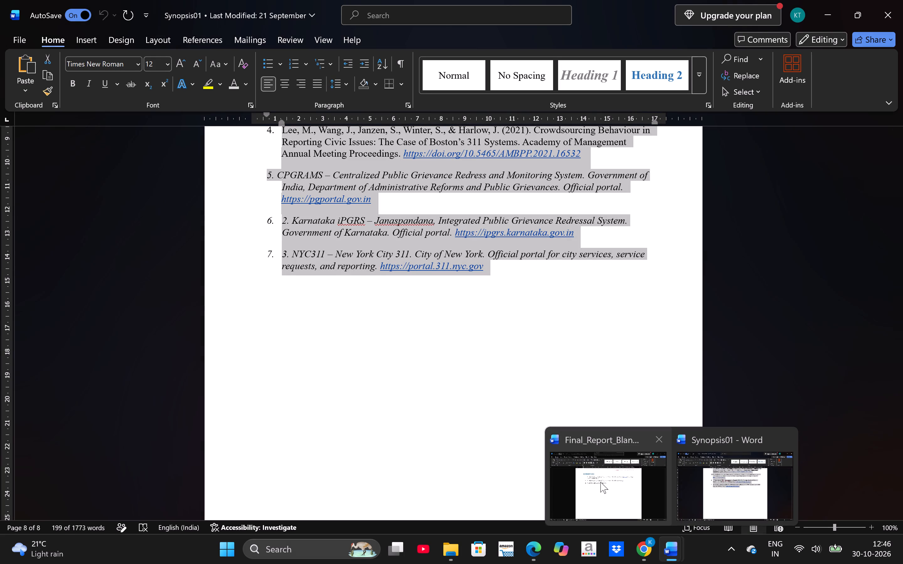
click(600, 482)
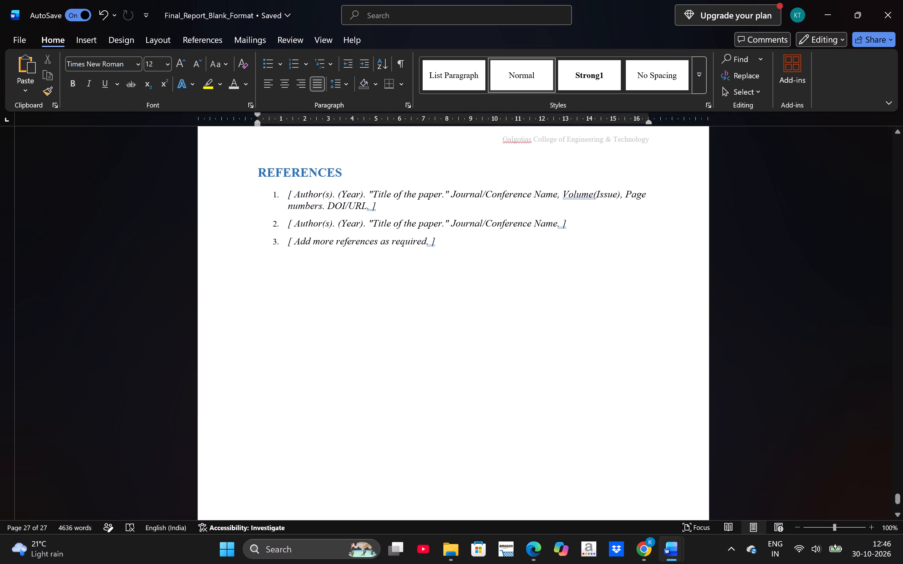
click(293, 193)
drag(293, 193, 365, 207)
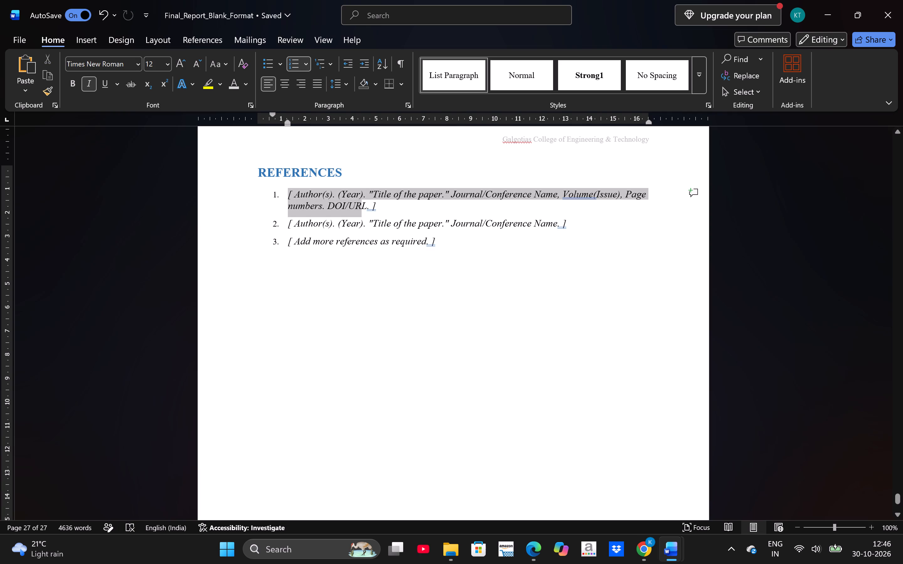
drag(365, 207, 362, 205)
click(362, 205)
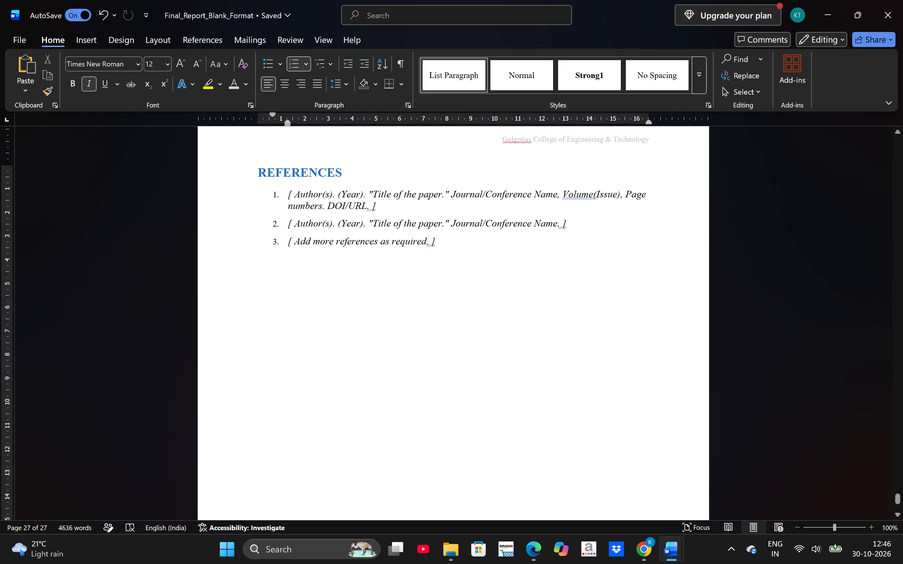
drag(367, 206, 334, 194)
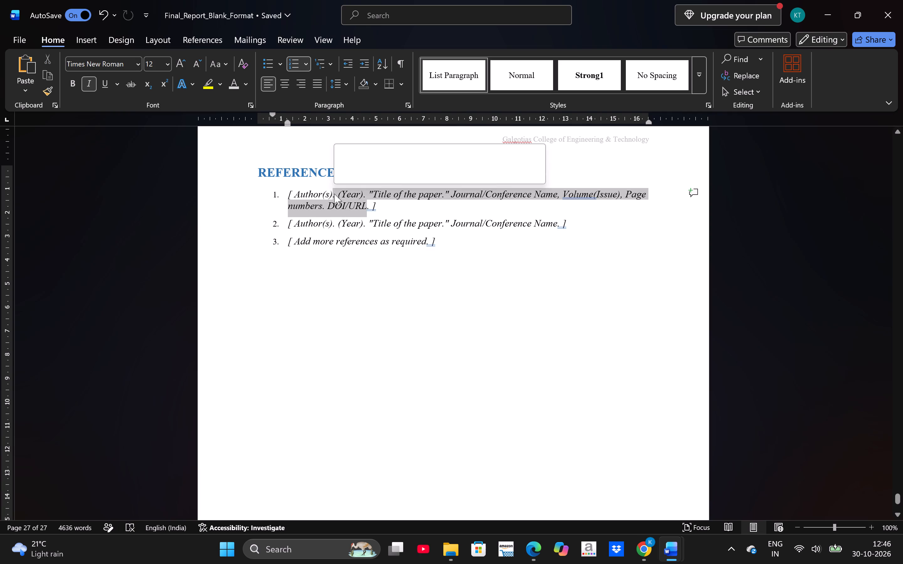
key(BackSpace)
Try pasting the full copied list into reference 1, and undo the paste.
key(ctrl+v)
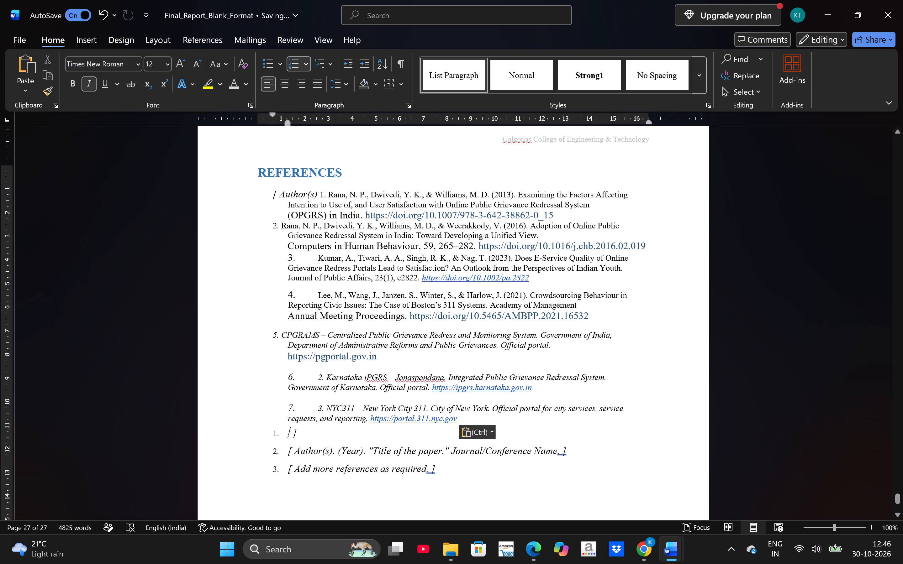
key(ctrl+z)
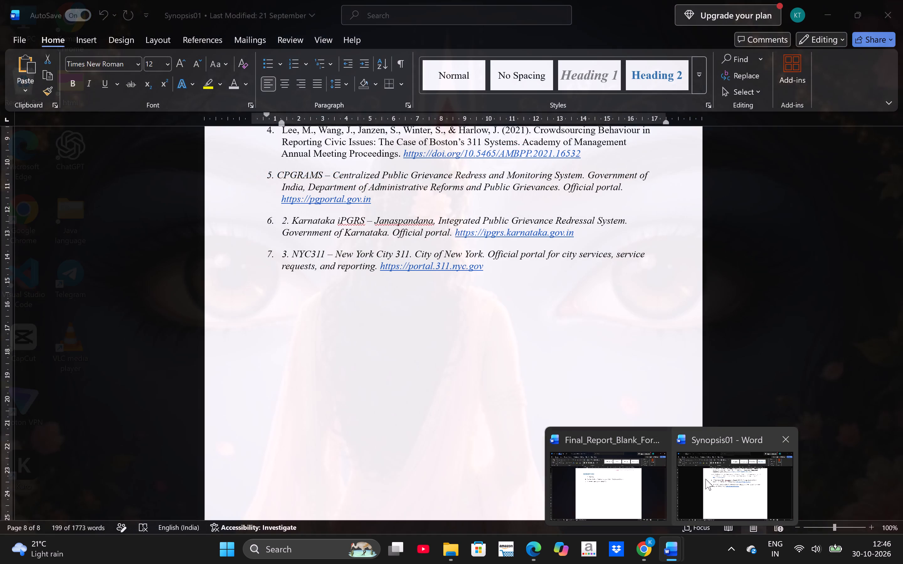
In Synopsis01, copy only the first reference, Rana et al. (2013), without its number but including the DOI link.
click(705, 479)
scroll(495, 352, up, 1)
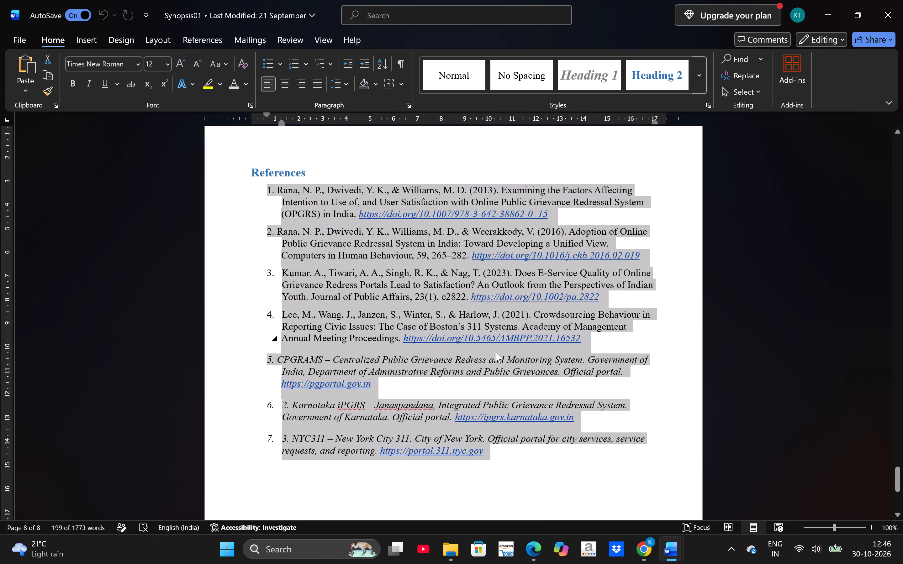
click(279, 189)
click(279, 189)
drag(279, 189, 421, 222)
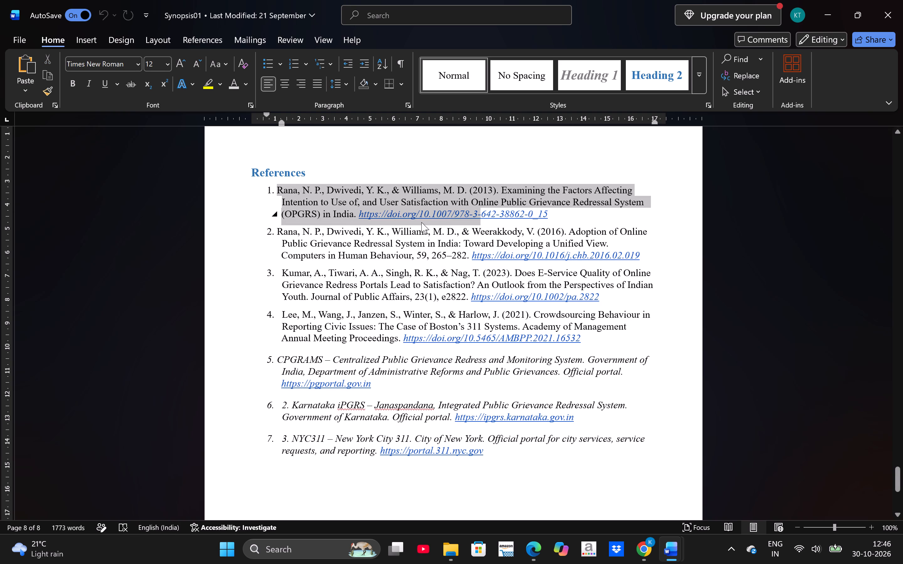
drag(421, 222, 535, 215)
key(ctrl+c)
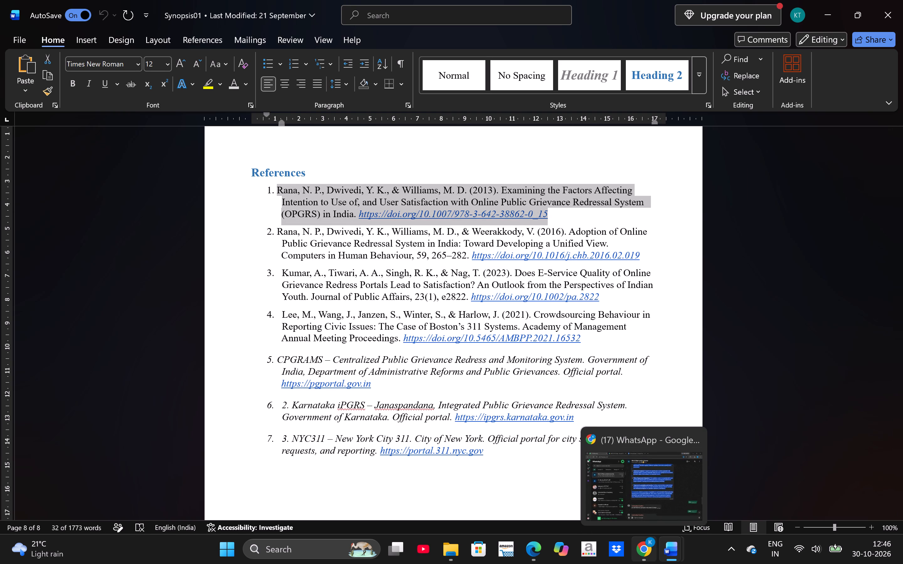
Paste the copied Rana et al. (2013) reference after "[ Author(s)" in the report's reference 1, separated by a space.
click(630, 499)
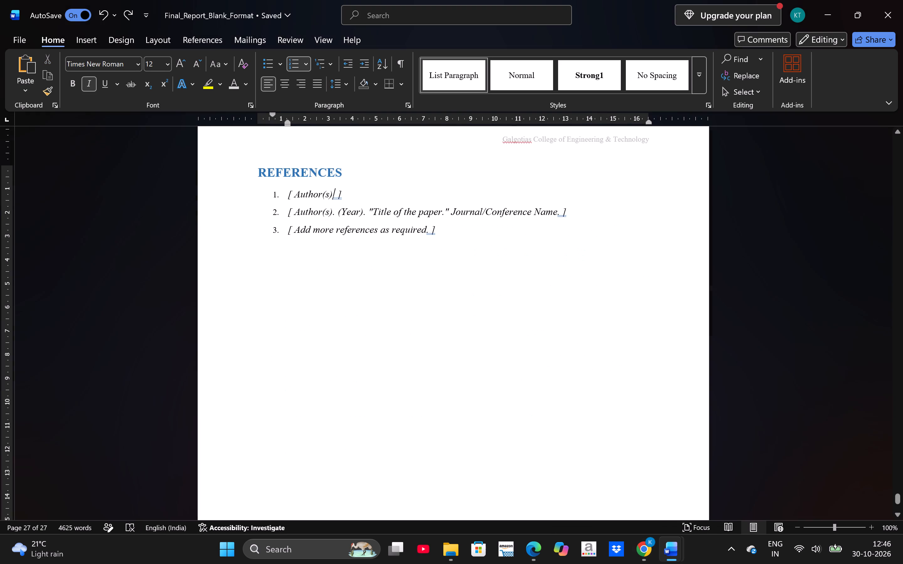
key(space)
key(ctrl+v)
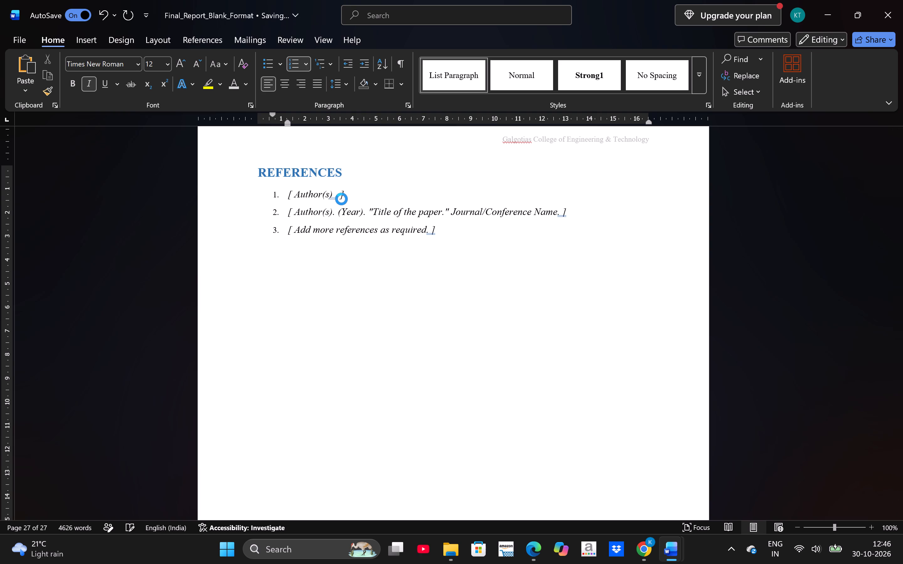
click(318, 197)
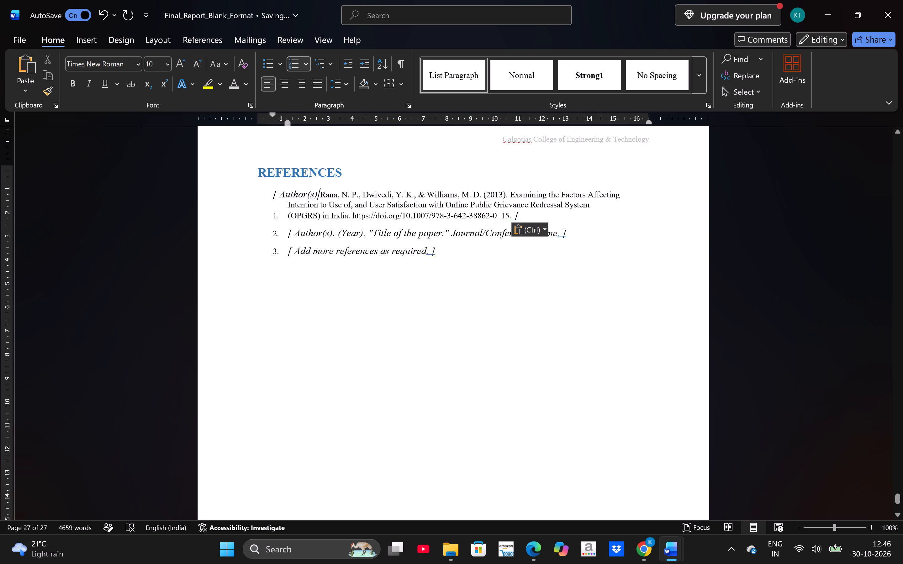
click(309, 197)
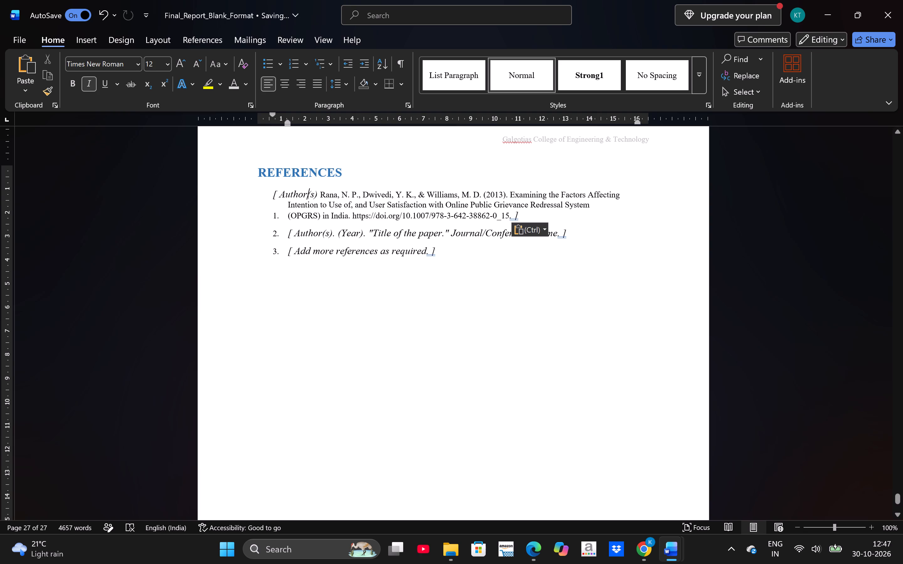
click(328, 194)
Enlarge the pasted Rana et al. (2013) reference, including its DOI line, to 12 pt.
drag(322, 194, 514, 215)
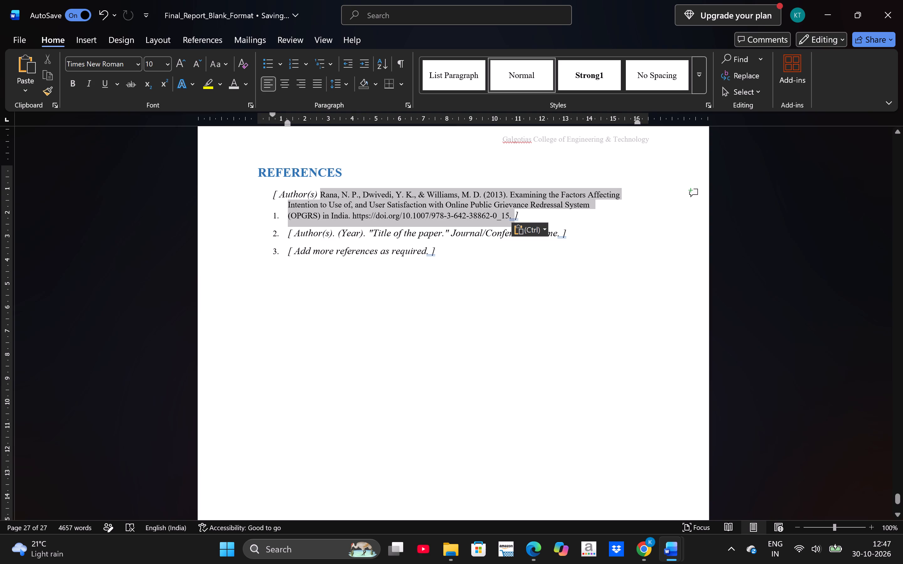
drag(514, 215, 599, 215)
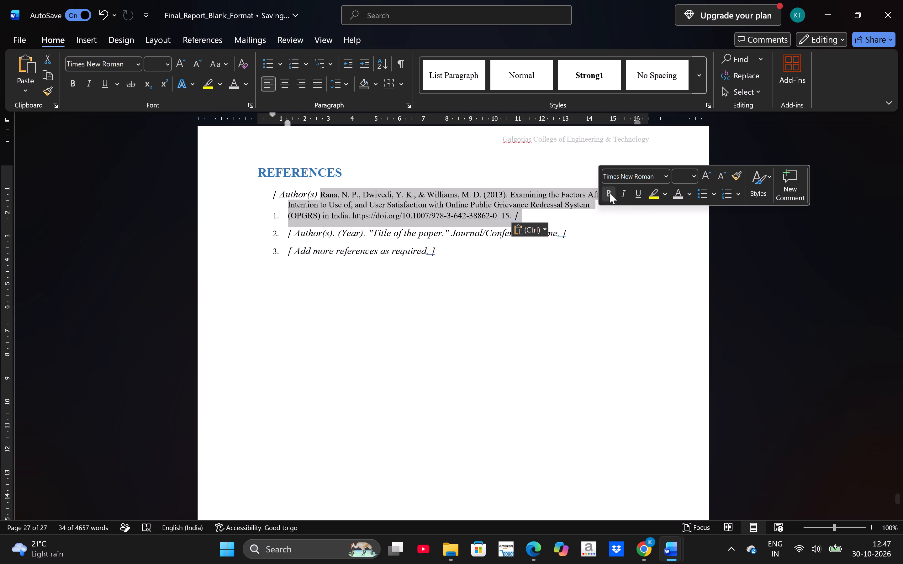
click(707, 176)
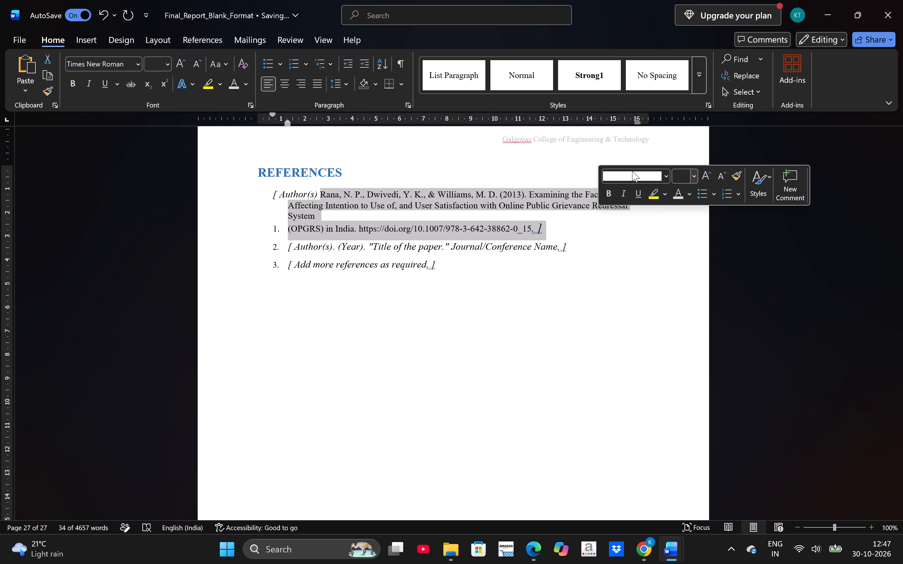
click(706, 174)
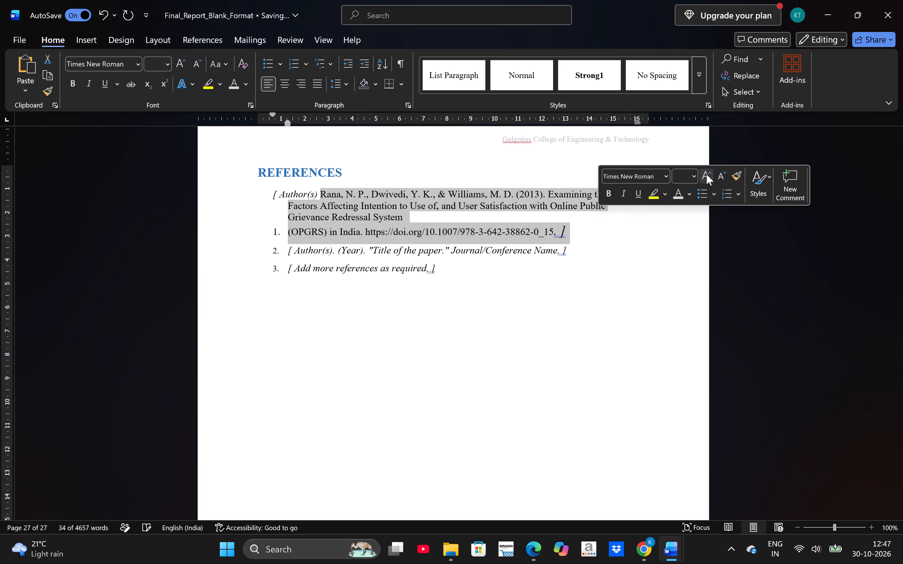
click(301, 195)
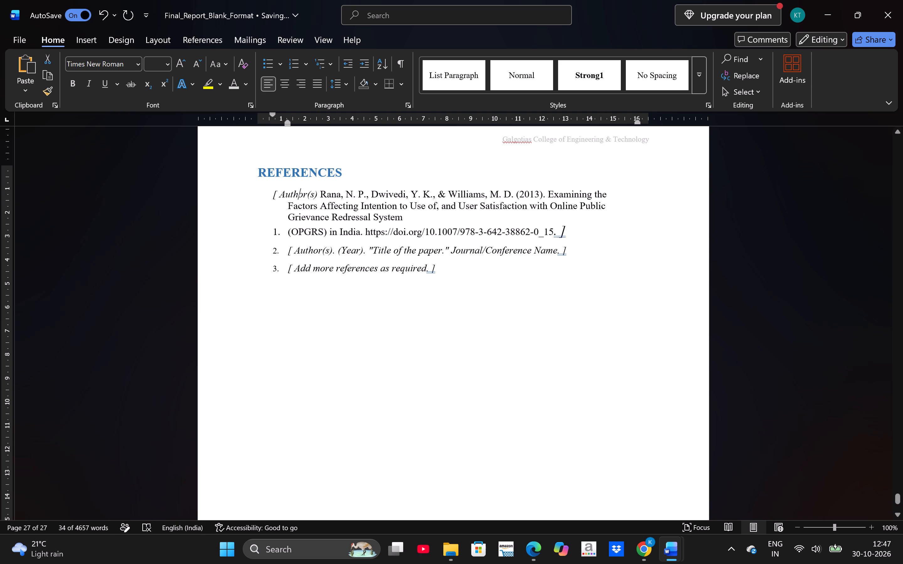
click(346, 193)
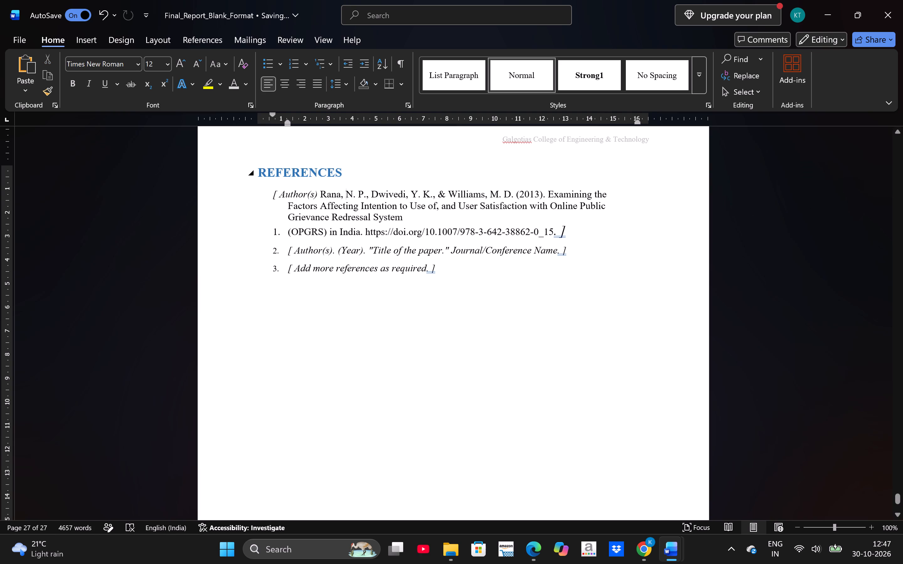
Italicise the pasted text from the Rana et al. author names through "Redressal System", undoing any accidental move of it.
click(319, 191)
drag(319, 191, 403, 217)
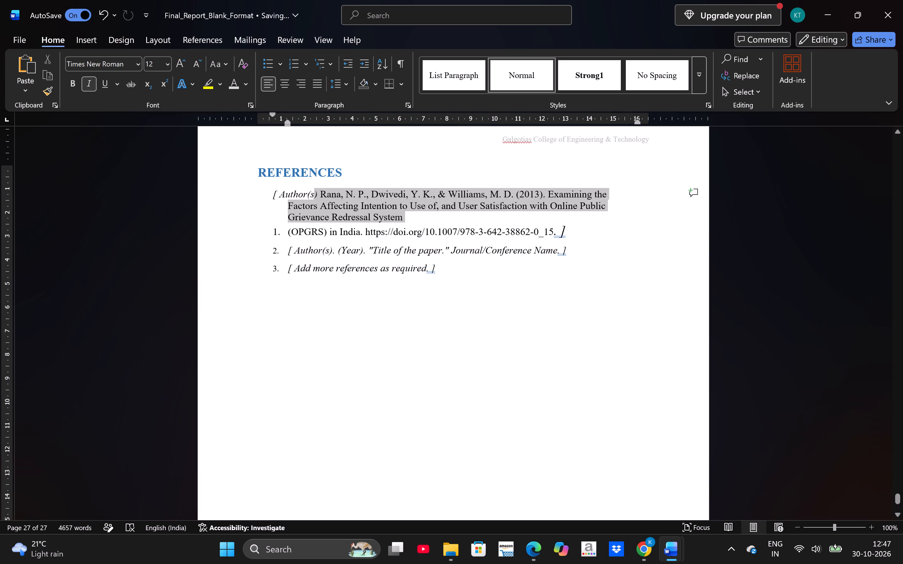
drag(403, 217, 405, 217)
drag(405, 217, 455, 222)
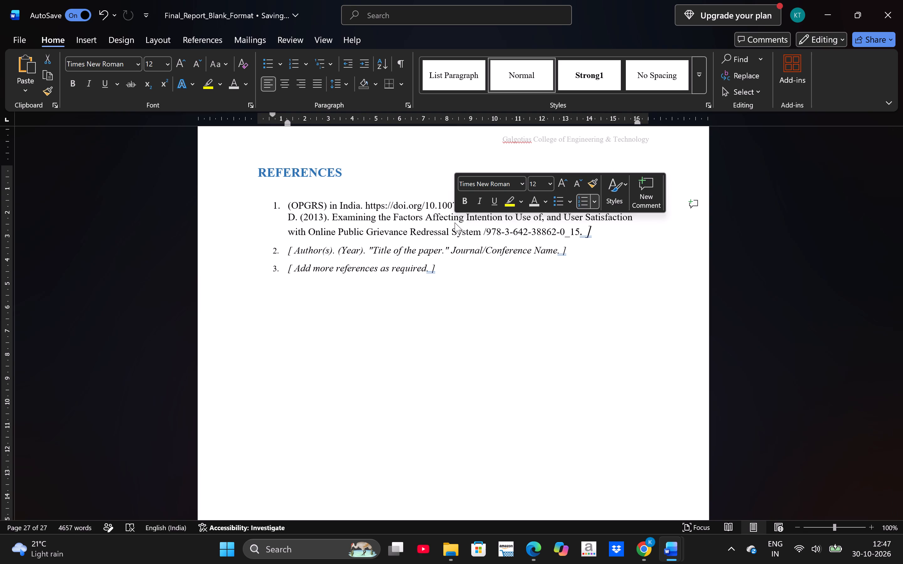
key(ctrl+z)
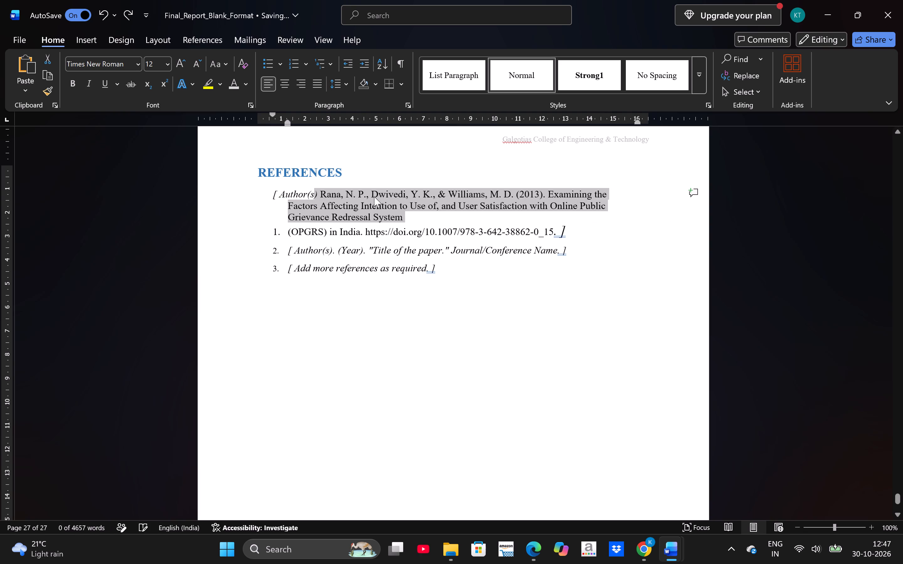
click(84, 83)
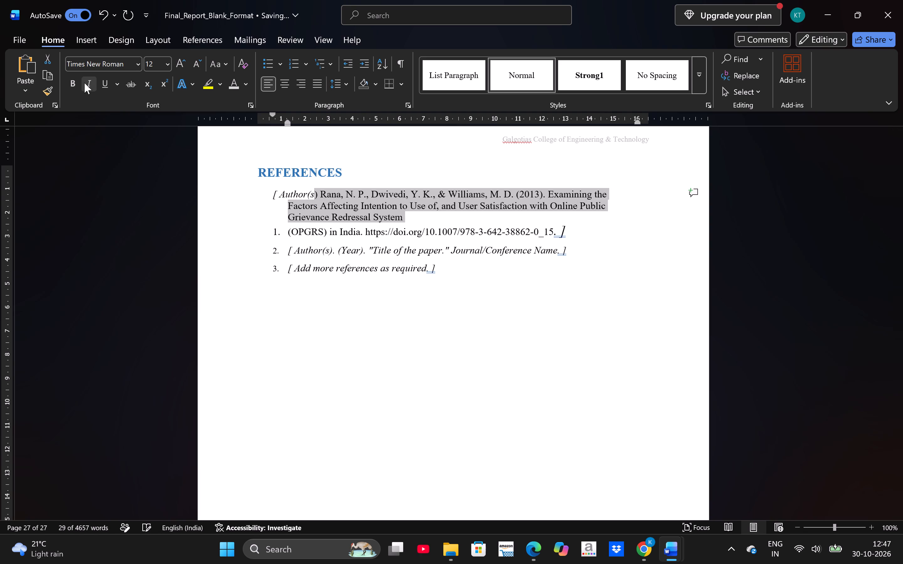
click(84, 83)
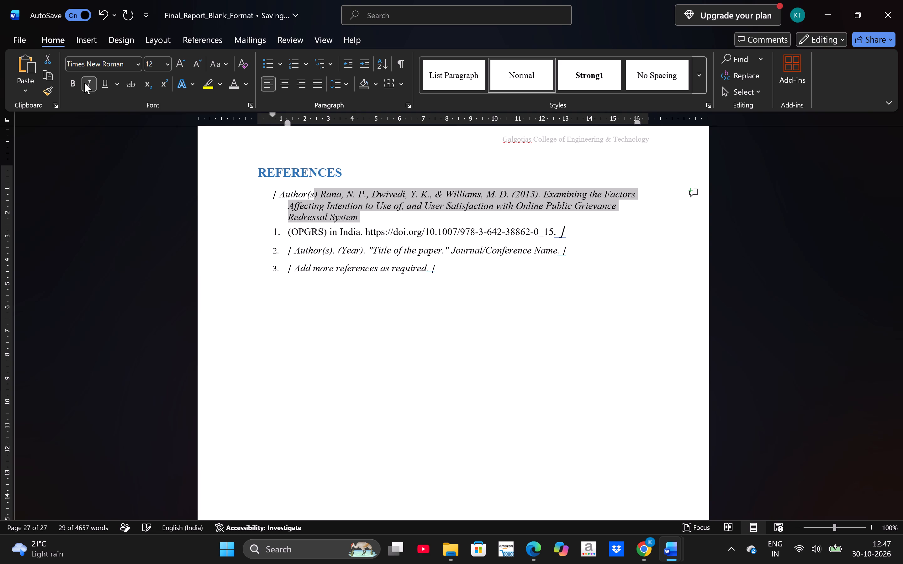
click(265, 269)
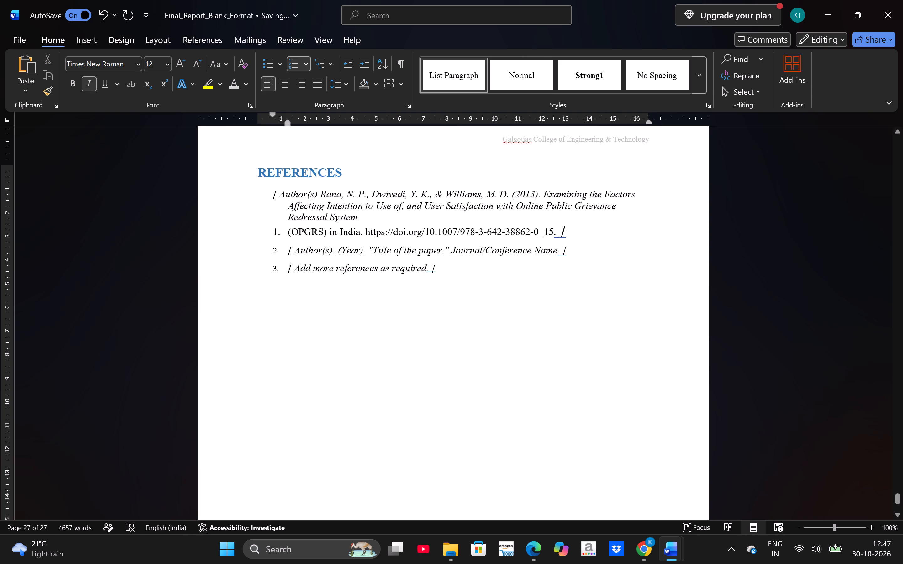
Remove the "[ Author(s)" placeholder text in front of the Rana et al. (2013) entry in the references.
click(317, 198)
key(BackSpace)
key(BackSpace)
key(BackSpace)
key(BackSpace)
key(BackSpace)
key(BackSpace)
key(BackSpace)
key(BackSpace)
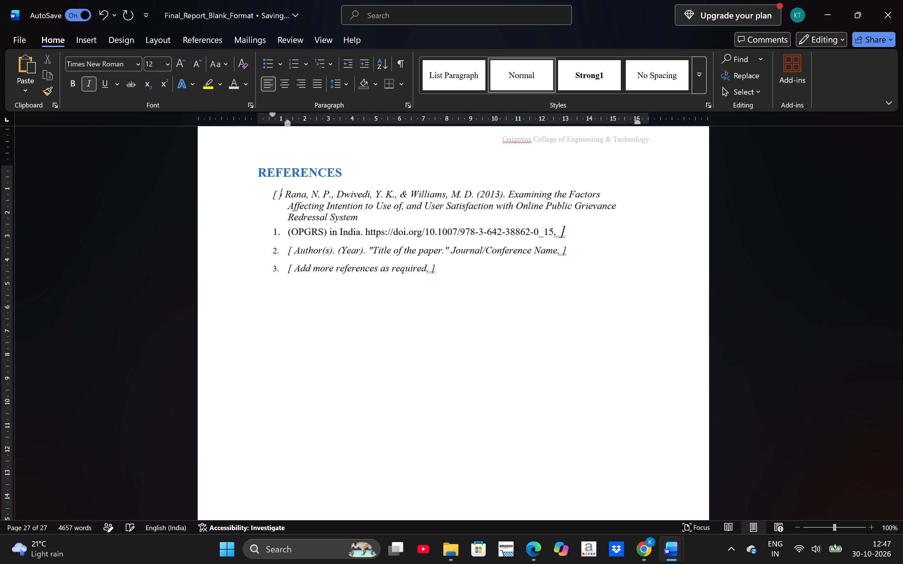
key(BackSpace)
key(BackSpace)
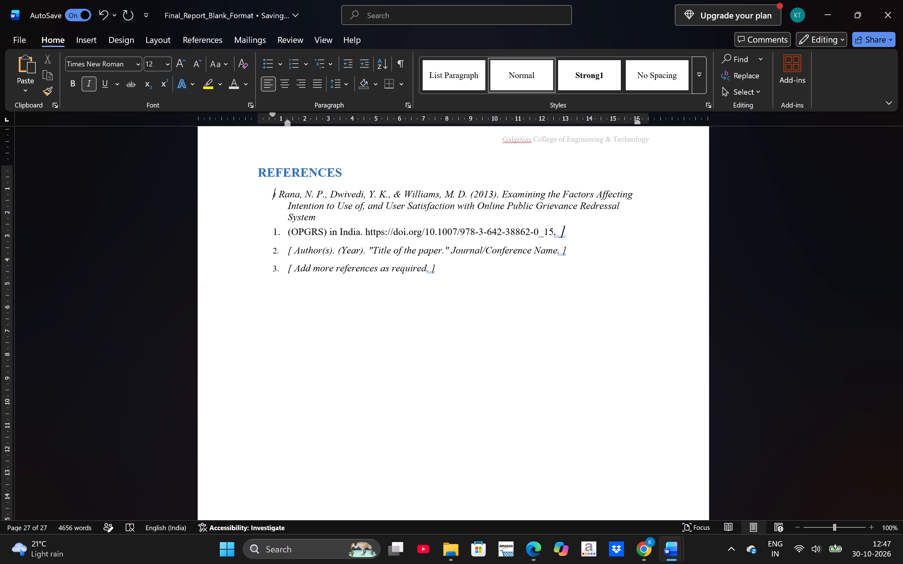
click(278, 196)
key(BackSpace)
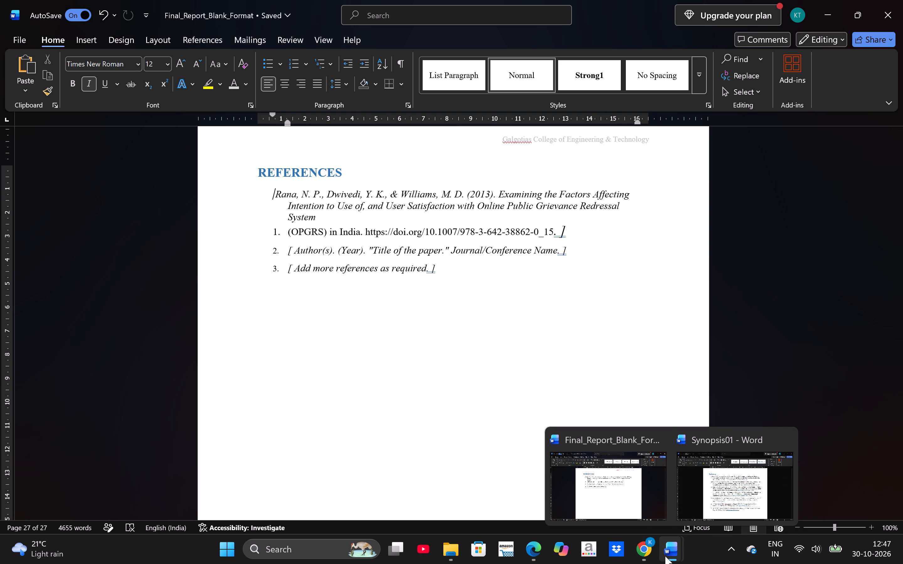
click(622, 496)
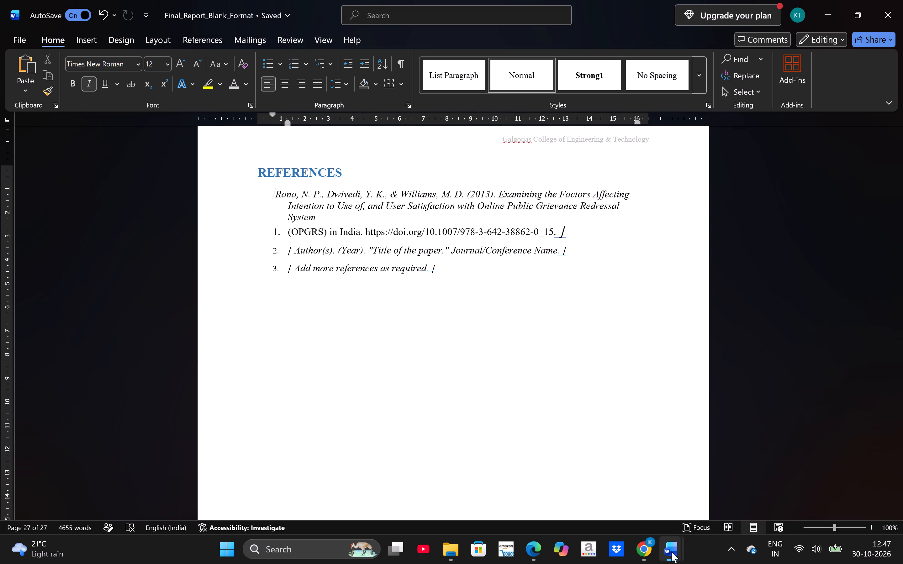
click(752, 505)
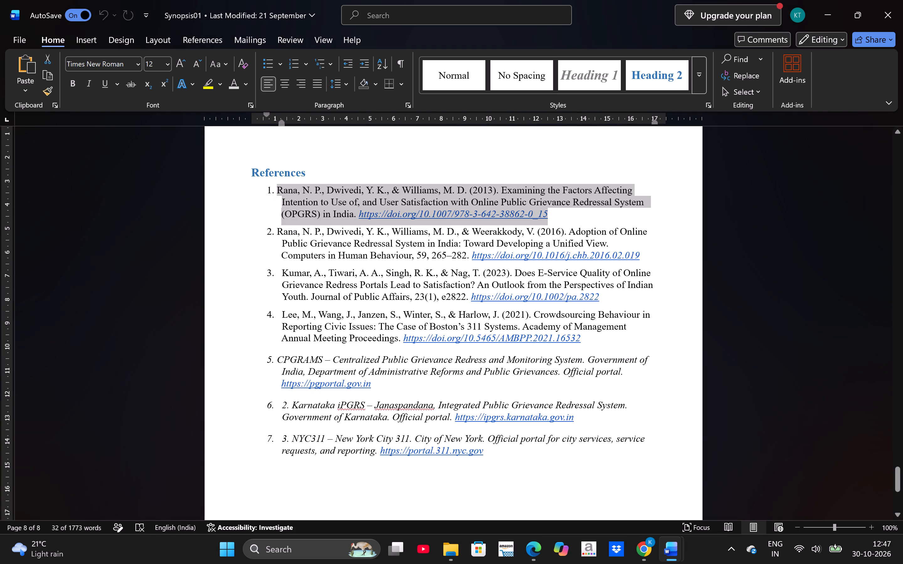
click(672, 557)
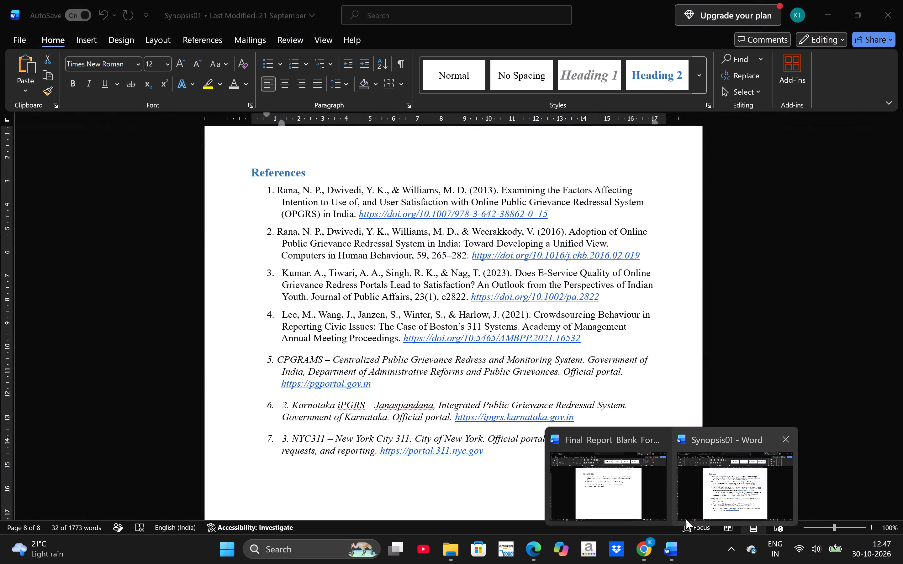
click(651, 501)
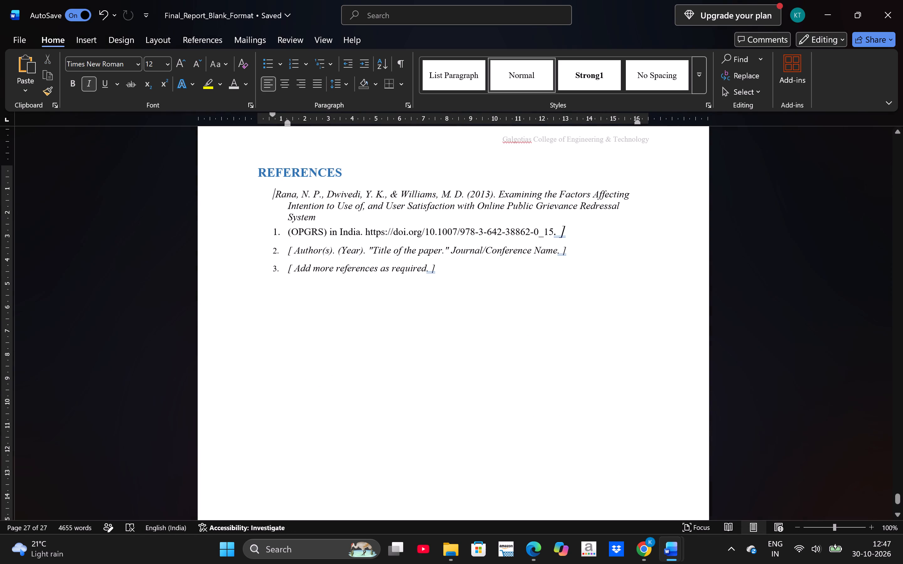
Undo the reference 1 edits, including the pasted Rana et al. (2013) entry, back to the original template placeholder.
drag(276, 196, 355, 232)
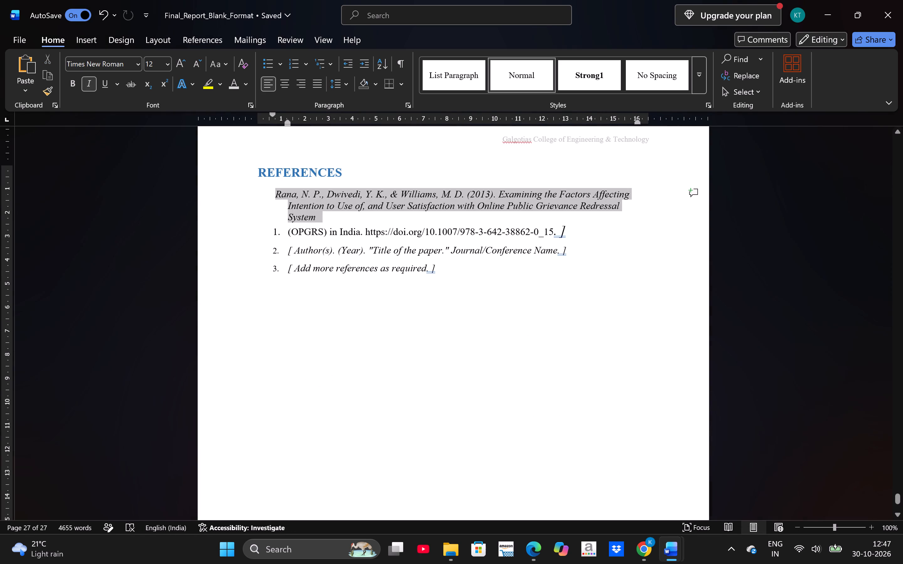
drag(355, 232, 558, 287)
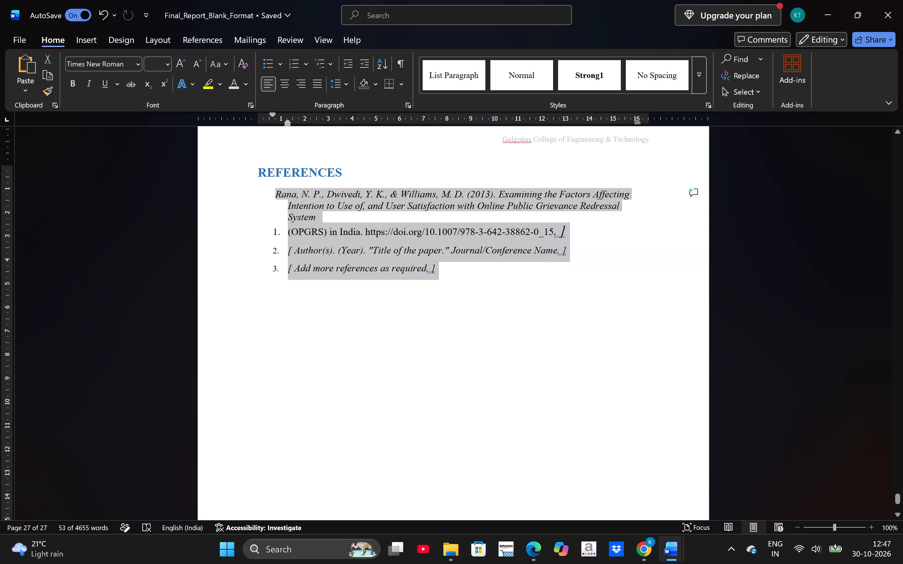
key(ctrl+z)
key(ctrl+z)
key(ctrl+z)
key(ctrl+z)
key(ctrl+z)
key(ctrl+z)
key(ctrl+z)
key(ctrl+z)
key(ctrl+z)
key(ctrl+z)
key(ctrl+z)
key(ctrl+z)
key(ctrl+z)
key(ctrl+z)
key(ctrl+z)
key(ctrl+z)
key(ctrl+z)
key(ctrl+z)
key(ctrl+z)
key(ctrl+z)
key(ctrl+z)
key(ctrl+z)
key(ctrl+z)
key(ctrl+z)
key(ctrl+z)
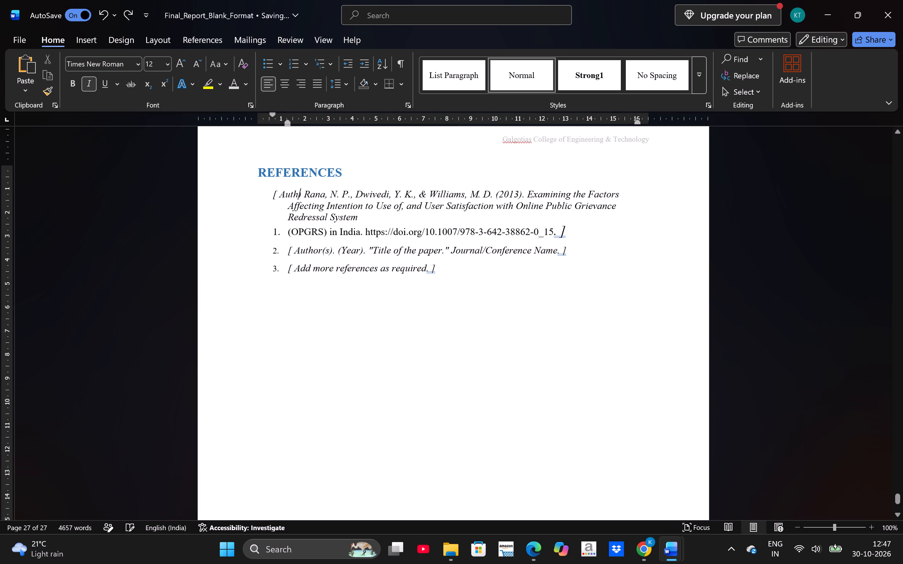
key(ctrl+z)
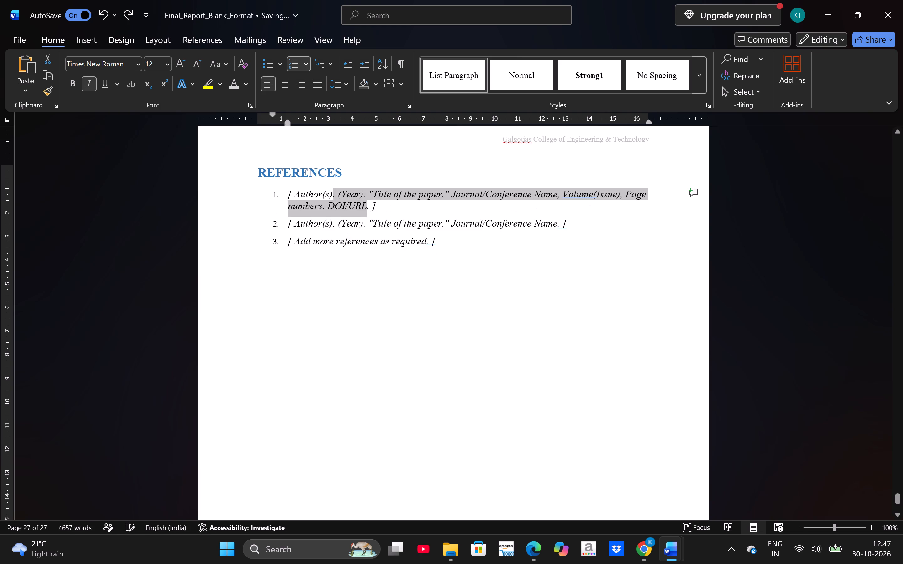
click(558, 287)
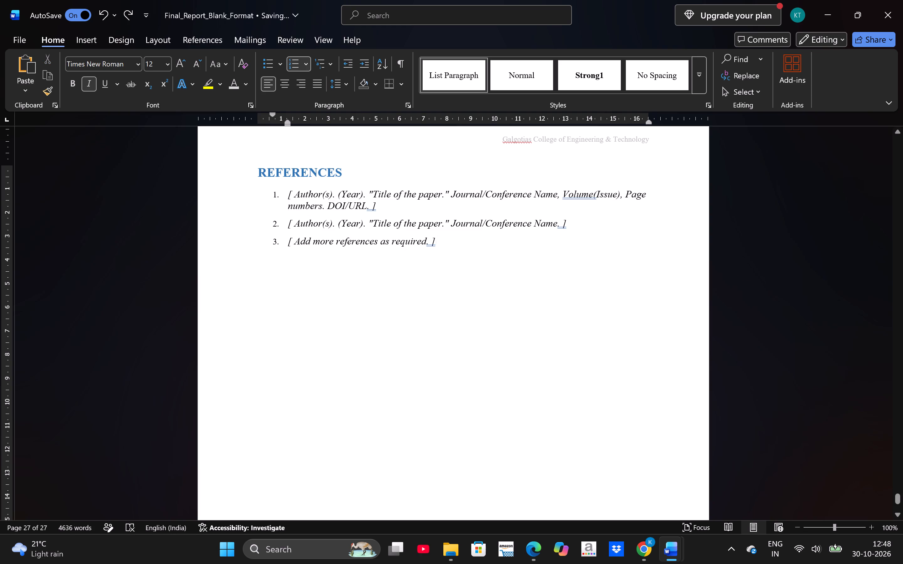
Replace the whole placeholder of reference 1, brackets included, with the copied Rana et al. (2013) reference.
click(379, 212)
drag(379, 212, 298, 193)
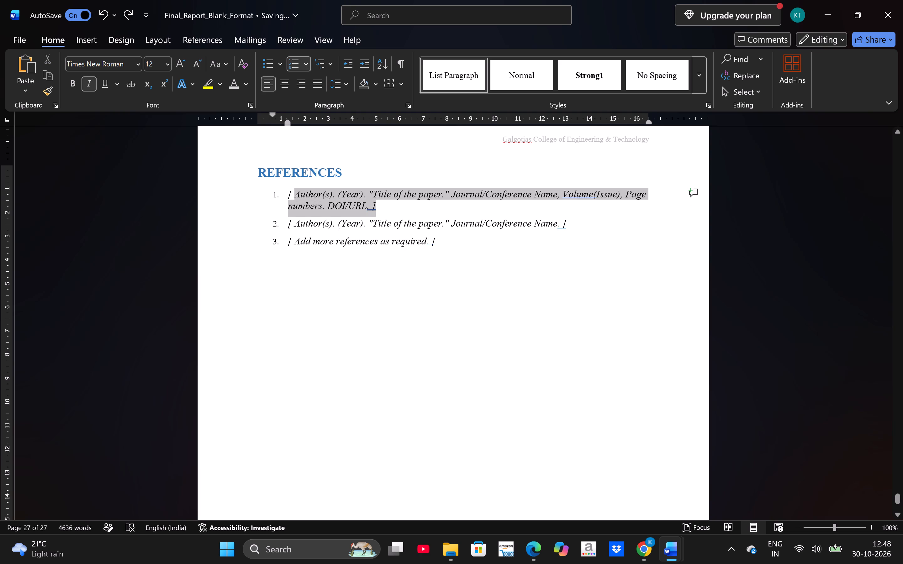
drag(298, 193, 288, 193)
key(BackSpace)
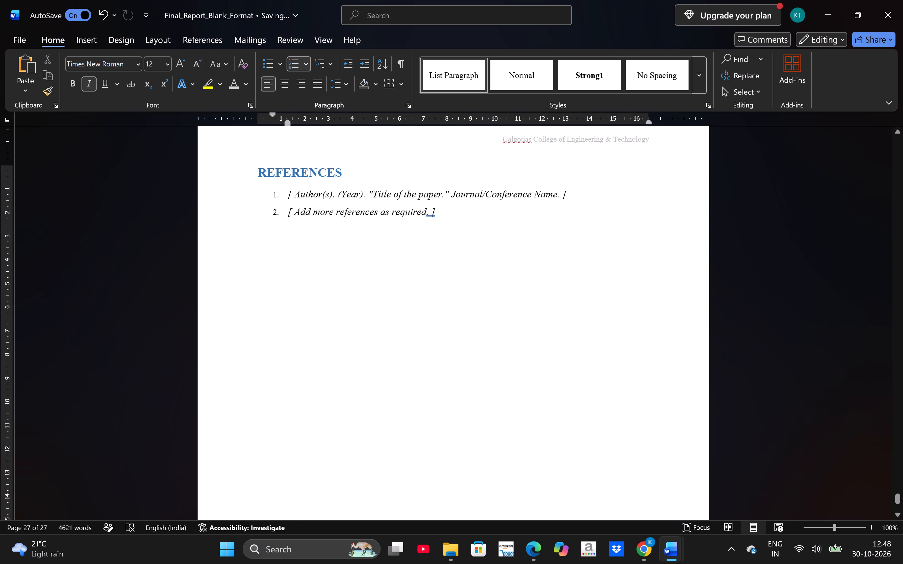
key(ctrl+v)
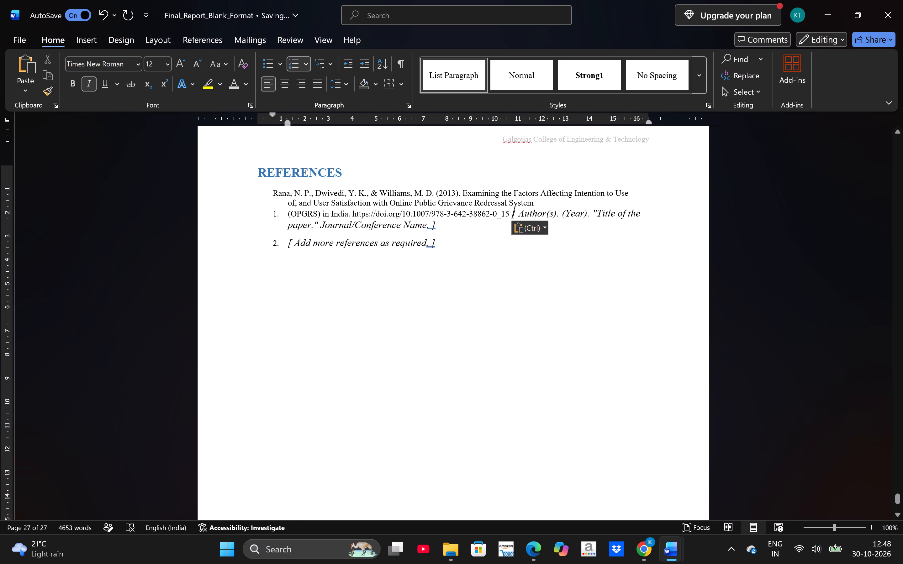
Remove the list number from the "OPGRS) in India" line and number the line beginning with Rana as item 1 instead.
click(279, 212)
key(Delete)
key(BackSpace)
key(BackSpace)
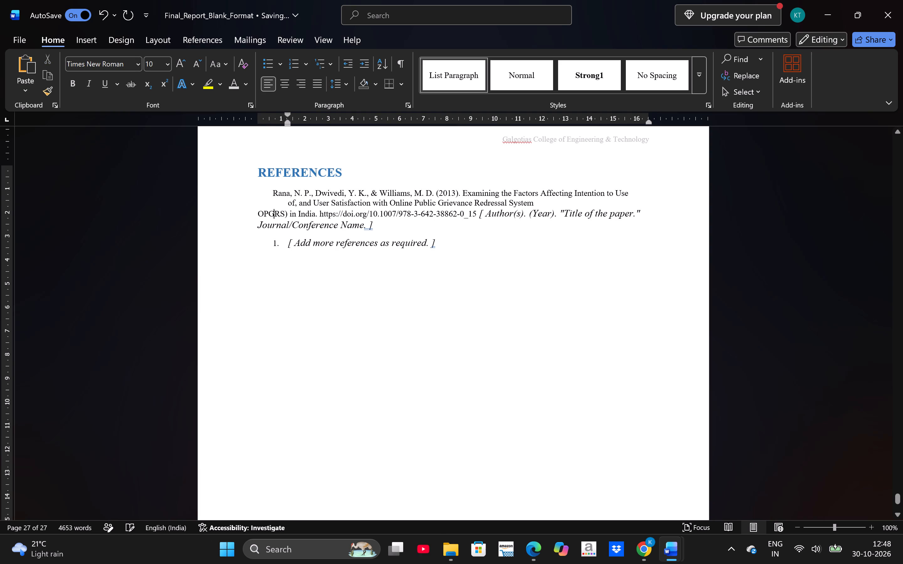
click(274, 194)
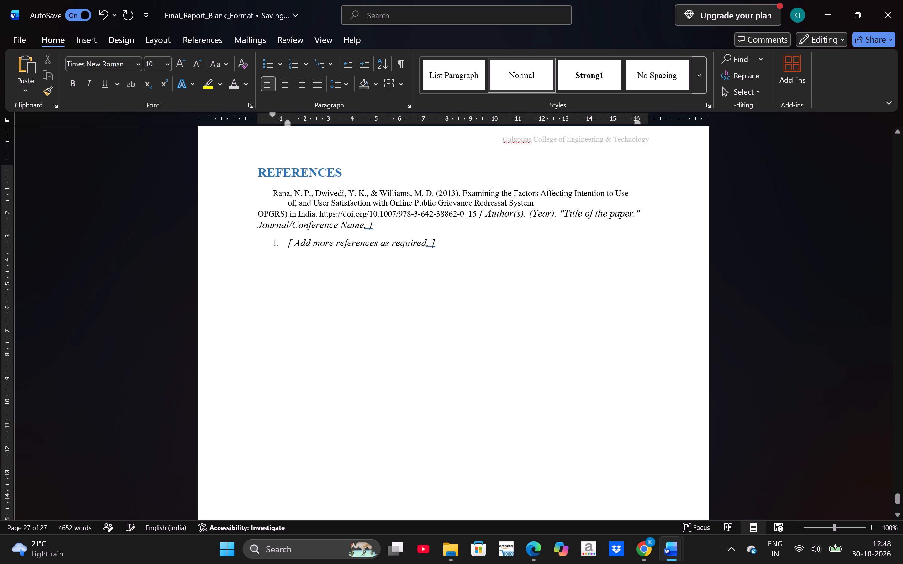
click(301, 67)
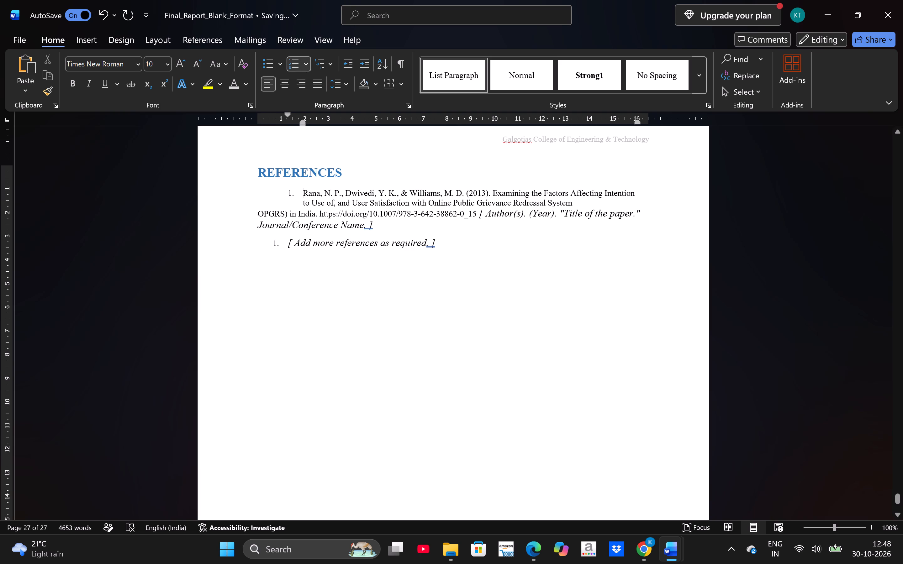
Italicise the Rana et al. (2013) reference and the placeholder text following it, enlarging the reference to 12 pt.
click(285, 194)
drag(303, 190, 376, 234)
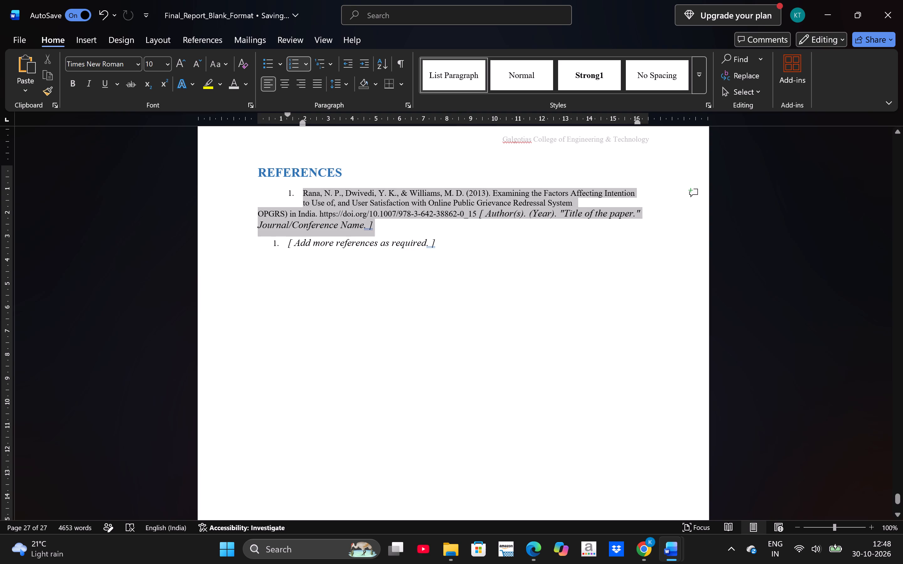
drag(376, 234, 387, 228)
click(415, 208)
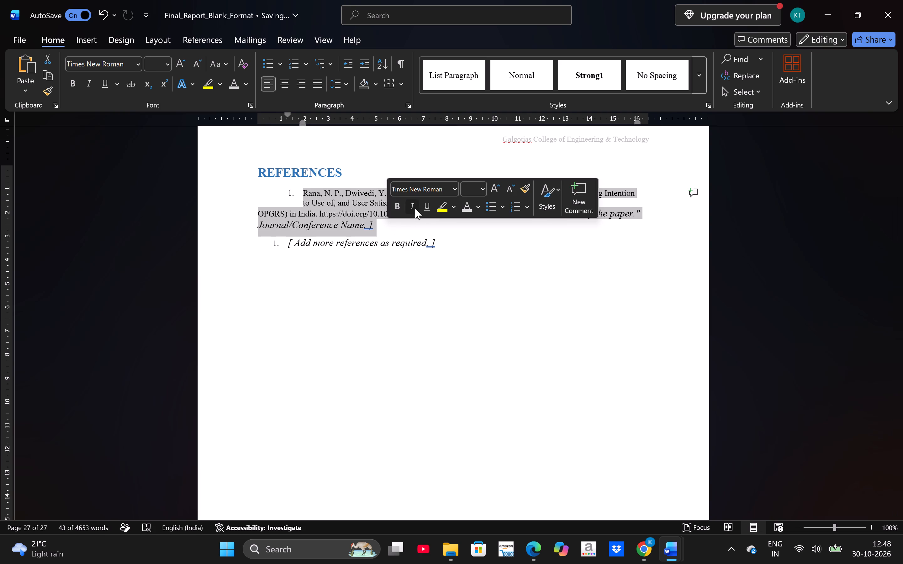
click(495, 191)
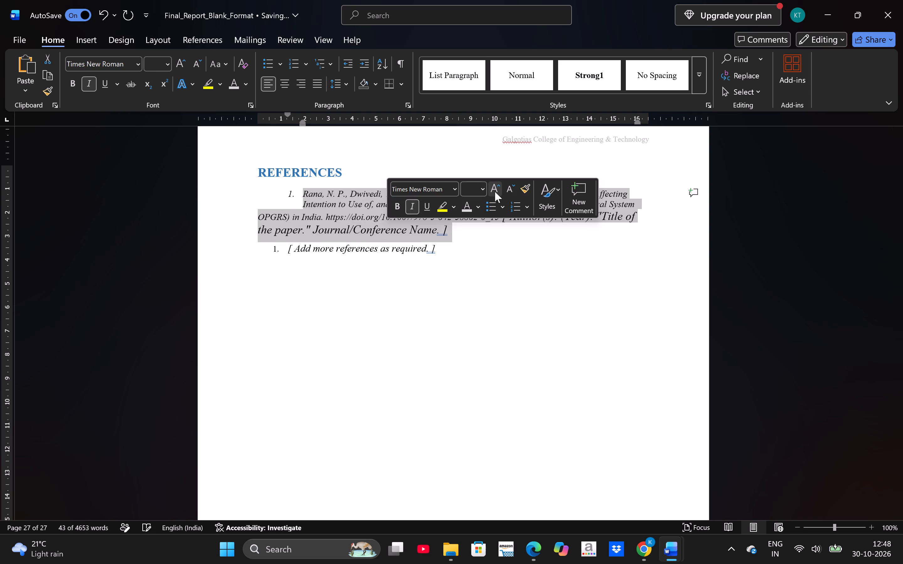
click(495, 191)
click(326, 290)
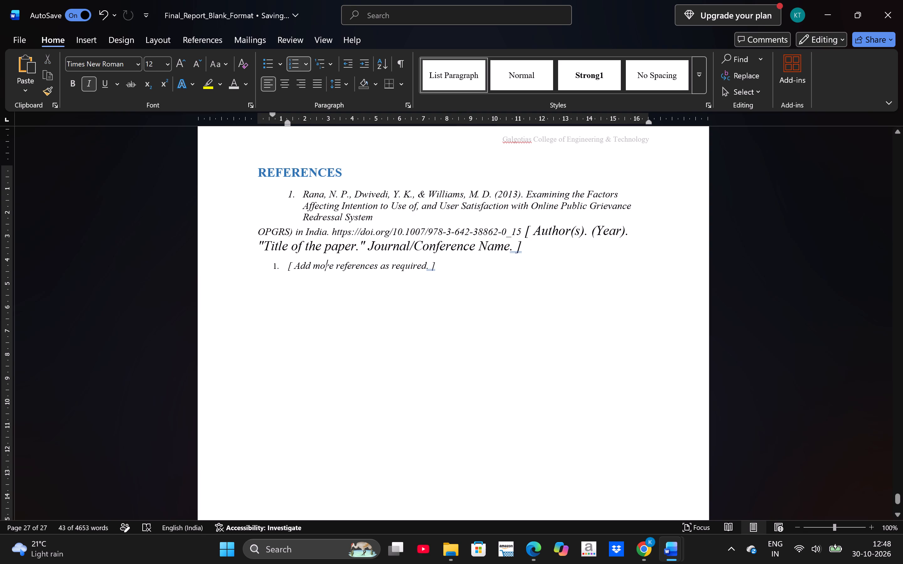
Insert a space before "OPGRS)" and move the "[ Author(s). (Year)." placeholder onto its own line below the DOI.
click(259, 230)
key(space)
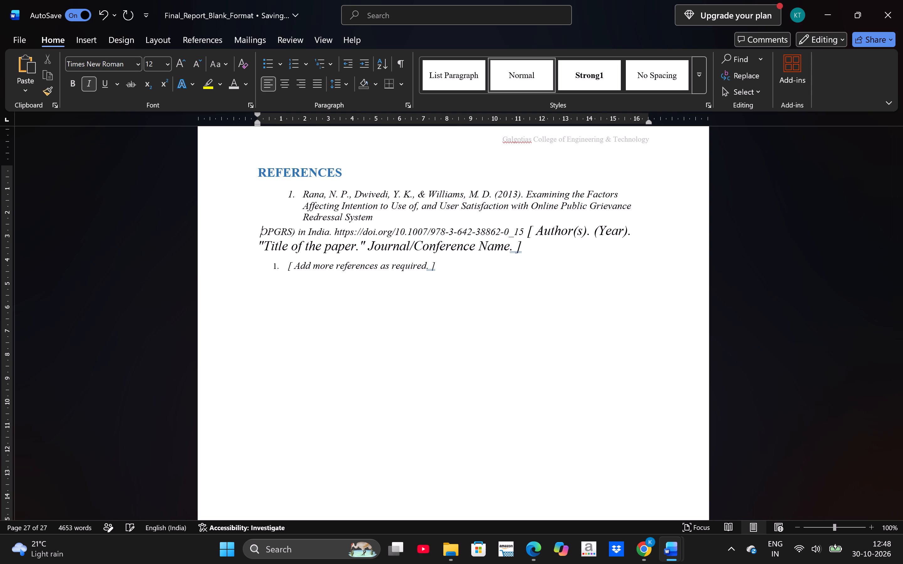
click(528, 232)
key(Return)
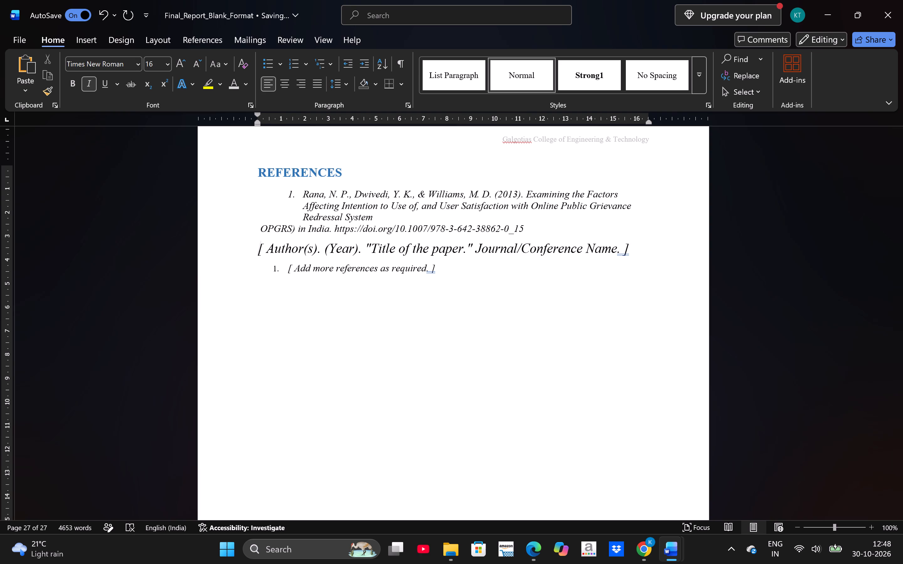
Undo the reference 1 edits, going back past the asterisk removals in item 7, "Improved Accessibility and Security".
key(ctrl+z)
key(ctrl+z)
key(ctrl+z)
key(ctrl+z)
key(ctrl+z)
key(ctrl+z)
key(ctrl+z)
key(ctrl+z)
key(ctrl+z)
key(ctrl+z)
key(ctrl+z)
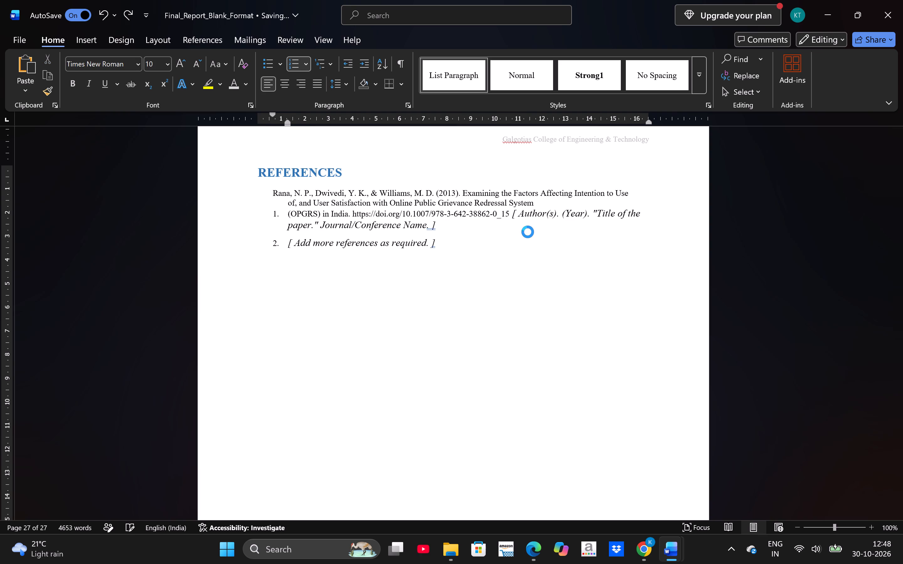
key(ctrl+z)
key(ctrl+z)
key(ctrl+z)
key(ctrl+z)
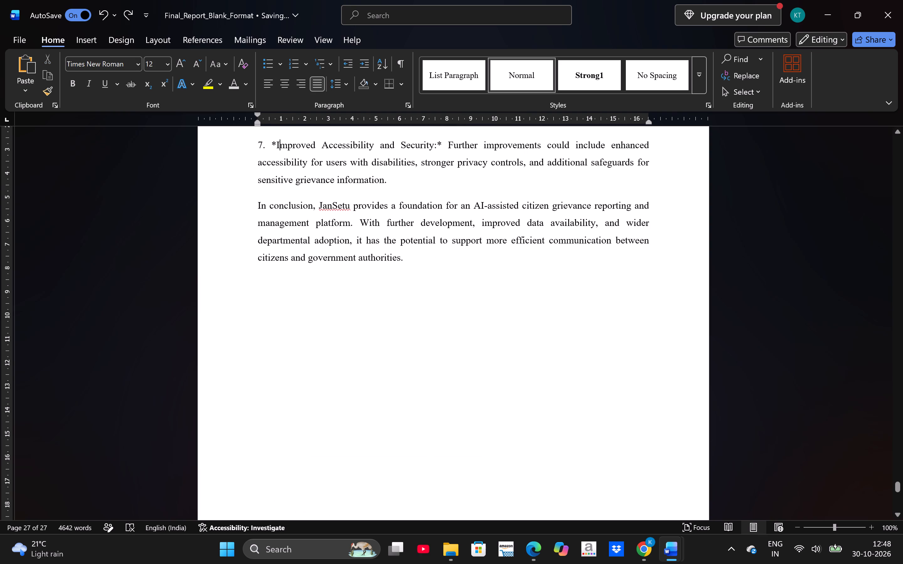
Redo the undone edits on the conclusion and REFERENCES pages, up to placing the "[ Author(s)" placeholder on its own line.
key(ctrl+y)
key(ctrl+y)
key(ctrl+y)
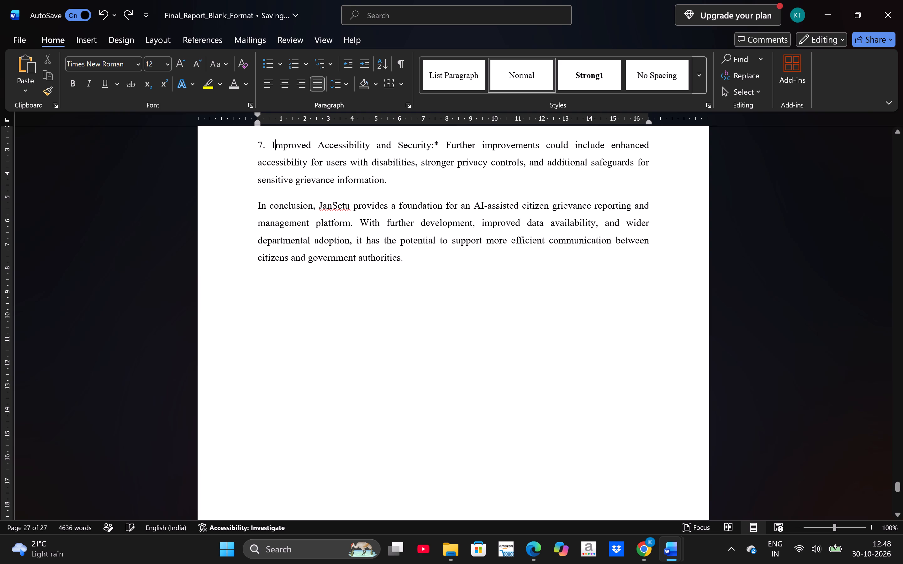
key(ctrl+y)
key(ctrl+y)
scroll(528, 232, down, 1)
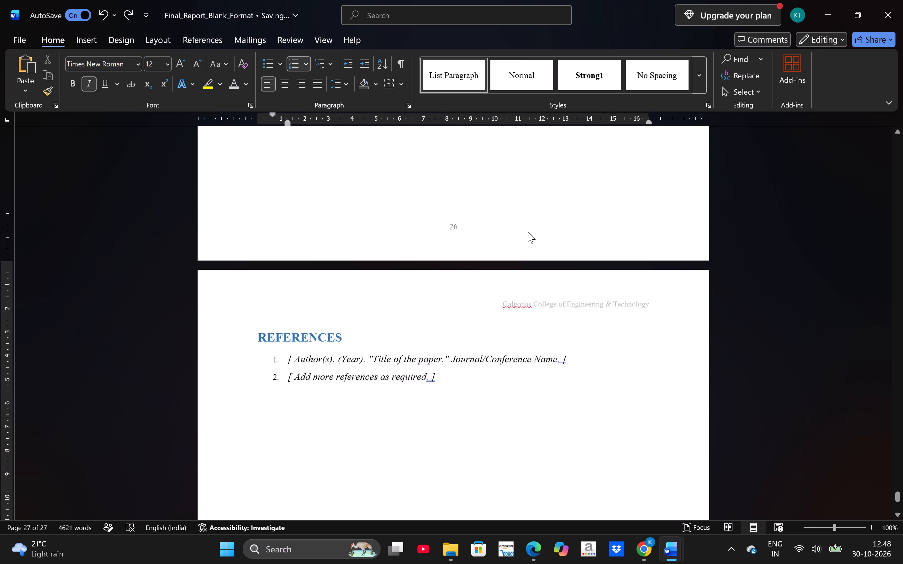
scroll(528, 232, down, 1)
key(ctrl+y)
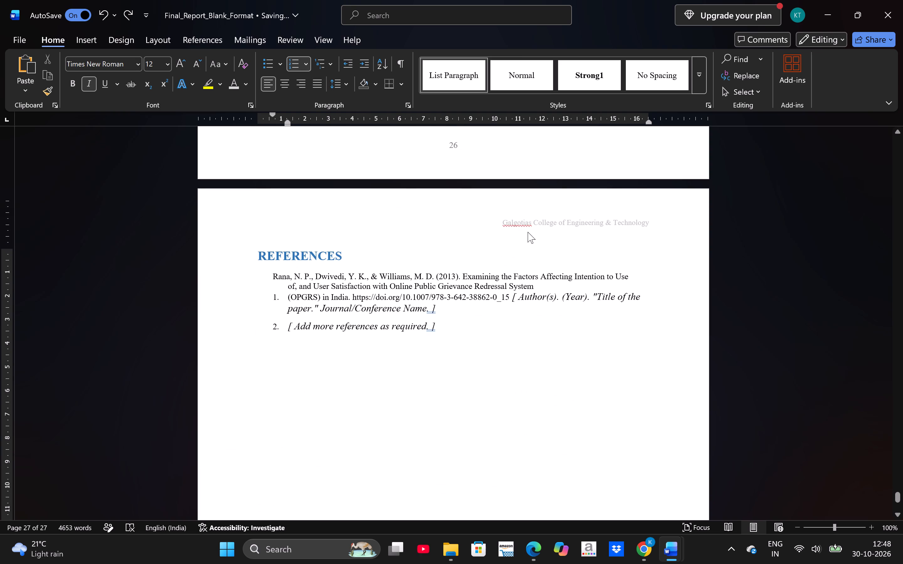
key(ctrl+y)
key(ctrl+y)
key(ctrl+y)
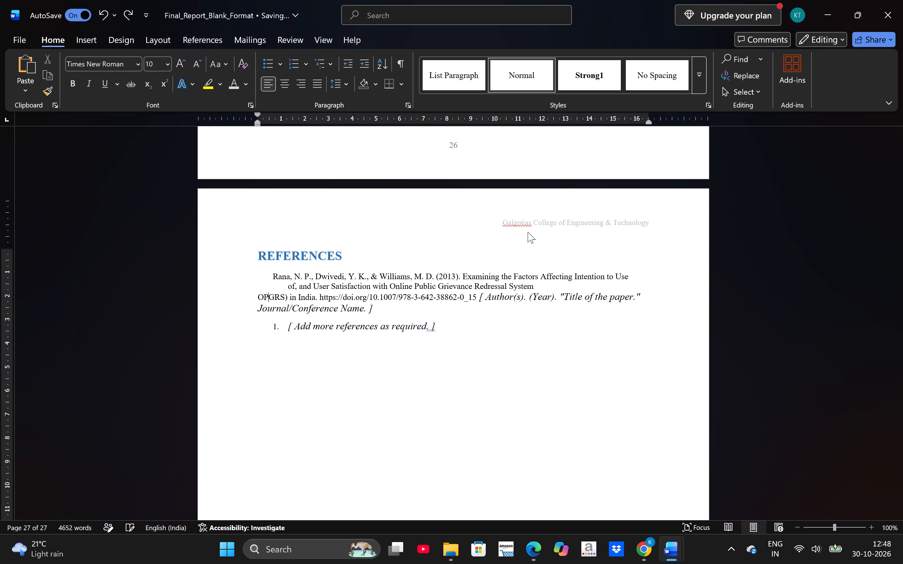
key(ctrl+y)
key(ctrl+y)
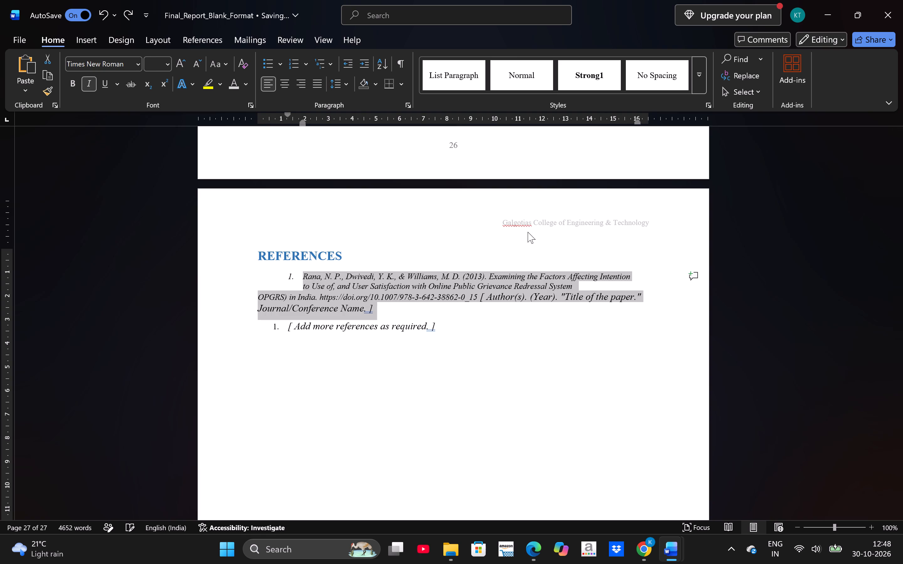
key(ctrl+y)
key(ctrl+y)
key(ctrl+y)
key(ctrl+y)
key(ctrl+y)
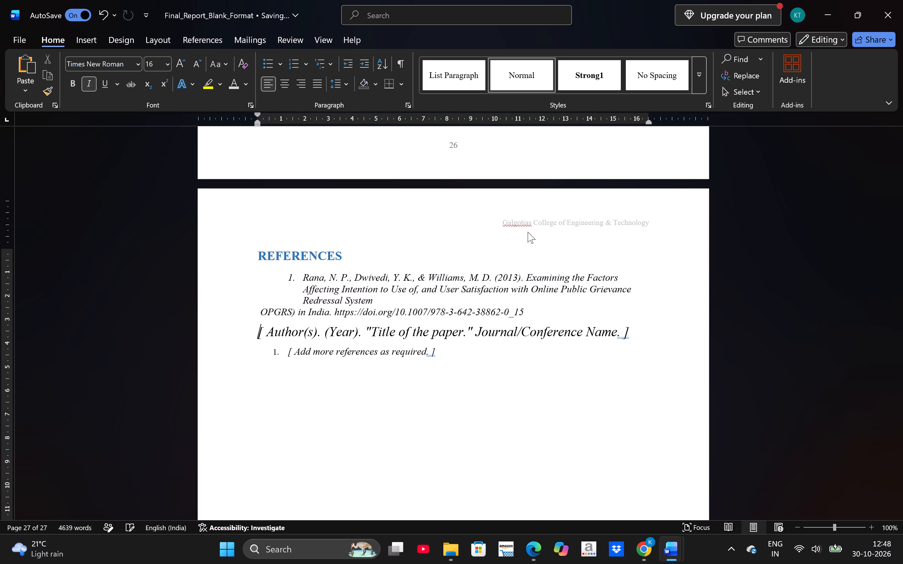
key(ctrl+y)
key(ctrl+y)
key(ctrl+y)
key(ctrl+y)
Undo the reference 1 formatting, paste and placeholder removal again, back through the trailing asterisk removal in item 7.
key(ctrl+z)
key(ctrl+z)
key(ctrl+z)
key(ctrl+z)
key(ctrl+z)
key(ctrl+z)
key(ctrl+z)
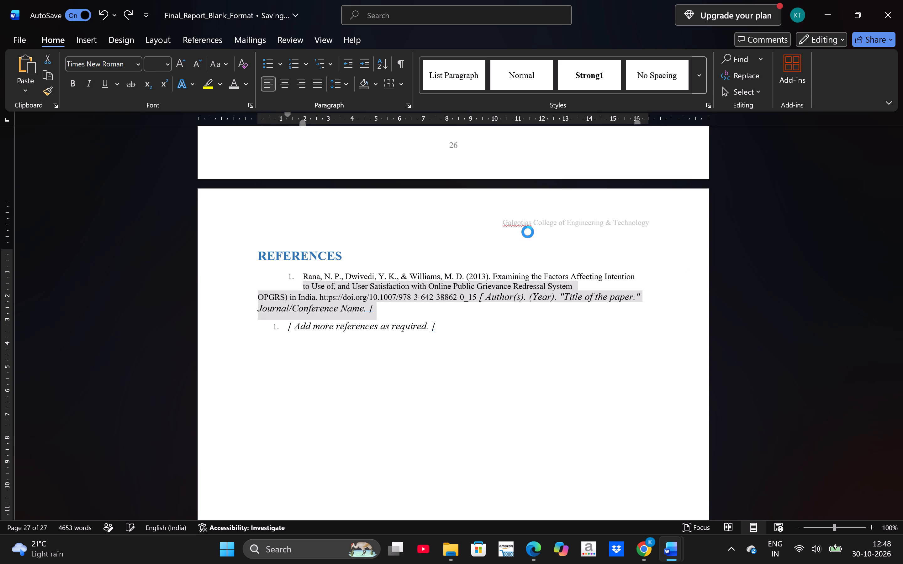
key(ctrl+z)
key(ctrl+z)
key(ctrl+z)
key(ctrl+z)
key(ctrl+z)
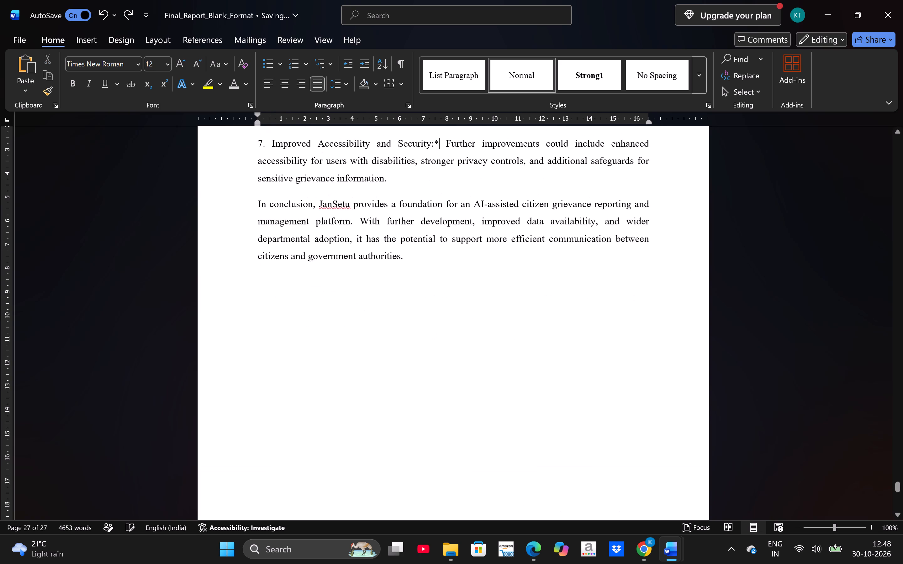
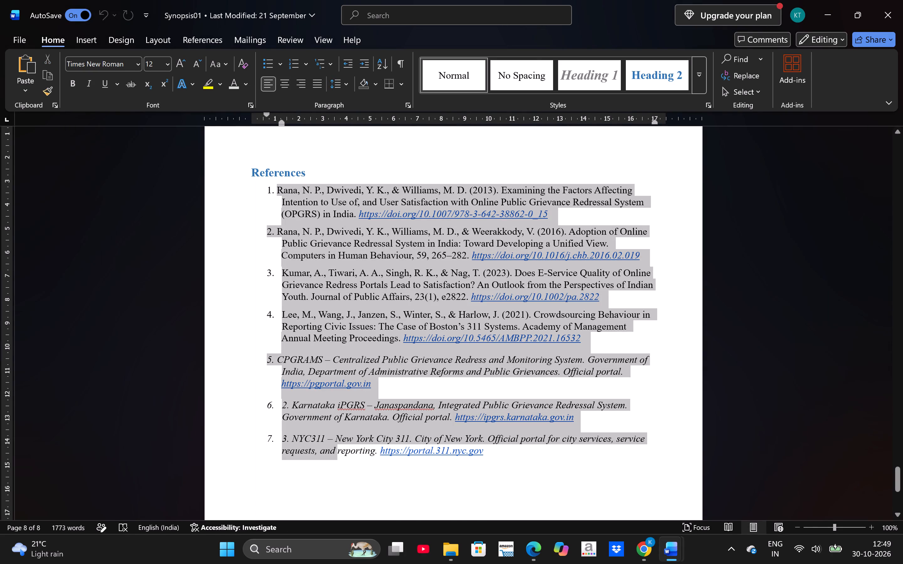
Copy all seven entries of the References list in the Synopsis01 document.
drag(329, 463, 496, 452)
key(ctrl+c)
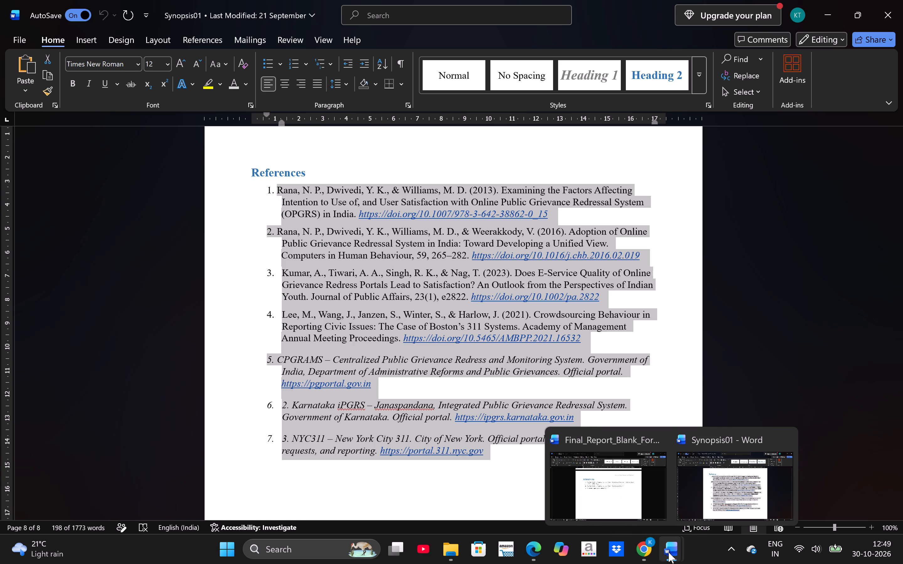
Switch to Final_Report_Blank_Format and delete the three placeholder entries under REFERENCES, keeping one empty numbered item.
click(612, 499)
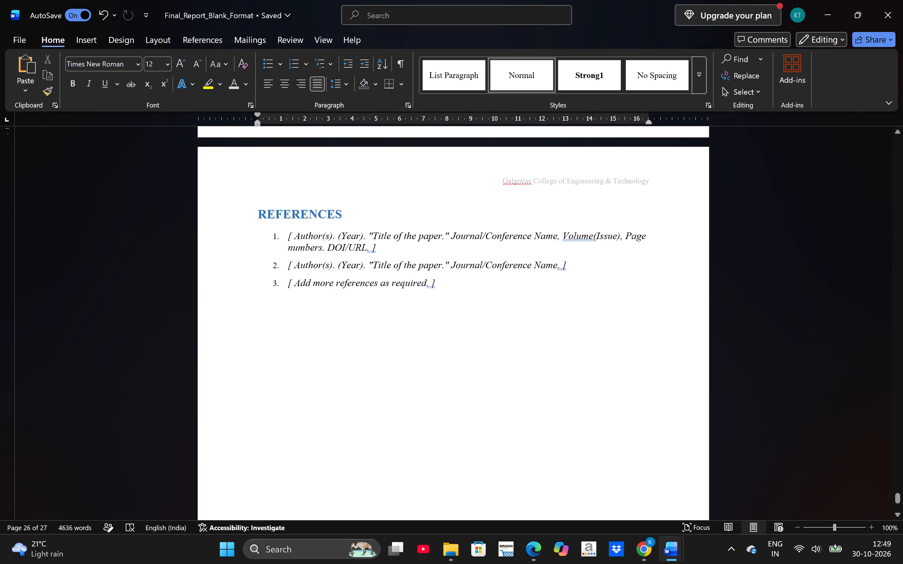
click(434, 284)
drag(434, 284, 299, 243)
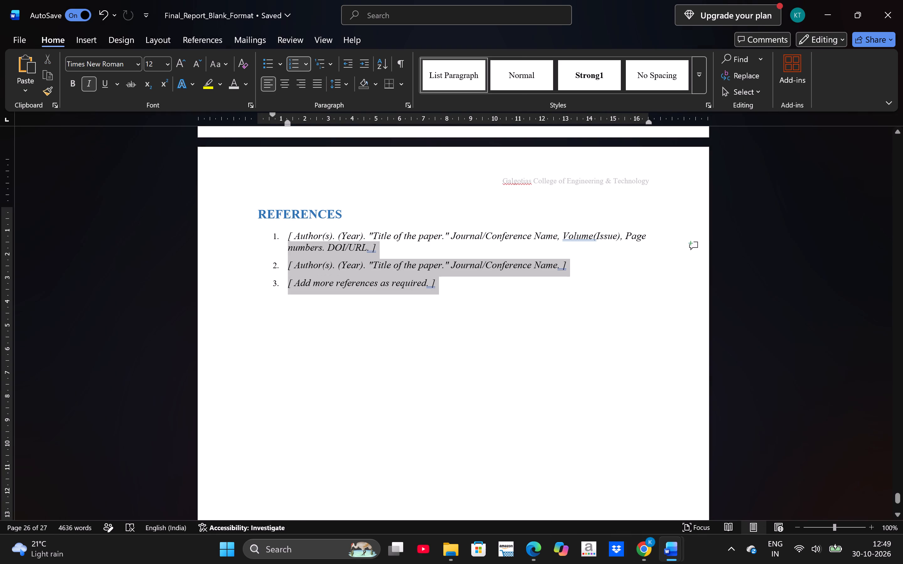
drag(299, 243, 291, 235)
key(BackSpace)
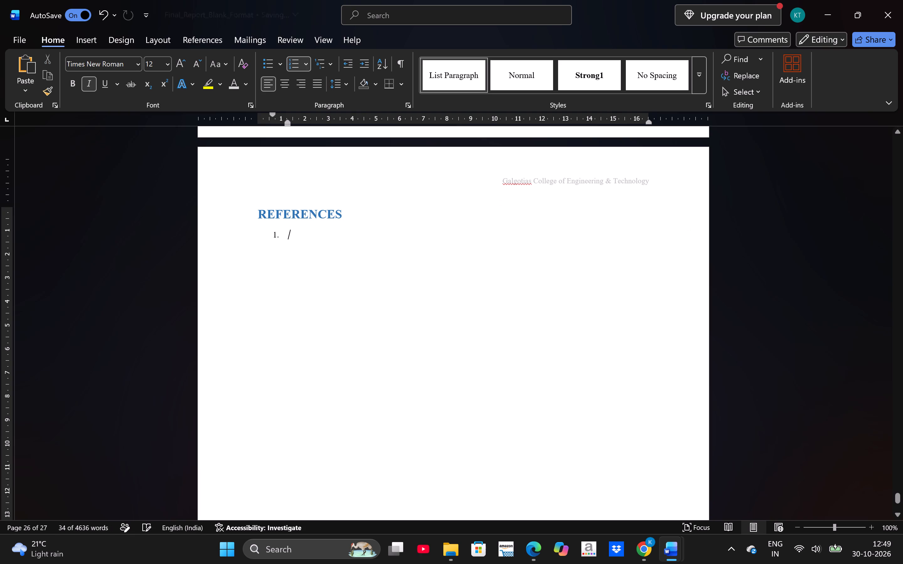
key(BackSpace)
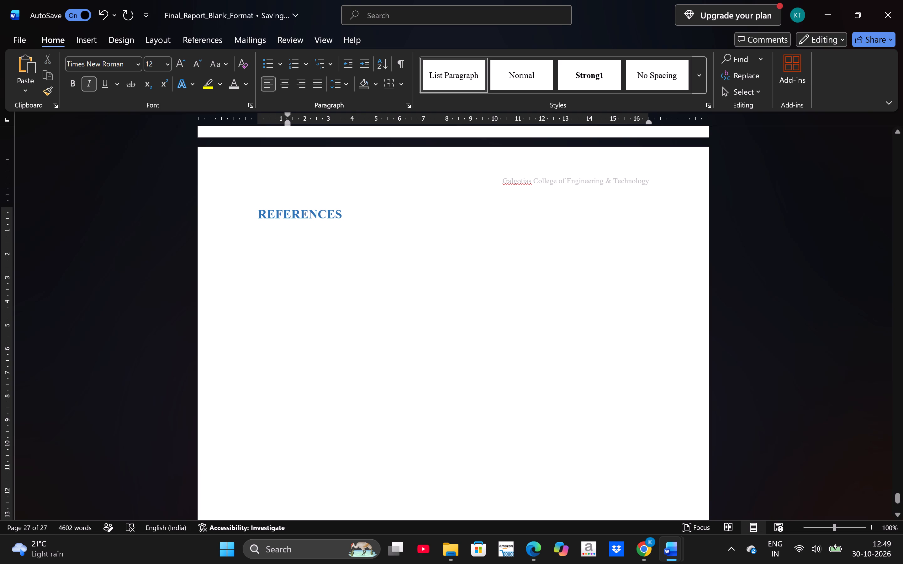
key(ctrl+z)
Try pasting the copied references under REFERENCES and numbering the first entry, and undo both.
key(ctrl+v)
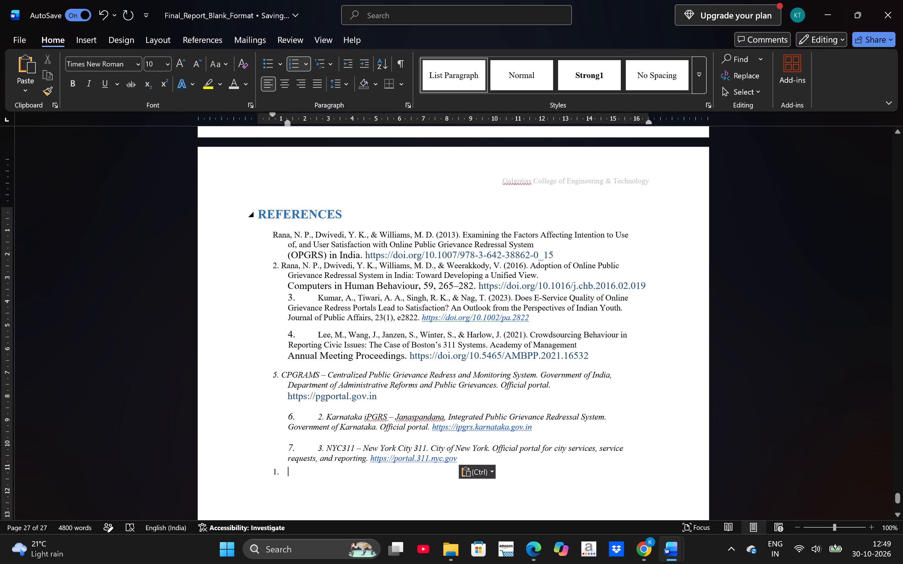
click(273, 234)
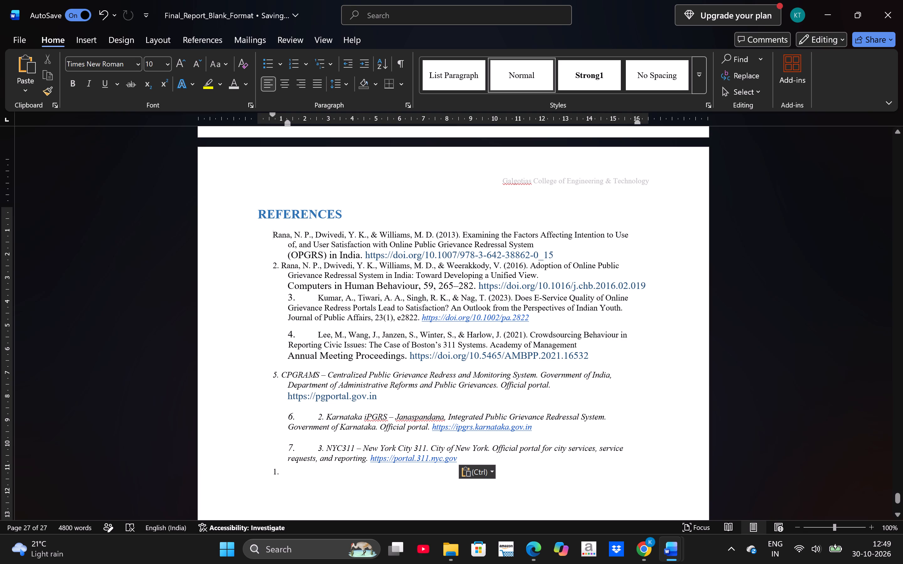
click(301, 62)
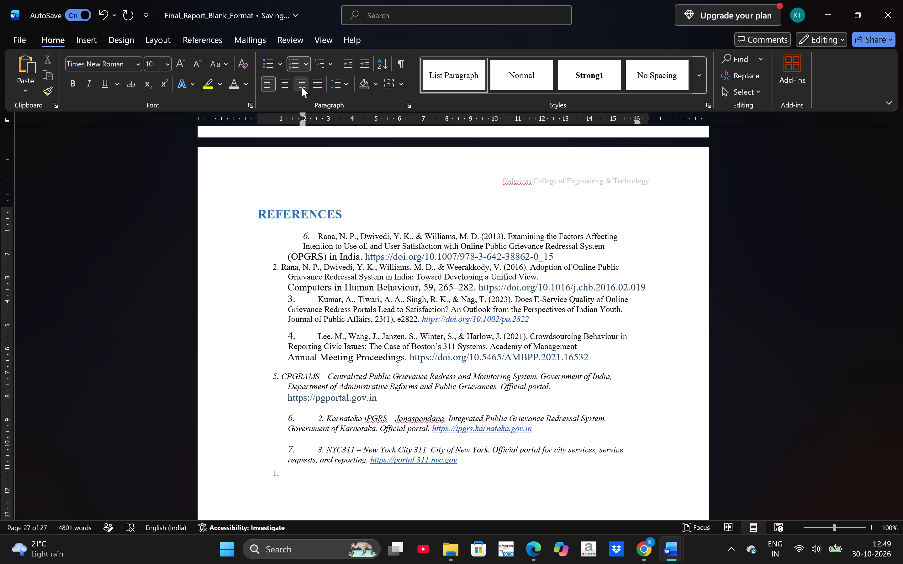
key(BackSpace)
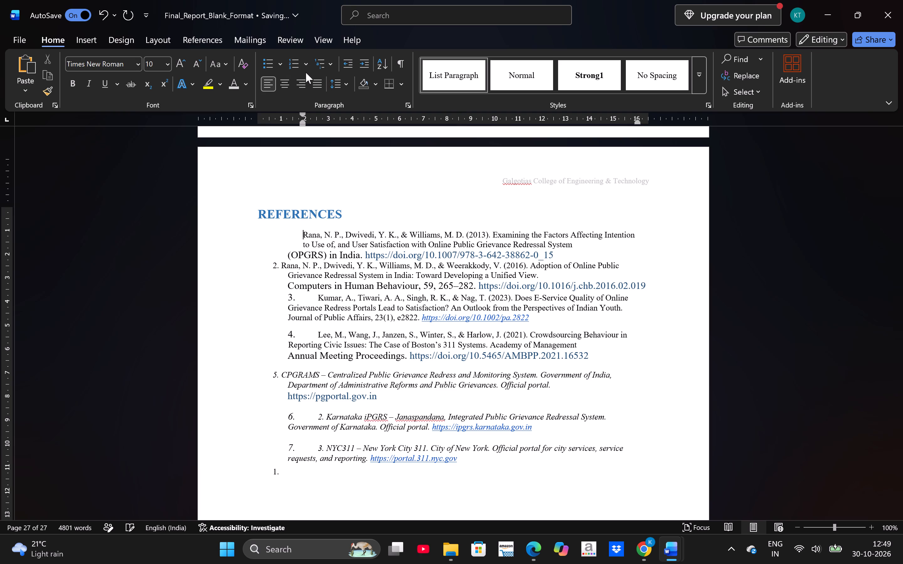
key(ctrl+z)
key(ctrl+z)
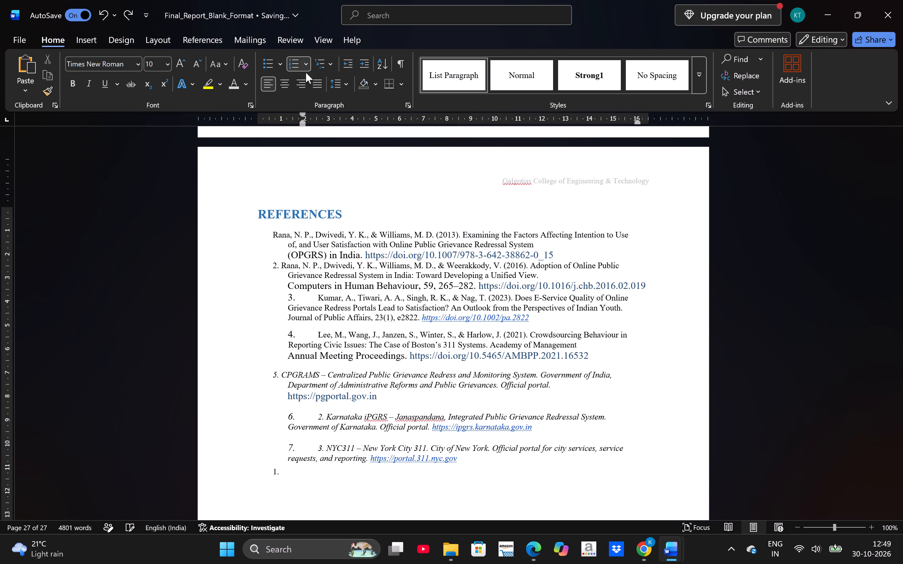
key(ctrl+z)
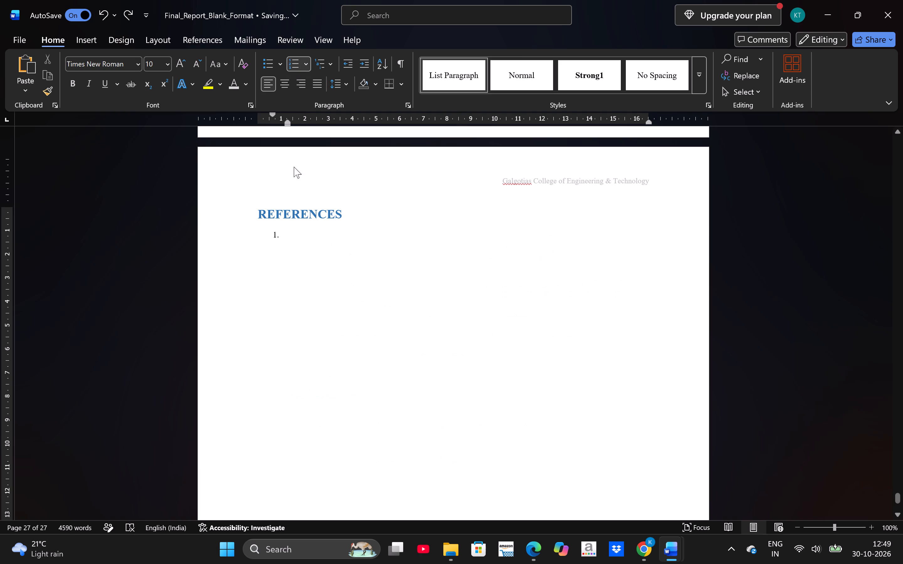
Paste the copied references under REFERENCES and remove the number from the empty item after them.
key(space)
key(ctrl+v)
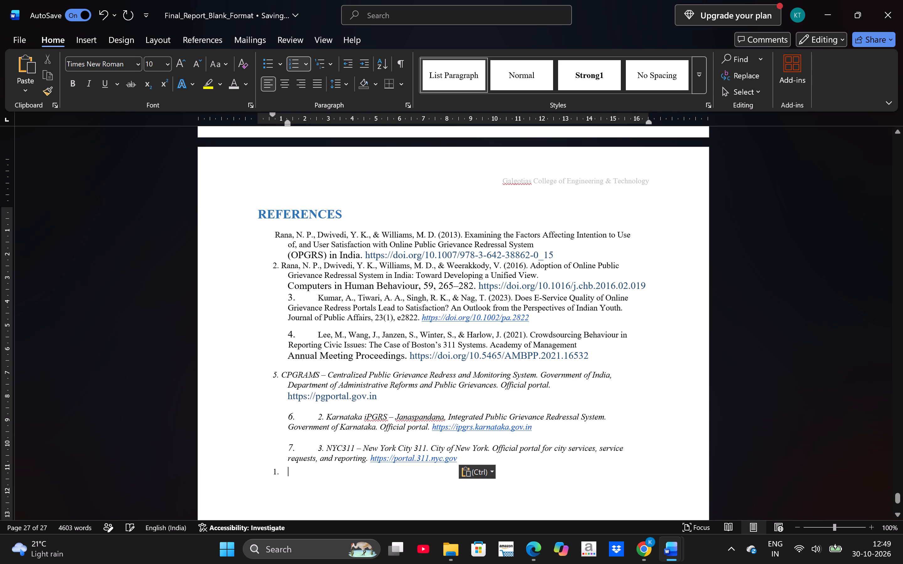
drag(281, 476, 268, 473)
key(BackSpace)
key(BackSpace)
key(BackSpace)
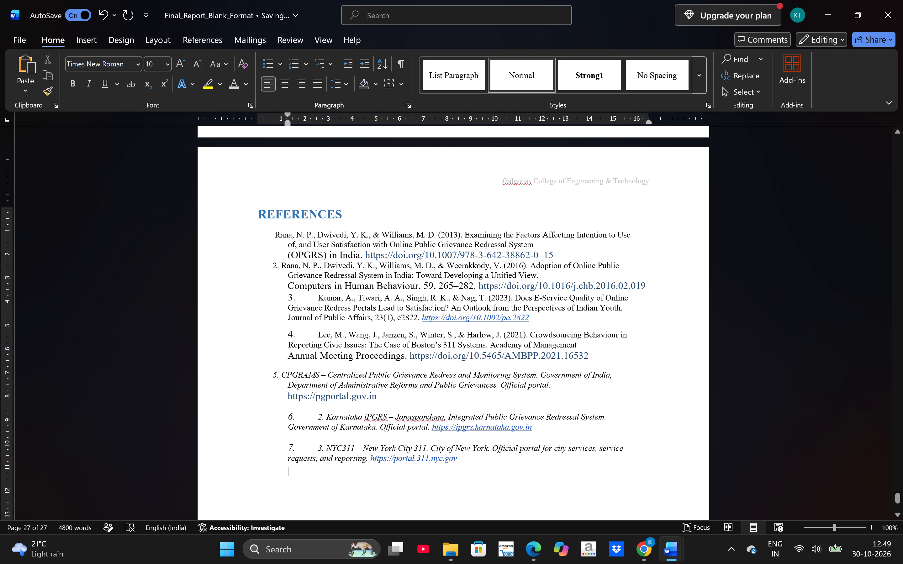
Apply automatic numbering to the first reference, the 2013 entry.
click(275, 233)
click(293, 62)
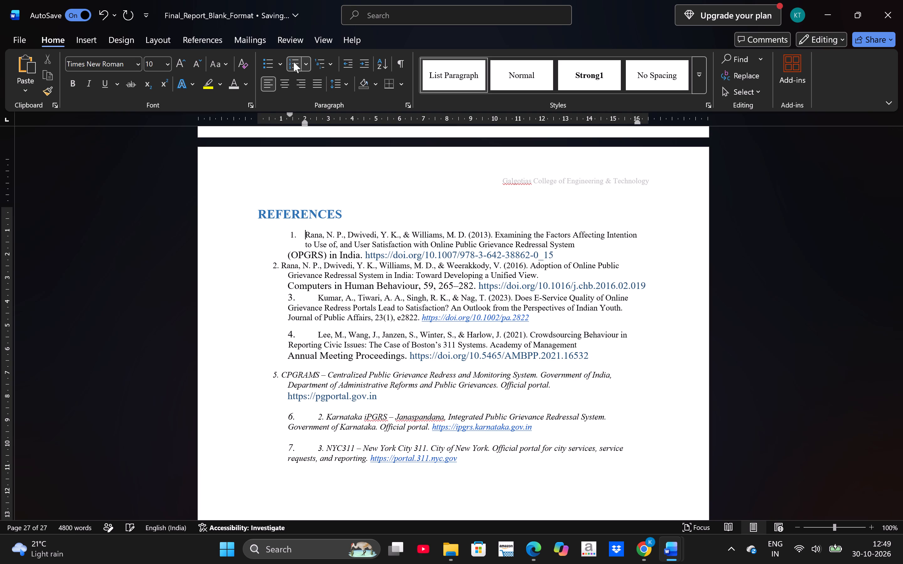
Replace the typed "2." before the 2016 reference with automatic list numbering.
click(280, 265)
key(BackSpace)
key(Delete)
key(Delete)
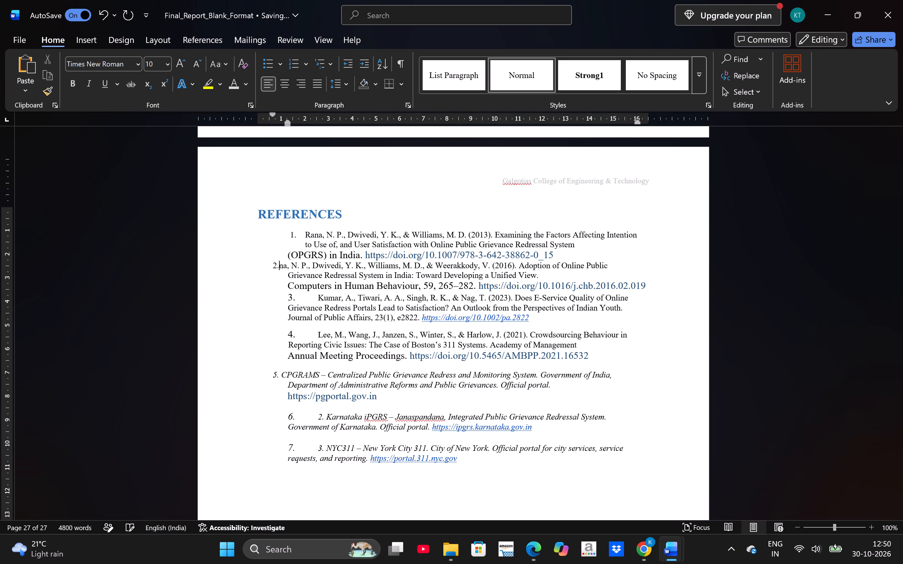
key(ctrl+z)
key(ctrl+z)
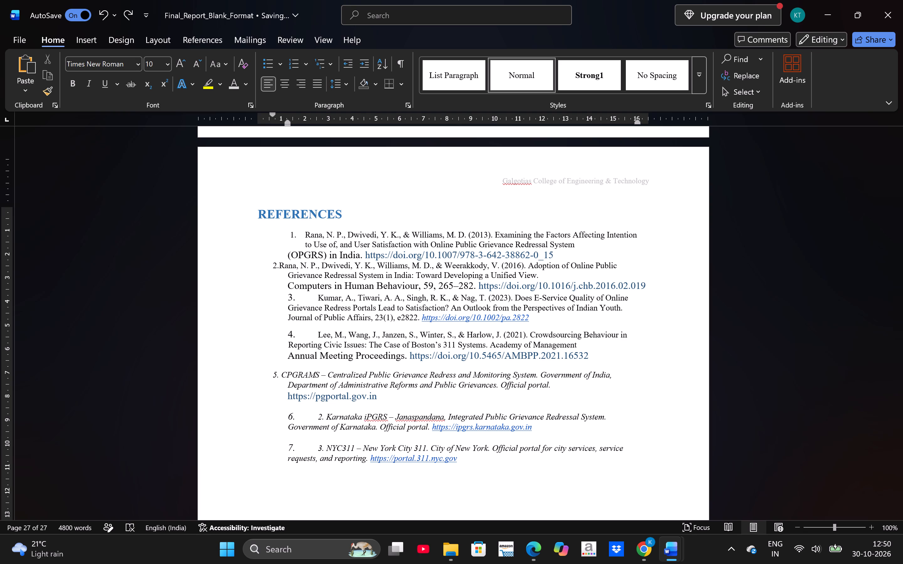
key(Left)
key(BackSpace)
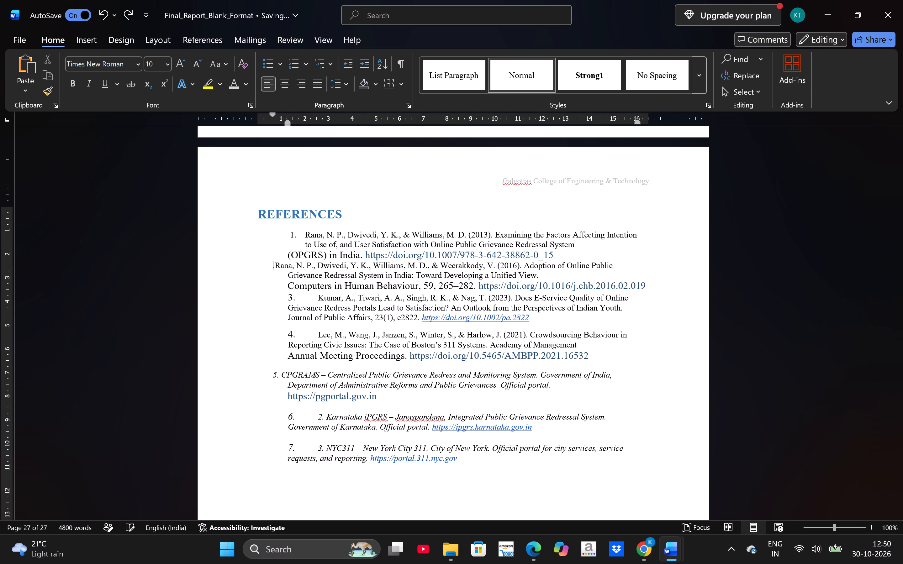
key(Right)
key(BackSpace)
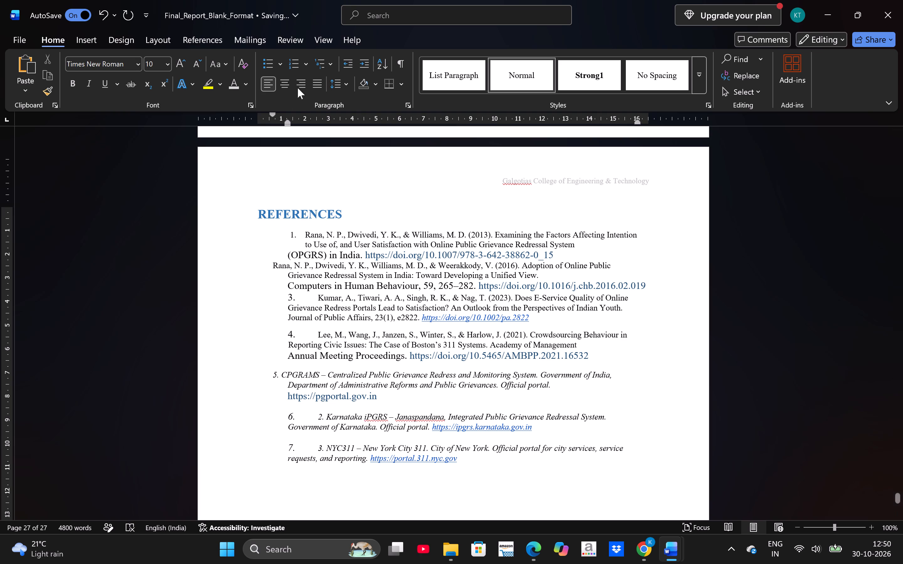
click(293, 68)
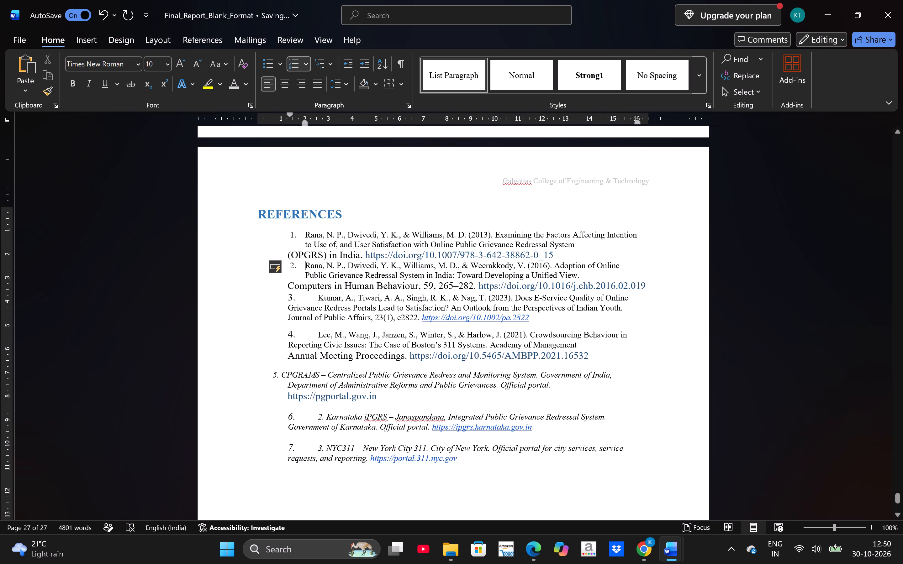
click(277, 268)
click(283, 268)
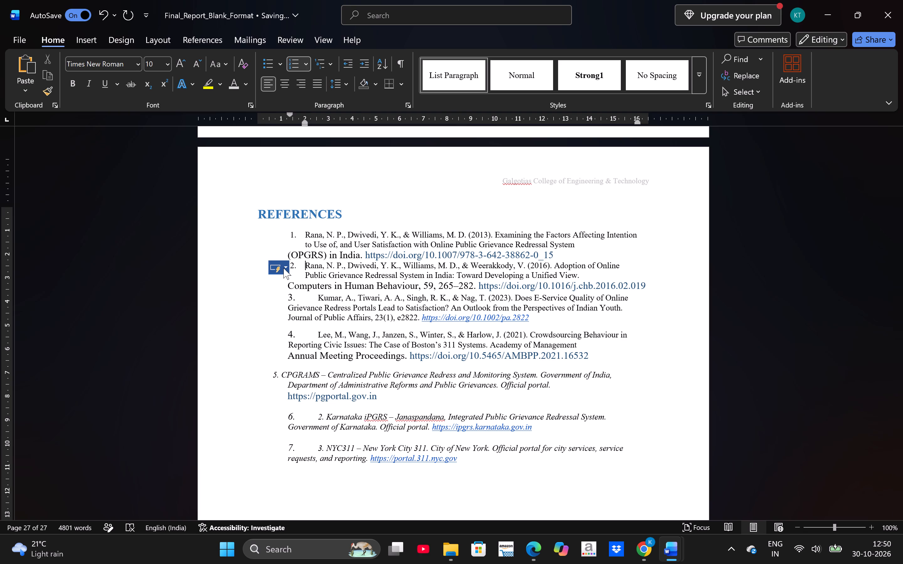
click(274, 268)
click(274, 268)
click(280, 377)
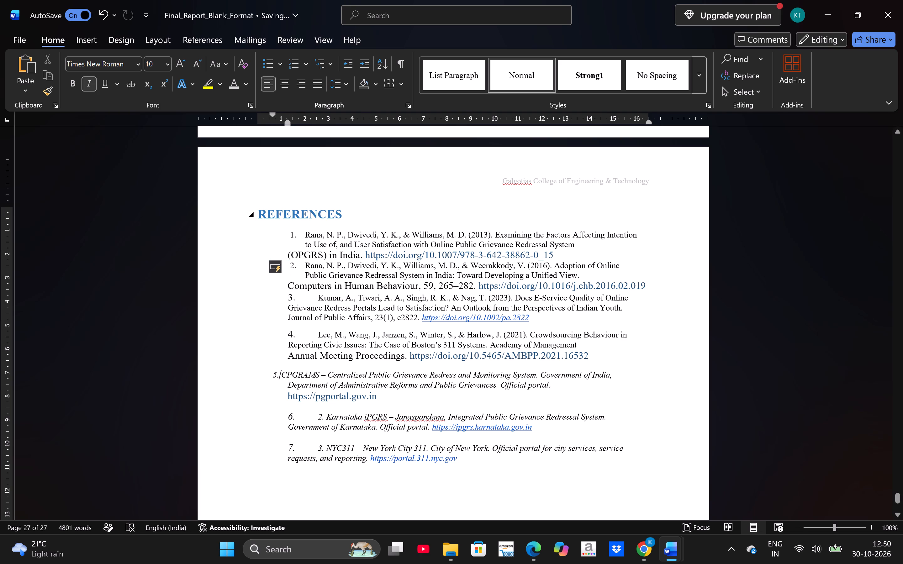
Format the whole first reference, including its DOI line, as 12 pt italic.
drag(305, 232, 558, 259)
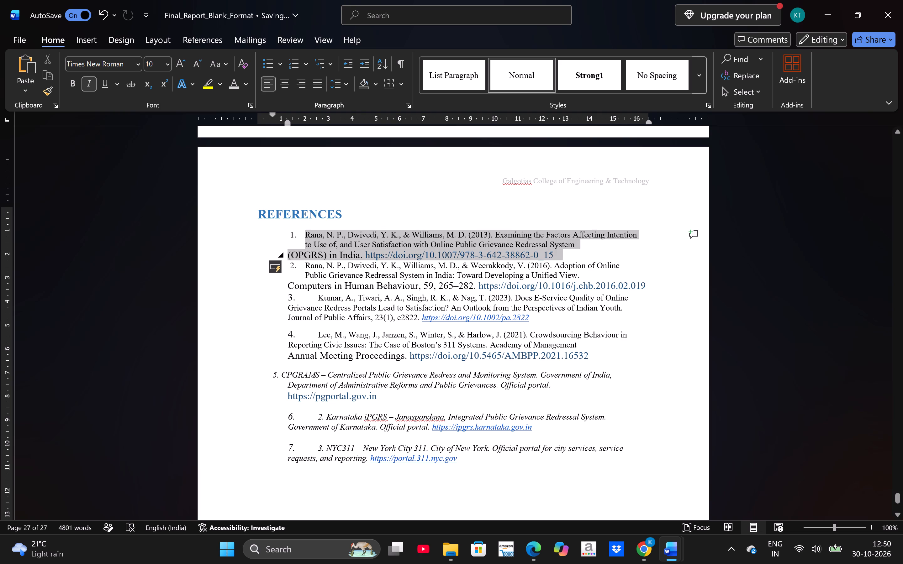
click(654, 222)
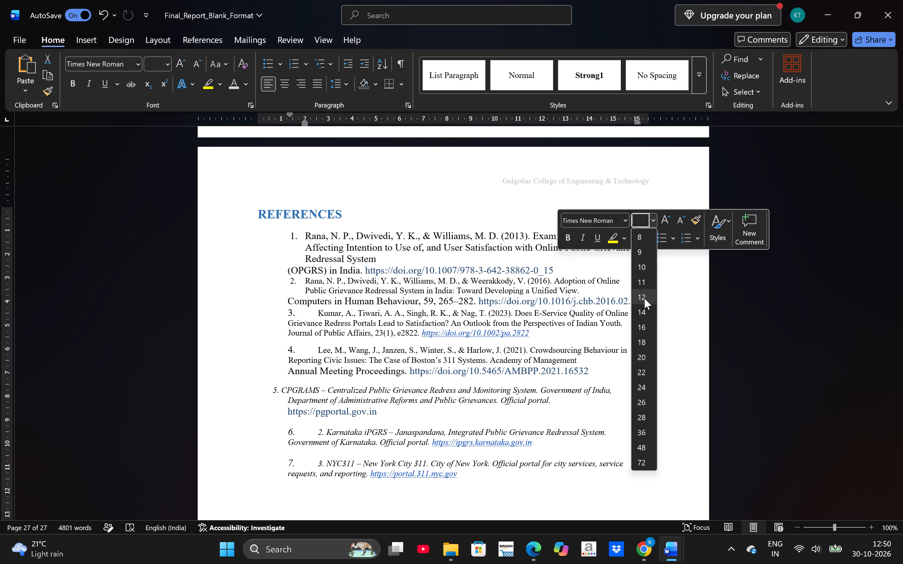
click(644, 298)
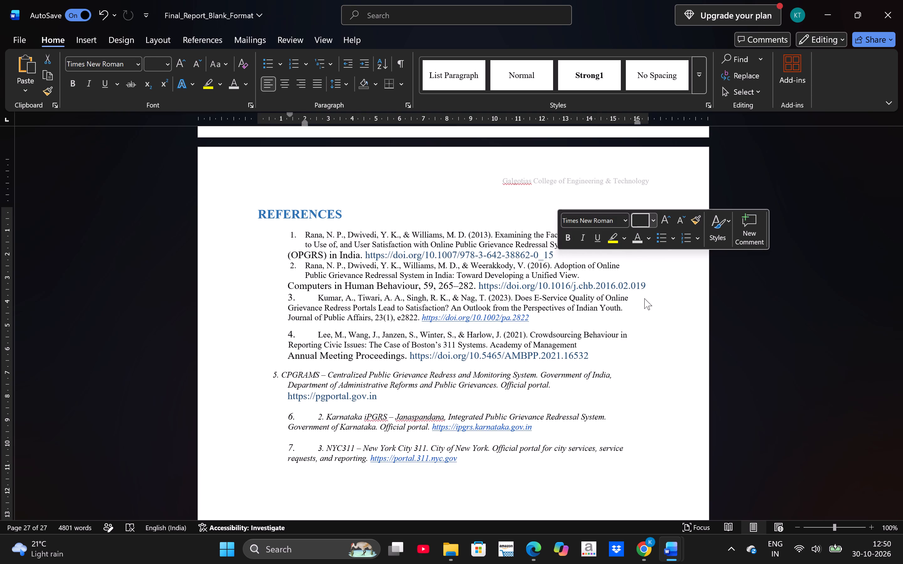
click(583, 237)
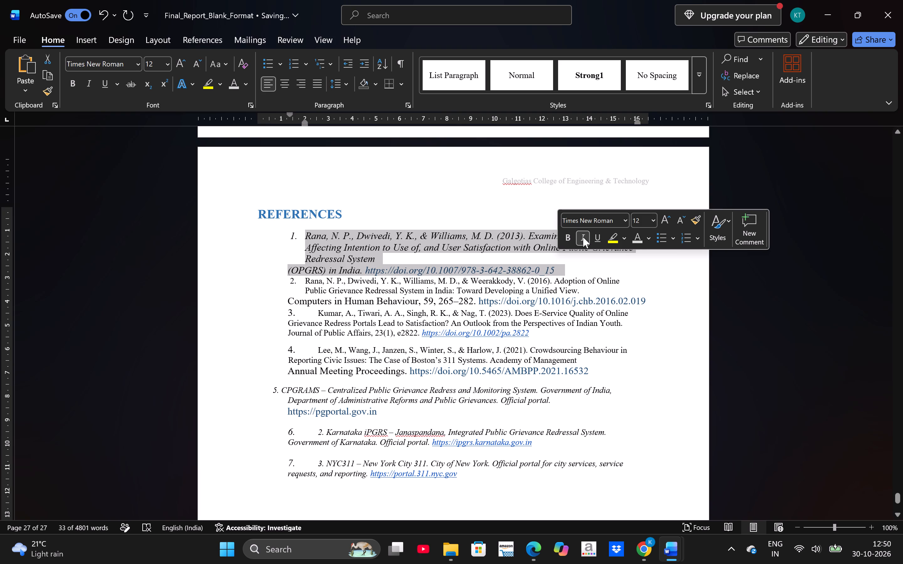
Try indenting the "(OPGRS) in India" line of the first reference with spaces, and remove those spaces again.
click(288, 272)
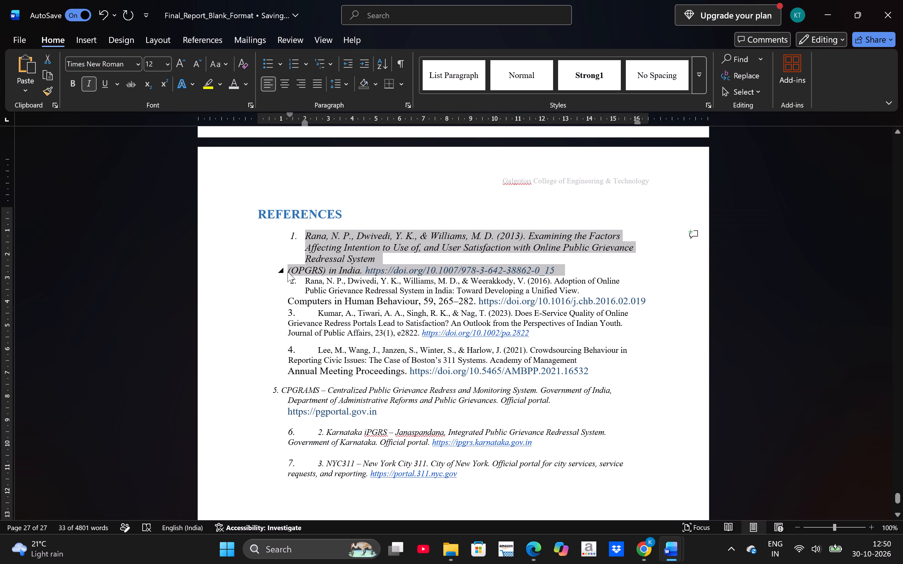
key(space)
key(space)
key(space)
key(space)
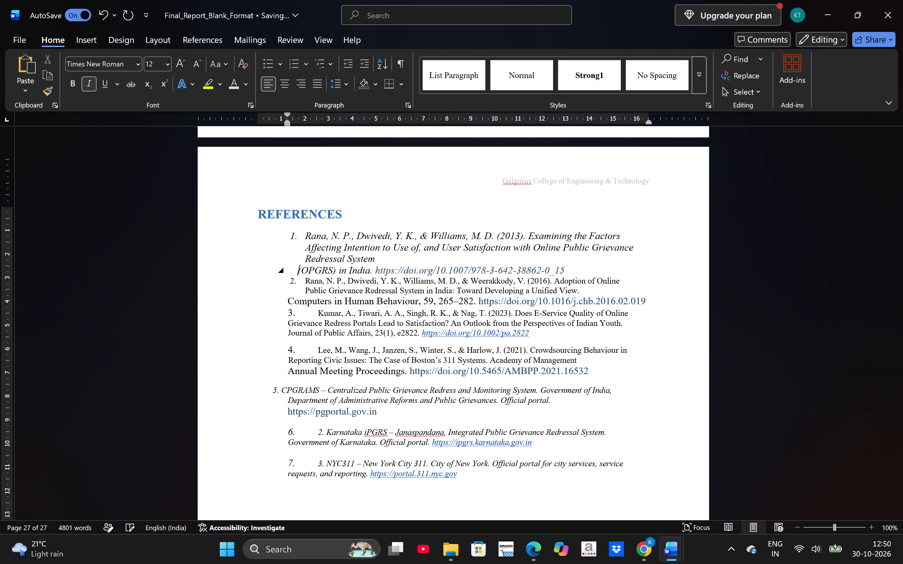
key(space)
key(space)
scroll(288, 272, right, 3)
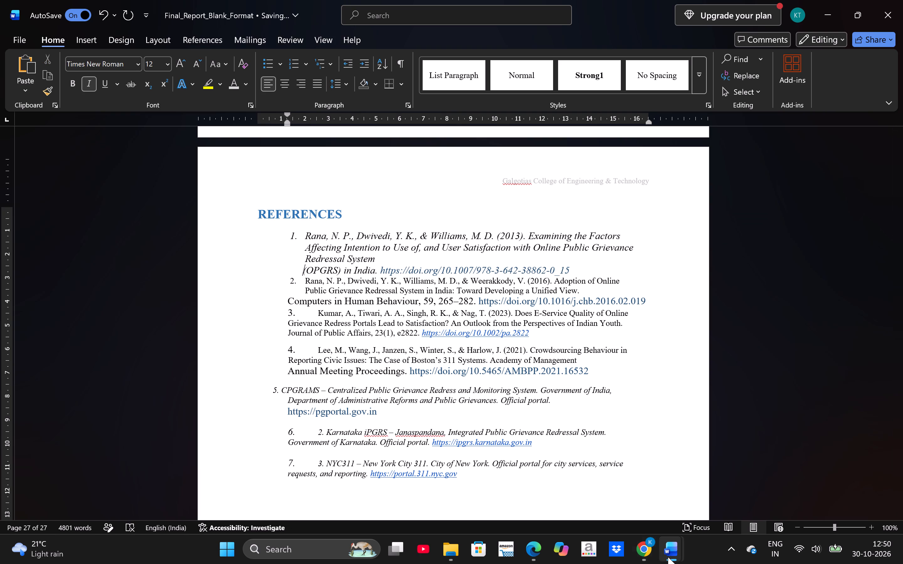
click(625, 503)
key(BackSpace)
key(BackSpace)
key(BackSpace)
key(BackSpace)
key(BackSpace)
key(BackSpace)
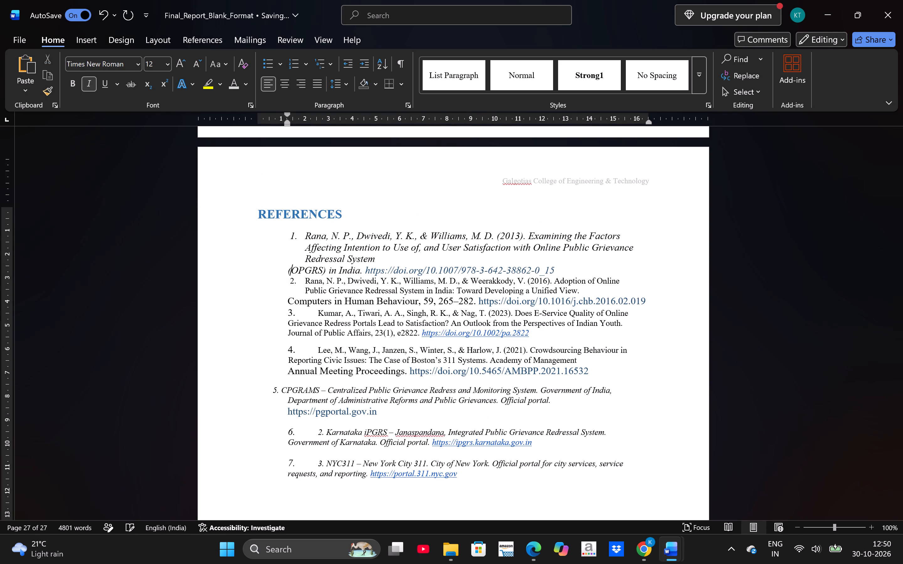
Join the "(OPGRS) in India" line to the end of the first reference's "Redressal System" line, separated by a space.
key(BackSpace)
key(BackSpace)
key(space)
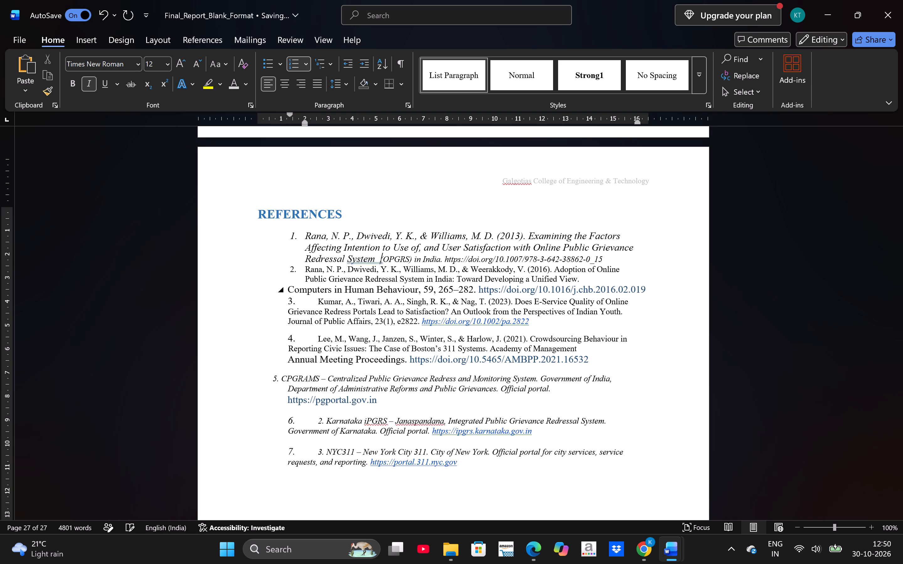
Remove the extra space before "(OPGRS)" in the first reference.
key(BackSpace)
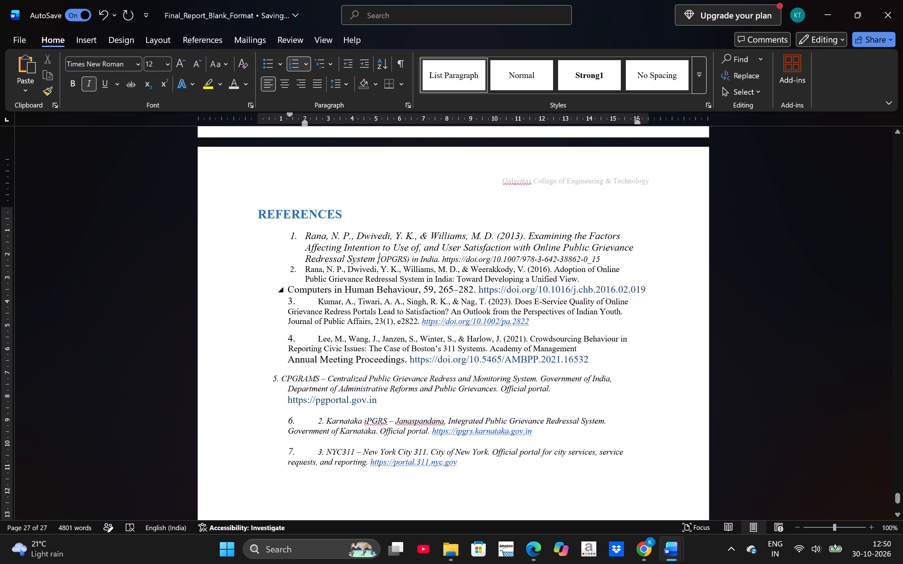
Insert an unnumbered blank line between the first and second references.
click(605, 262)
key(Return)
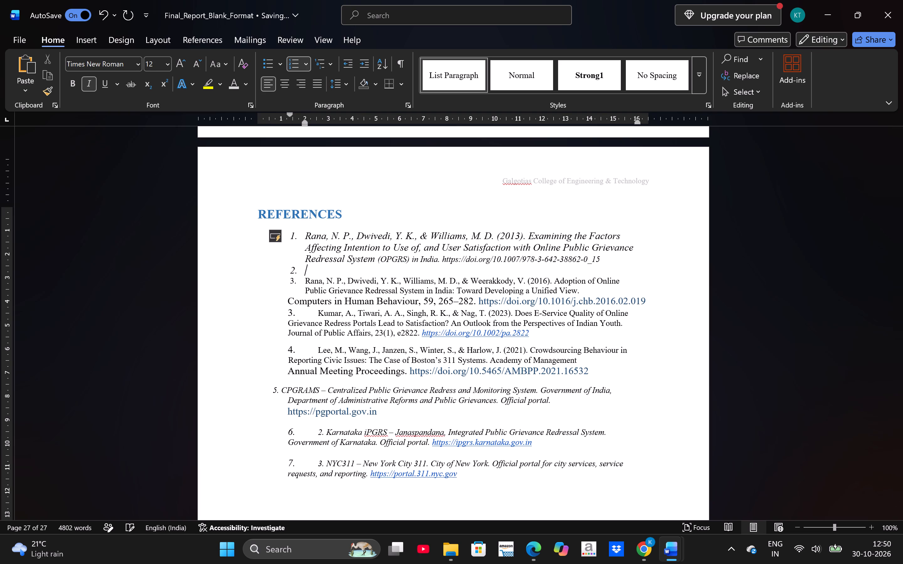
key(BackSpace)
key(BackSpace)
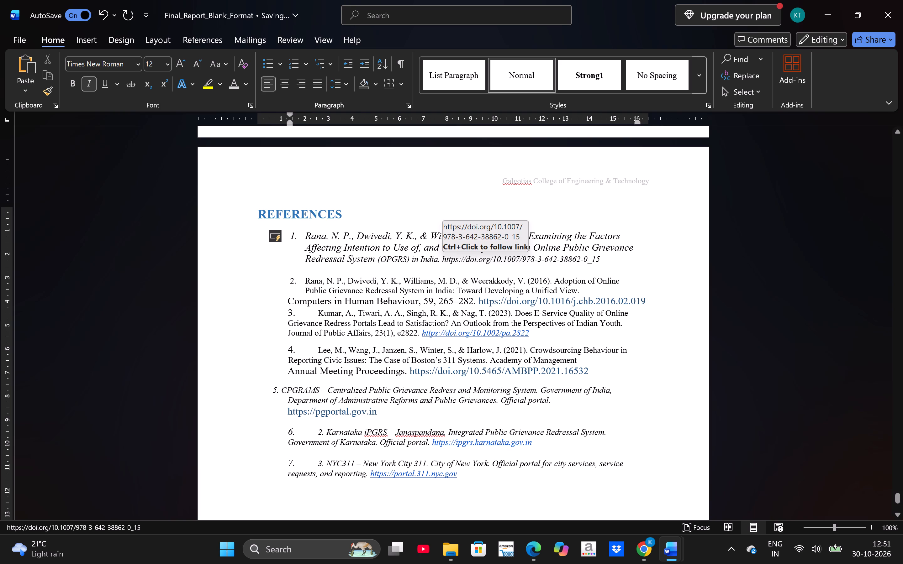
Underline the first reference's DOI link and colour it Blue, Accent 1.
key(ctrl+equal)
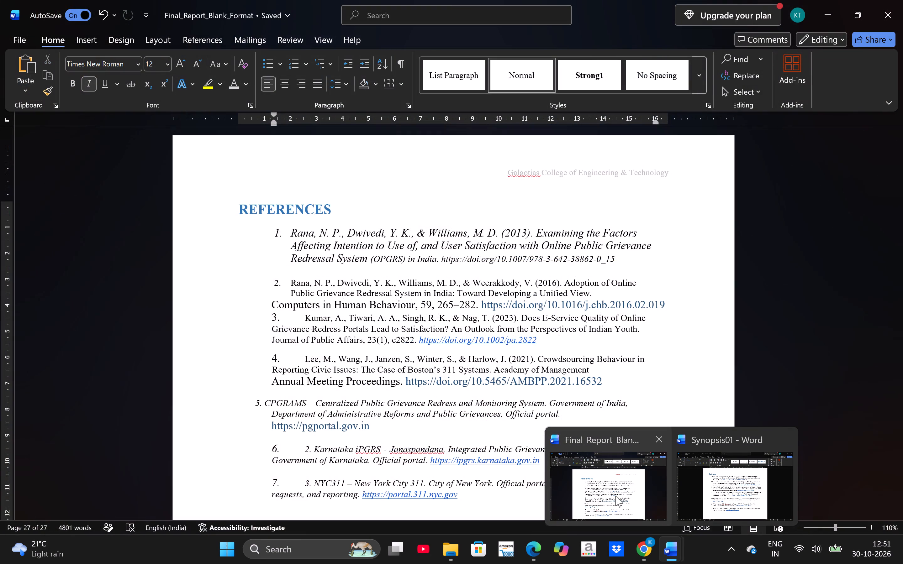
click(441, 259)
drag(441, 259, 493, 261)
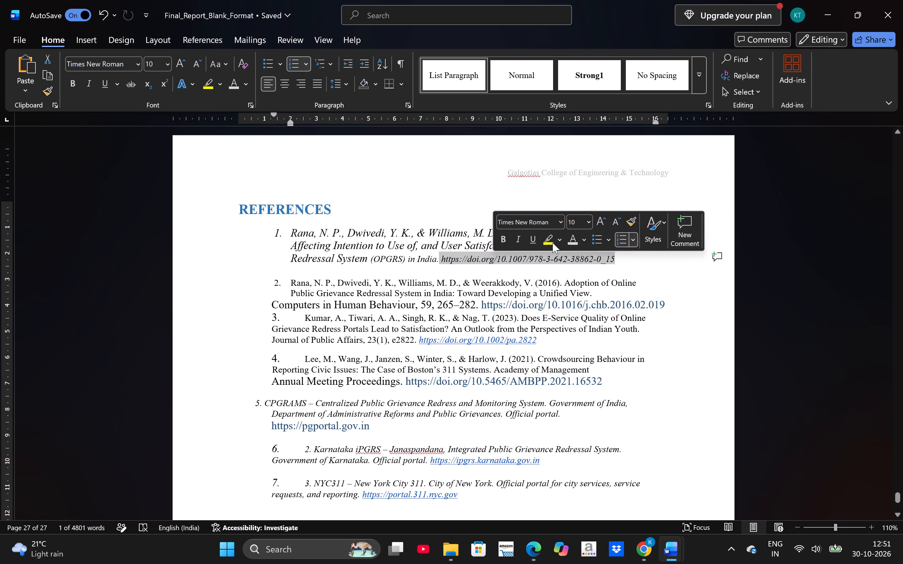
click(531, 241)
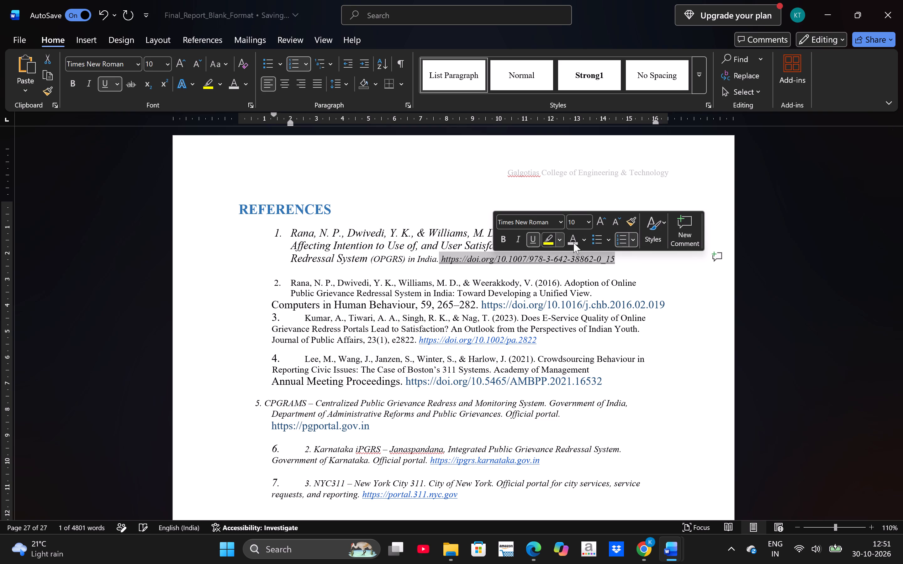
click(584, 243)
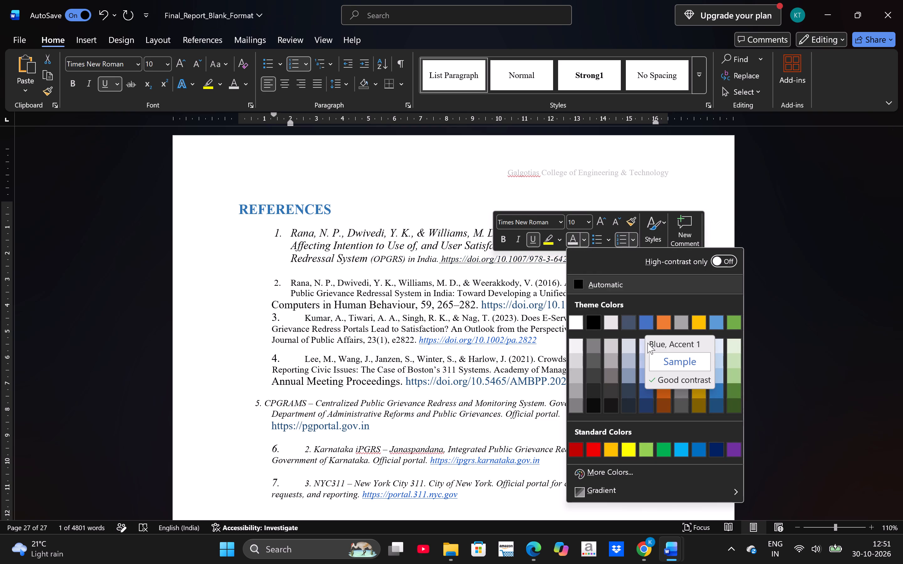
click(642, 317)
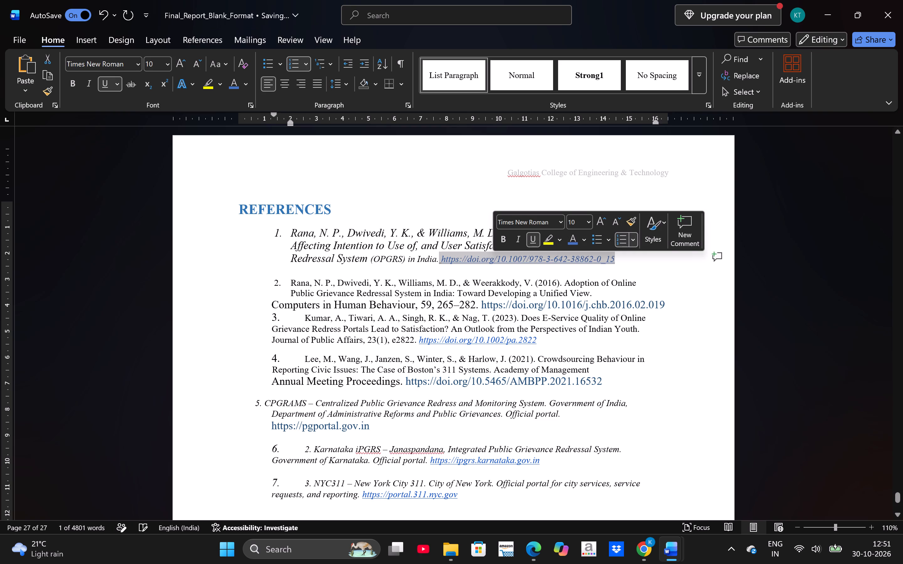
click(669, 295)
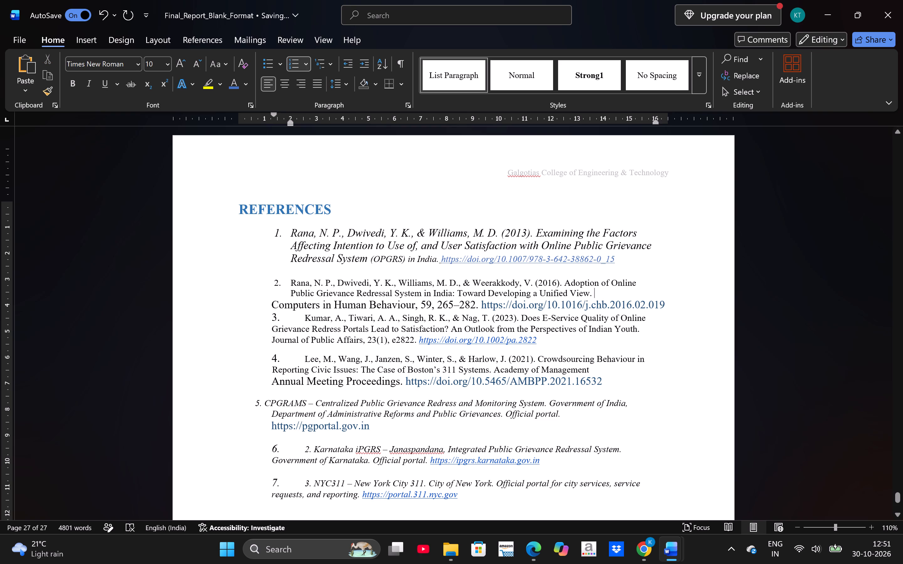
Check how the references are formatted in Synopsis01, and return to the first reference in Final_Report_Blank_Format.
click(723, 496)
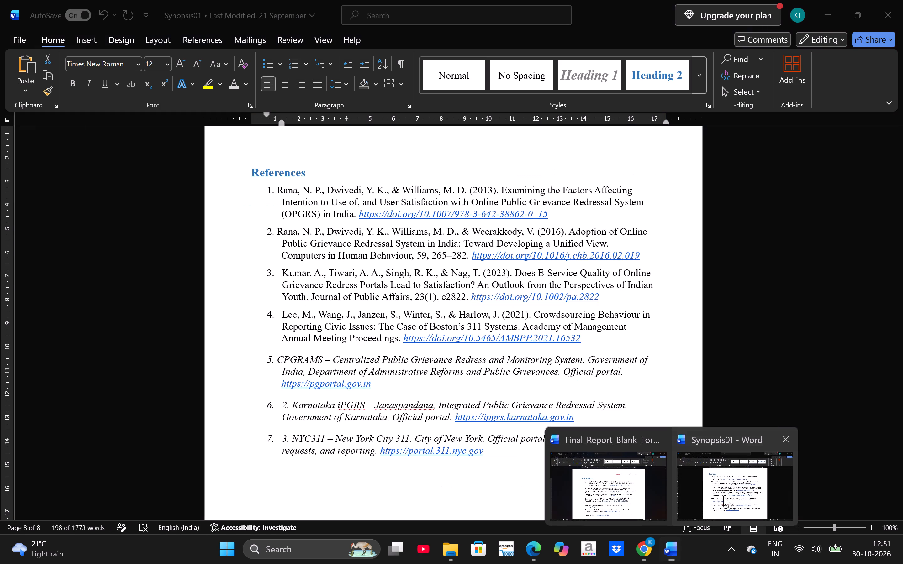
click(665, 544)
click(632, 502)
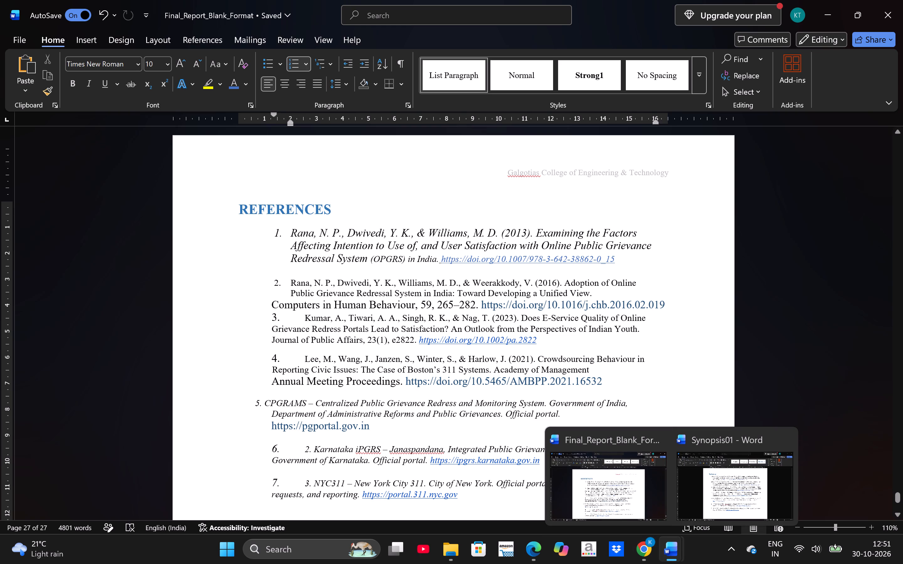
click(470, 268)
click(463, 264)
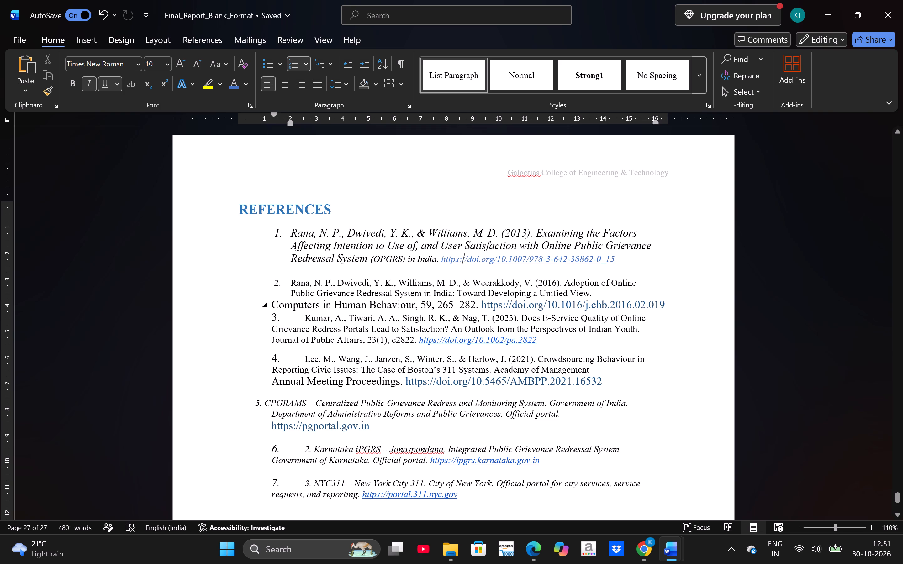
click(297, 231)
Format the whole second reference, including its "Computers in Human Behaviour" line and DOI, as 12 pt italic.
click(274, 285)
drag(288, 280, 530, 299)
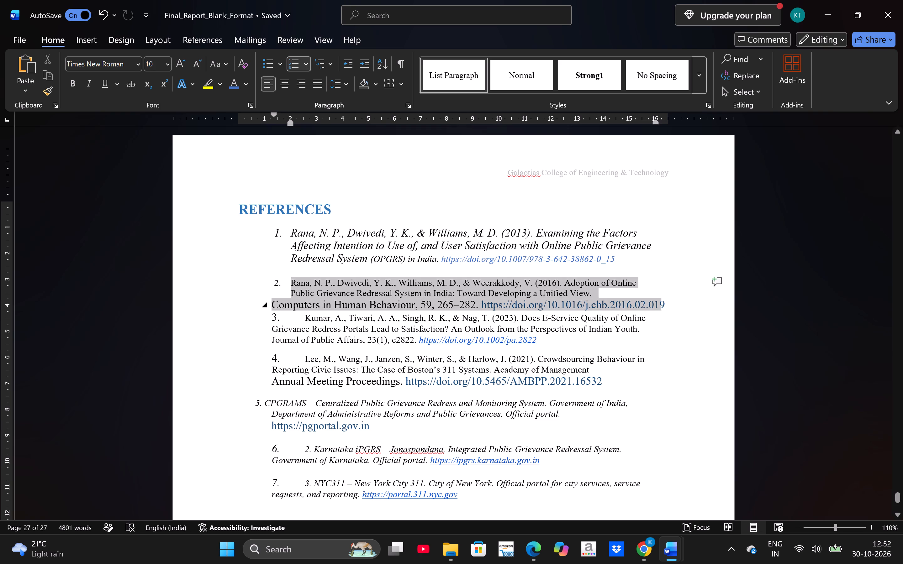
drag(530, 299, 672, 305)
drag(672, 305, 671, 304)
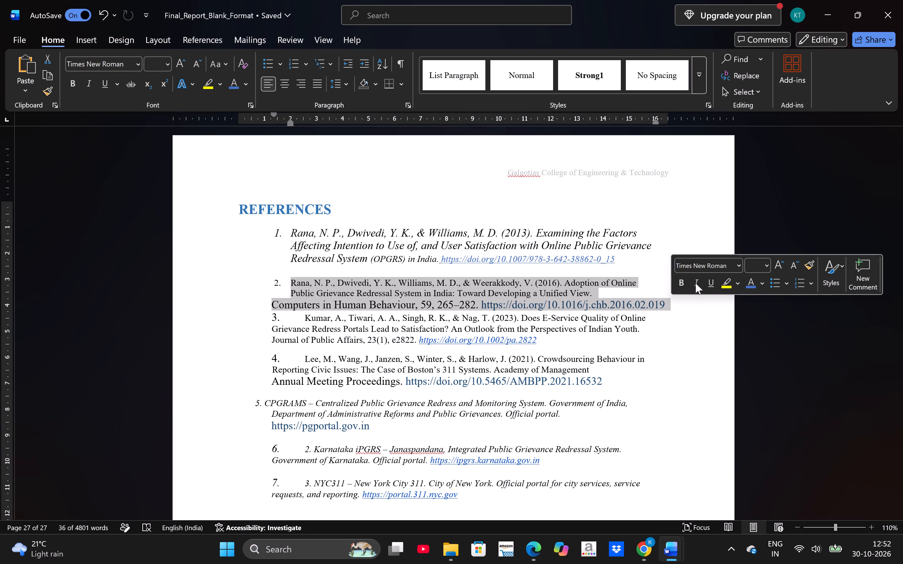
click(769, 269)
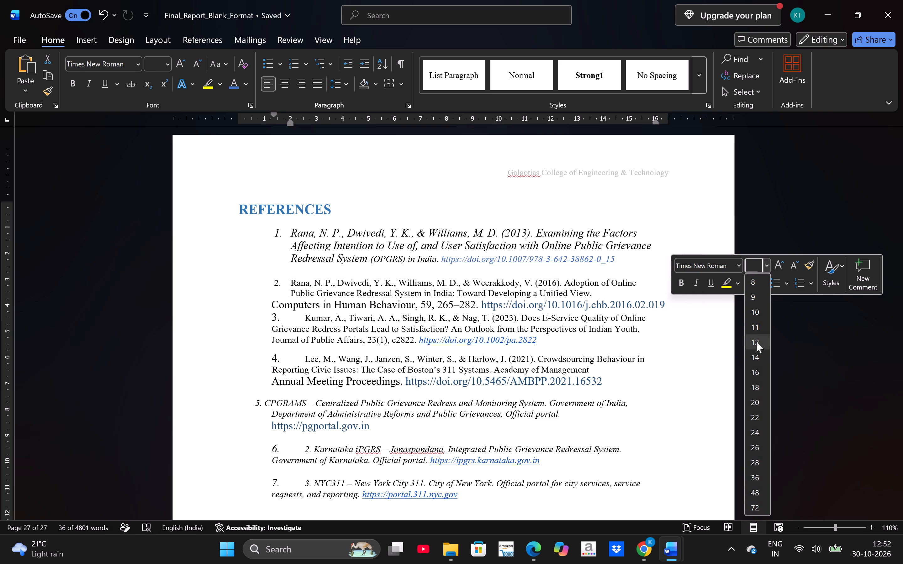
click(756, 342)
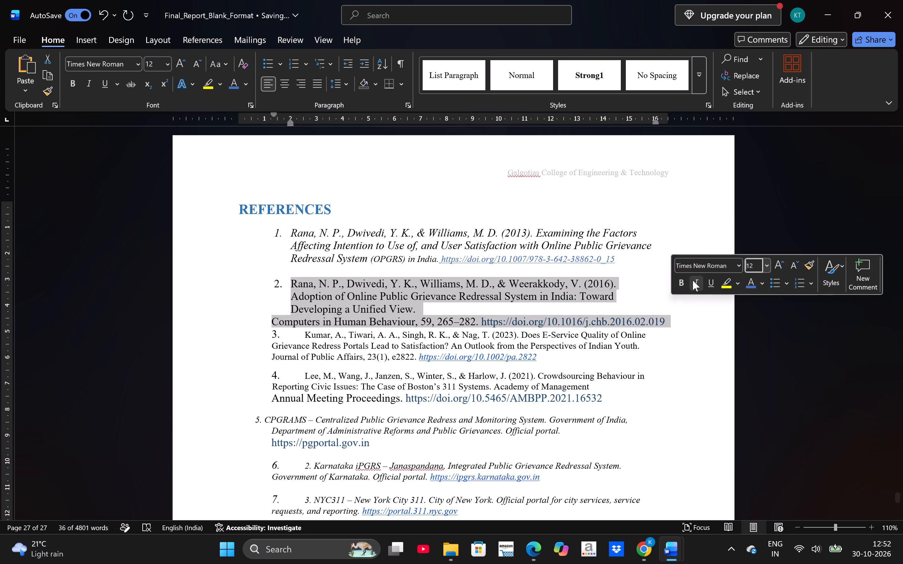
click(693, 280)
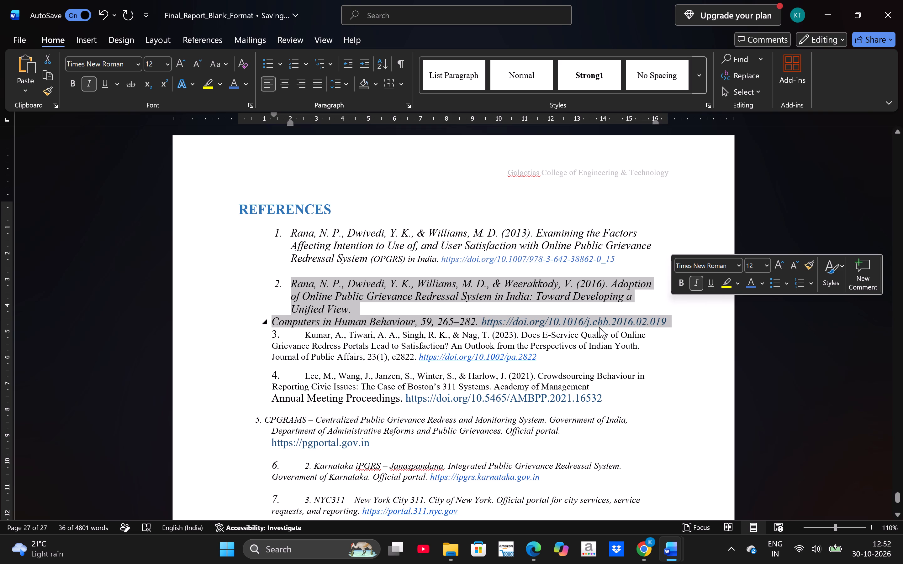
Underline the second reference's DOI link and give it the same blue as the first reference's link.
click(484, 319)
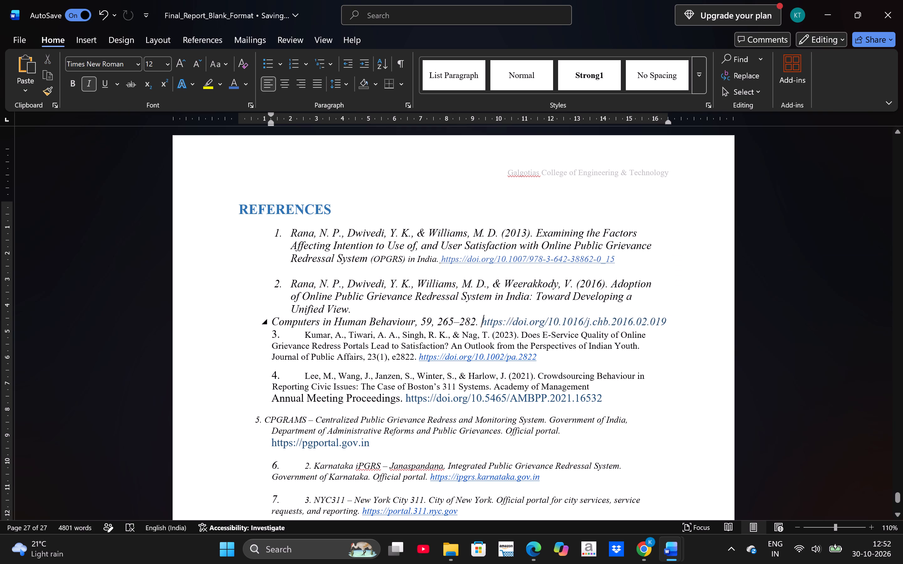
drag(483, 321, 669, 321)
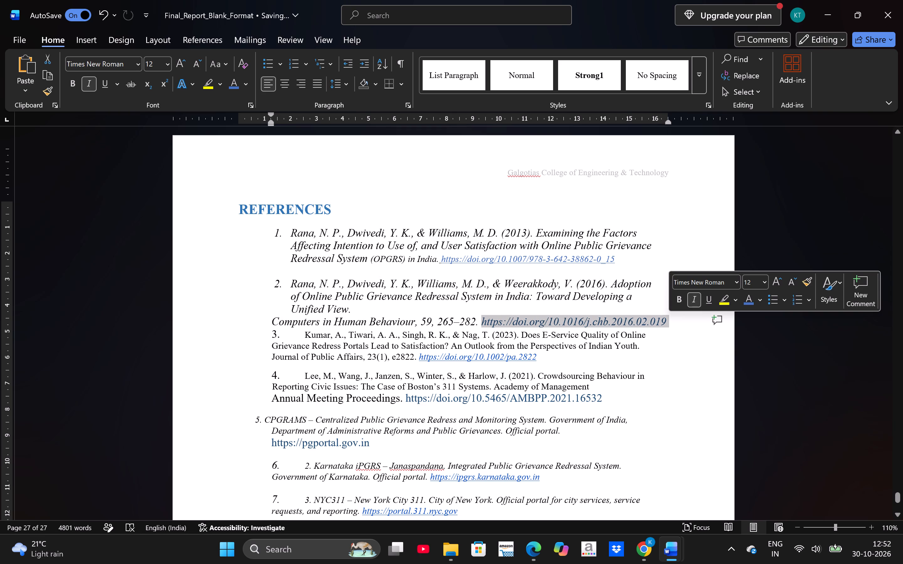
click(707, 301)
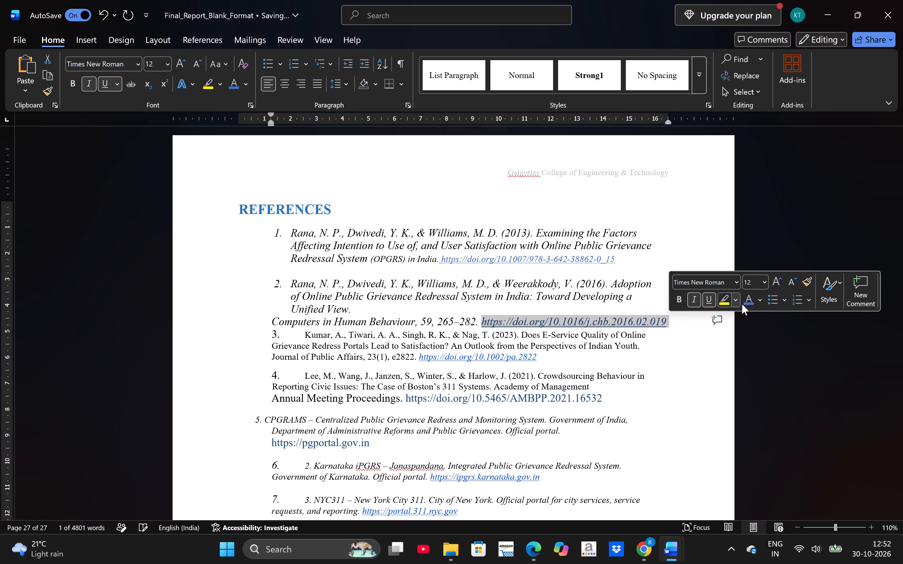
click(754, 303)
click(763, 300)
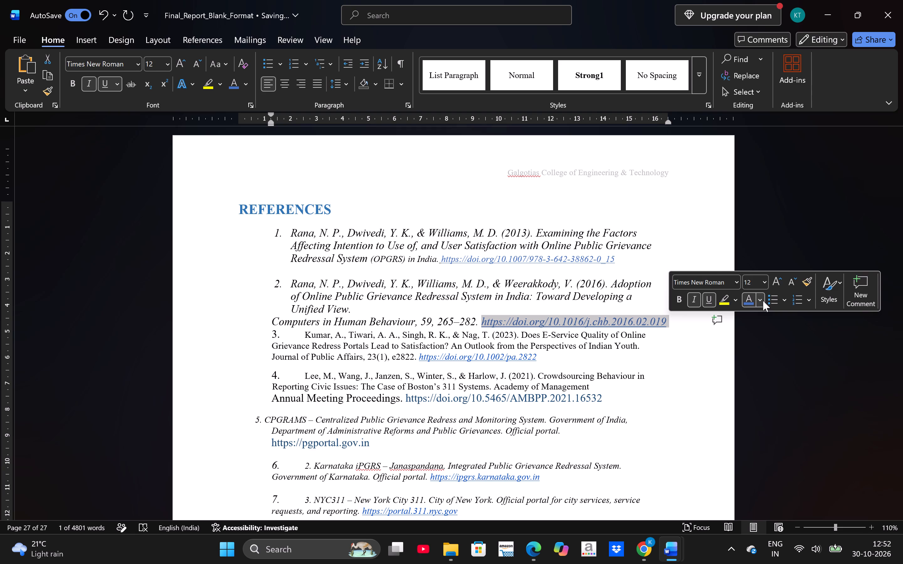
click(735, 336)
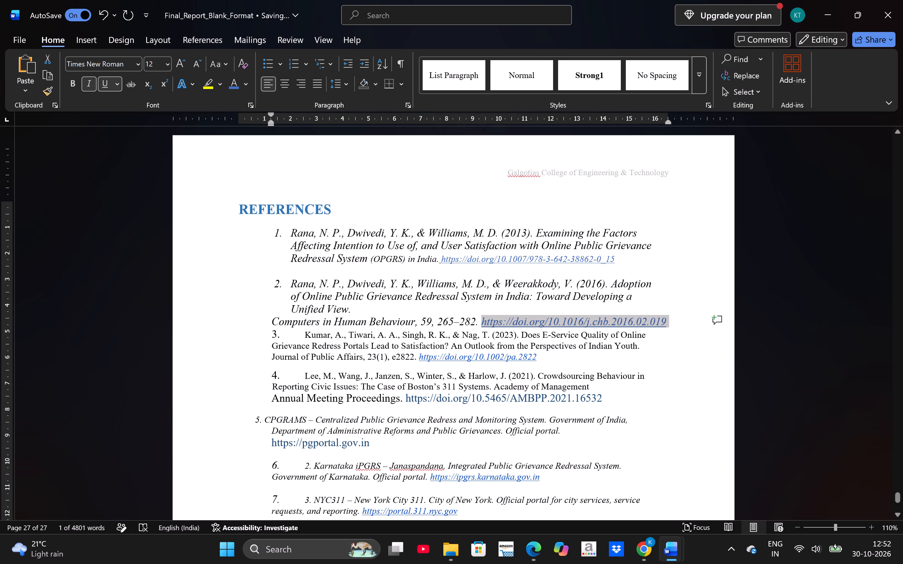
Set "(OPGRS) in India." and the DOI link in the first reference to 12 pt.
click(442, 261)
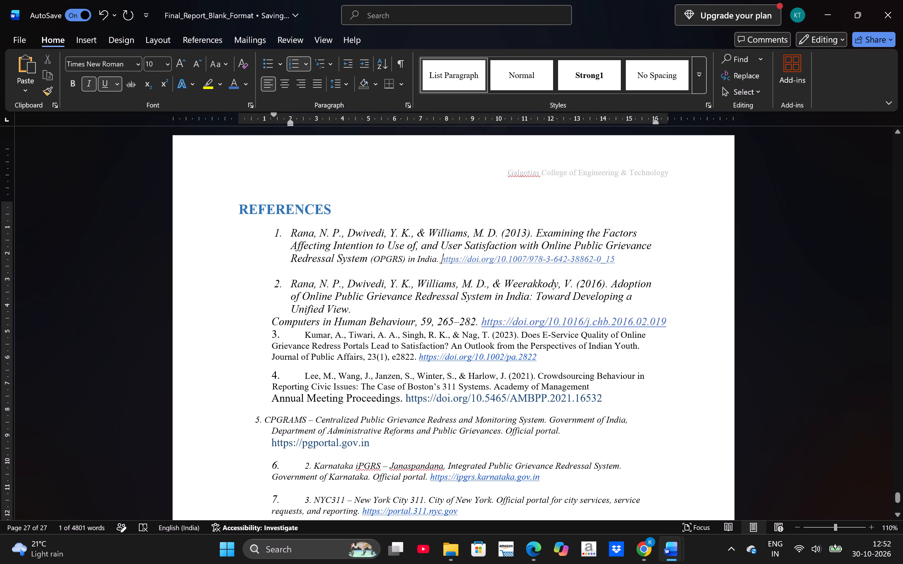
drag(442, 261, 631, 262)
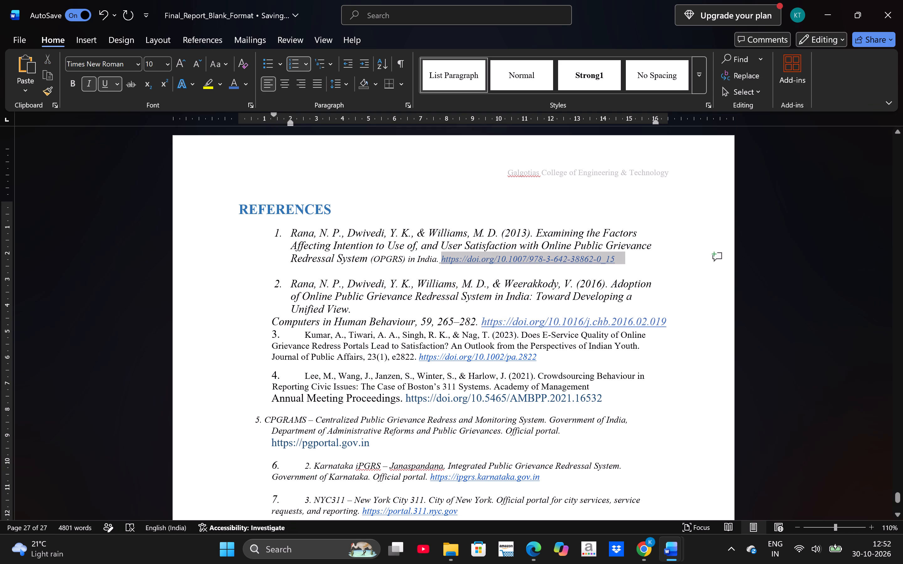
drag(631, 262, 631, 262)
click(441, 239)
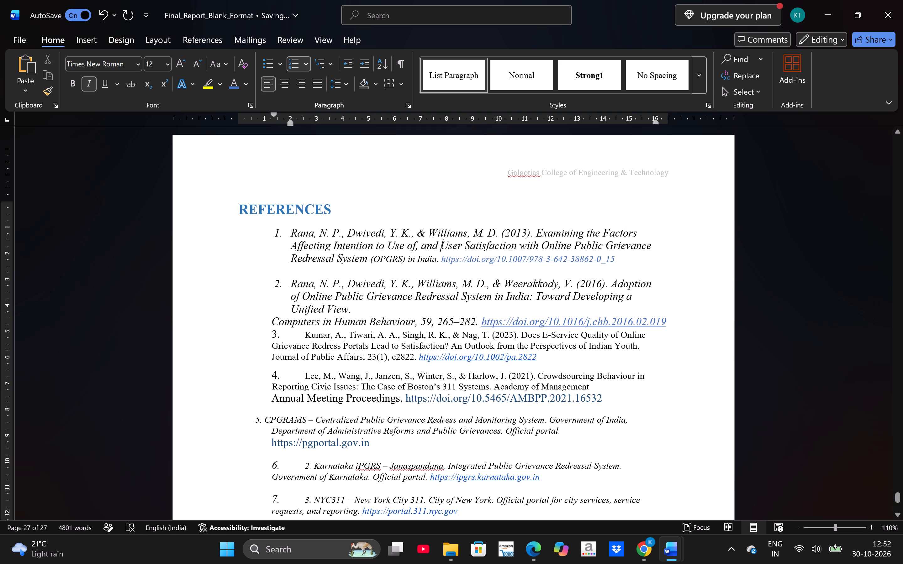
click(367, 256)
click(372, 258)
drag(372, 258, 382, 258)
drag(382, 258, 521, 267)
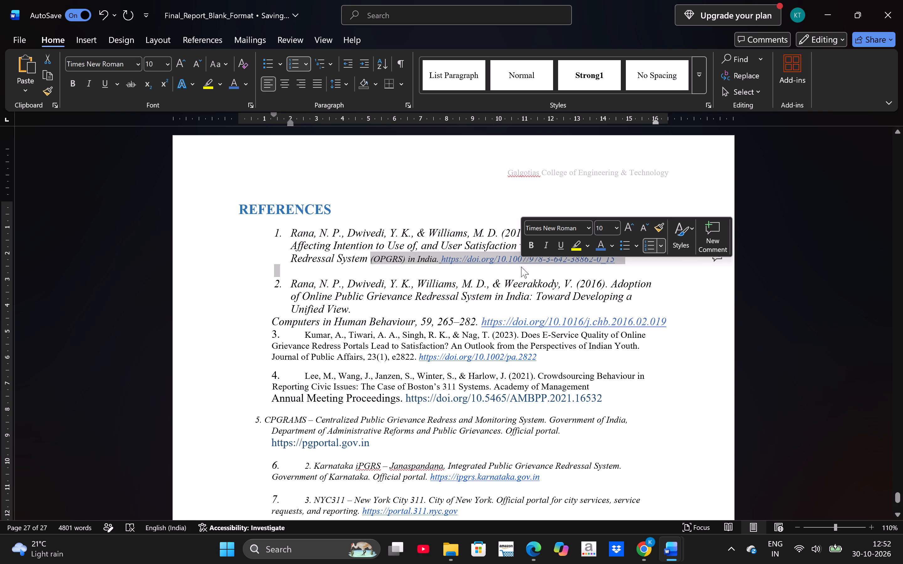
click(613, 231)
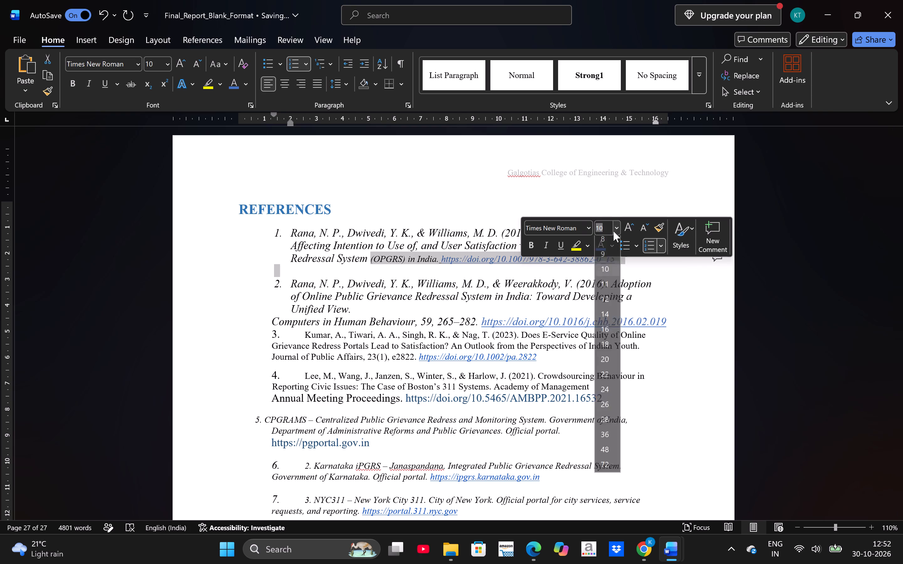
click(599, 302)
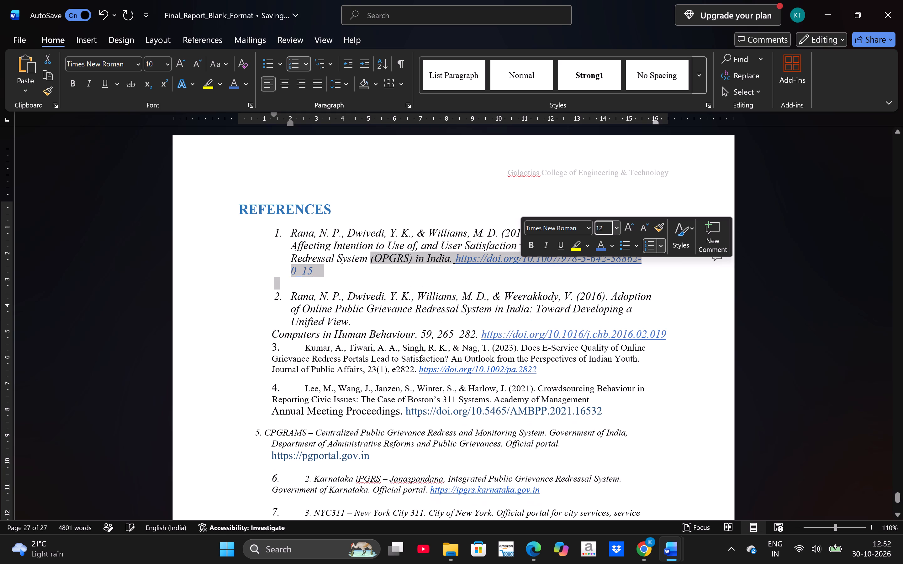
click(696, 275)
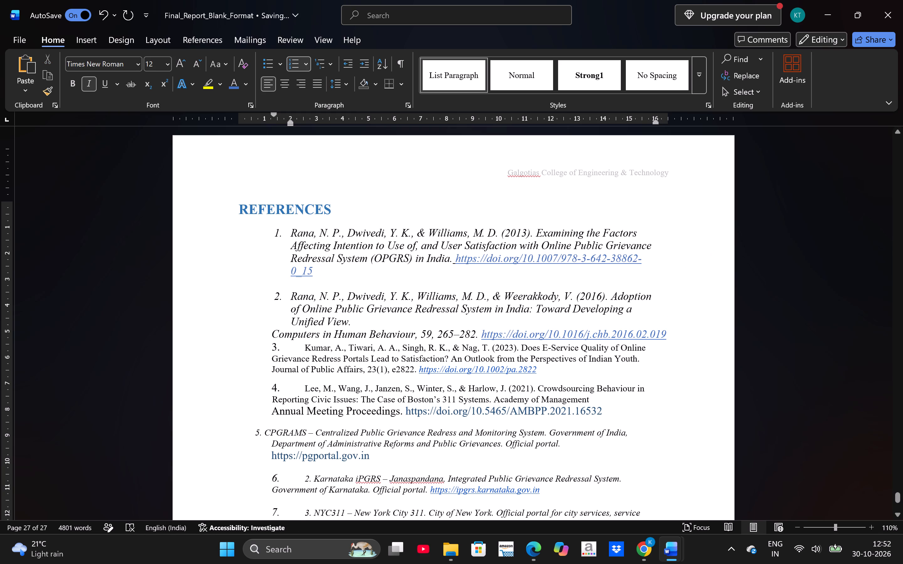
Join the separate "Computers in Human Behaviour" line and its DOI onto the end of the second reference's paragraph.
click(454, 258)
click(274, 333)
key(BackSpace)
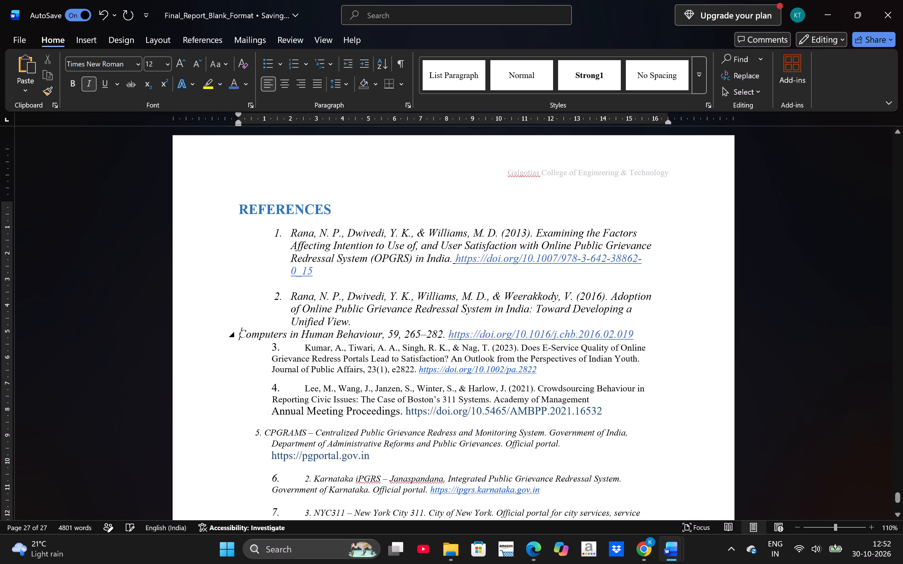
key(BackSpace)
key(space)
key(BackSpace)
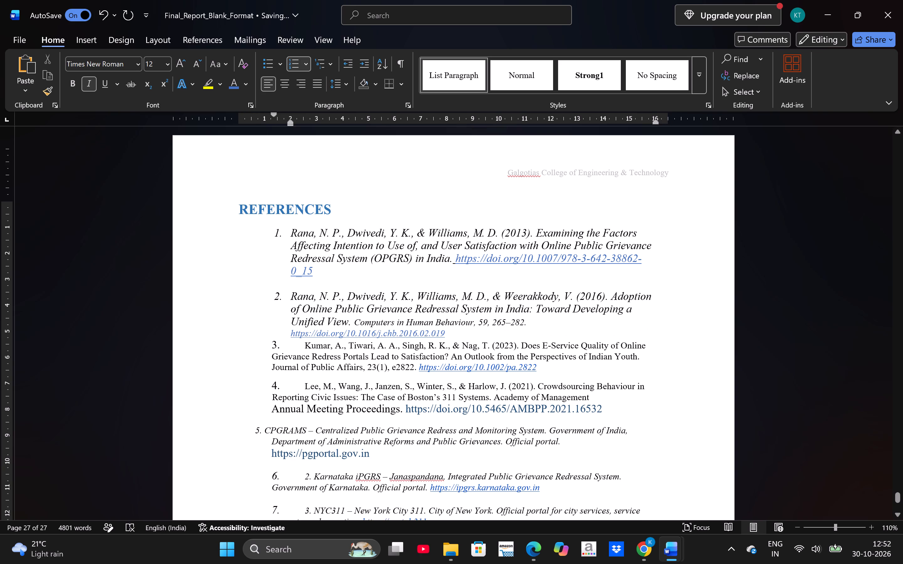
Set the joined "Computers in Human Behaviour, 59, 265–282." text and its DOI link to 12 pt.
drag(355, 323, 452, 334)
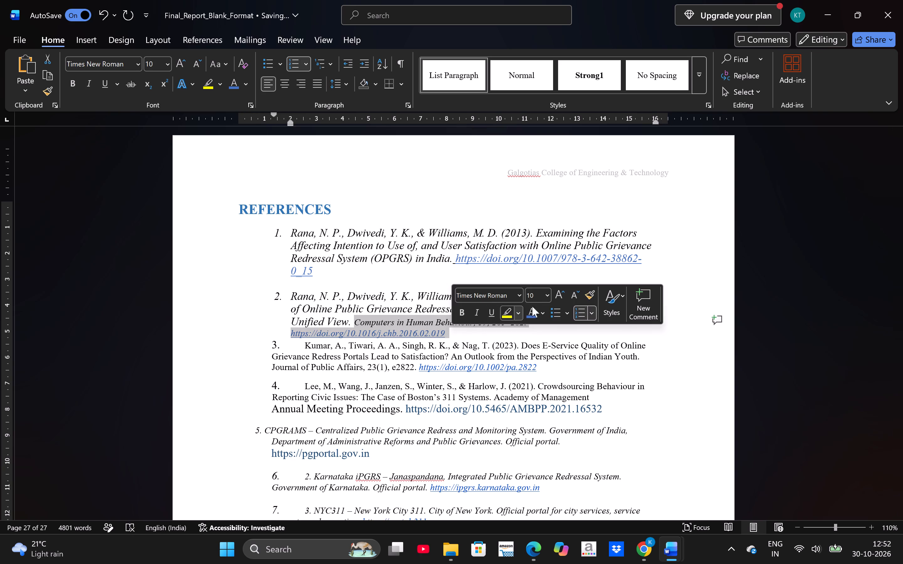
click(560, 293)
click(560, 293)
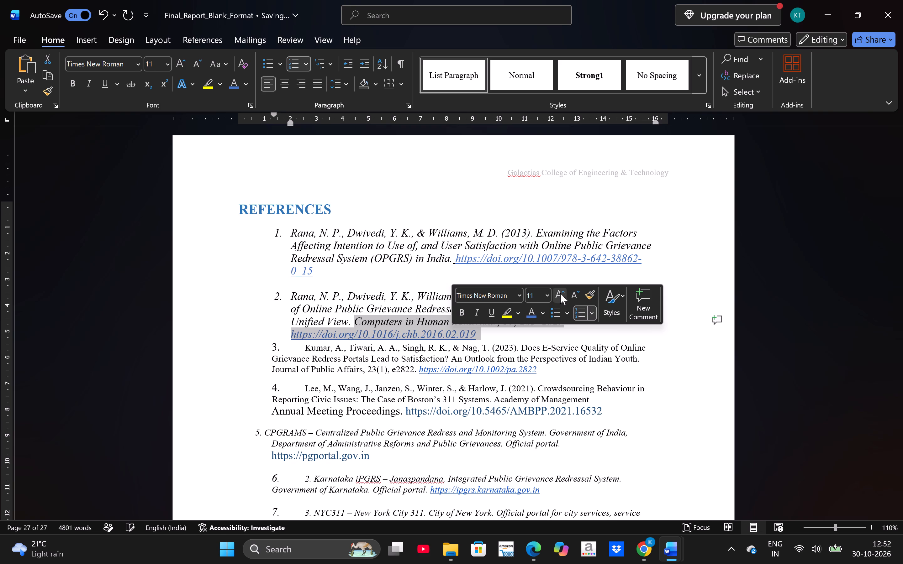
click(212, 358)
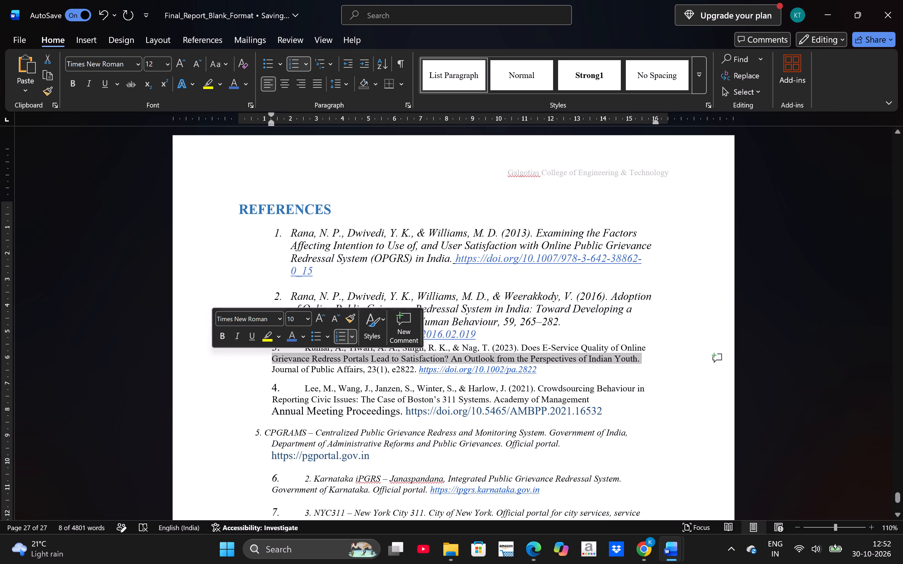
click(228, 357)
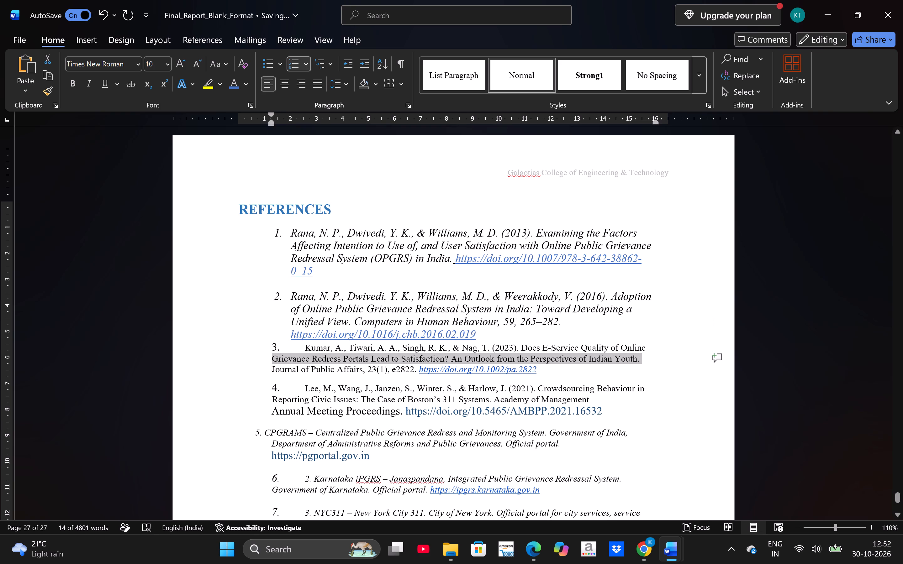
Insert a blank, unnumbered line after the second reference to separate it from the third.
click(497, 333)
key(Return)
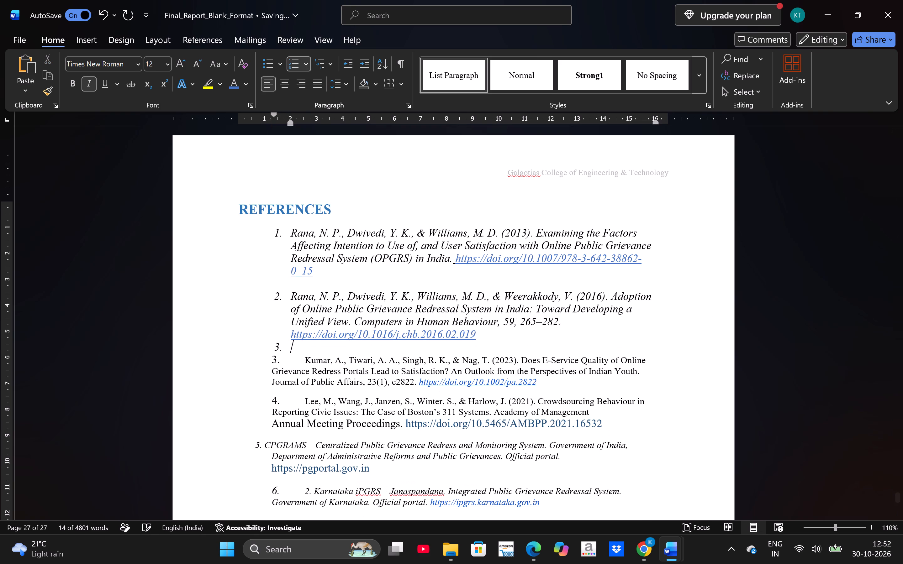
key(BackSpace)
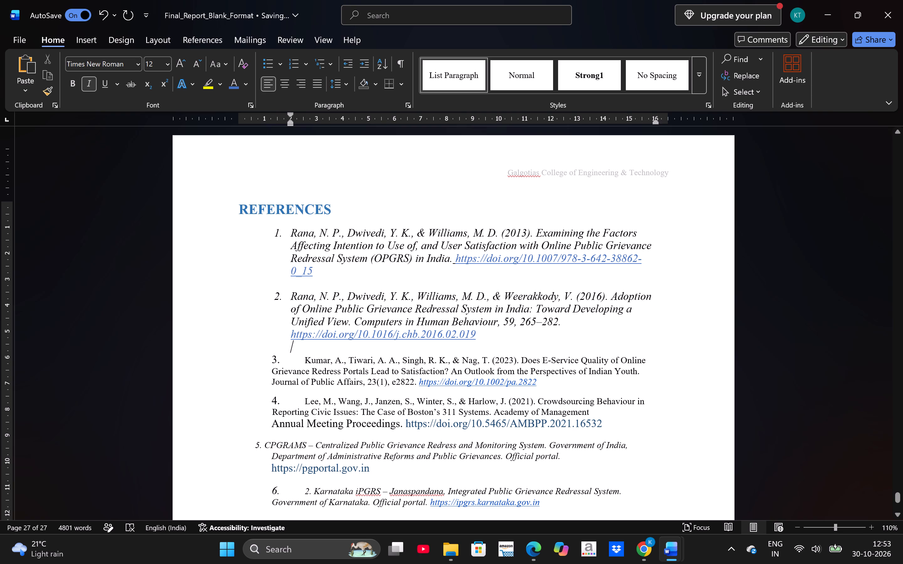
Format the whole third reference (Kumar et al., 2023), including its DOI link, as 12 pt italic.
drag(304, 362, 508, 388)
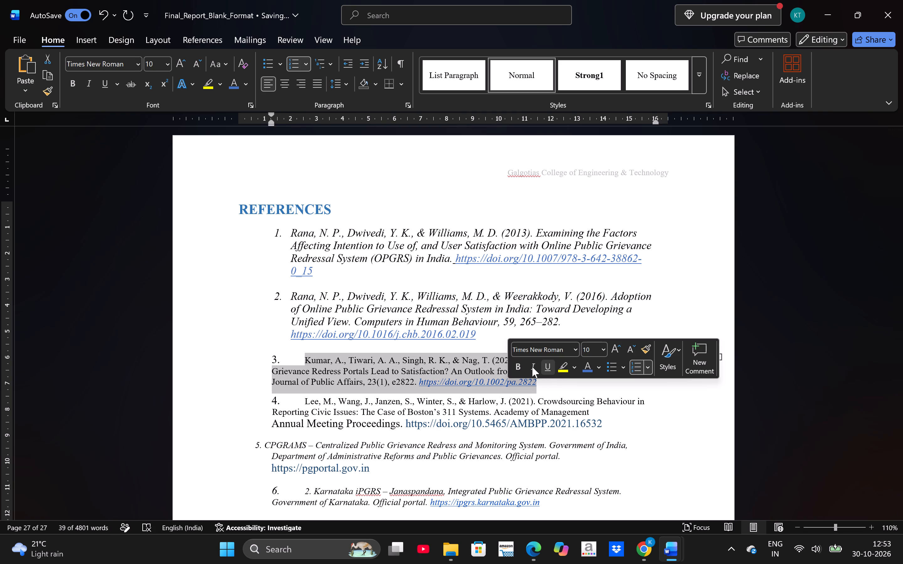
click(539, 367)
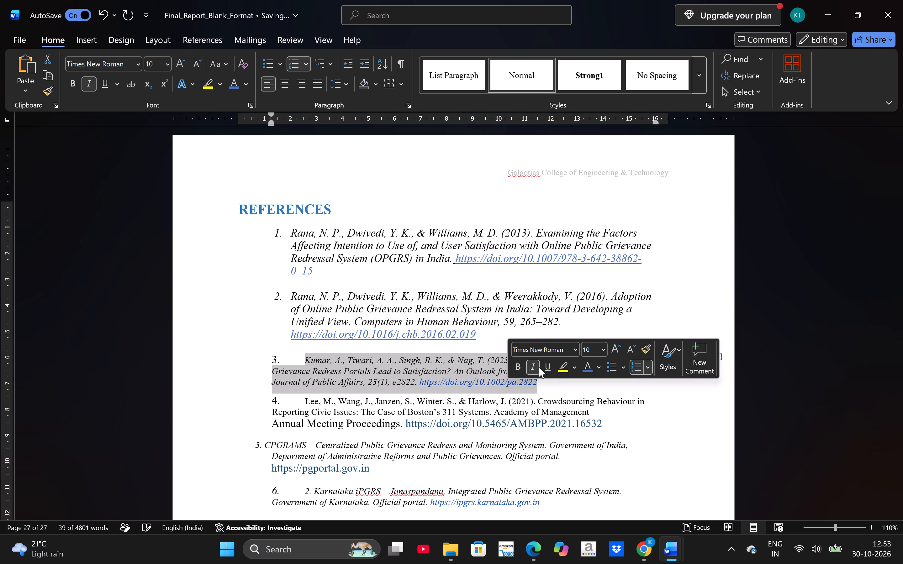
click(617, 347)
click(617, 347)
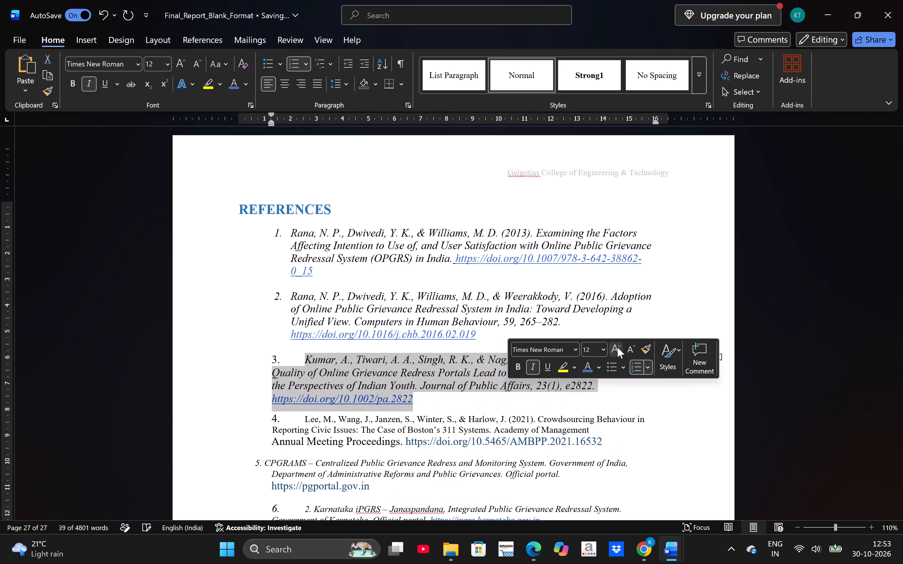
click(431, 418)
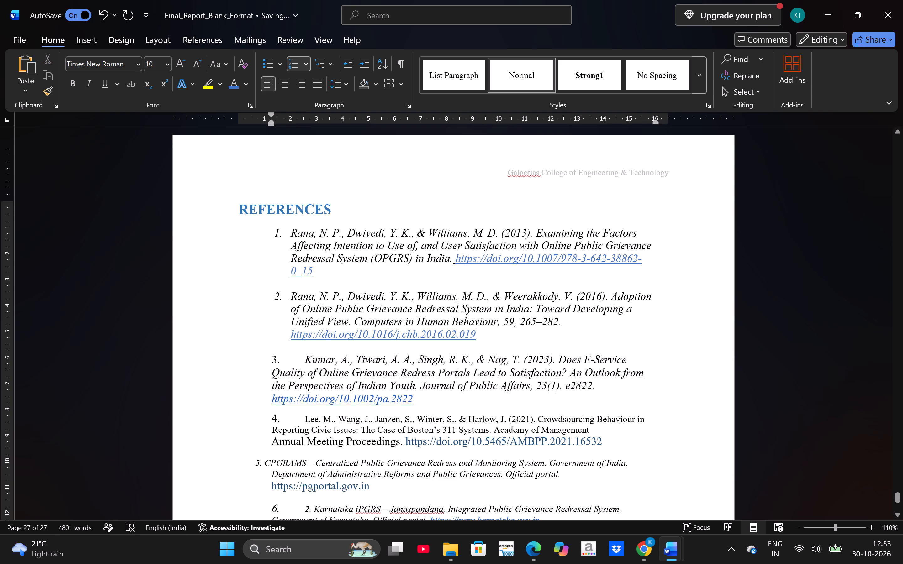
Replace the third reference's existing number with automatic list numbering so it continues the list as item 3 with matching indent.
click(271, 375)
key(space)
key(BackSpace)
key(BackSpace)
key(space)
key(space)
key(space)
click(283, 360)
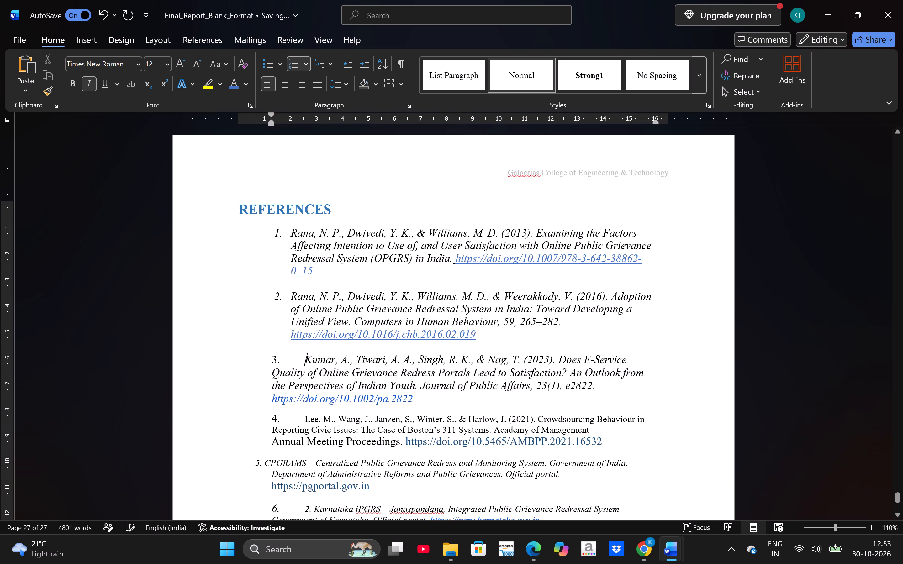
key(BackSpace)
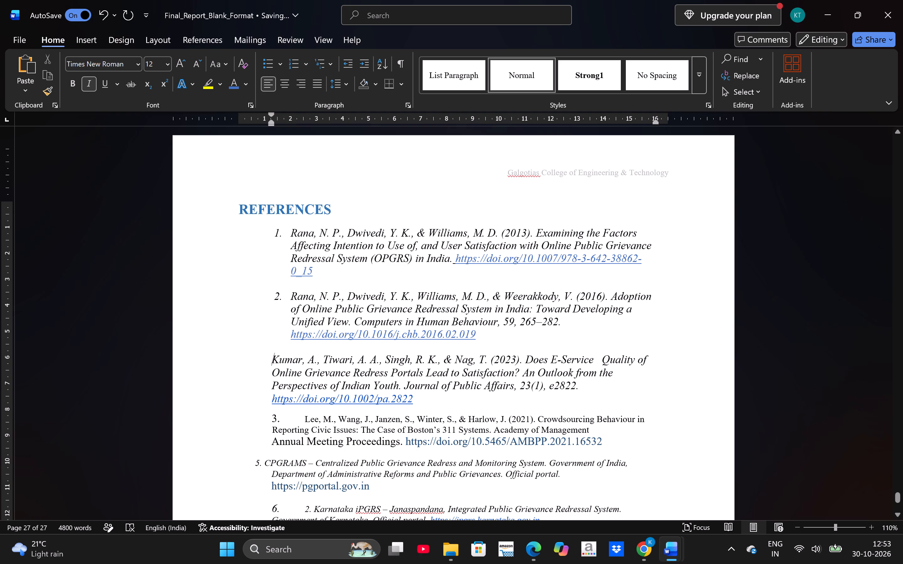
click(295, 59)
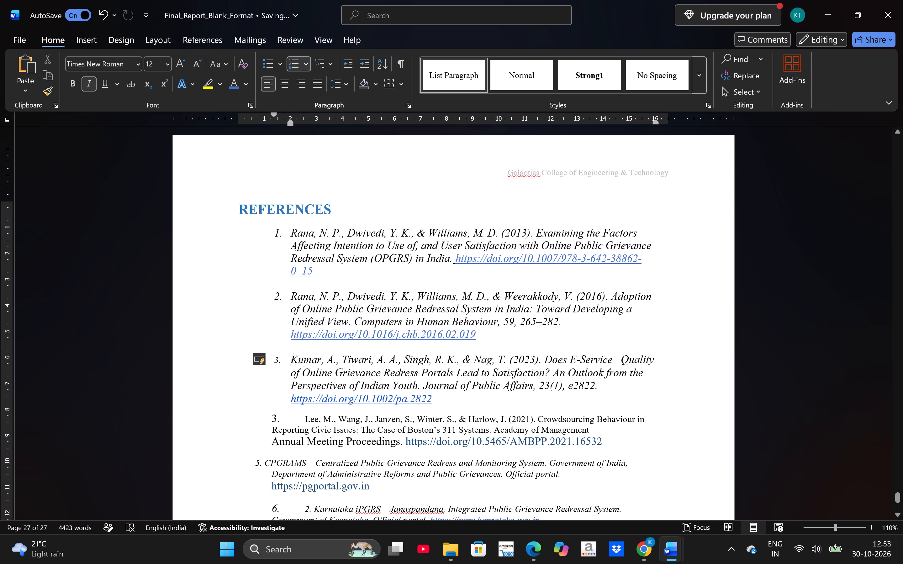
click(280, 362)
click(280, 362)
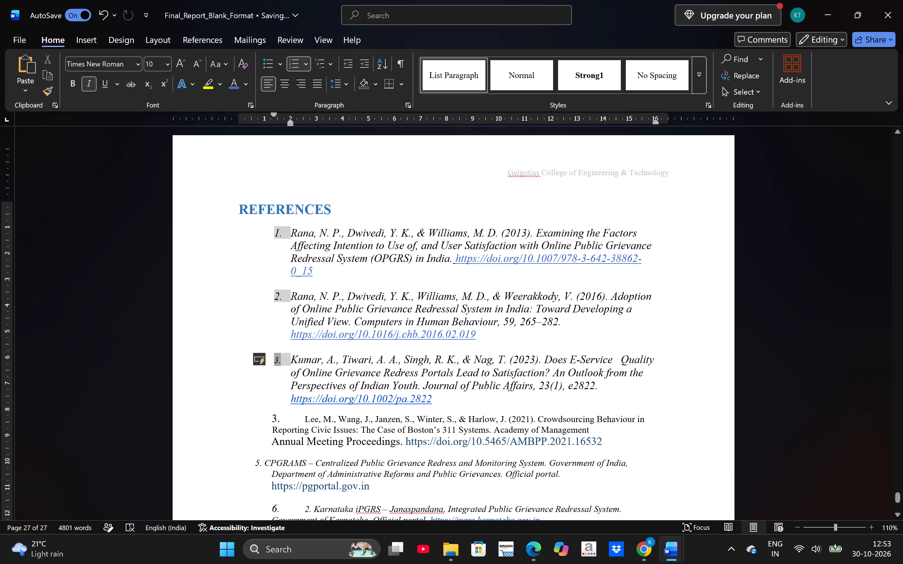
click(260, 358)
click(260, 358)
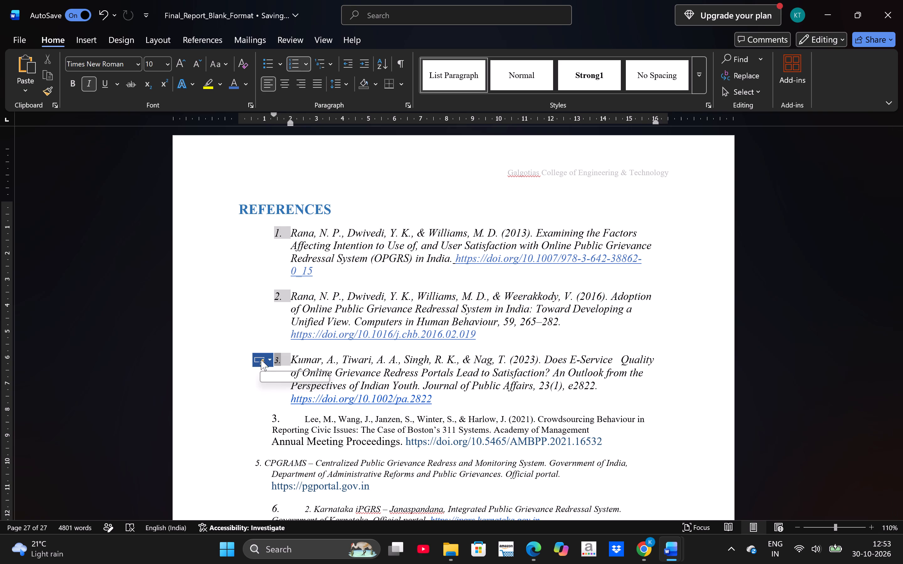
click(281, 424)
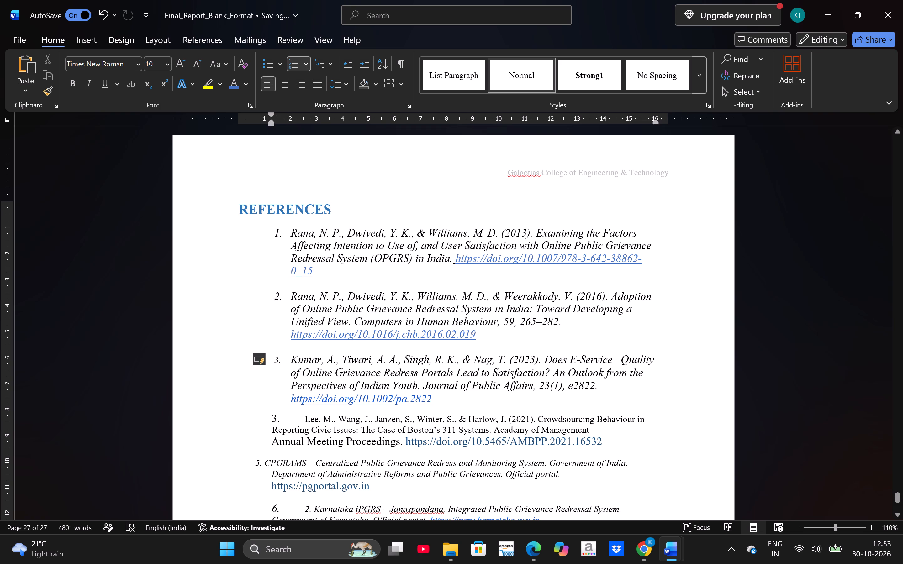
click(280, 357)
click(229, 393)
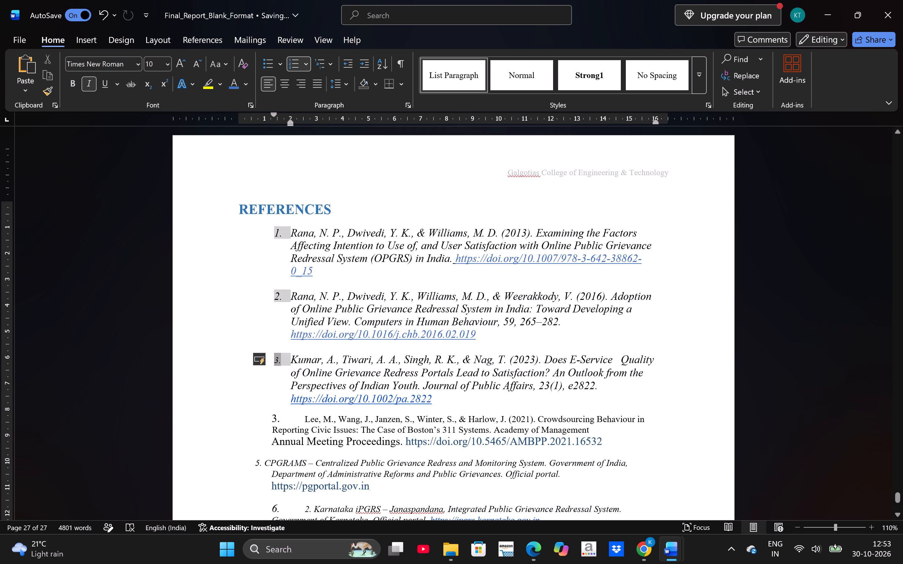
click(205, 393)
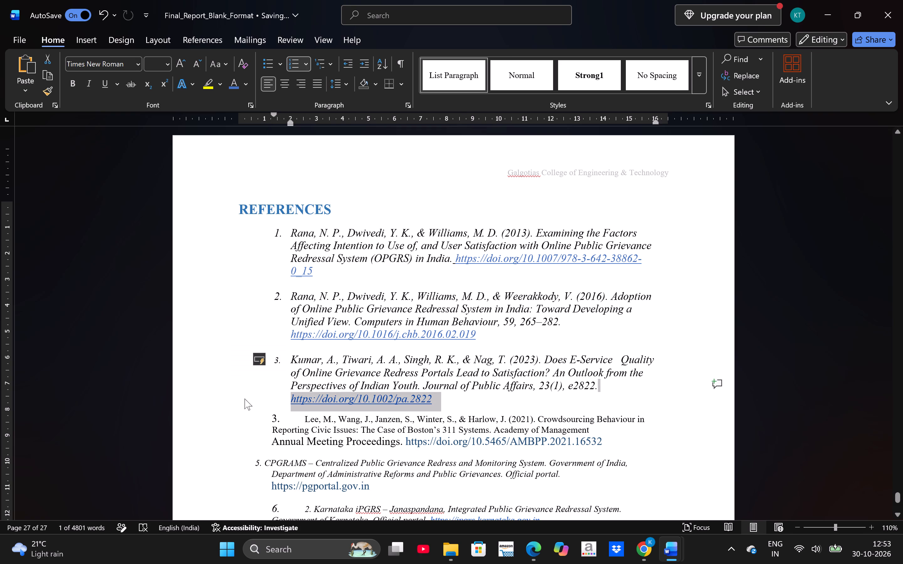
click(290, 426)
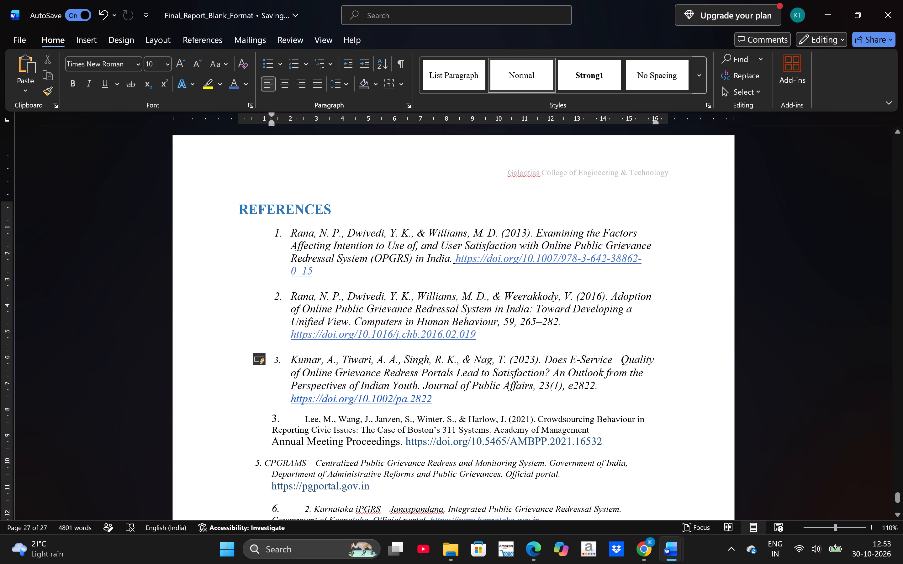
Enlarge all remaining references, from Lee et al. (2021) through NYC311, by two font-size increments and make them italic.
scroll(286, 419, down, 1)
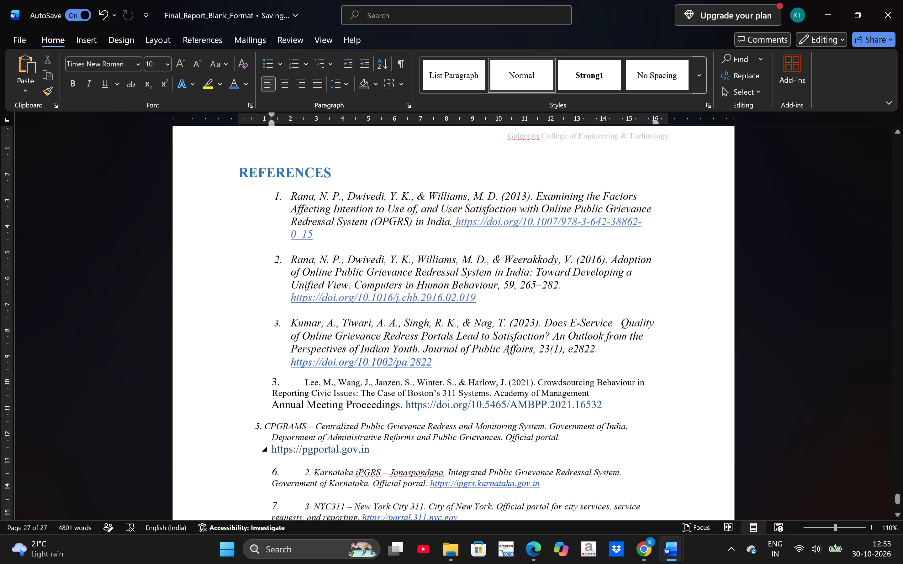
scroll(286, 419, down, 1)
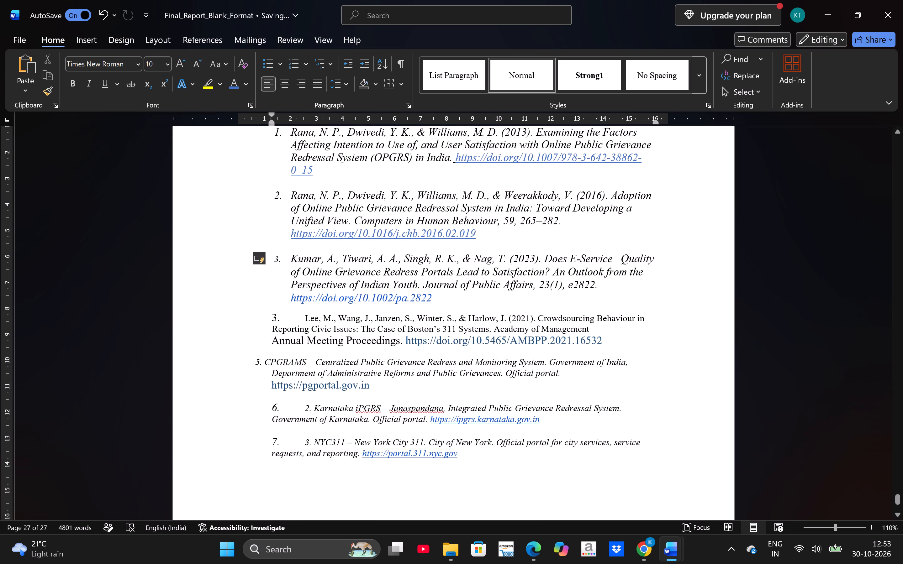
drag(299, 318, 584, 440)
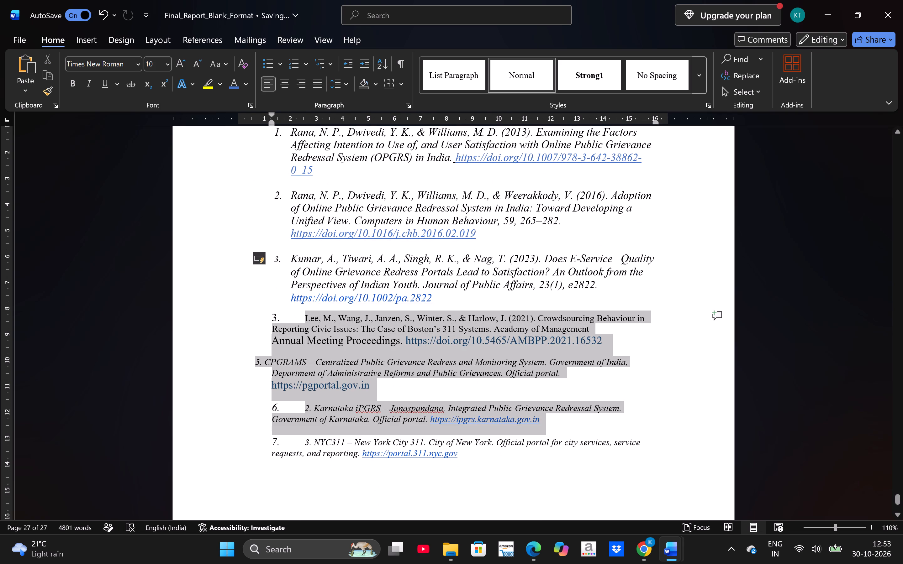
drag(584, 440, 582, 451)
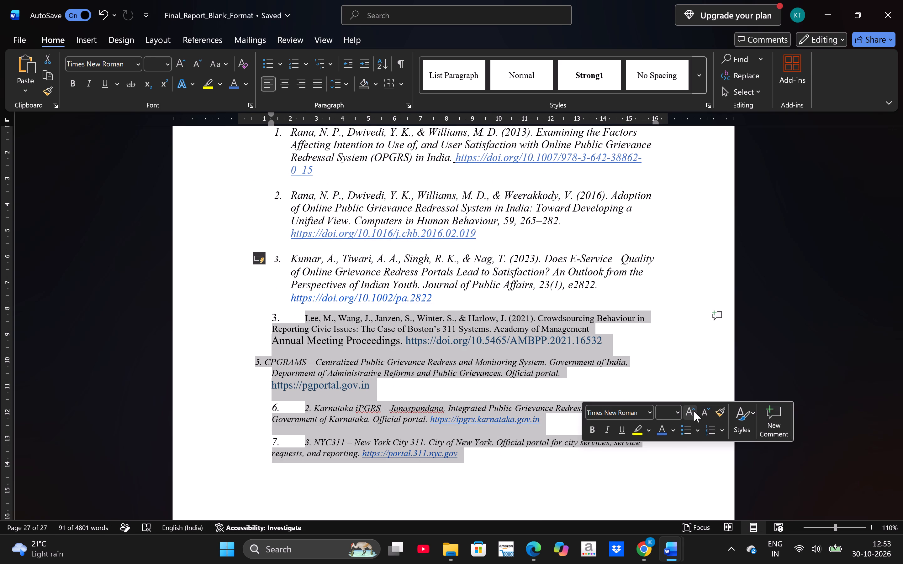
click(694, 411)
click(694, 411)
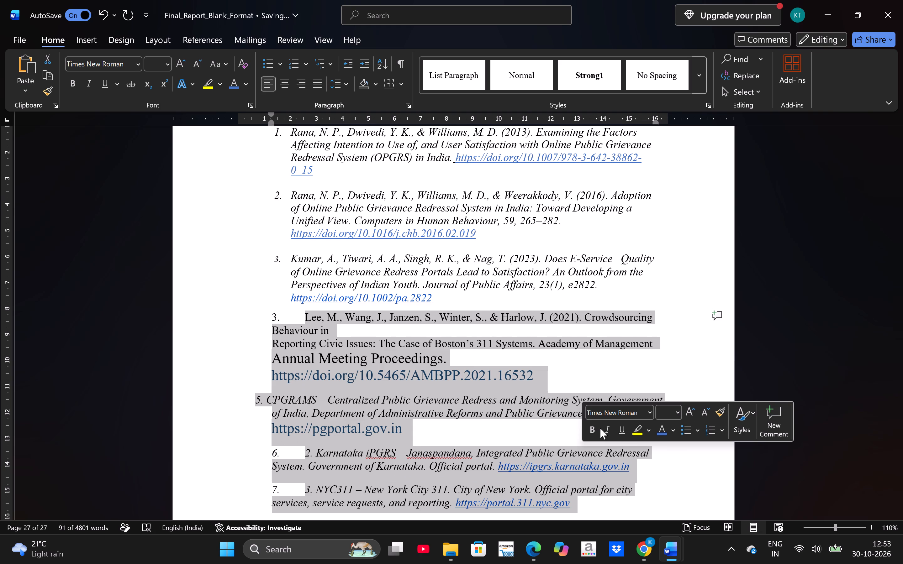
click(606, 429)
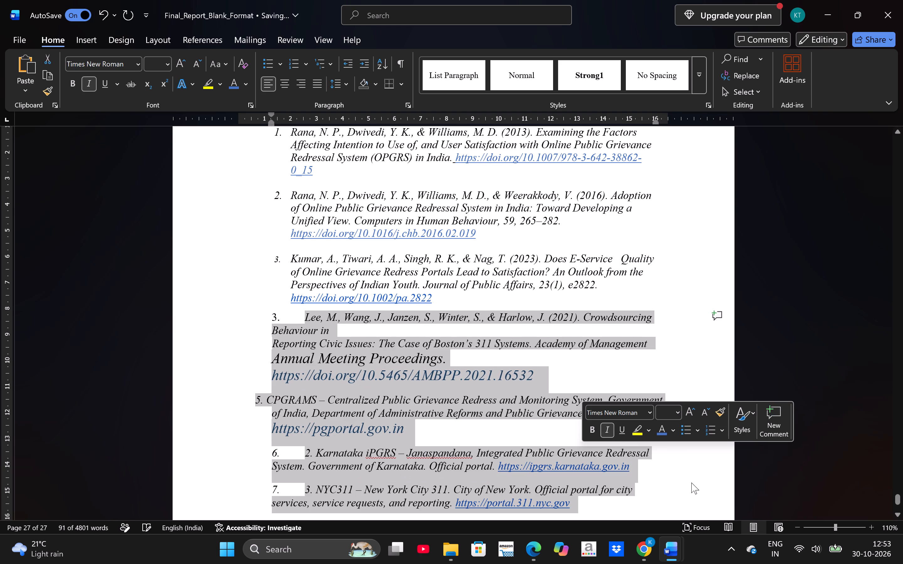
click(691, 483)
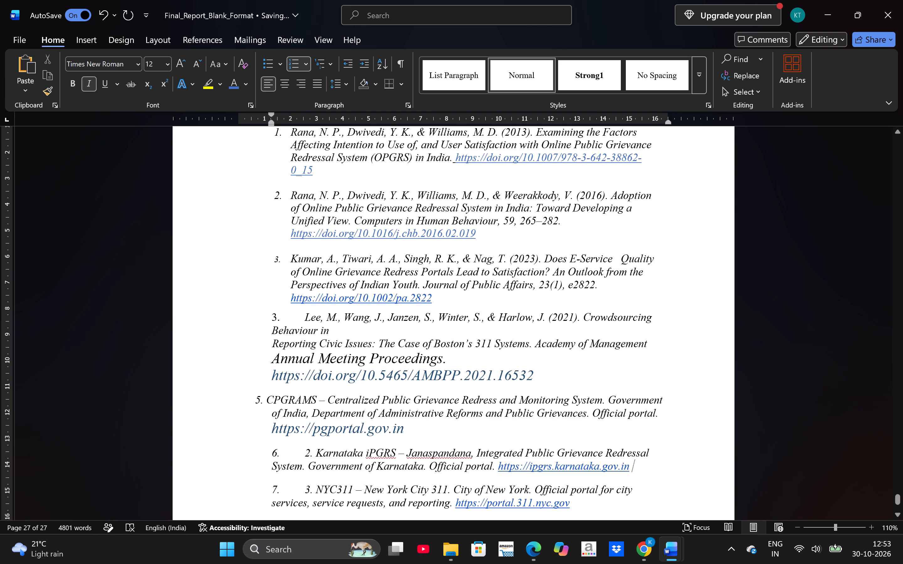
Replace the Lee et al. reference's existing number with automatic list numbering so it continues the list as item 4.
click(307, 315)
key(BackSpace)
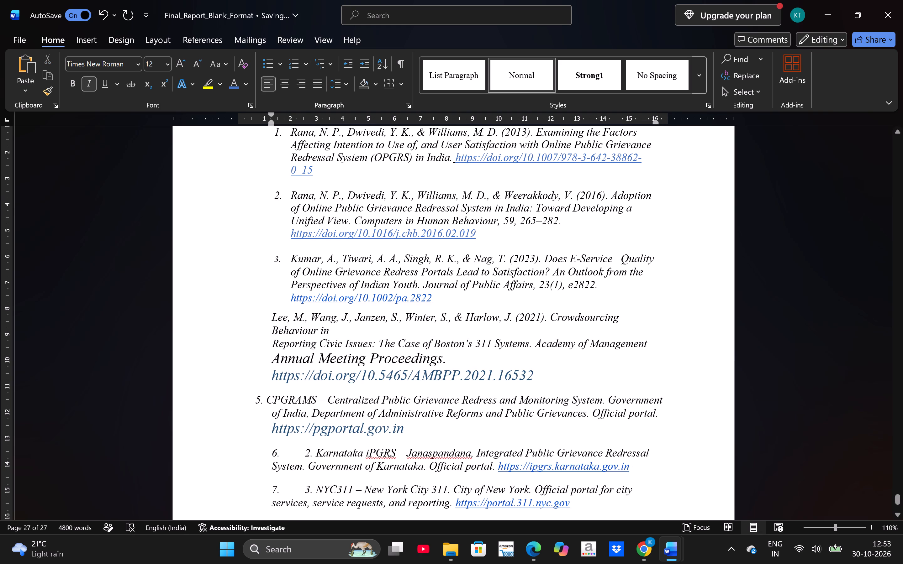
click(294, 61)
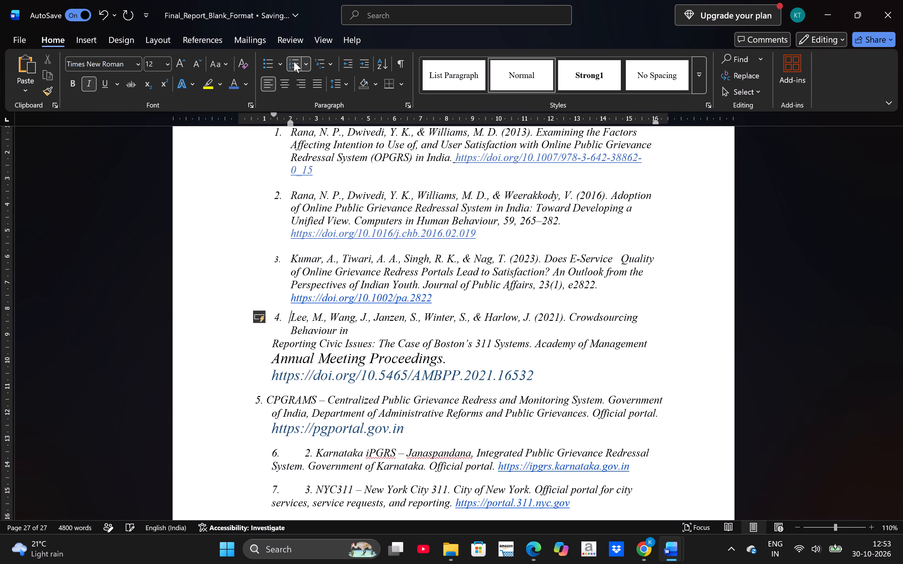
click(281, 260)
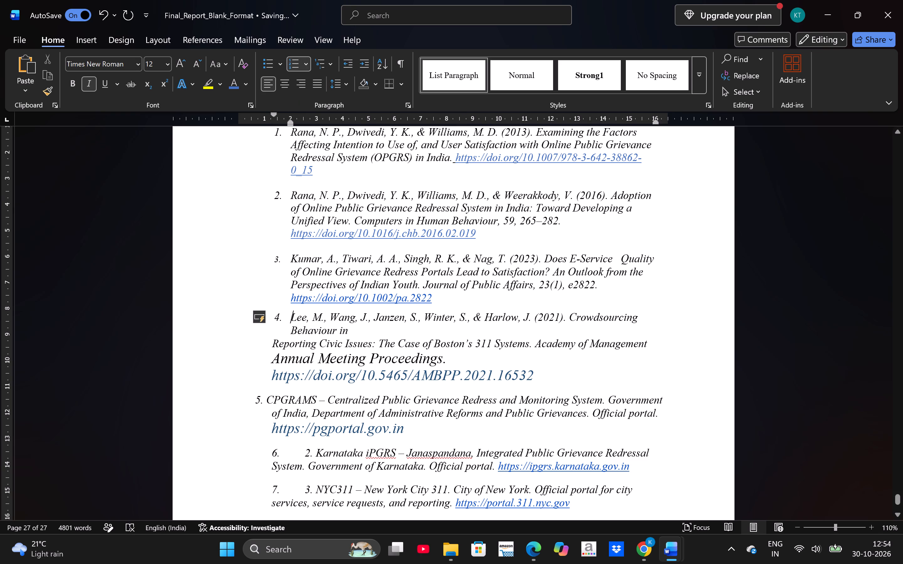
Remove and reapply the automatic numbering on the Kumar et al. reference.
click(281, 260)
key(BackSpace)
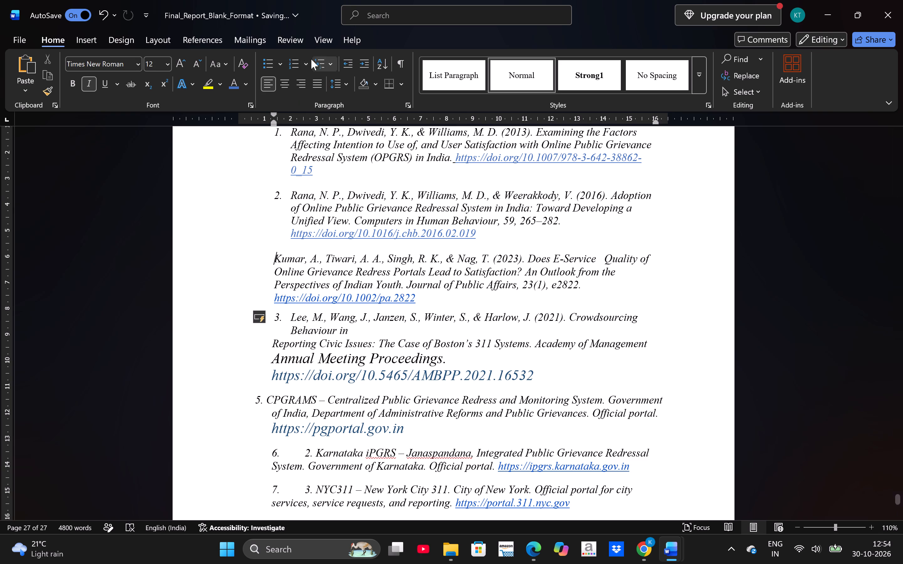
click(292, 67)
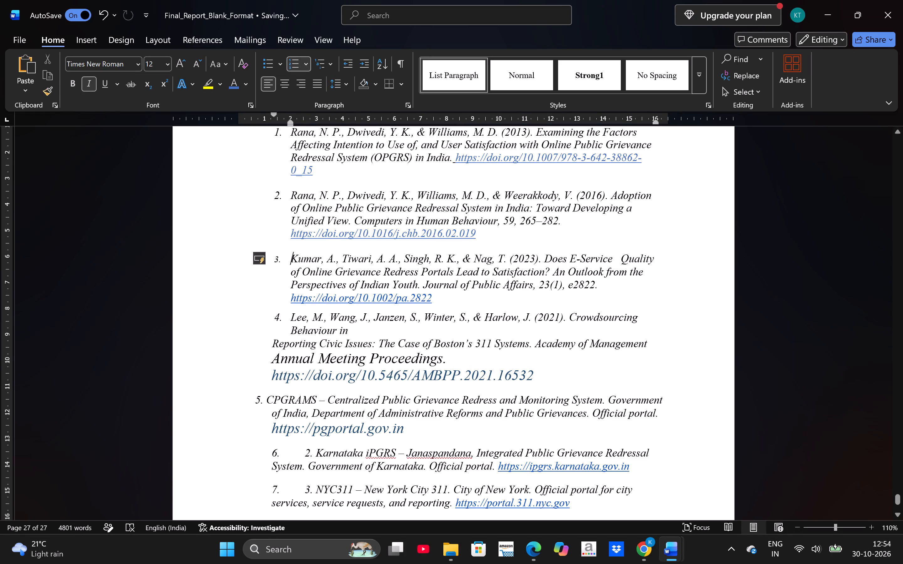
Join the broken lines of the Lee et al. reference, including Annual Meeting Proceedings and its DOI link, into one list paragraph.
click(272, 343)
key(BackSpace)
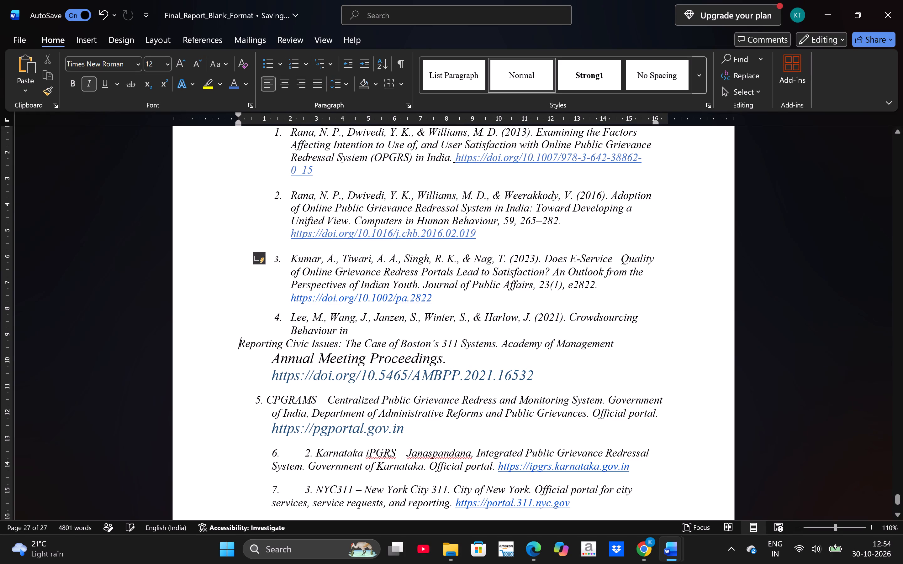
key(BackSpace)
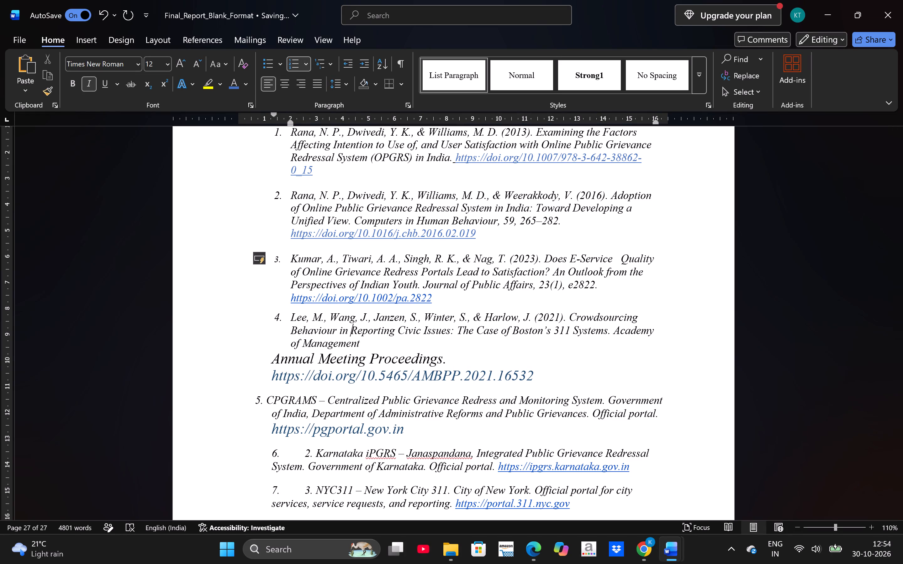
click(272, 358)
key(BackSpace)
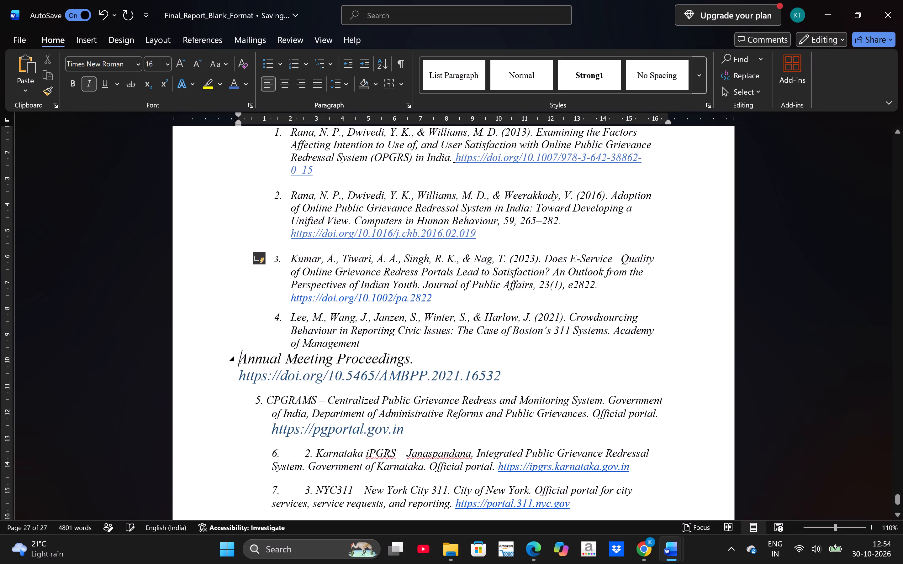
key(BackSpace)
Set the oversized end of the Lee et al. reference, from Annual through the DOI link, to 12 pt.
click(371, 347)
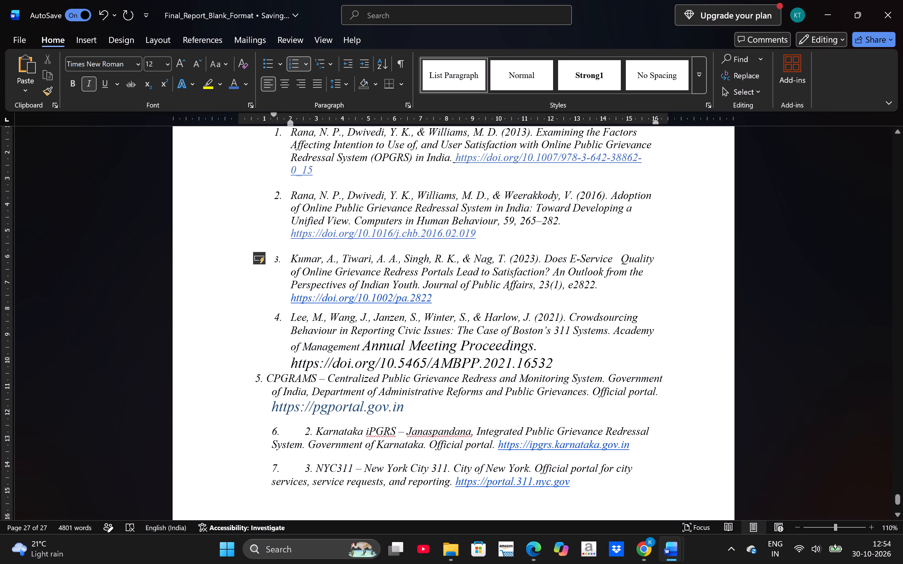
click(167, 66)
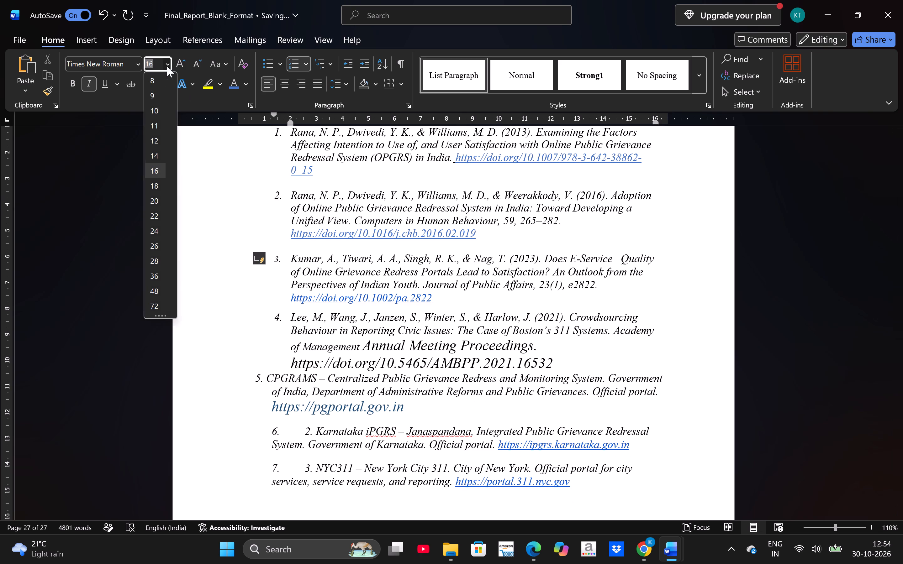
click(156, 143)
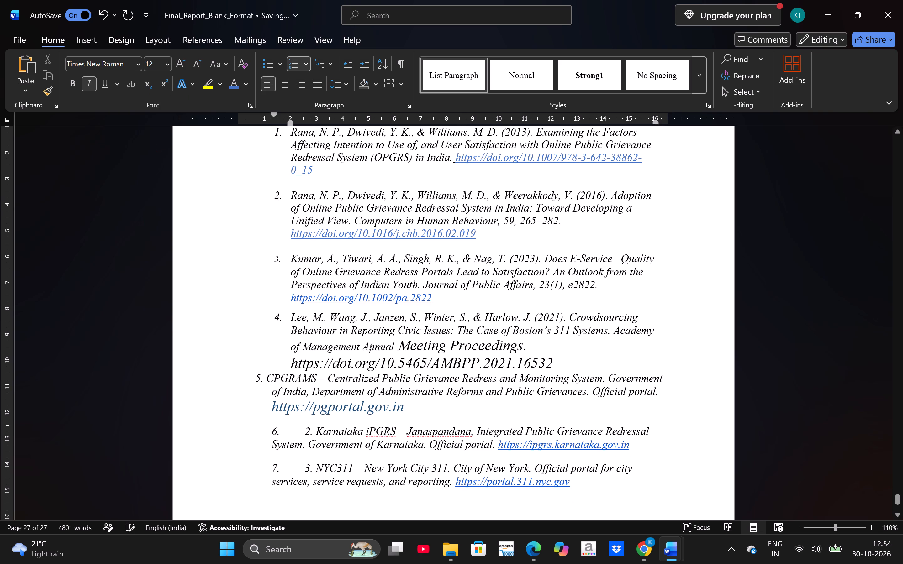
drag(402, 346, 541, 364)
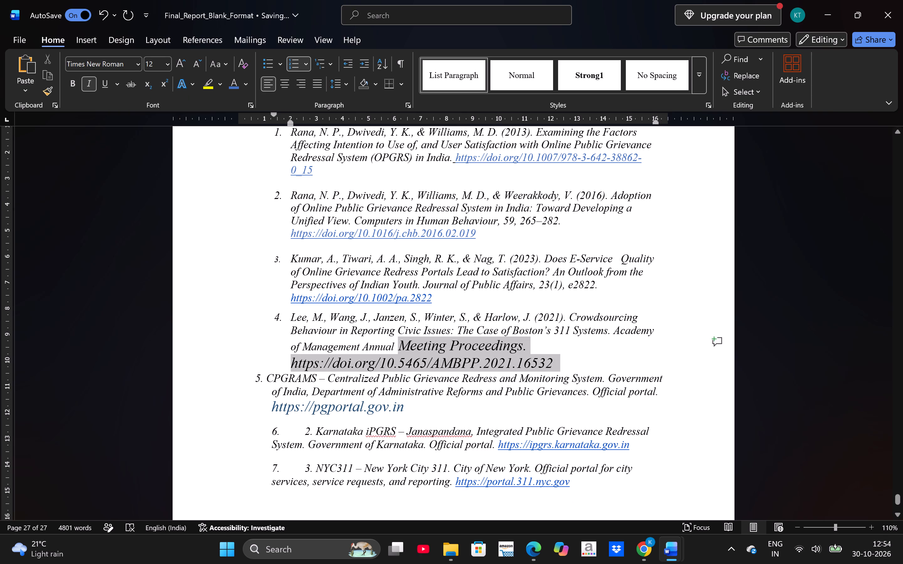
drag(541, 364, 542, 364)
click(641, 327)
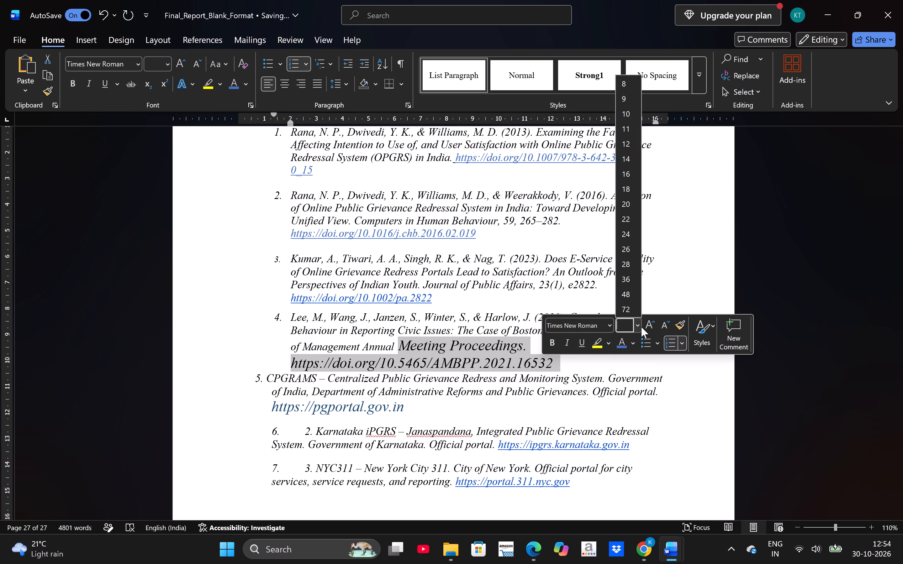
click(629, 137)
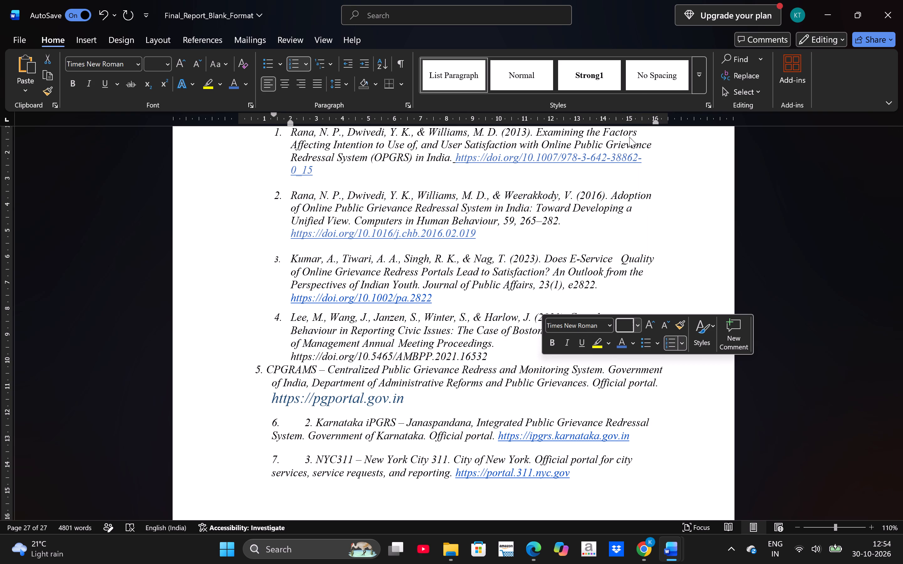
click(340, 354)
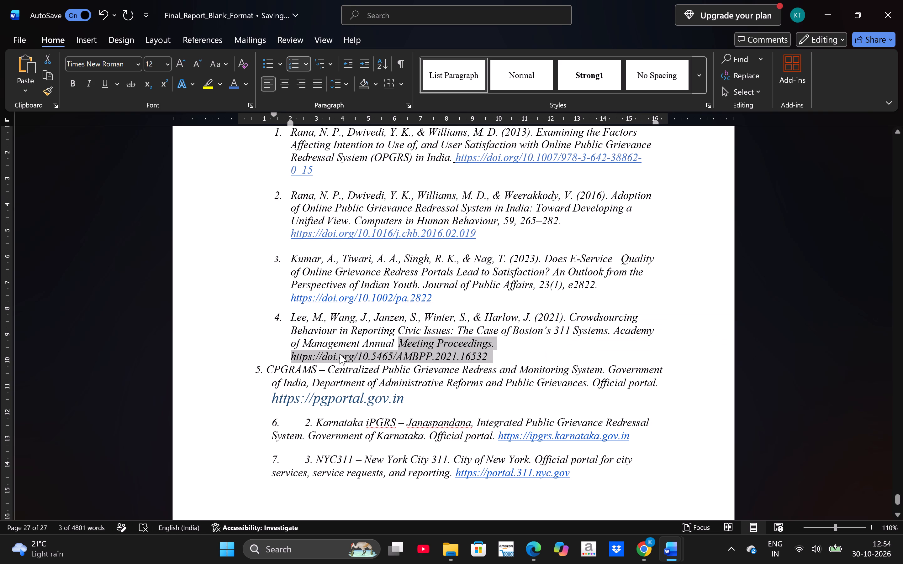
Make the Lee et al. DOI link blue and underlined, keeping it italic.
click(288, 358)
key(BackSpace)
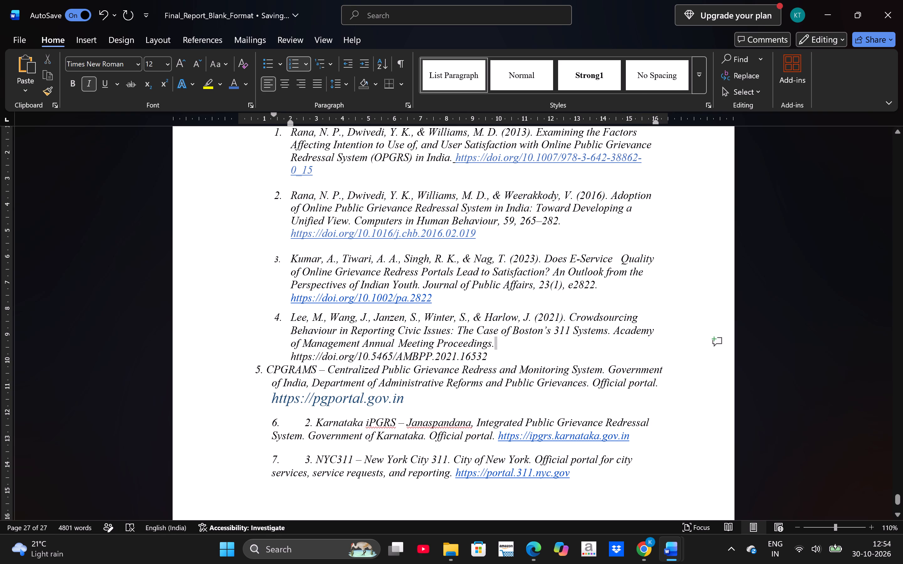
key(BackSpace)
drag(288, 358, 510, 352)
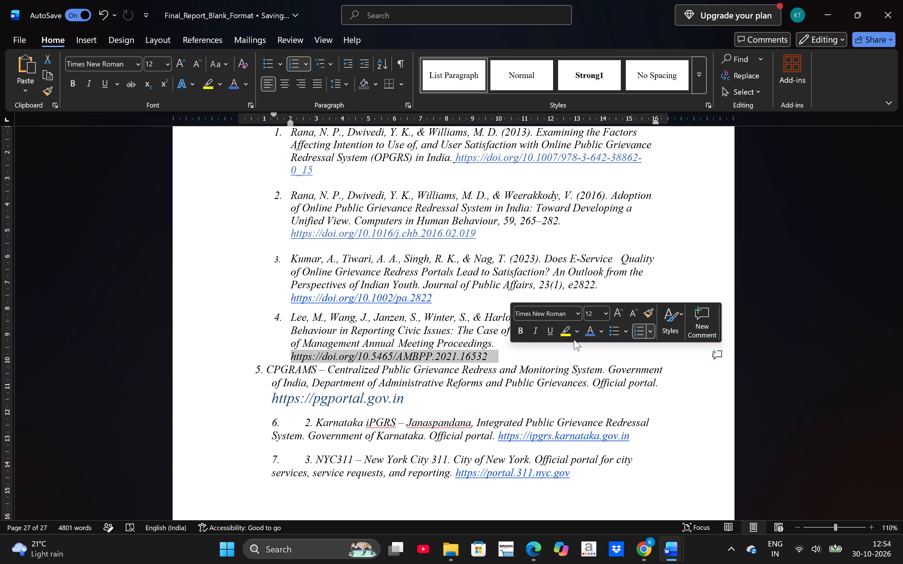
click(592, 331)
click(534, 330)
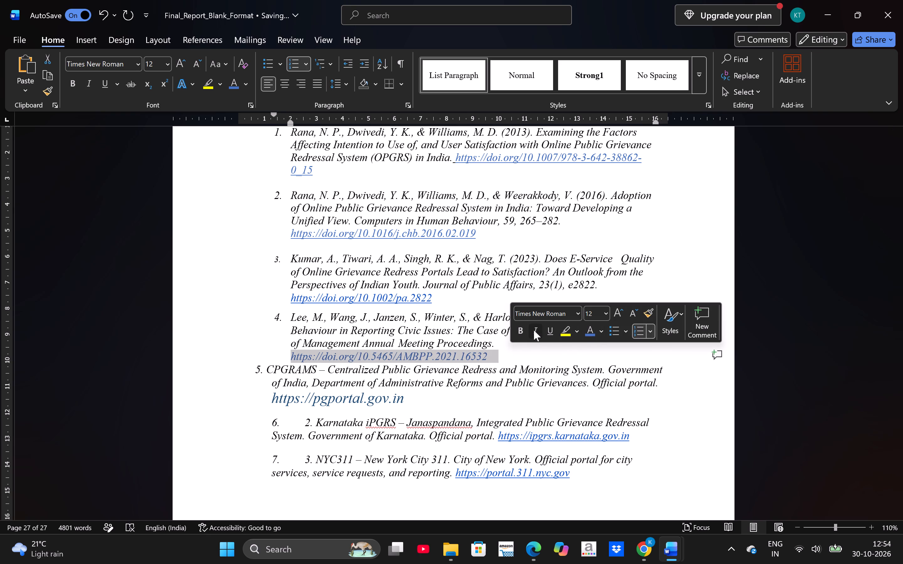
click(534, 330)
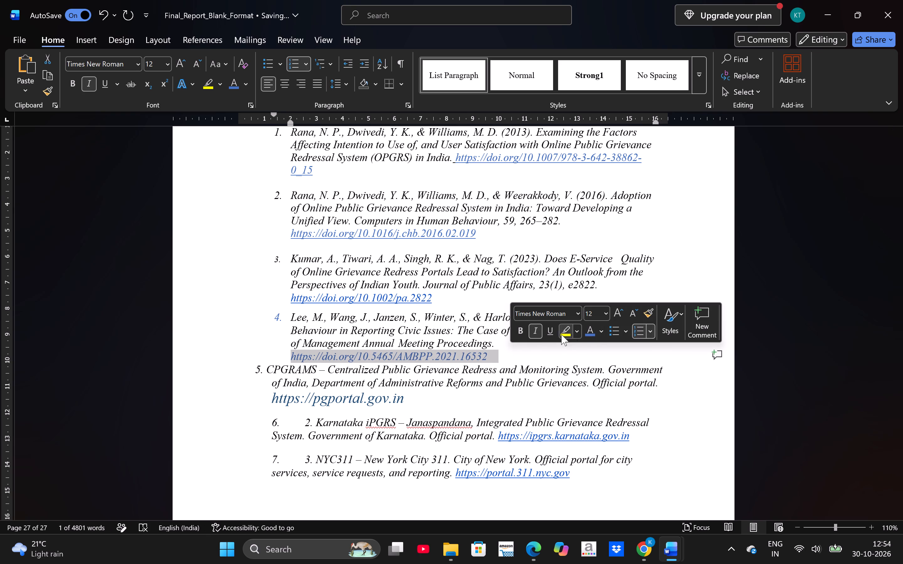
click(547, 333)
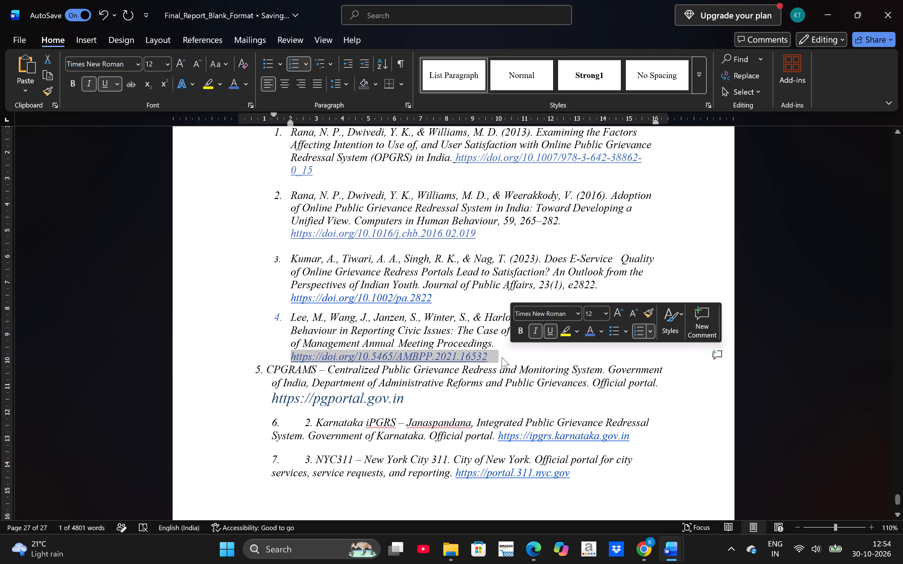
click(502, 357)
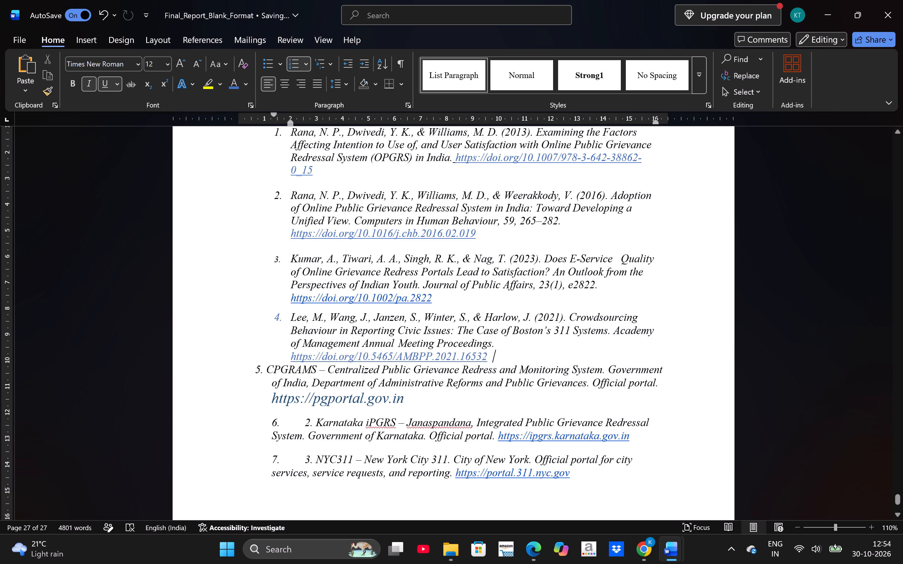
drag(486, 356, 311, 363)
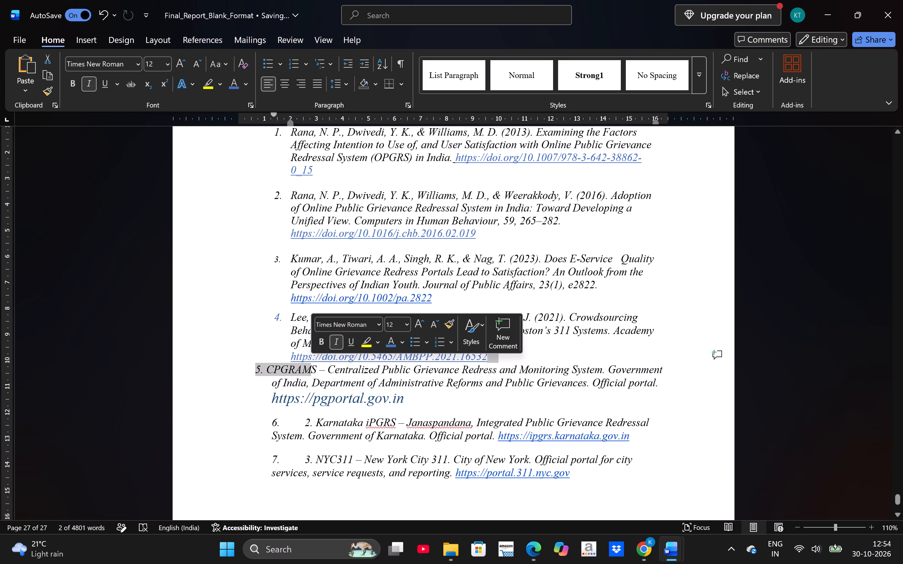
click(305, 319)
click(290, 301)
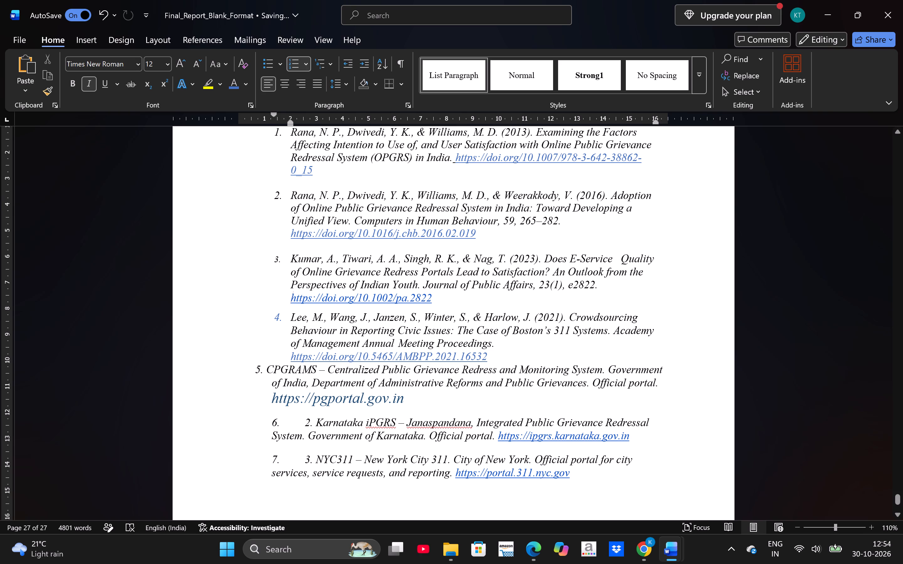
Insert a blank line between the Lee et al. reference and the CPGRAMS reference.
click(495, 350)
key(Return)
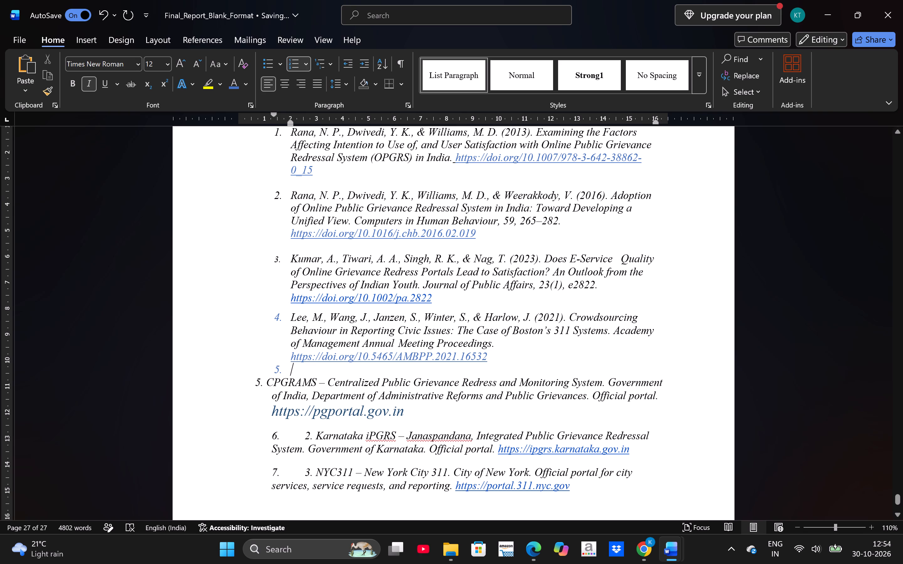
key(Delete)
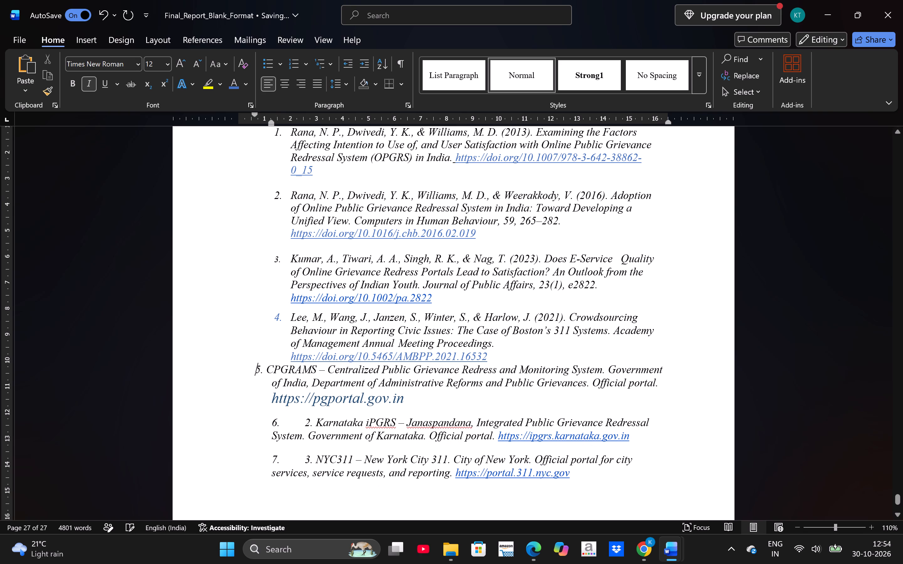
key(Return)
Replace the CPGRAMS reference's typed number with automatic list numbering so it continues the list as item 5.
click(265, 384)
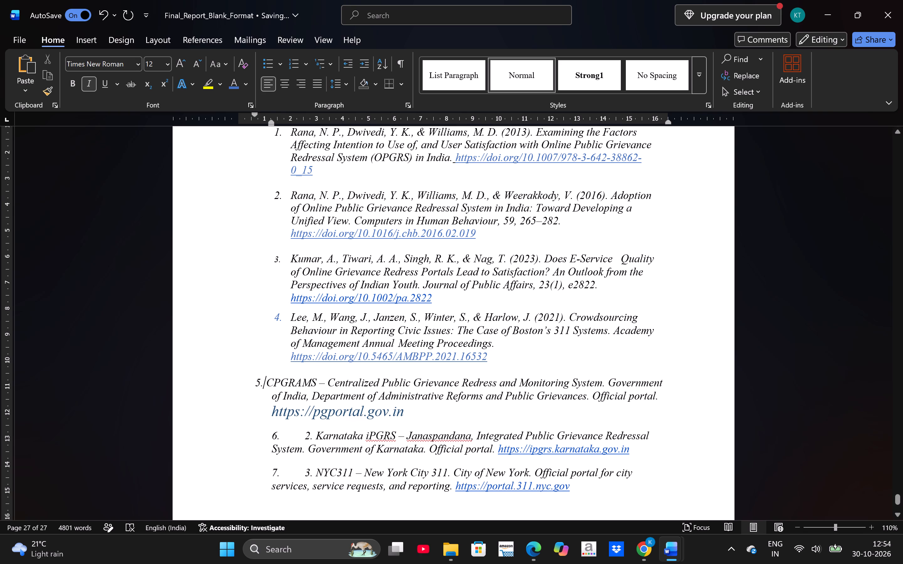
key(BackSpace)
key(BackSpace)
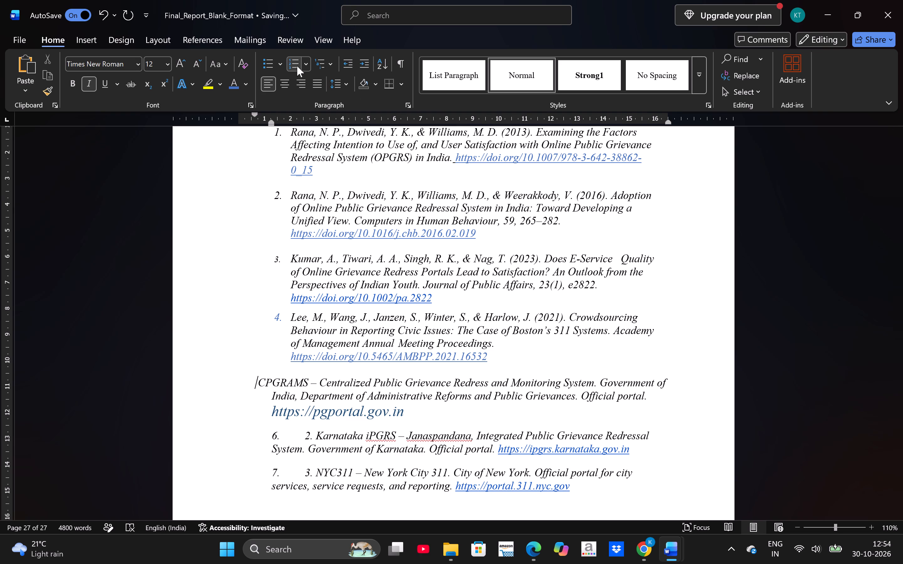
click(299, 64)
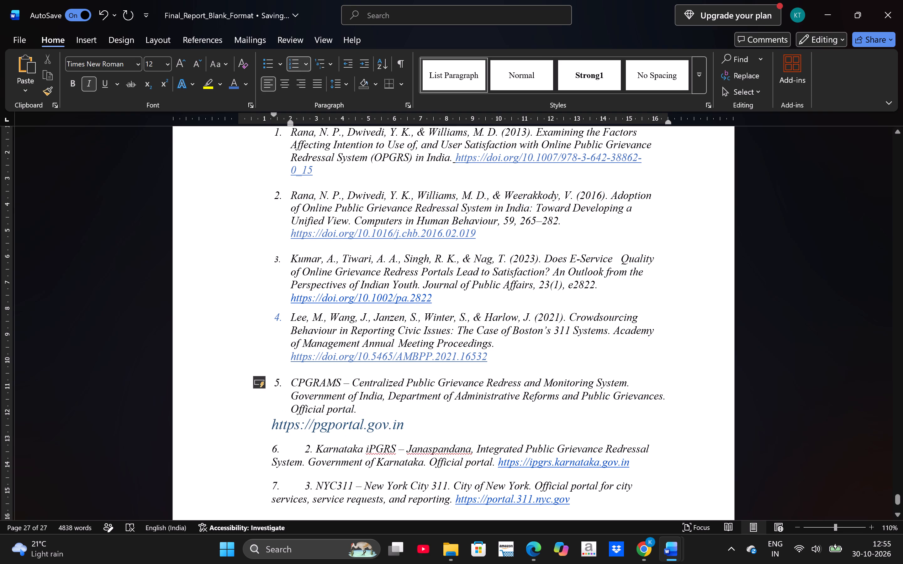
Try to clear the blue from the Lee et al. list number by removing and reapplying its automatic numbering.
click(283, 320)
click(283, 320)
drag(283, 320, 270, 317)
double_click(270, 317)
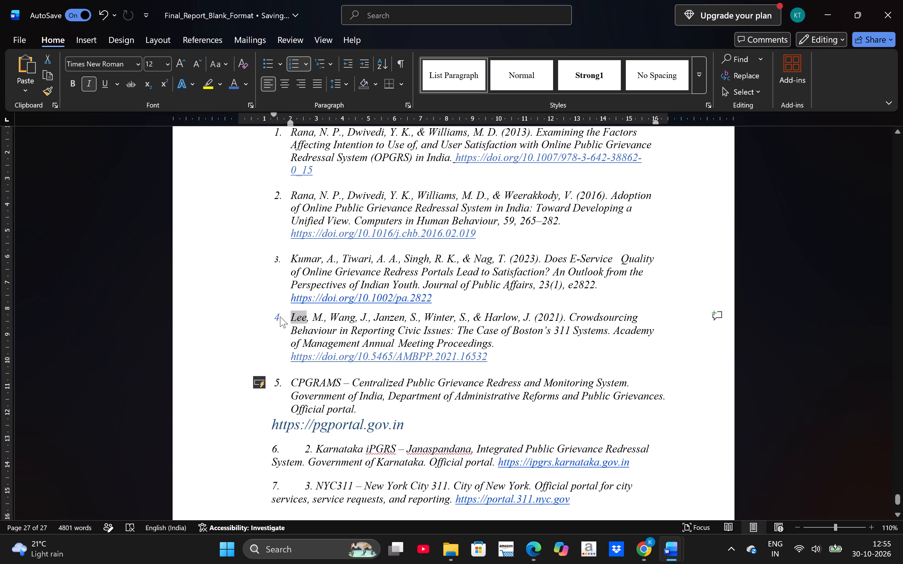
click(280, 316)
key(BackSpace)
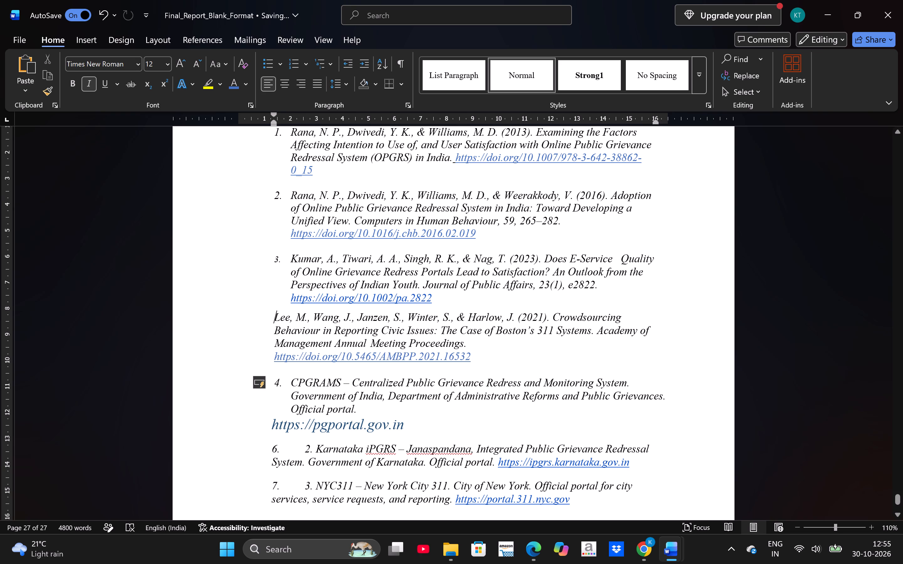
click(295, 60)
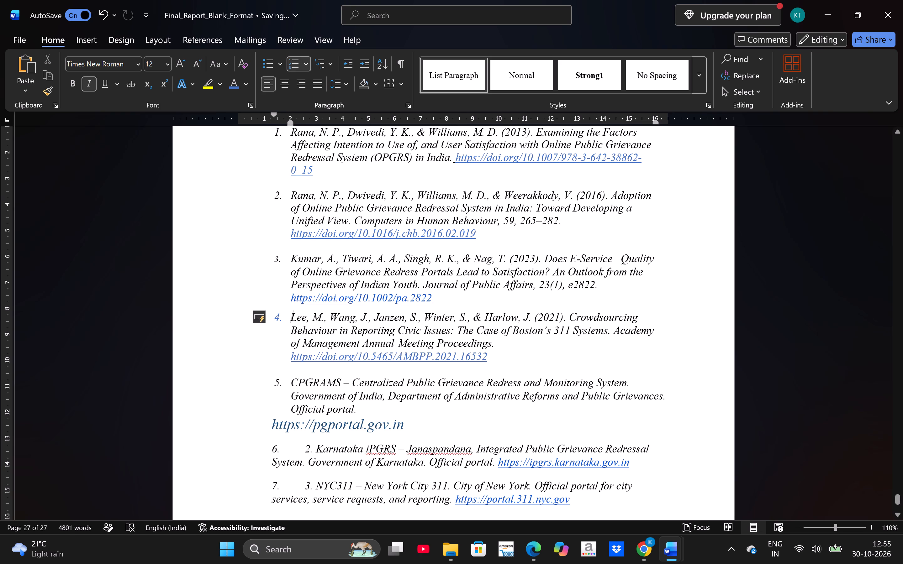
Set the font colour of the automatic list numbers to black.
click(243, 83)
click(256, 164)
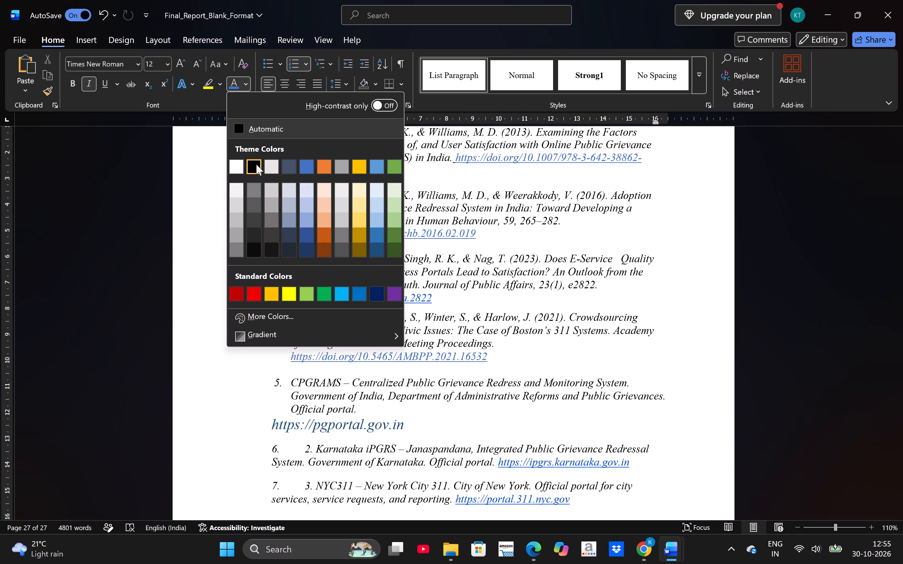
triple_click(279, 320)
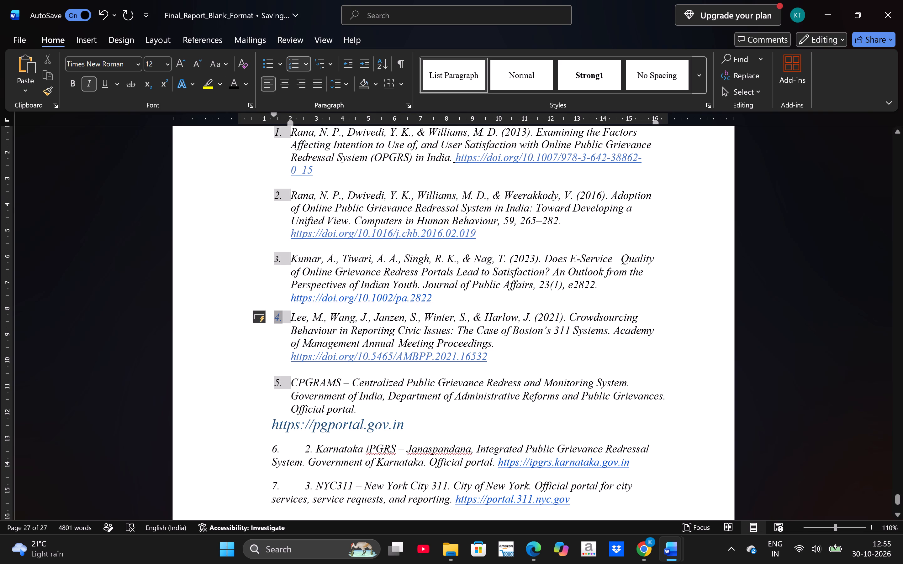
click(238, 84)
click(222, 201)
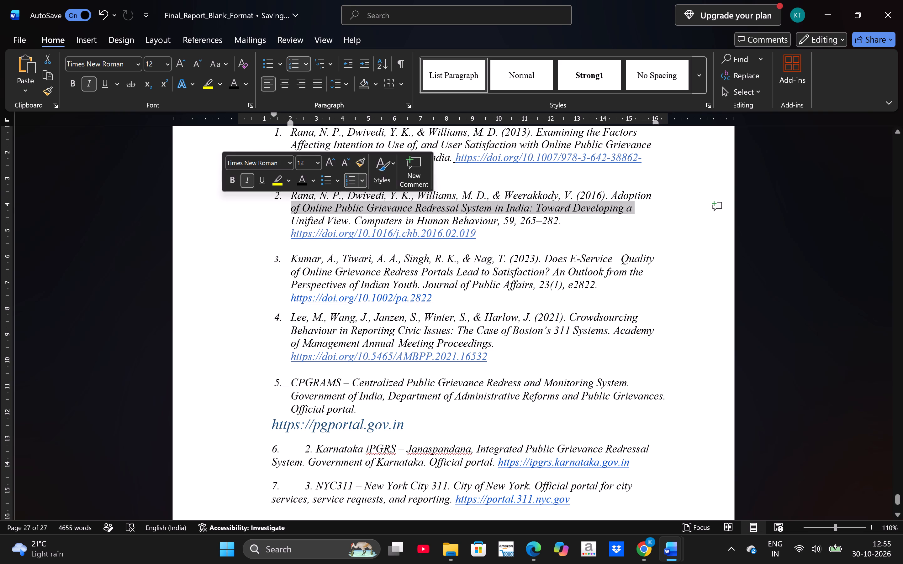
click(244, 322)
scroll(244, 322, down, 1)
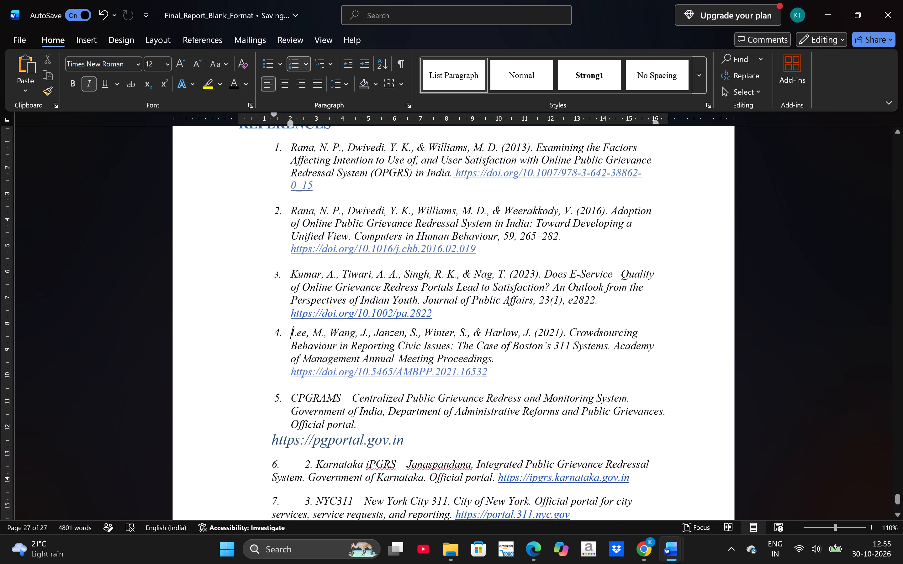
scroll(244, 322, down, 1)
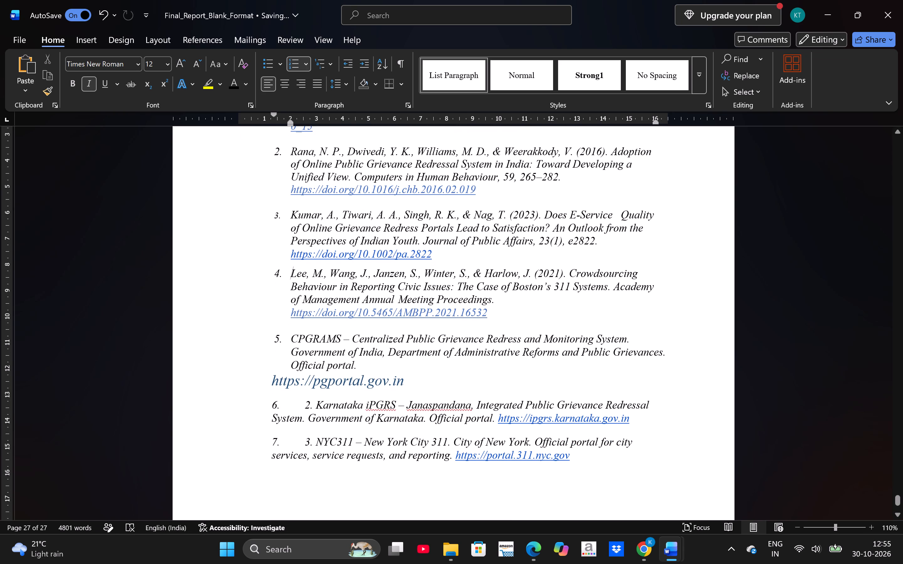
click(272, 381)
key(BackSpace)
key(BackSpace)
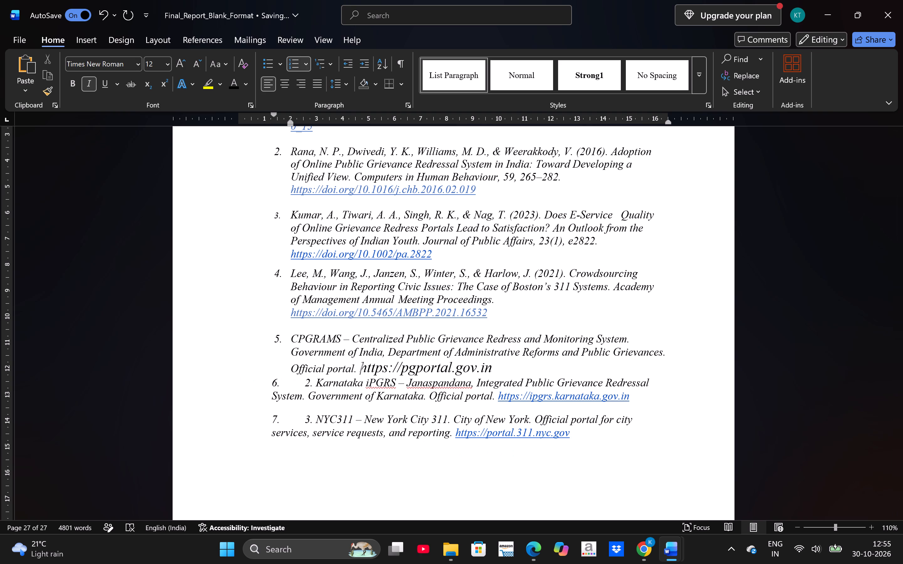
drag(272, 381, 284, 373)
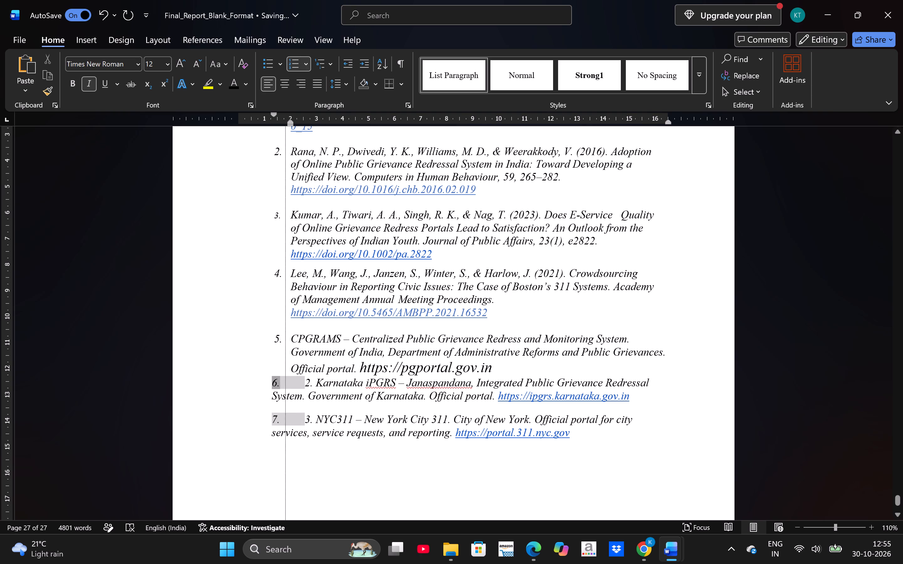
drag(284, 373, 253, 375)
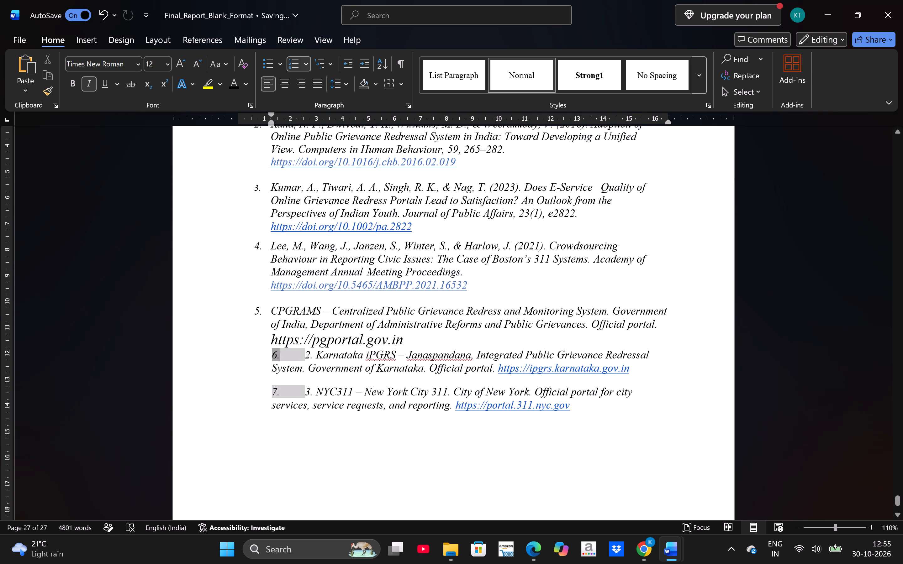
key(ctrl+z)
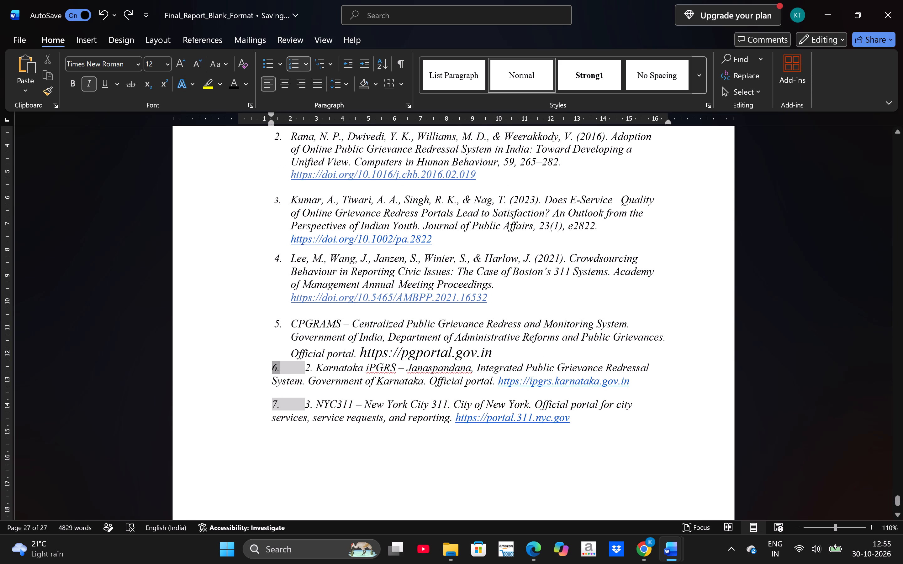
click(361, 351)
drag(361, 351, 476, 349)
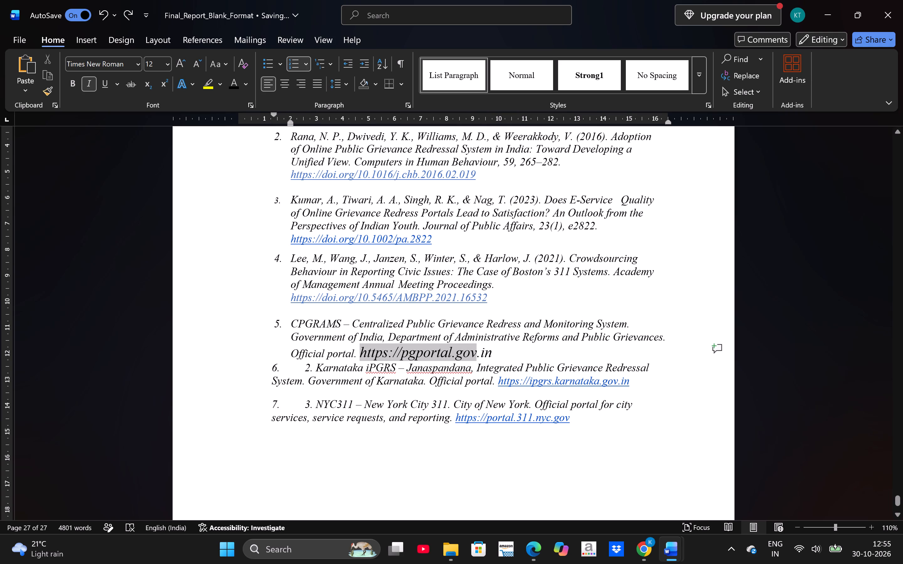
drag(476, 349, 488, 352)
click(579, 315)
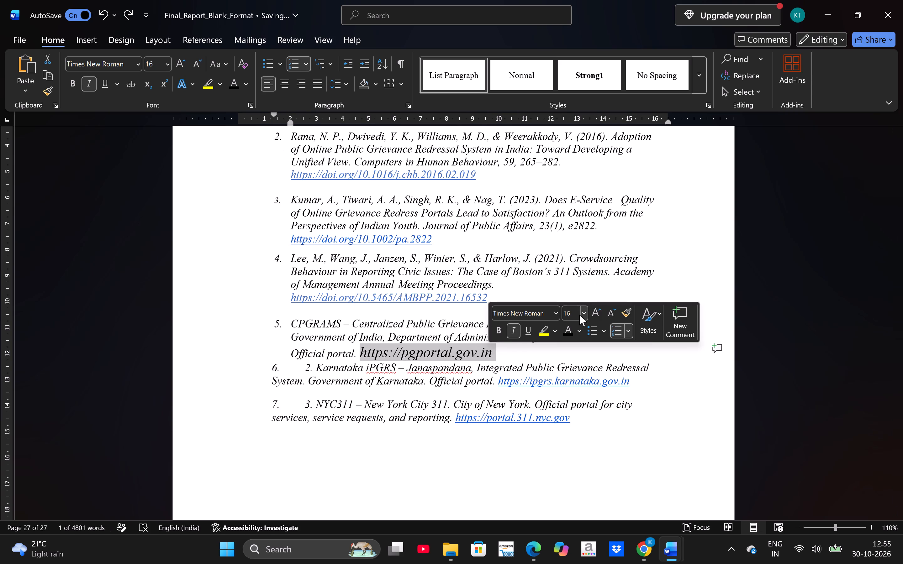
click(582, 313)
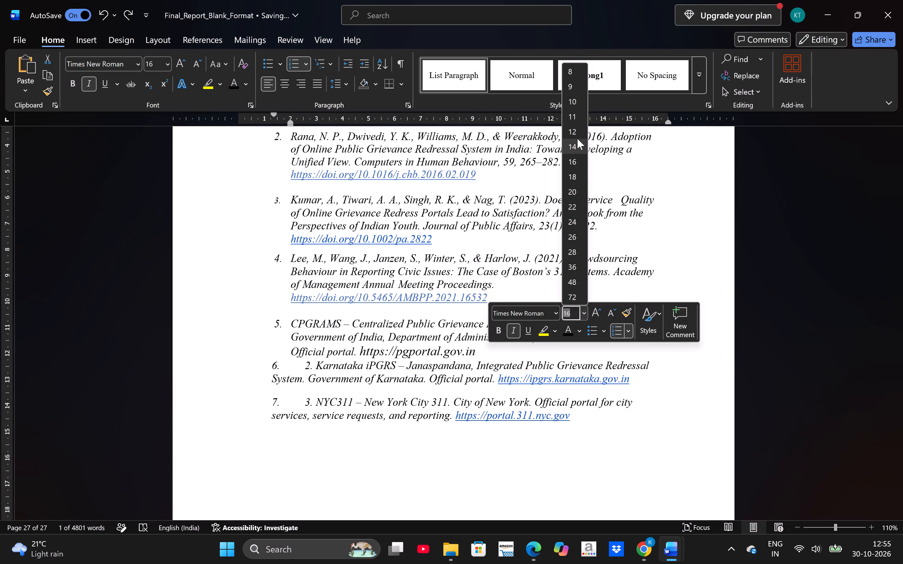
click(577, 132)
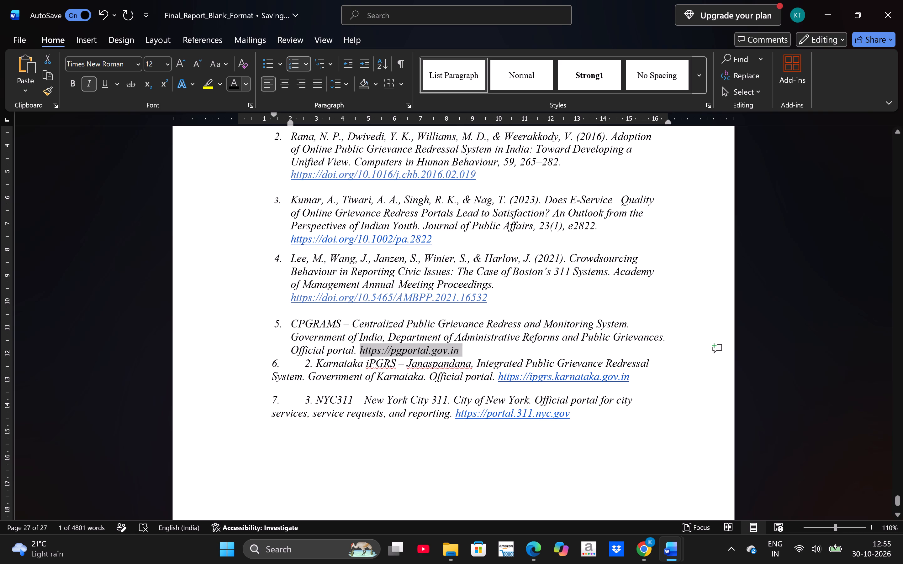
click(244, 83)
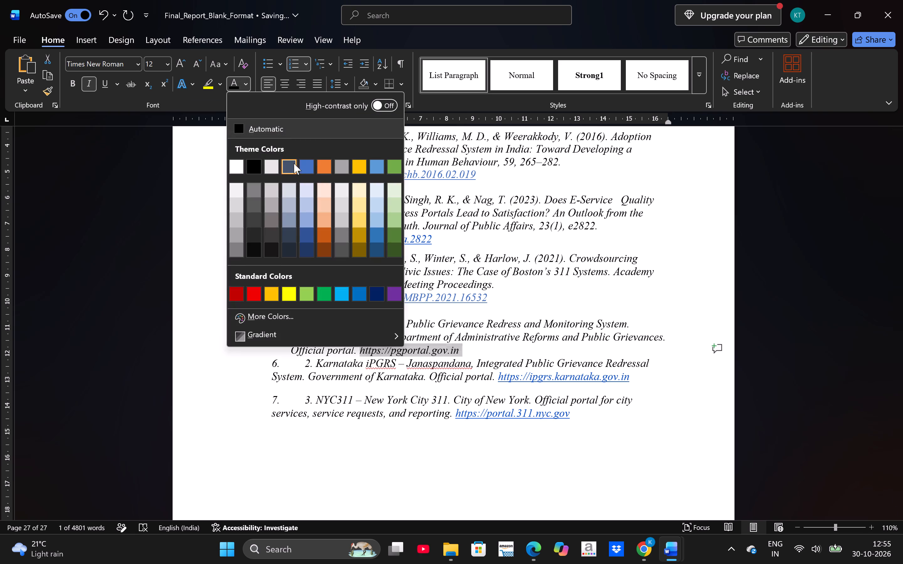
click(304, 164)
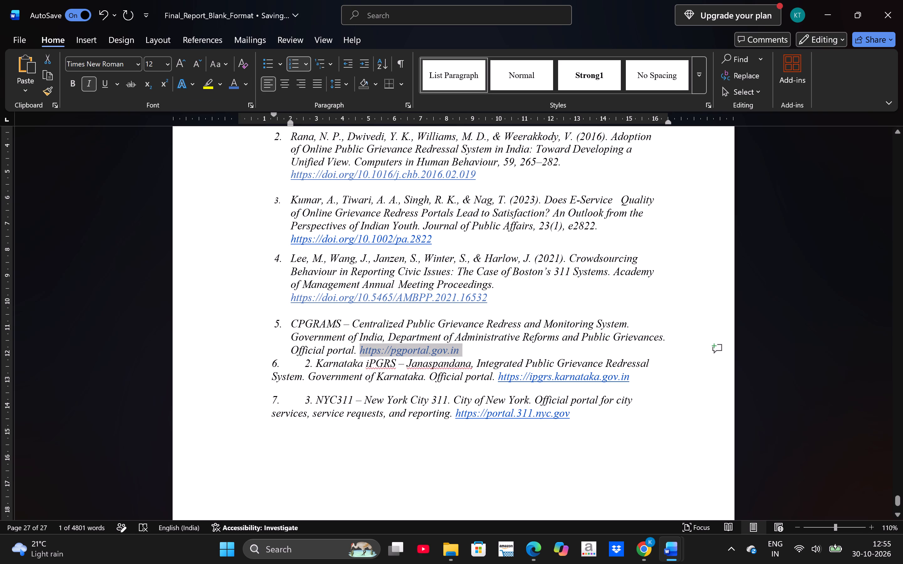
click(106, 83)
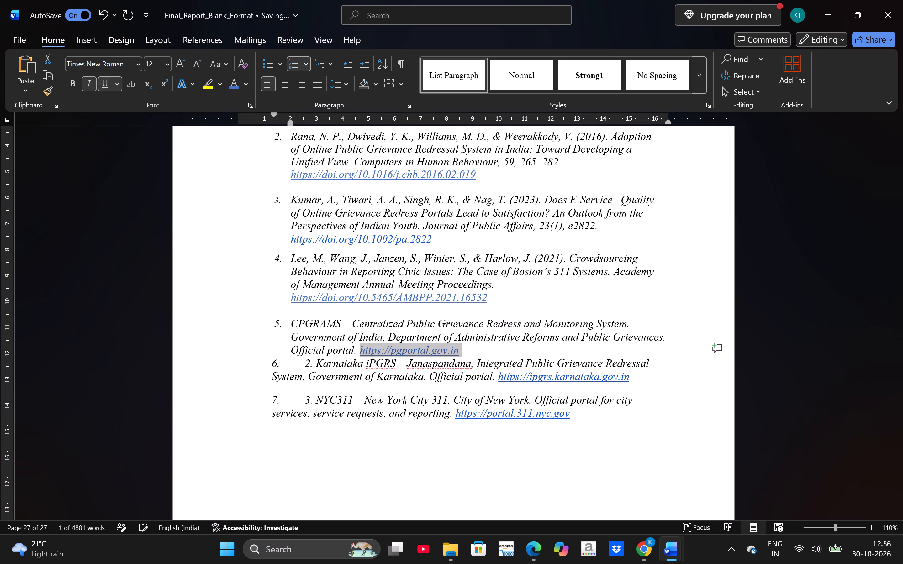
click(122, 337)
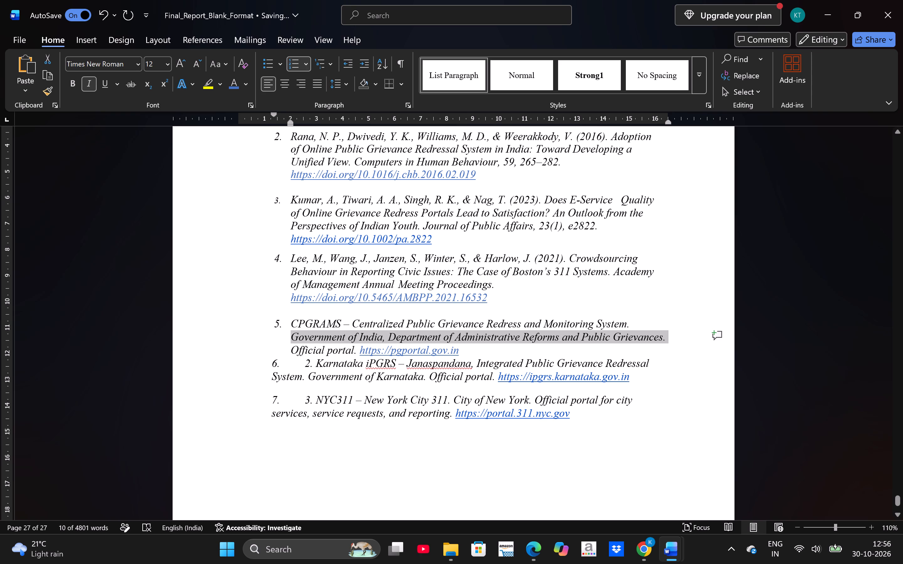
Insert an unnumbered blank line between the CPGRAMS reference and the Karnataka iPGRS reference.
click(475, 347)
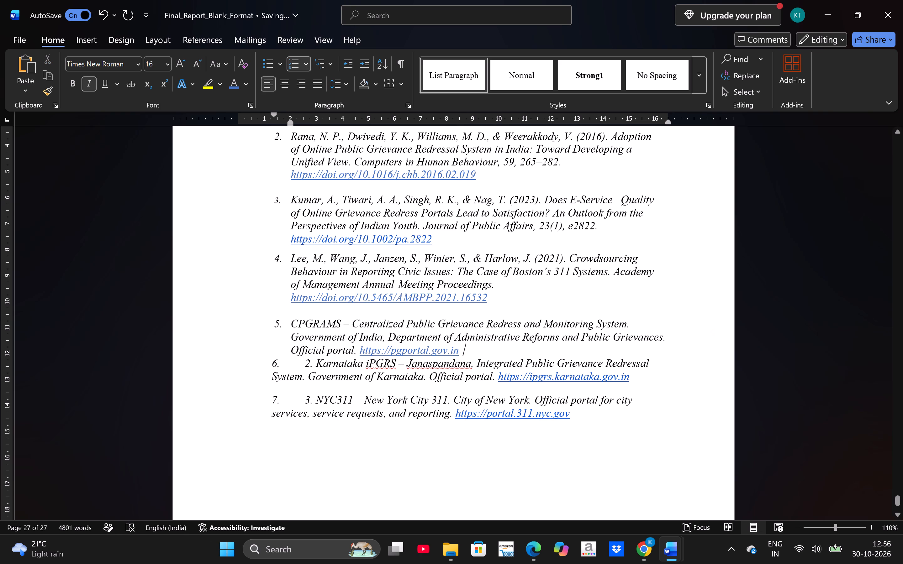
key(Return)
key(BackSpace)
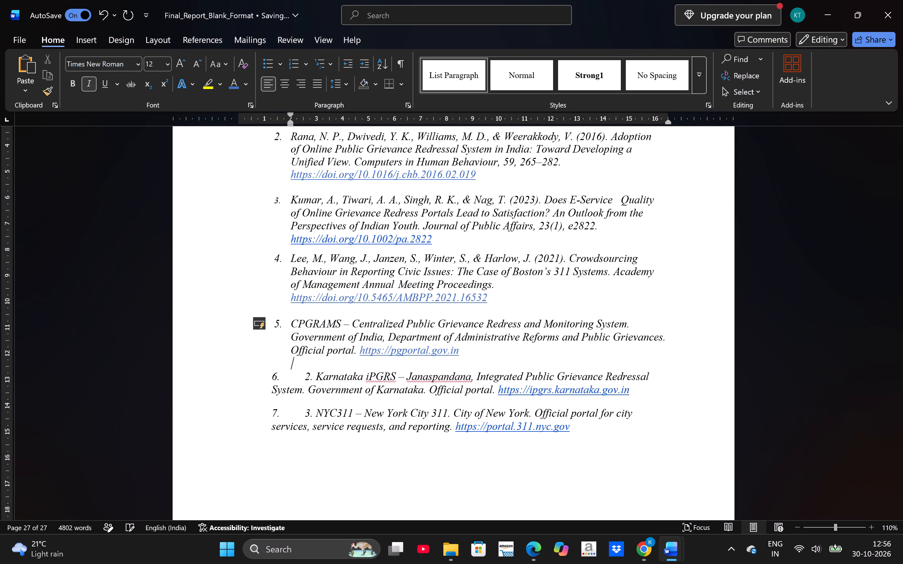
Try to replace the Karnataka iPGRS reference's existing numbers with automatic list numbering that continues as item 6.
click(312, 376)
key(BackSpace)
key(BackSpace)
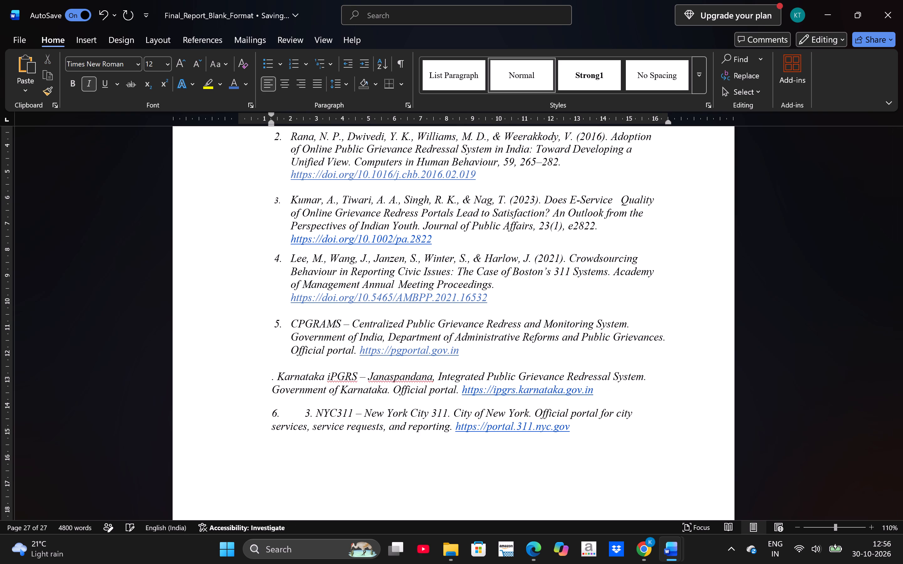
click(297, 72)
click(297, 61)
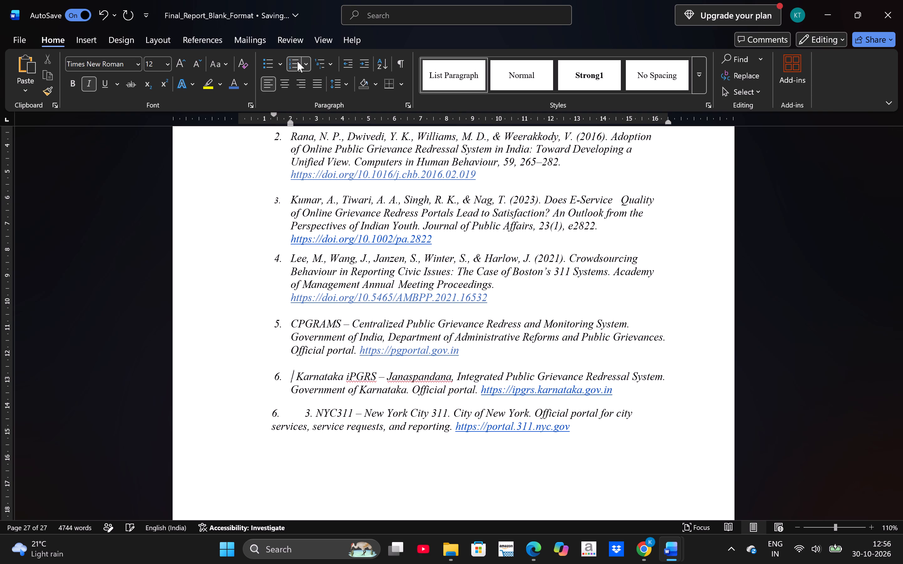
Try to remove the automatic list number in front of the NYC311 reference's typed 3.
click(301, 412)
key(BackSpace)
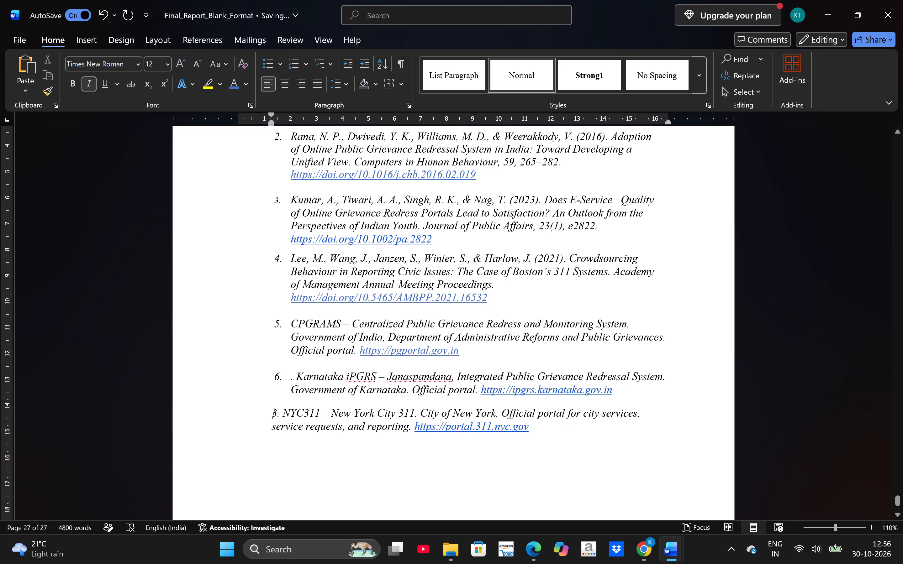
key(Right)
Check the References list in Synopsis01, then return to Final_Report_Blank_Format.
click(612, 495)
click(737, 483)
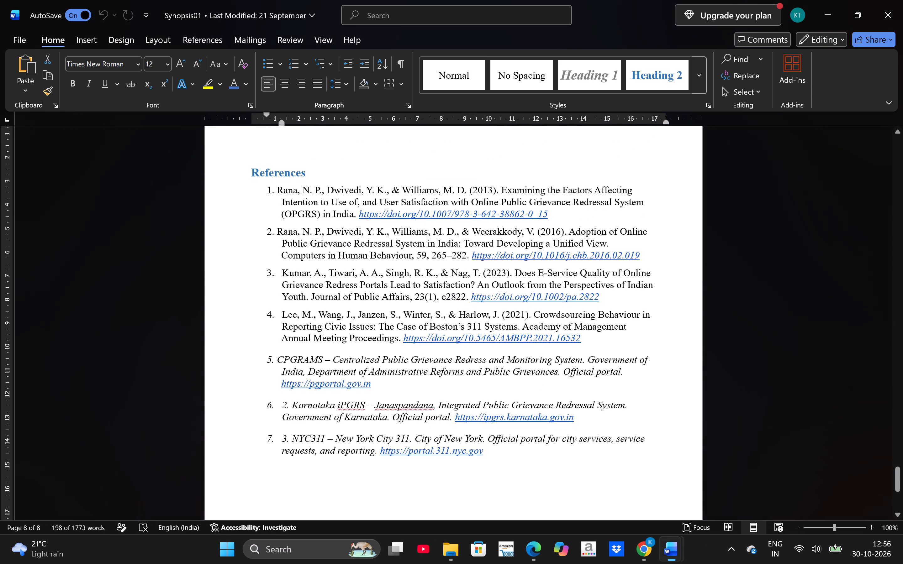
click(675, 554)
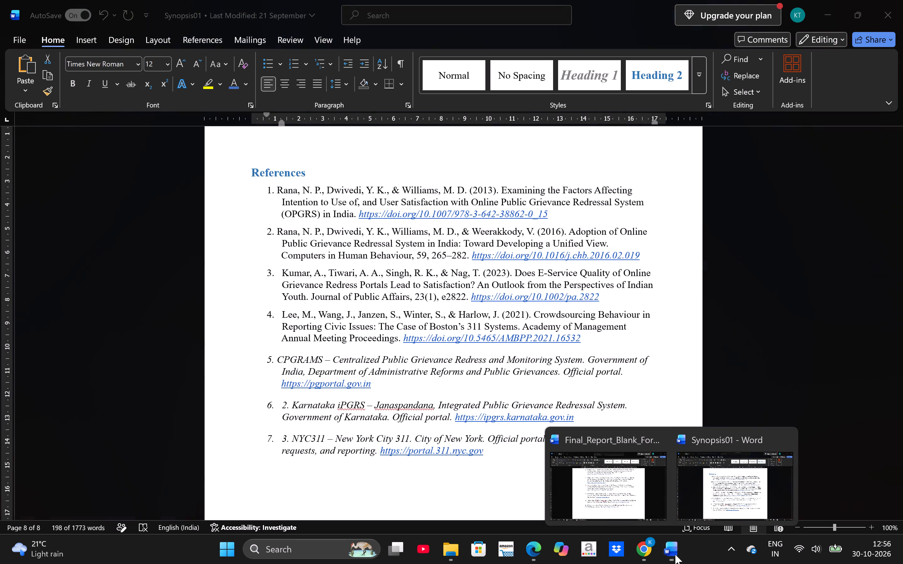
click(624, 495)
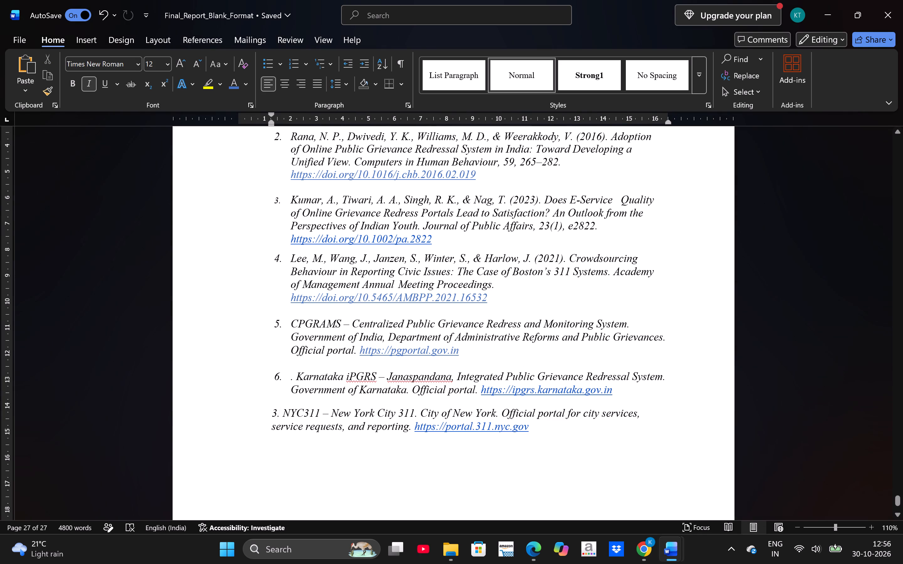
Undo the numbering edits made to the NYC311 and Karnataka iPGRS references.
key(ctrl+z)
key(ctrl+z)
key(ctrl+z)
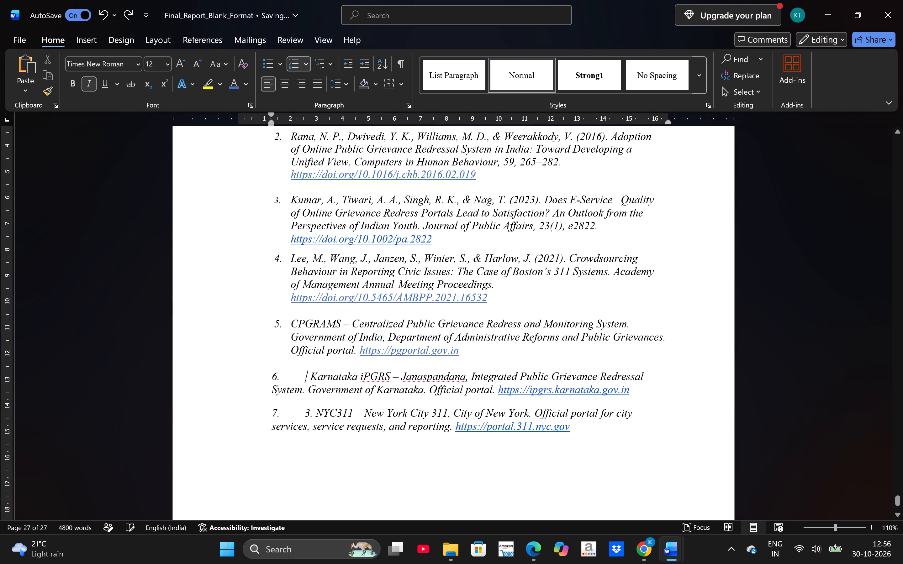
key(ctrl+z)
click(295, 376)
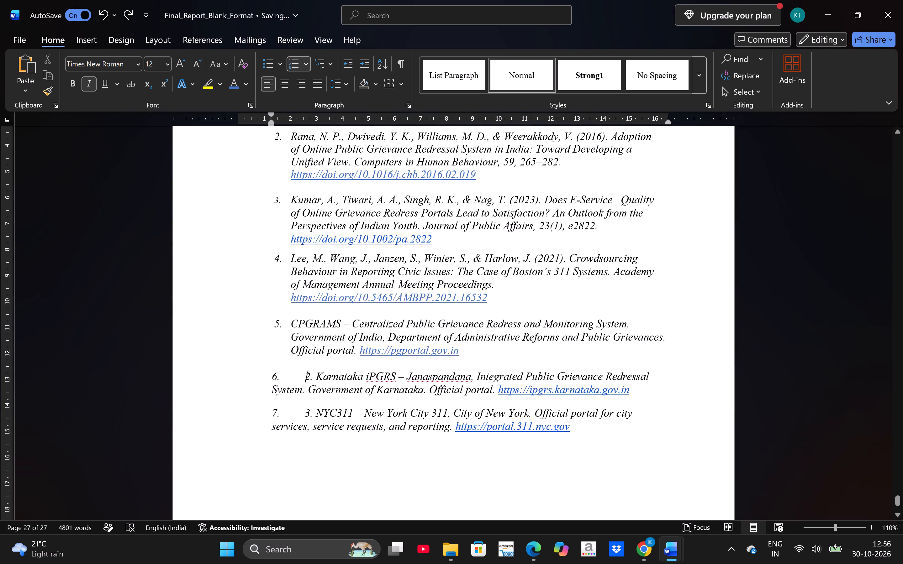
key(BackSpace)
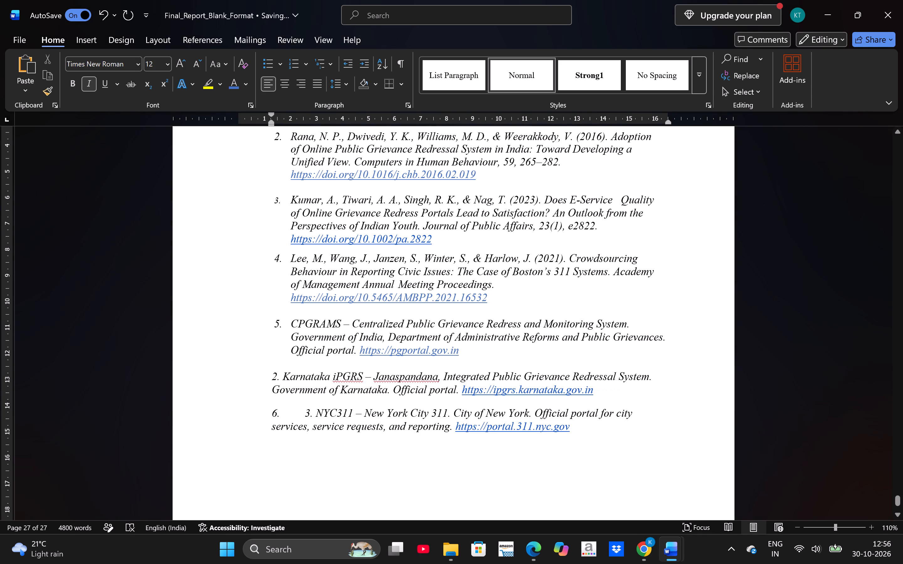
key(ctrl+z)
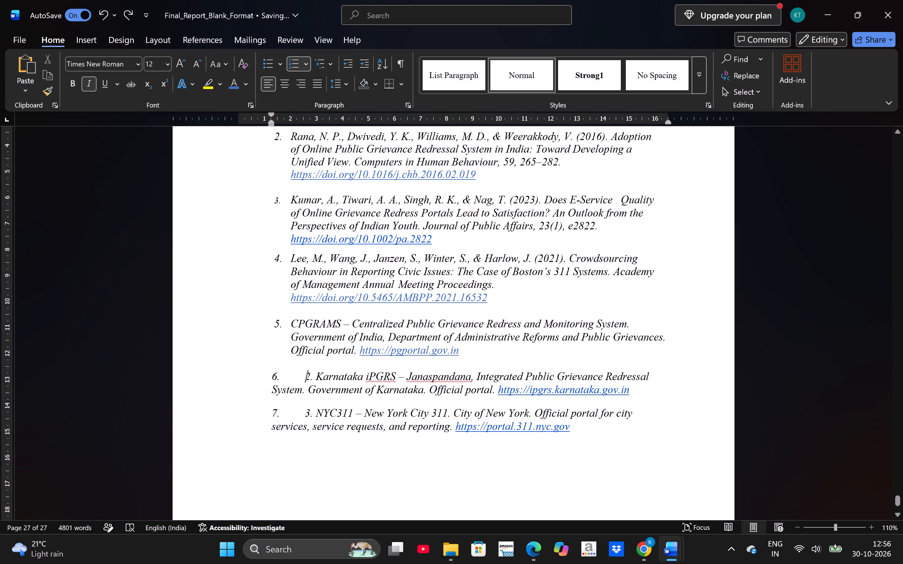
Delete the periods after the typed 2 in the Karnataka iPGRS reference and the typed 3 in the NYC311 reference.
click(314, 378)
key(BackSpace)
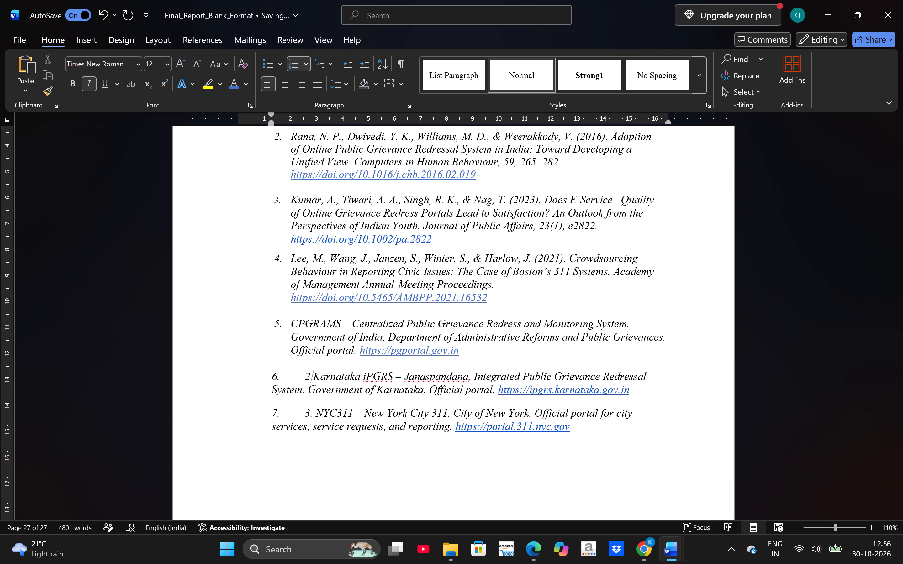
click(313, 415)
key(BackSpace)
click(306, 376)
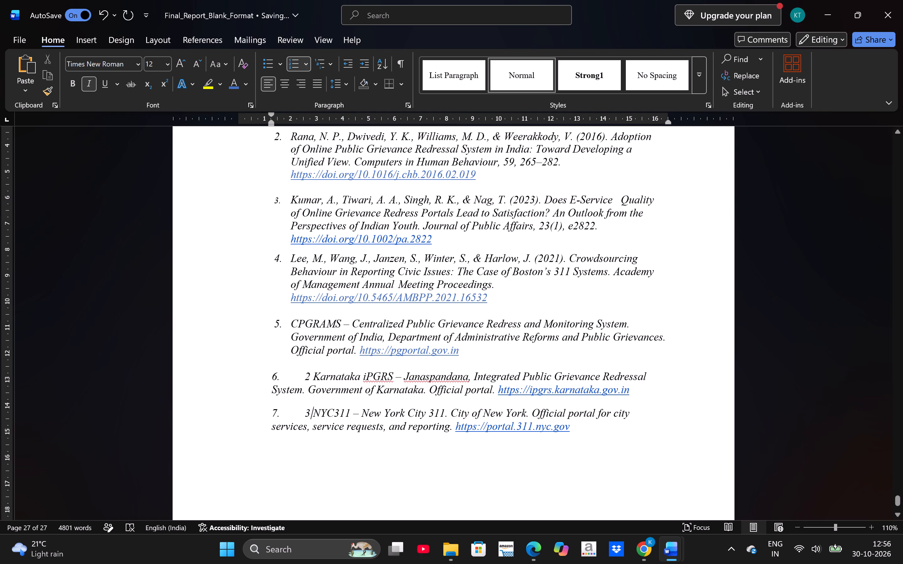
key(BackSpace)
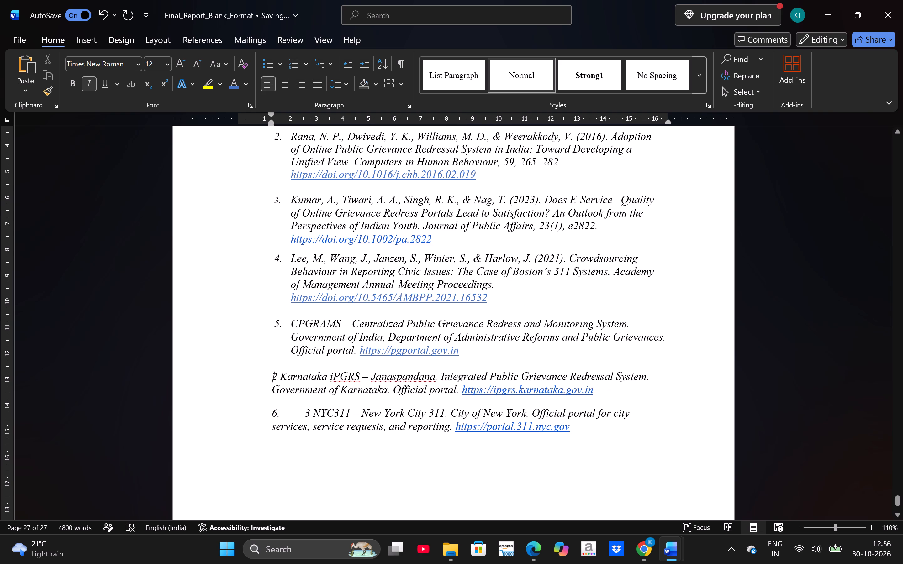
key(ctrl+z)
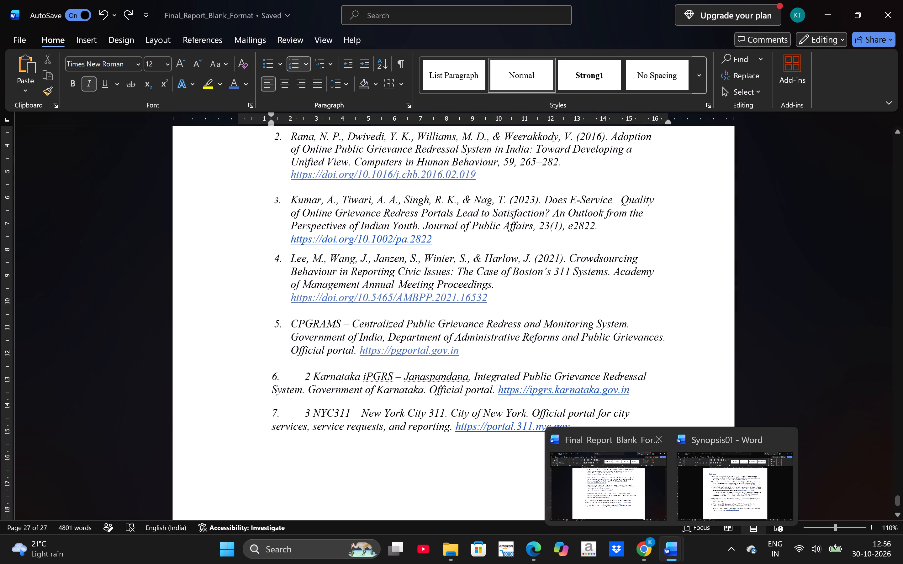
Put a period back after the typed 2 in the Karnataka iPGRS reference and the typed 3 in the NYC311 reference.
click(287, 446)
click(310, 378)
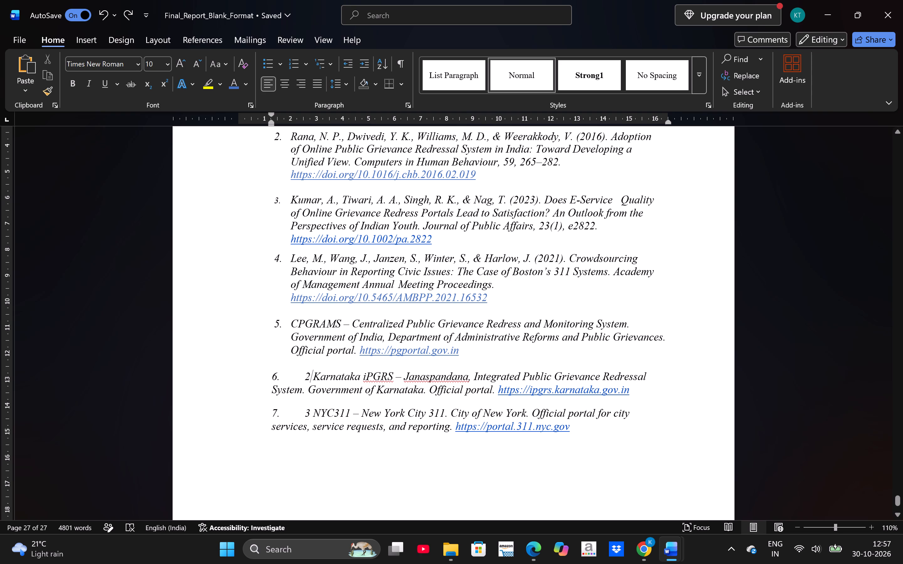
key(period)
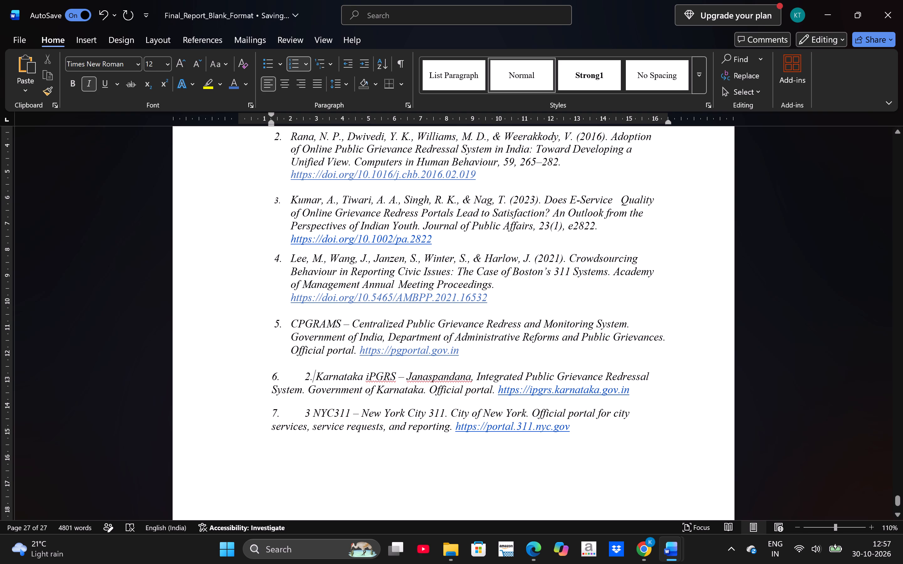
click(311, 417)
key(period)
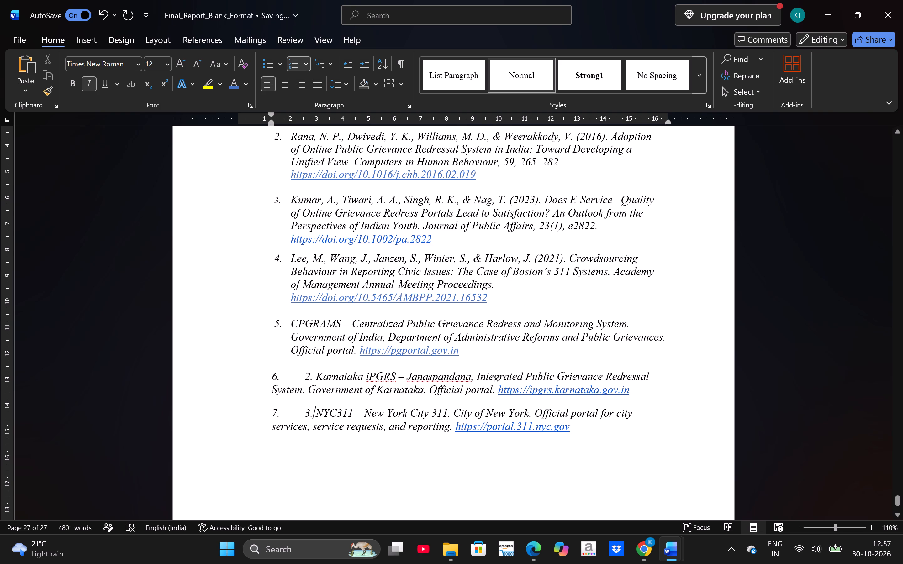
Remove and reapply automatic numbering on the Karnataka iPGRS and NYC311 references, numbering them 6 and 7 with the same hanging indent as the other entries.
click(273, 376)
click(296, 66)
click(296, 66)
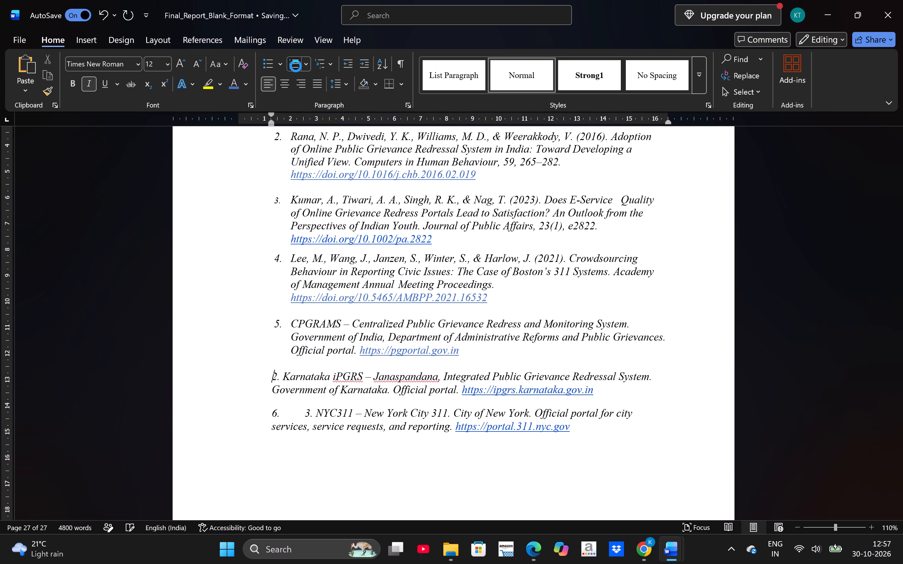
click(276, 418)
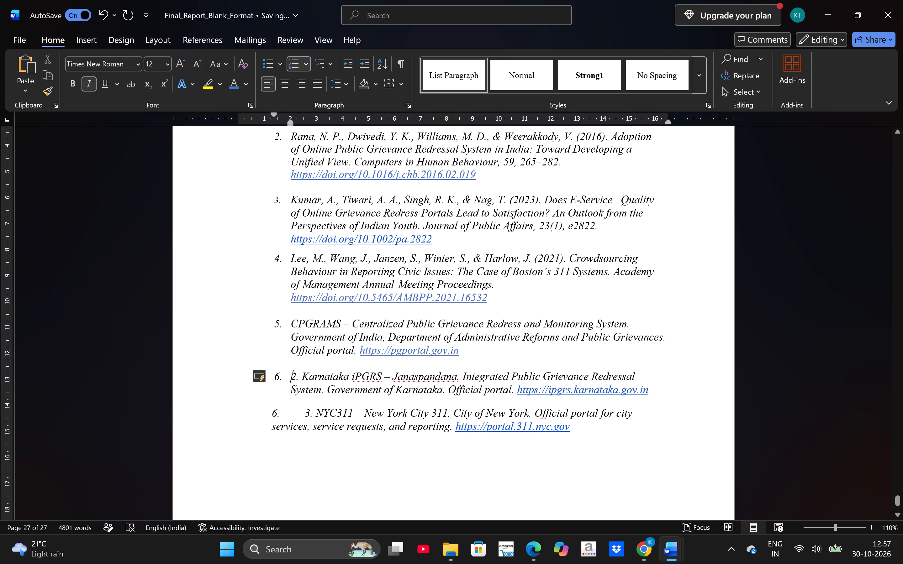
click(295, 63)
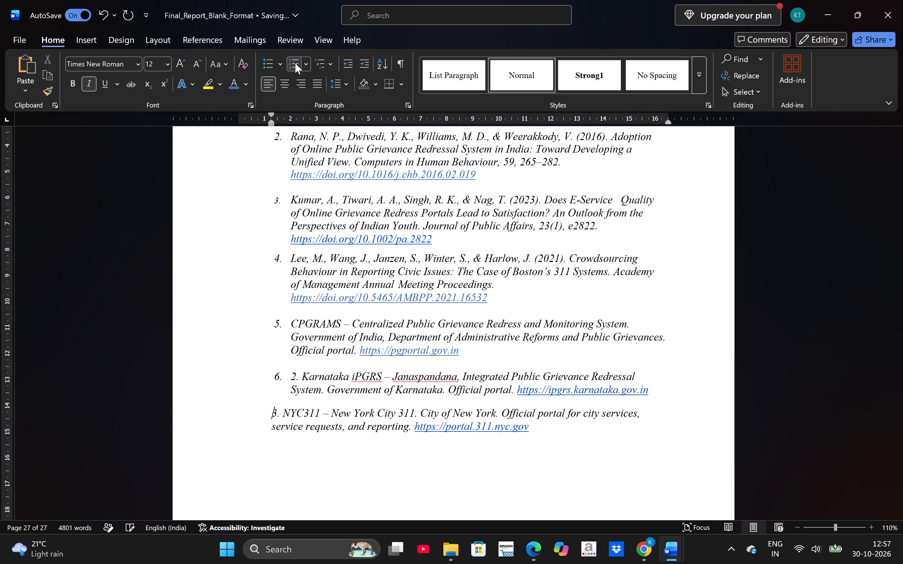
click(295, 63)
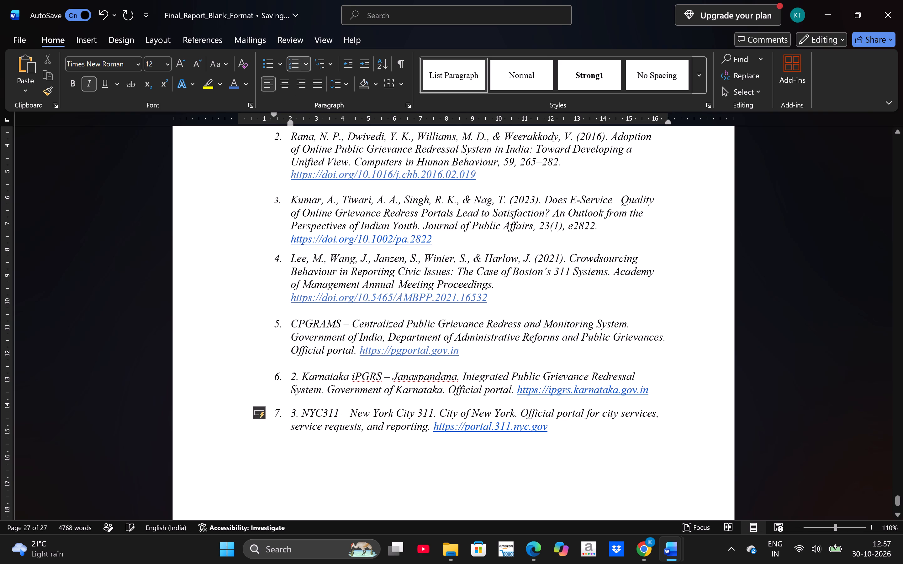
Check the numbering and layout of the whole REFERENCES list.
click(242, 284)
click(194, 370)
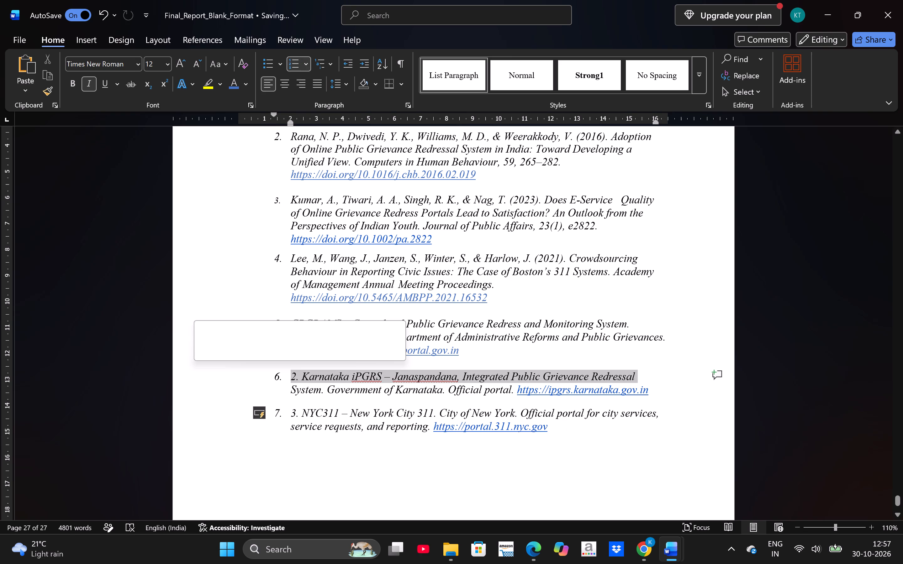
click(152, 425)
scroll(152, 425, up, 1)
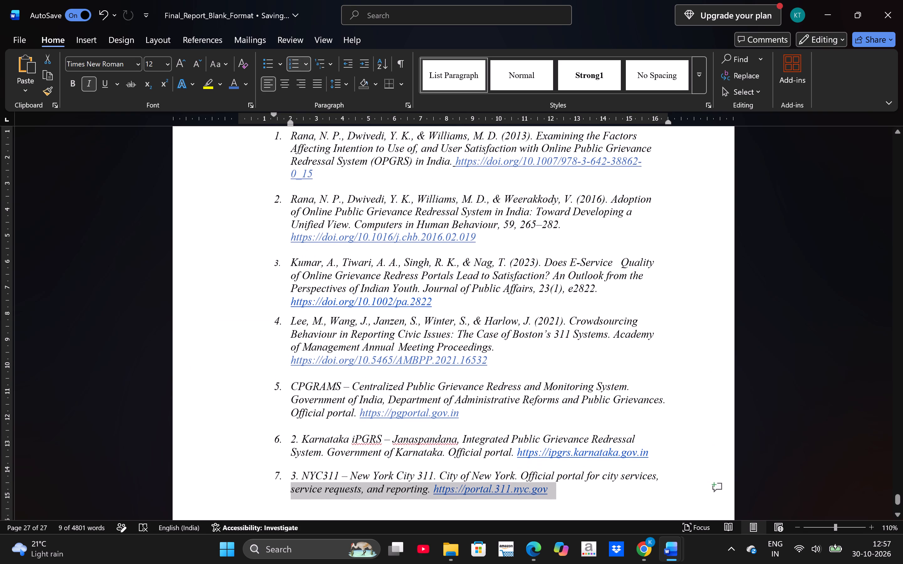
click(185, 401)
scroll(185, 401, up, 1)
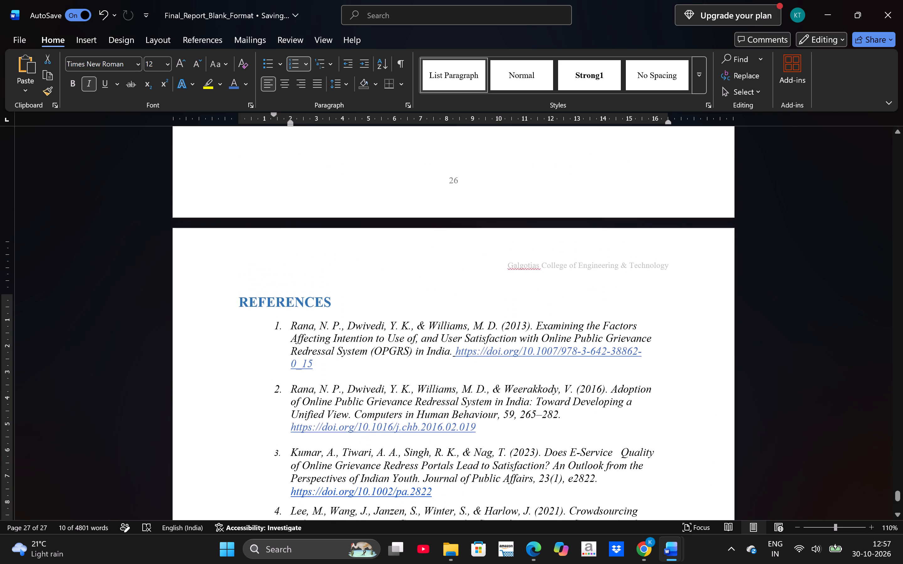
click(882, 268)
scroll(882, 268, down, 1)
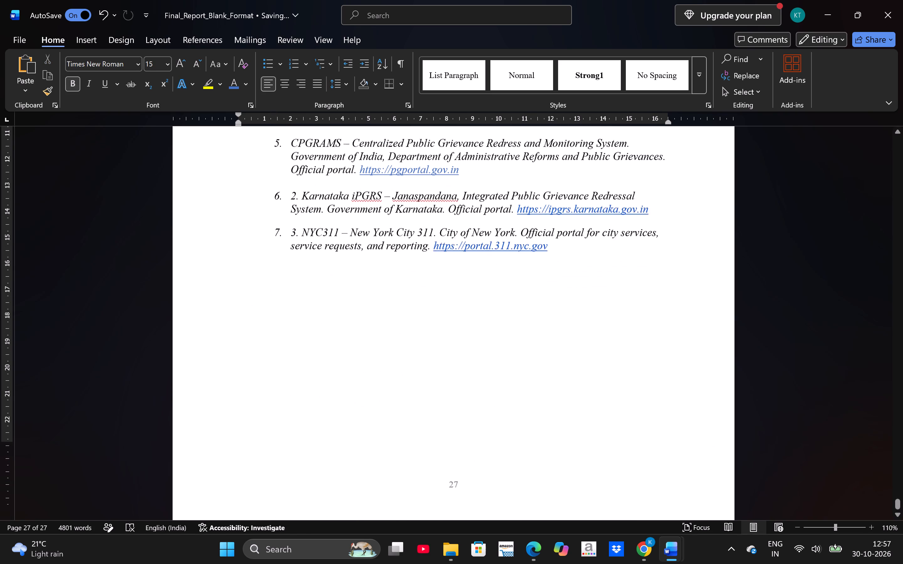
scroll(882, 268, down, 2)
scroll(882, 268, up, 2)
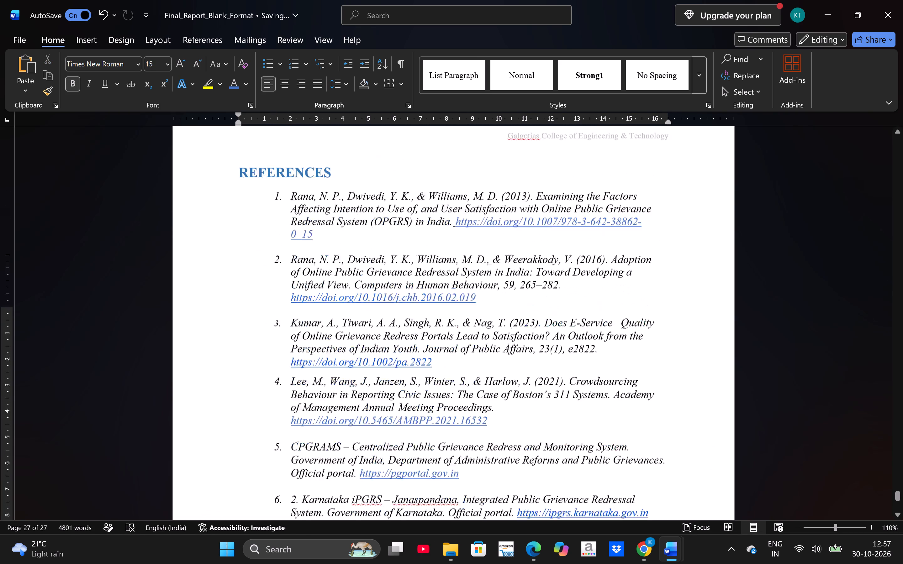
Look back through the report from the REFERENCES page to the start of section 3.2 Methodology and Tools Used.
scroll(882, 268, up, 5)
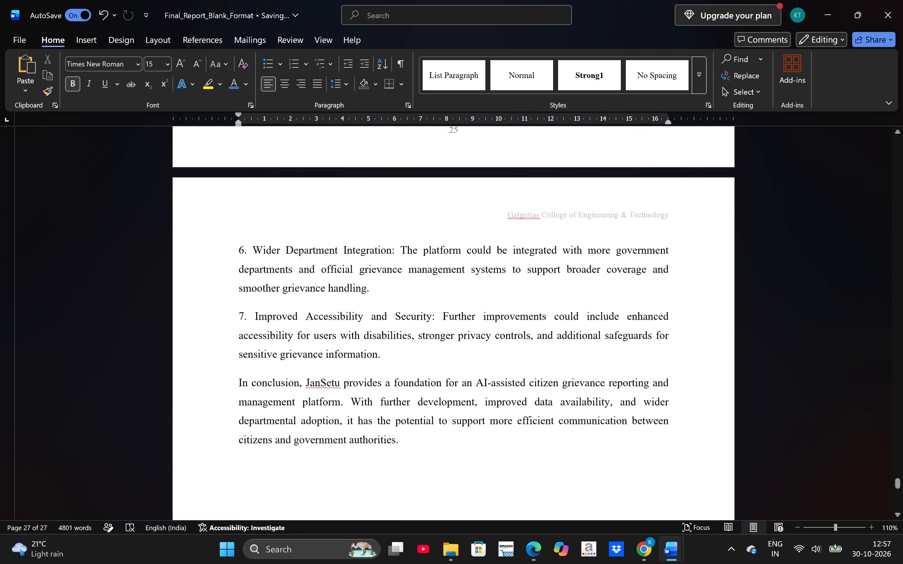
scroll(882, 268, up, 8)
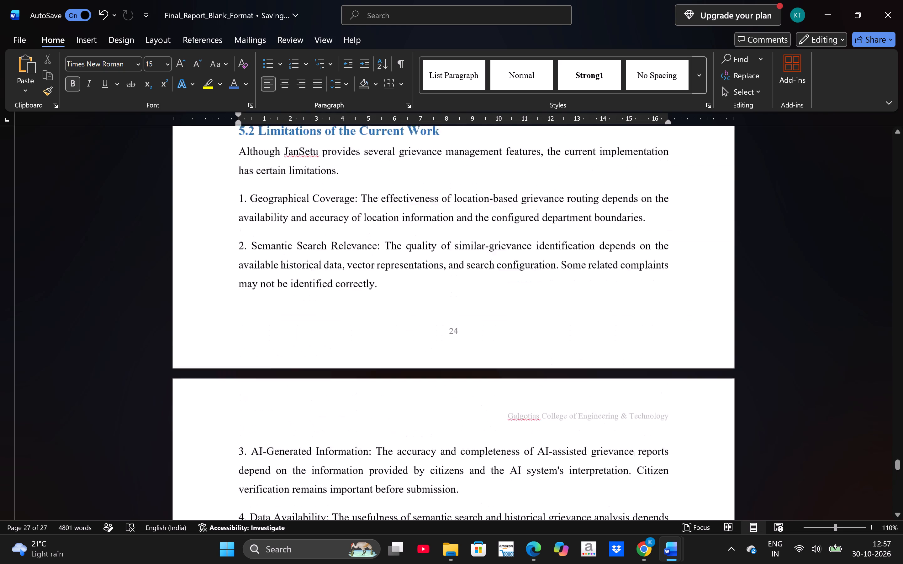
scroll(882, 268, up, 9)
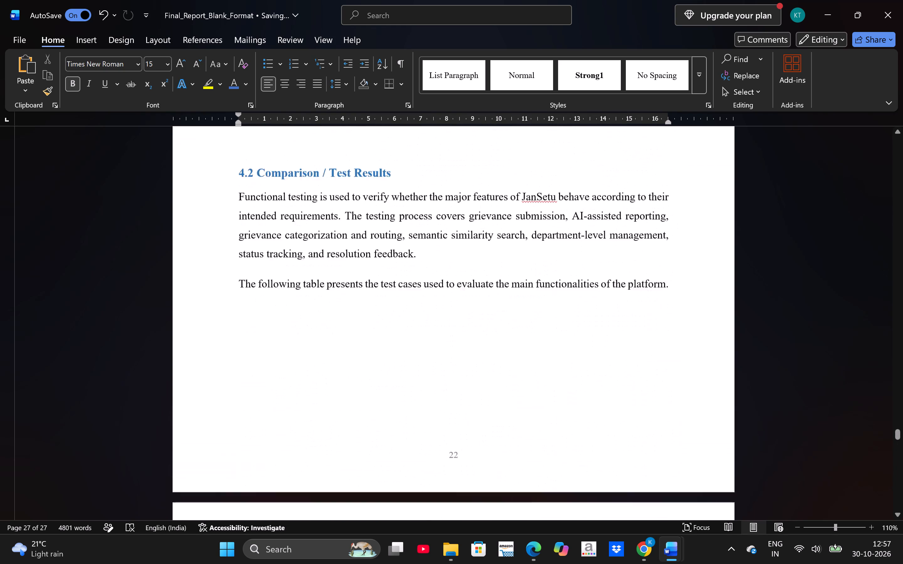
scroll(882, 268, up, 19)
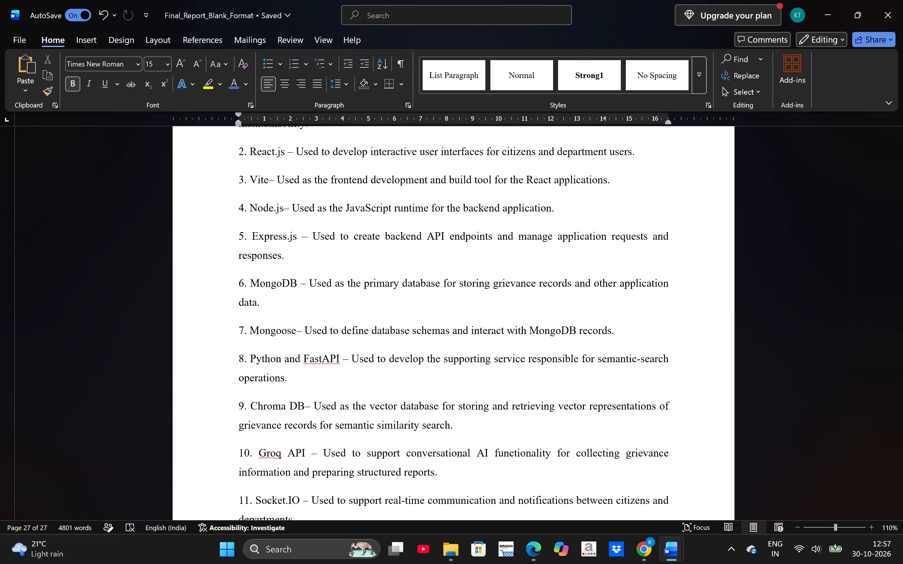
scroll(882, 268, up, 2)
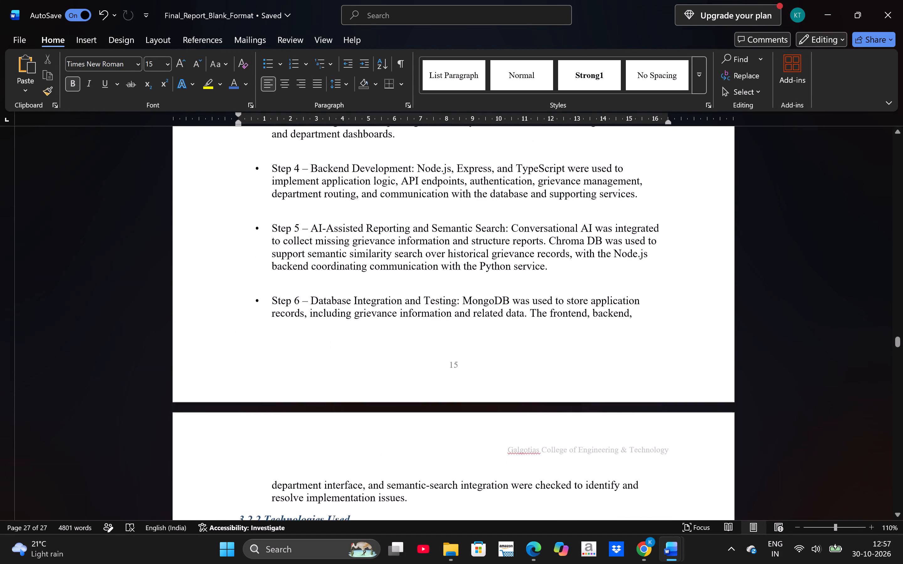
scroll(639, 347, up, 2)
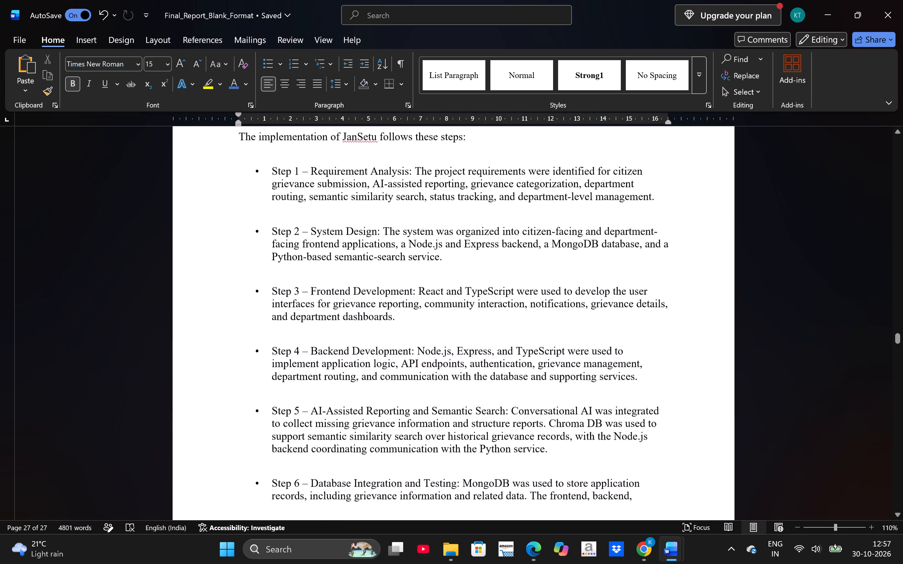
scroll(639, 347, up, 2)
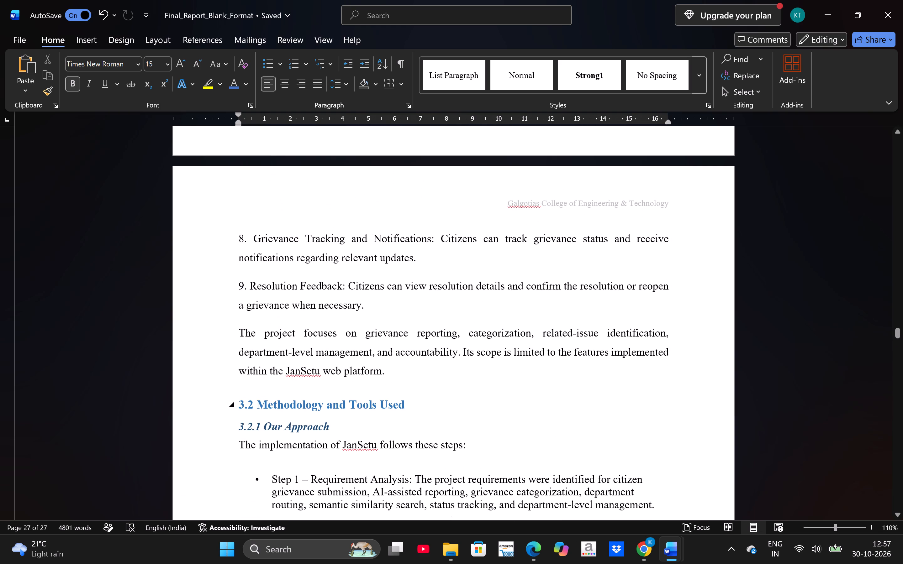
Examine the content and layout of sections 3.2 Methodology and Tools Used, 3.3 Environment Setup and 3.4 Source Code / Modules.
scroll(302, 434, down, 2)
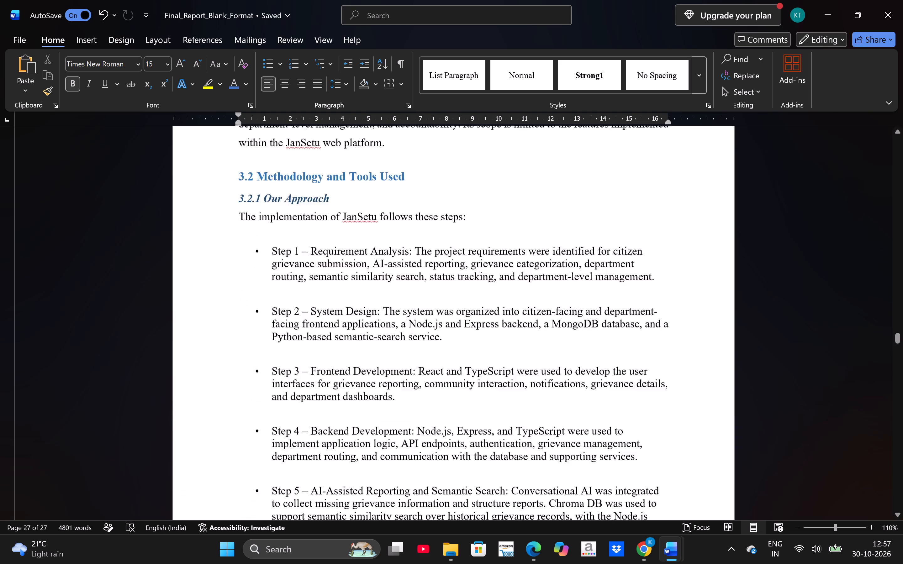
scroll(302, 434, down, 6)
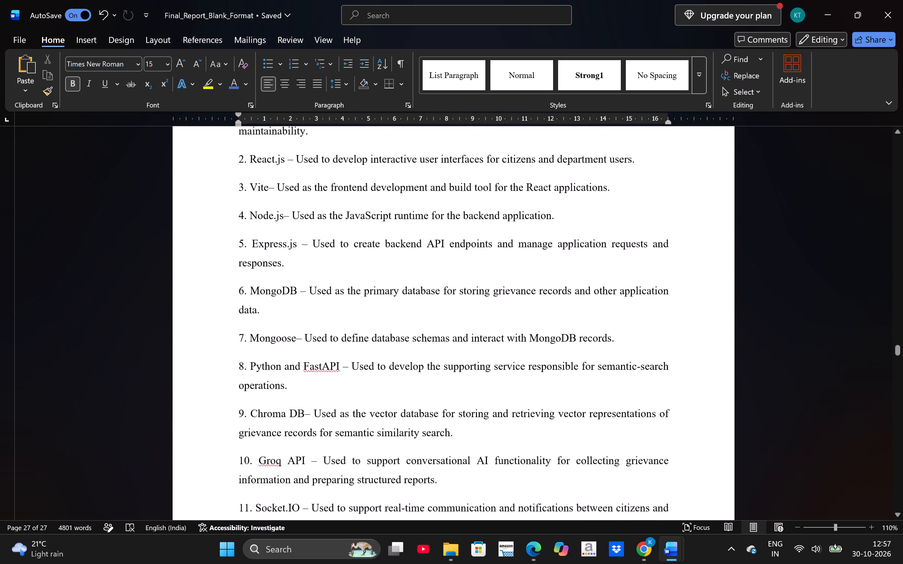
scroll(302, 434, down, 5)
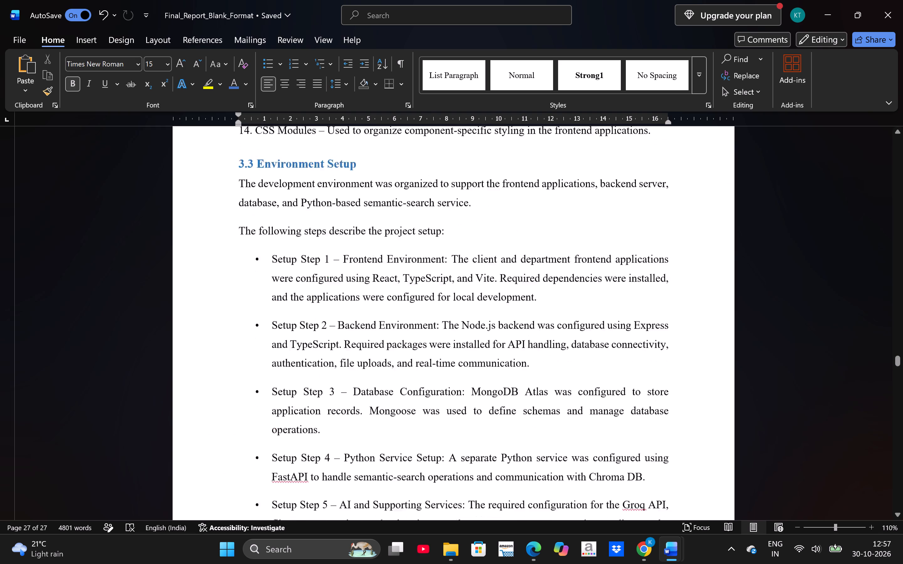
scroll(302, 434, down, 2)
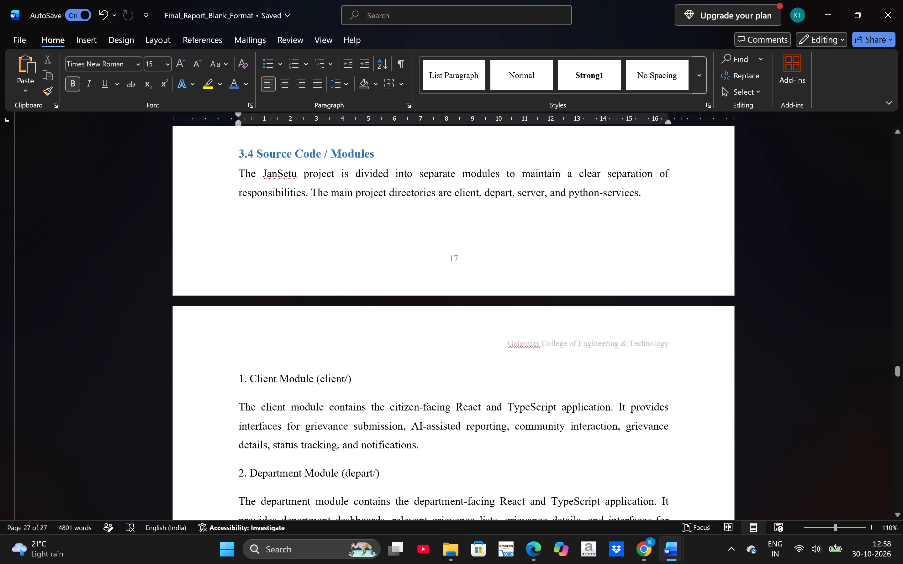
scroll(302, 434, down, 3)
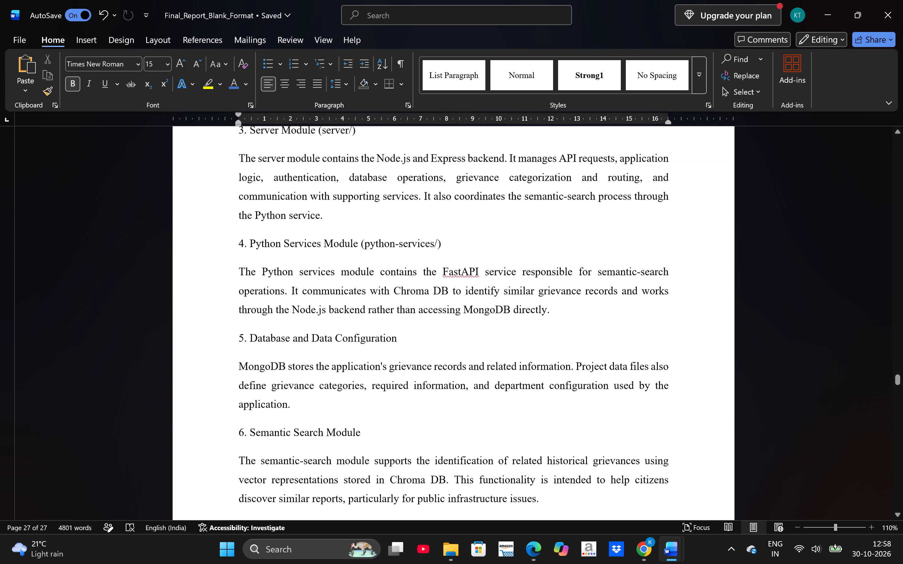
Return to the start of the report and review the front matter from the cover page to the Table of Contents.
scroll(302, 434, up, 17)
scroll(302, 434, up, 11)
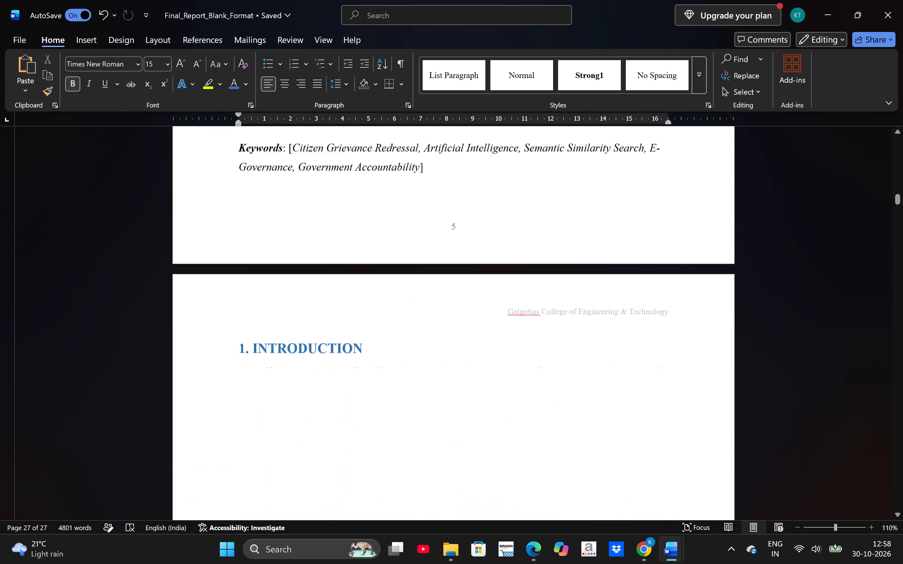
scroll(302, 434, up, 9)
scroll(302, 434, down, 1)
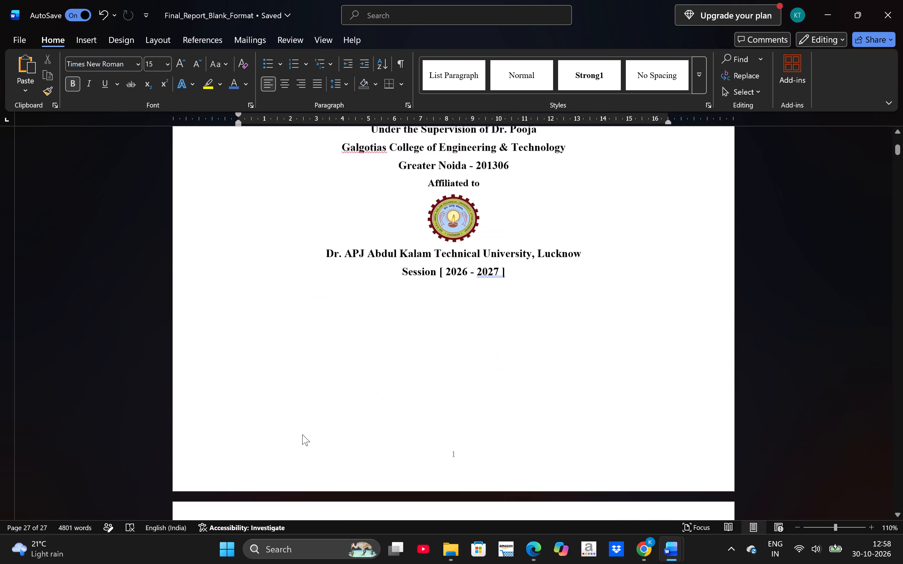
scroll(302, 434, down, 4)
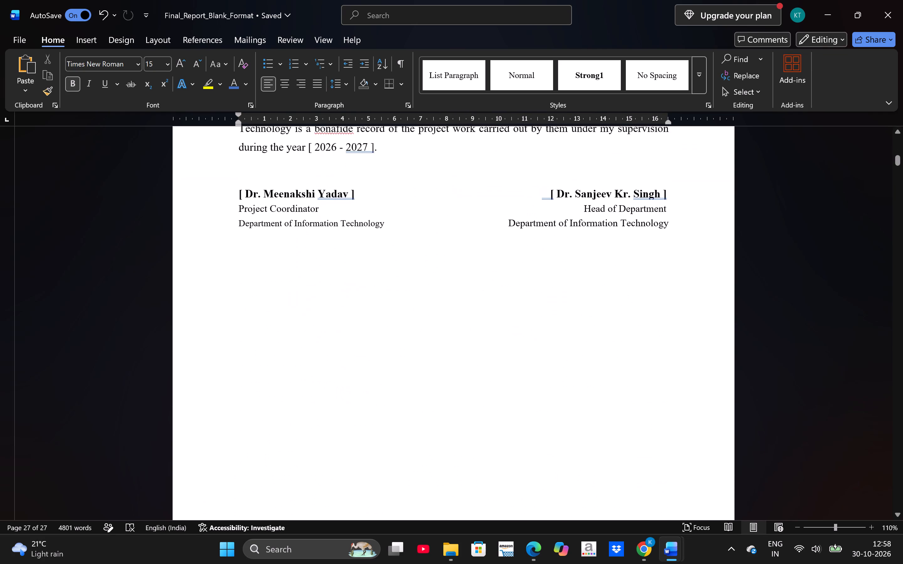
scroll(302, 434, down, 6)
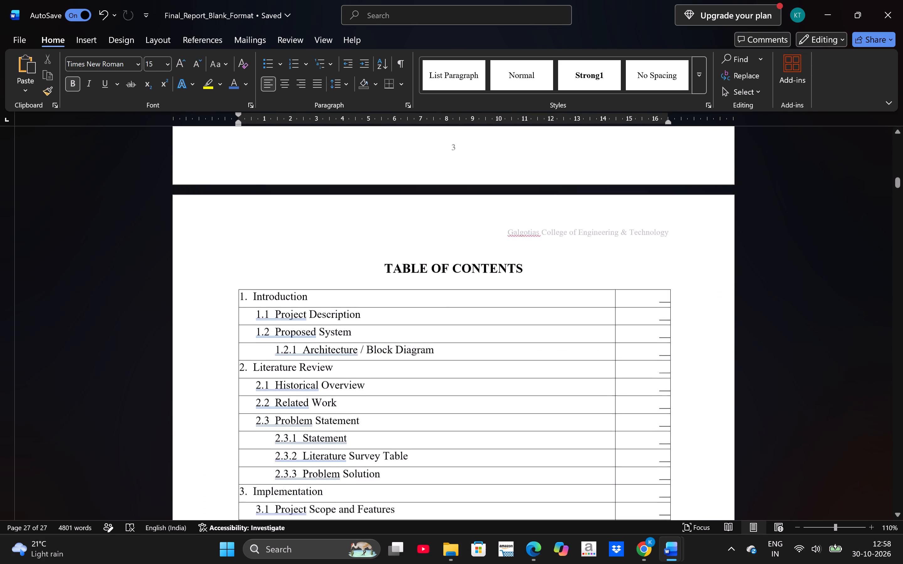
Read through the Abstract, the Introduction and section 1.1 Project Description, continuing to the end of page 7.
scroll(302, 434, down, 3)
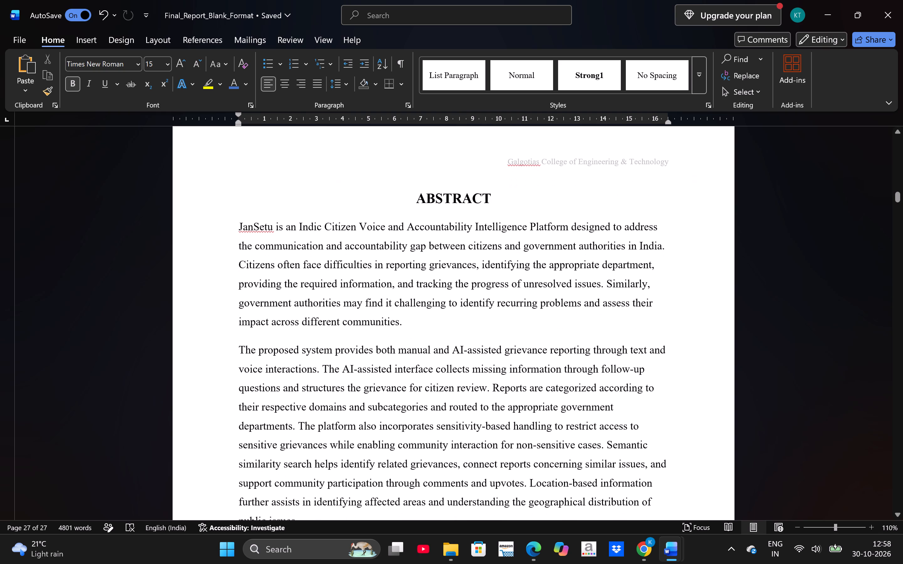
scroll(302, 434, down, 1)
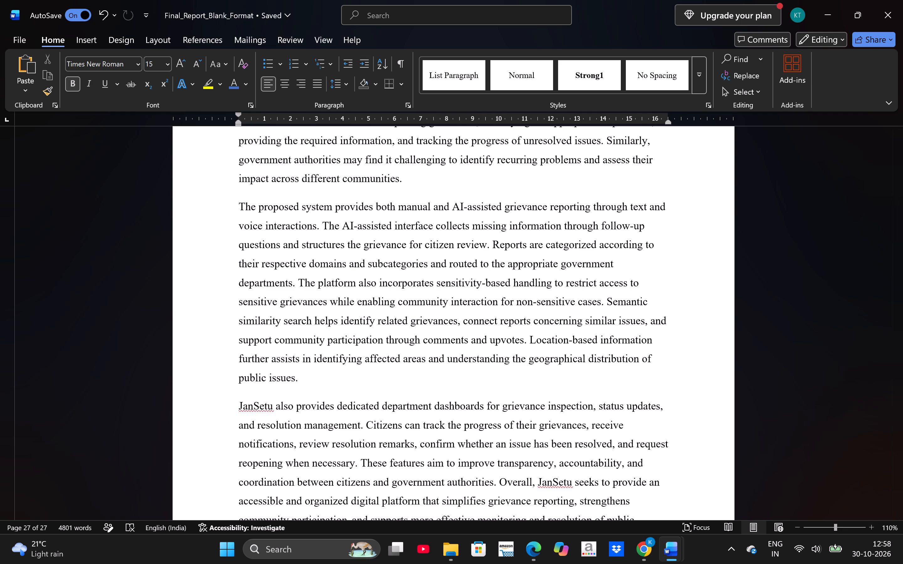
scroll(302, 434, down, 6)
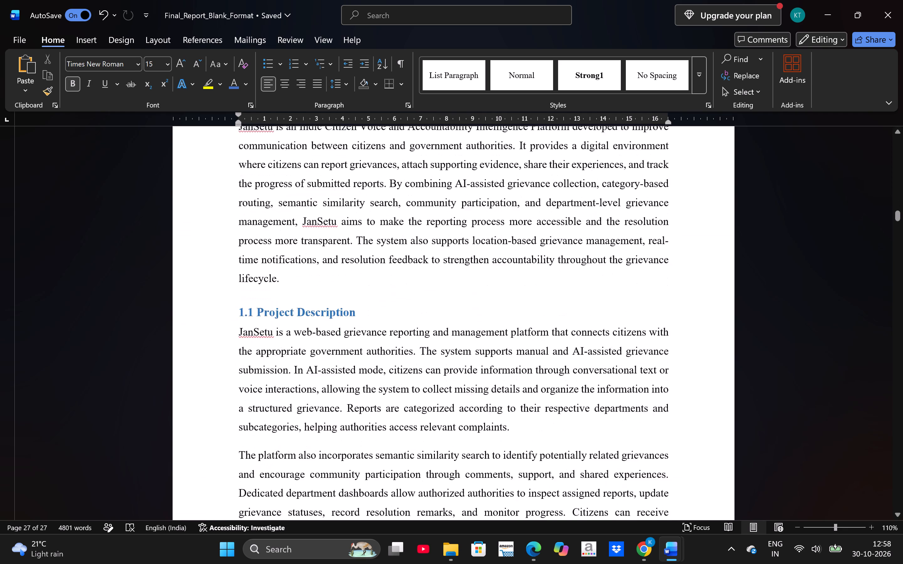
scroll(302, 434, down, 4)
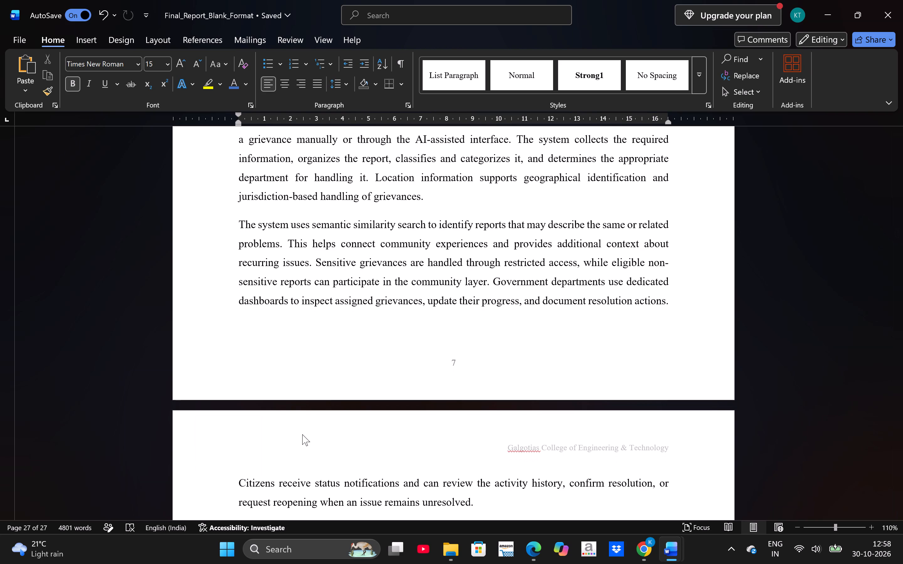
Look back through the Introduction and Abstract to recheck the List of Figures and the Table of Contents.
scroll(302, 434, up, 4)
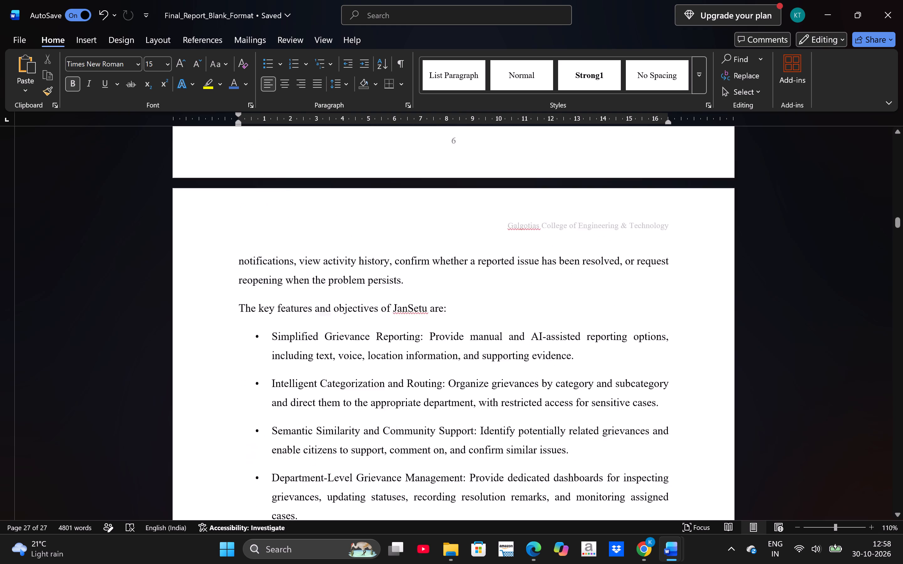
scroll(302, 434, up, 3)
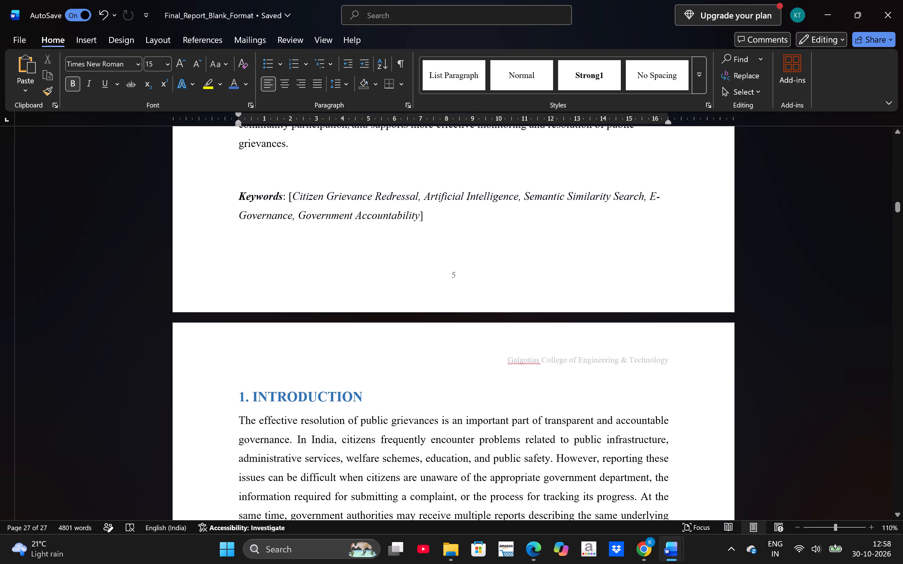
scroll(302, 434, up, 5)
scroll(302, 434, down, 1)
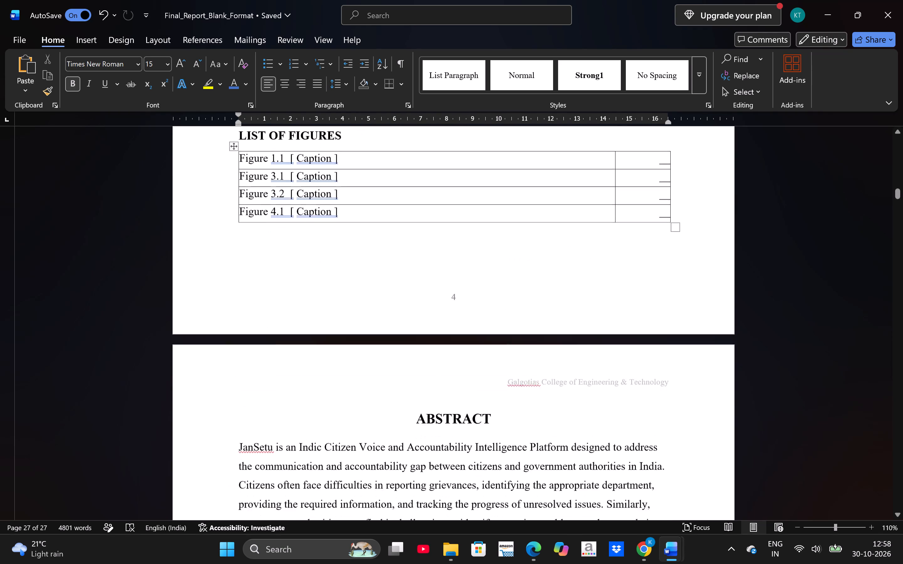
scroll(302, 434, down, 1)
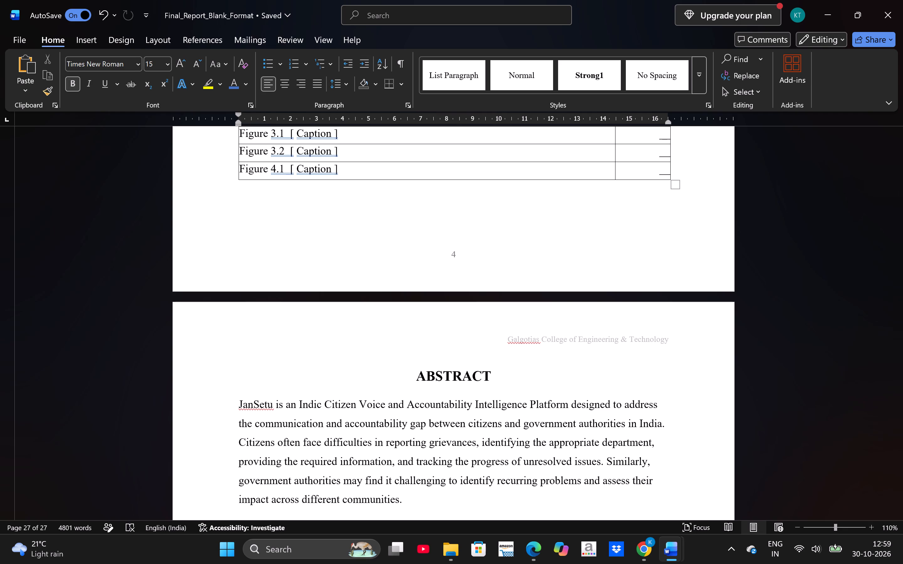
scroll(302, 434, up, 4)
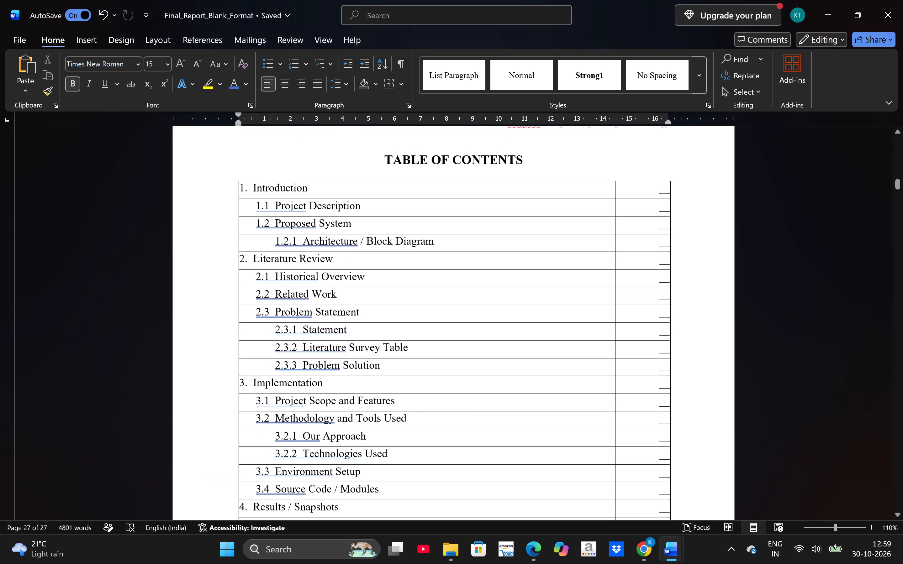
scroll(302, 434, up, 3)
Review the report from the literature survey table through section 3 Implementation to the Fig 4.1 citizen interface screenshot in section 4.1.
scroll(302, 434, down, 15)
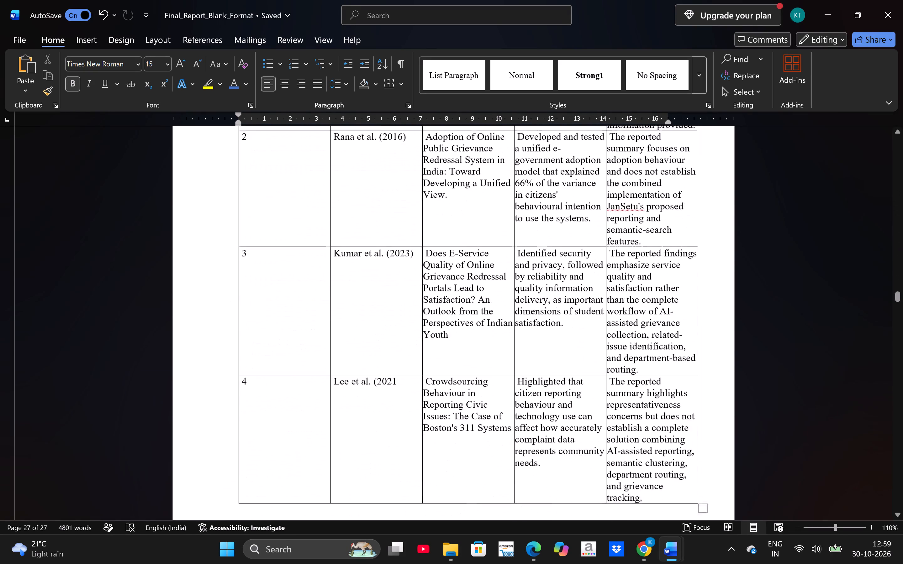
scroll(302, 434, down, 7)
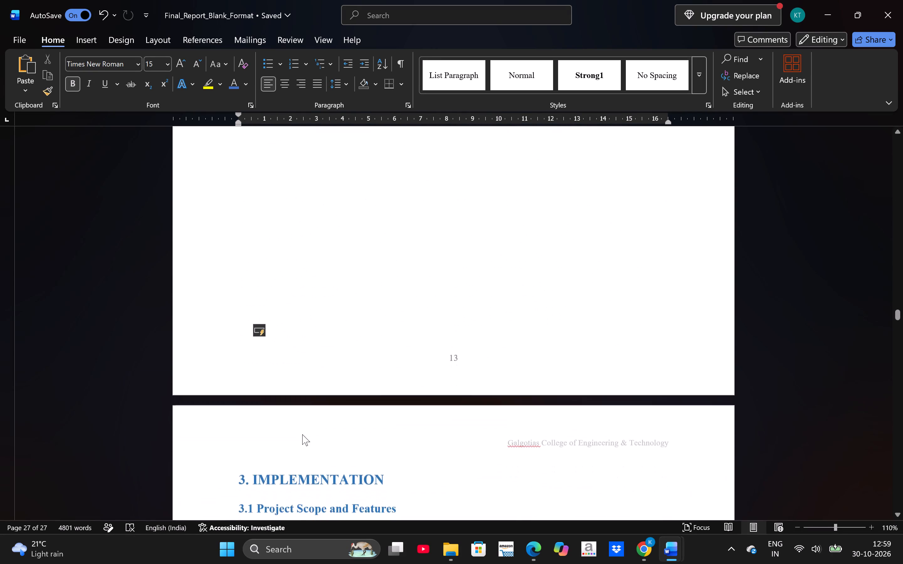
scroll(302, 434, down, 9)
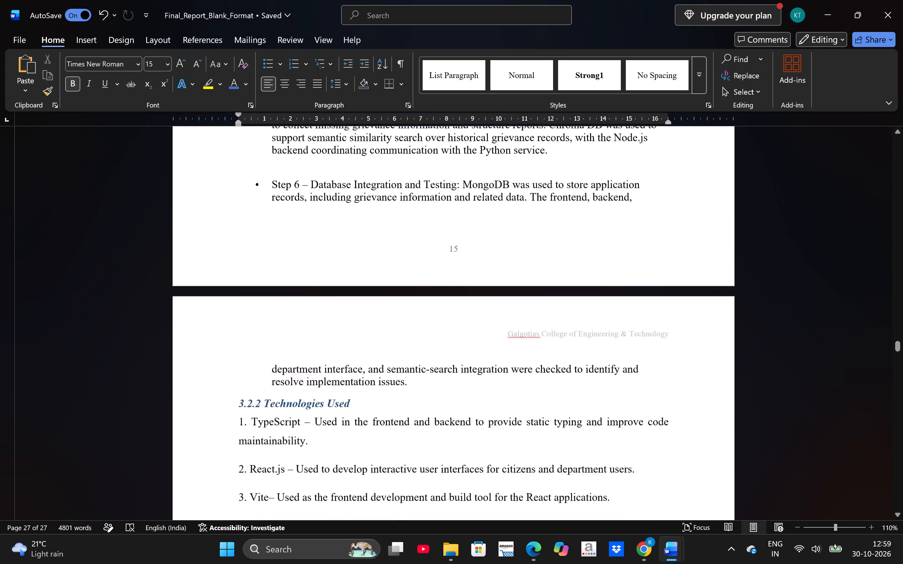
scroll(302, 434, down, 8)
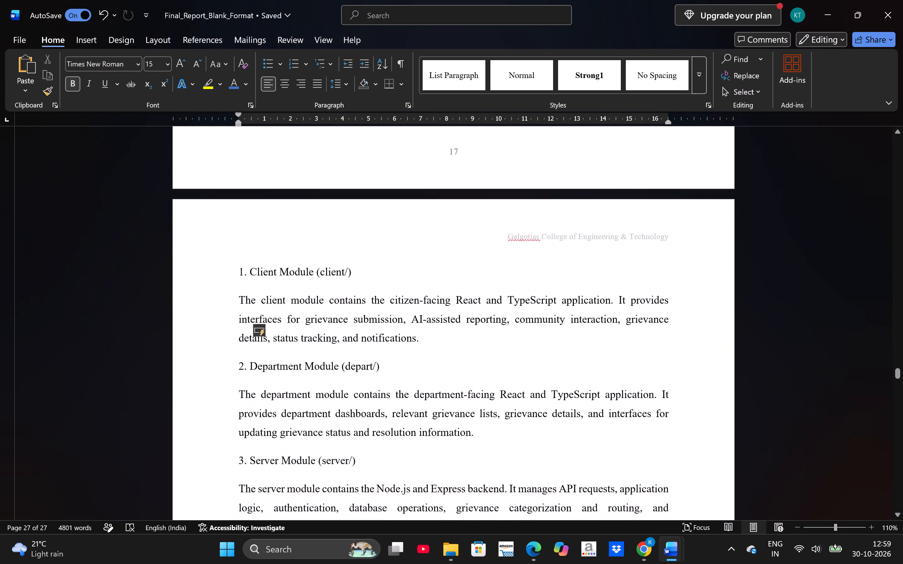
scroll(302, 434, down, 5)
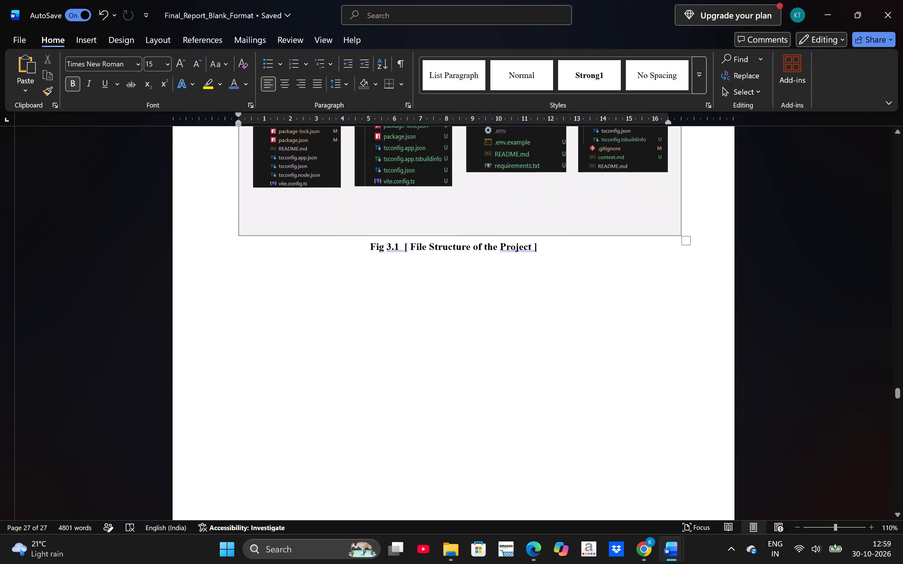
scroll(302, 434, down, 2)
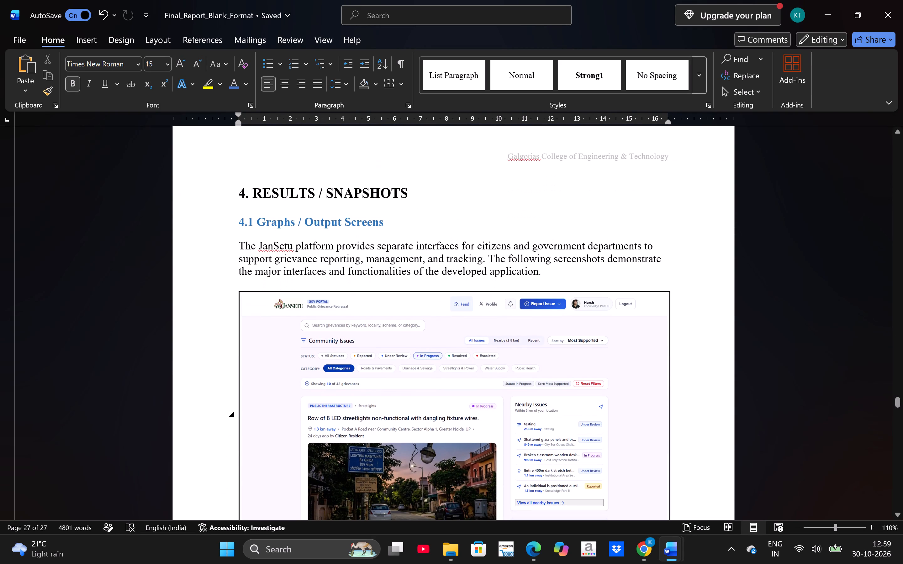
scroll(302, 434, down, 1)
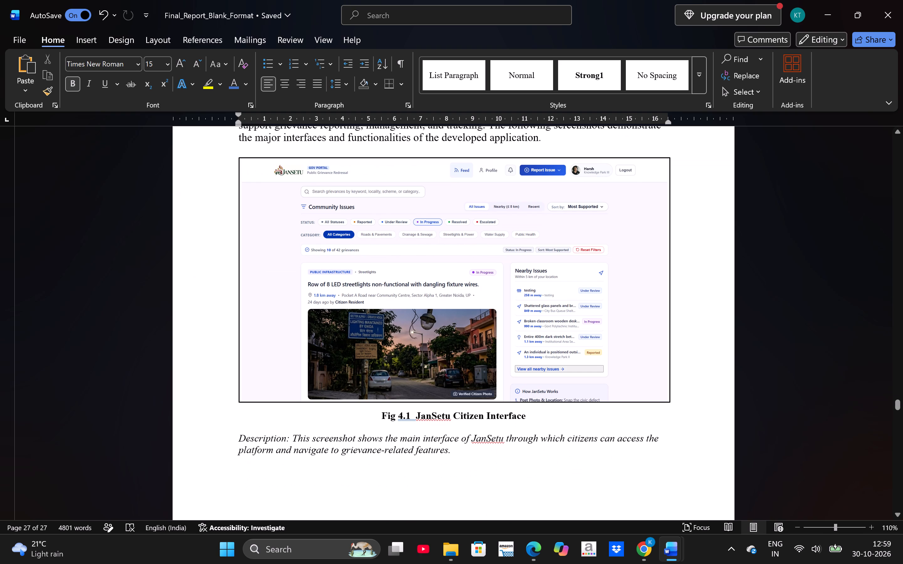
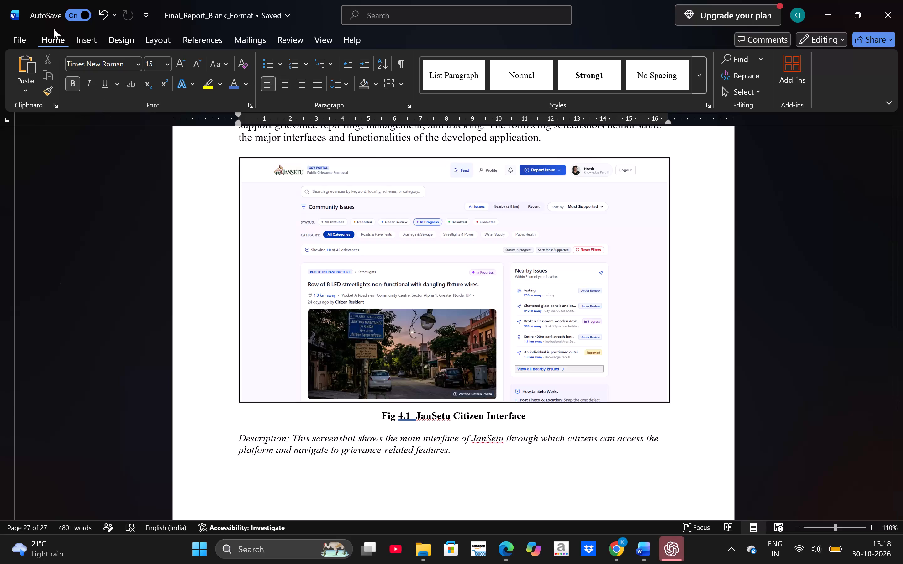
Save a copy of the report in the Documents folder as a Word Document named Final_Report_Blank_Format mini project.
click(27, 39)
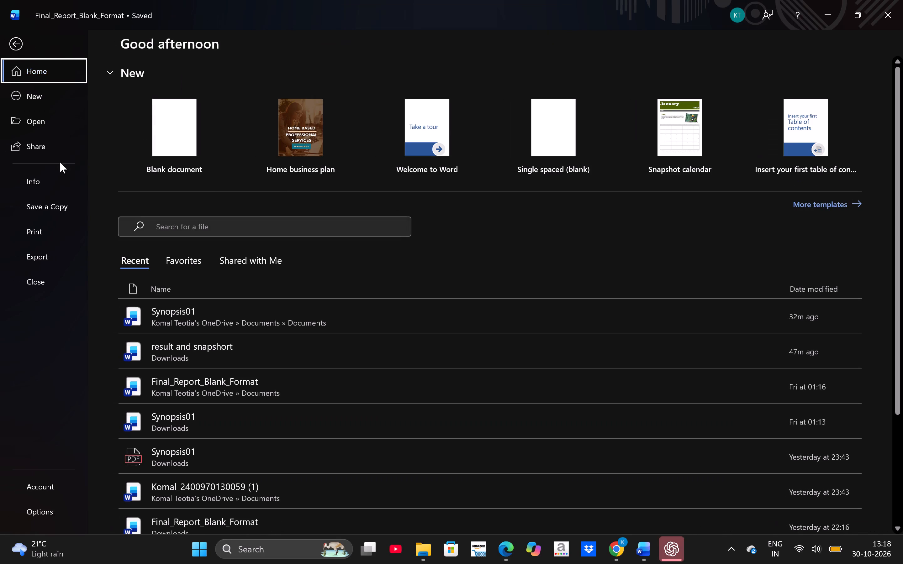
click(47, 255)
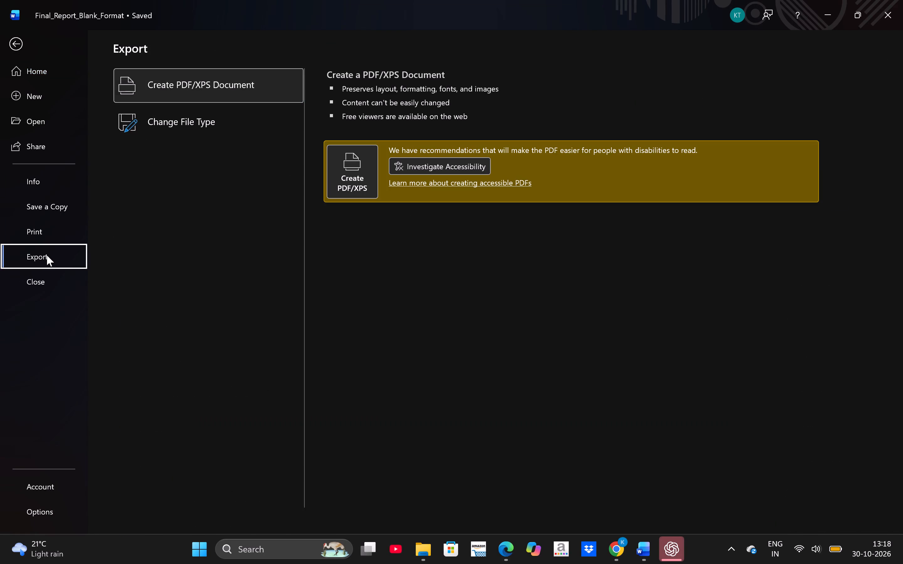
click(28, 208)
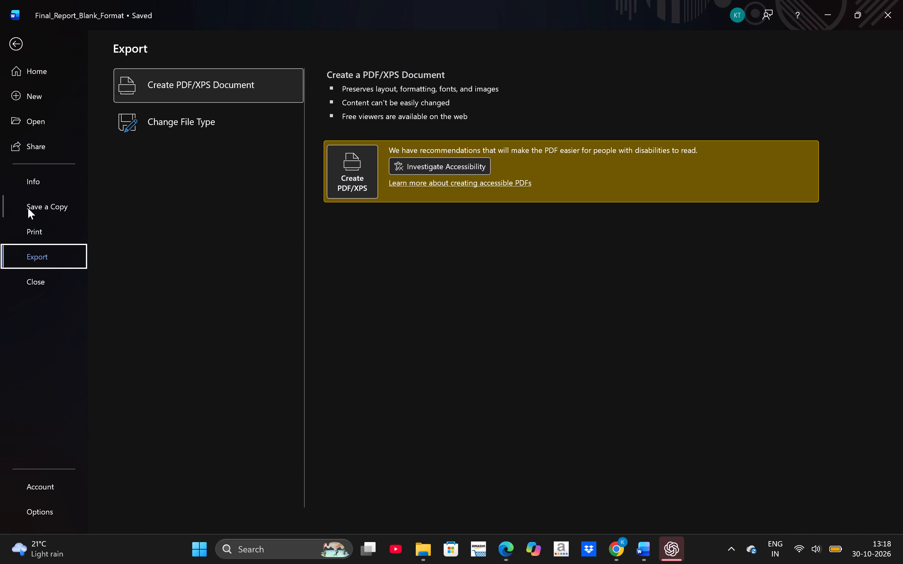
click(378, 145)
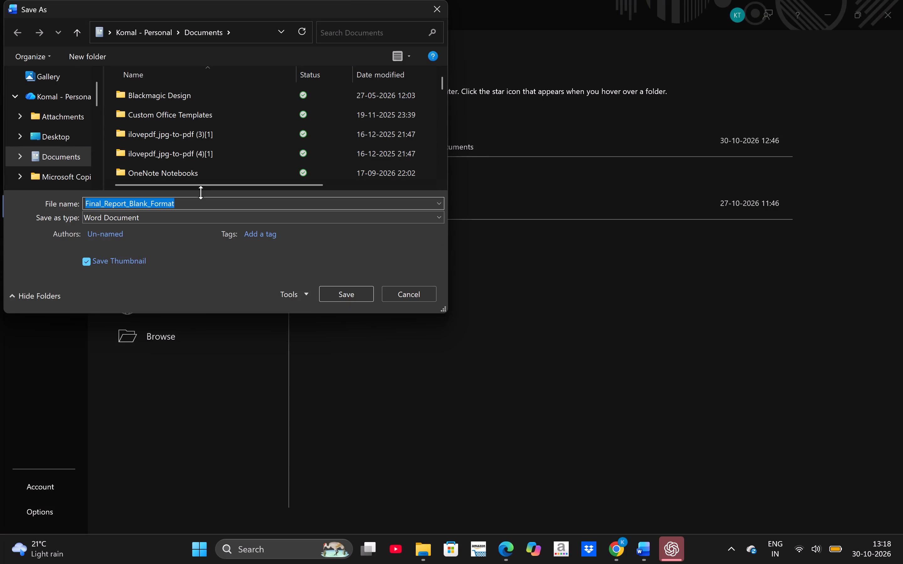
click(192, 201)
key(space)
text(mini)
key(space)
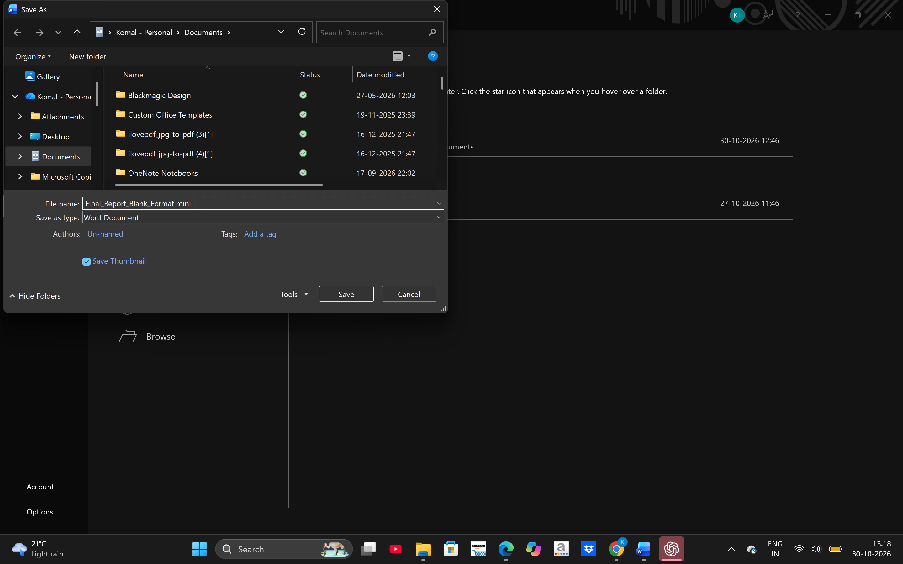